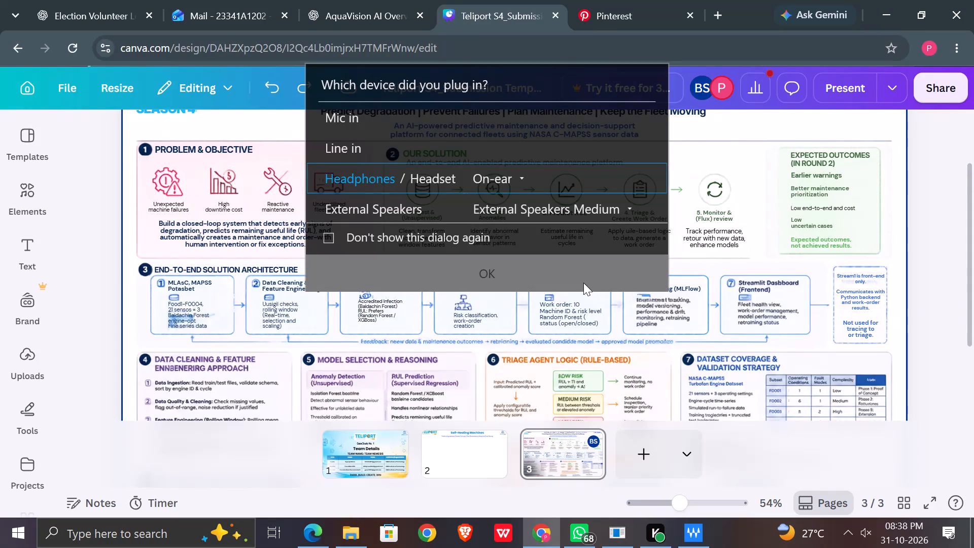
# Accept Headphones as the plugged-in device in the audio device prompt.
pyautogui.click(579, 278)
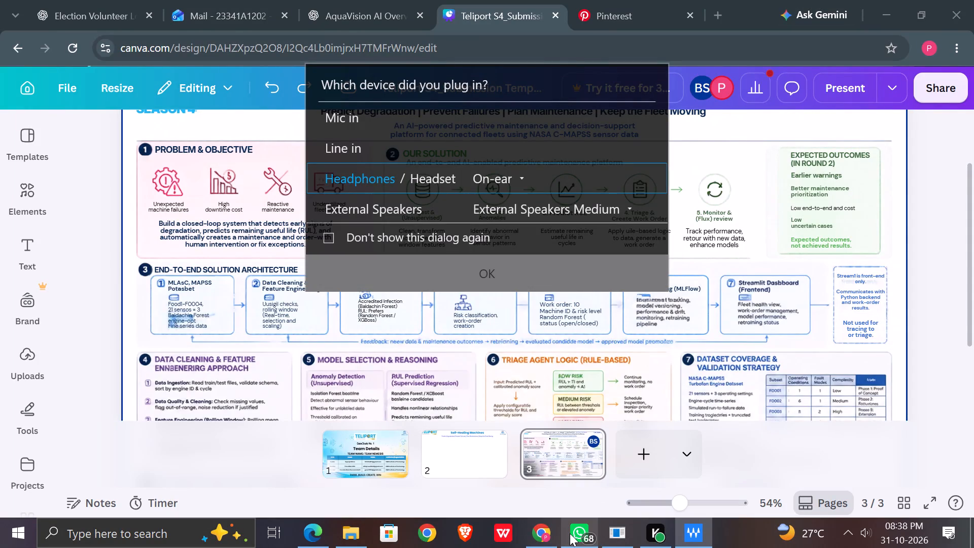
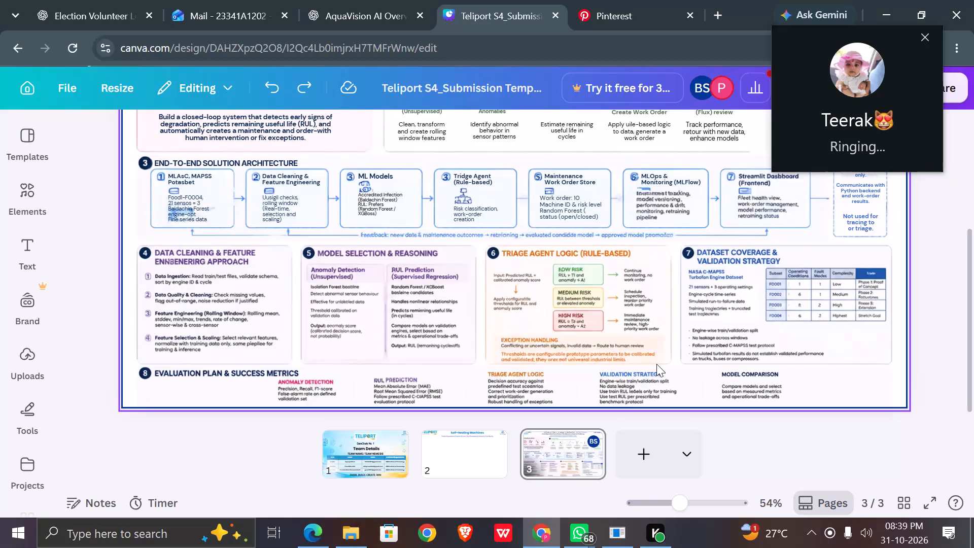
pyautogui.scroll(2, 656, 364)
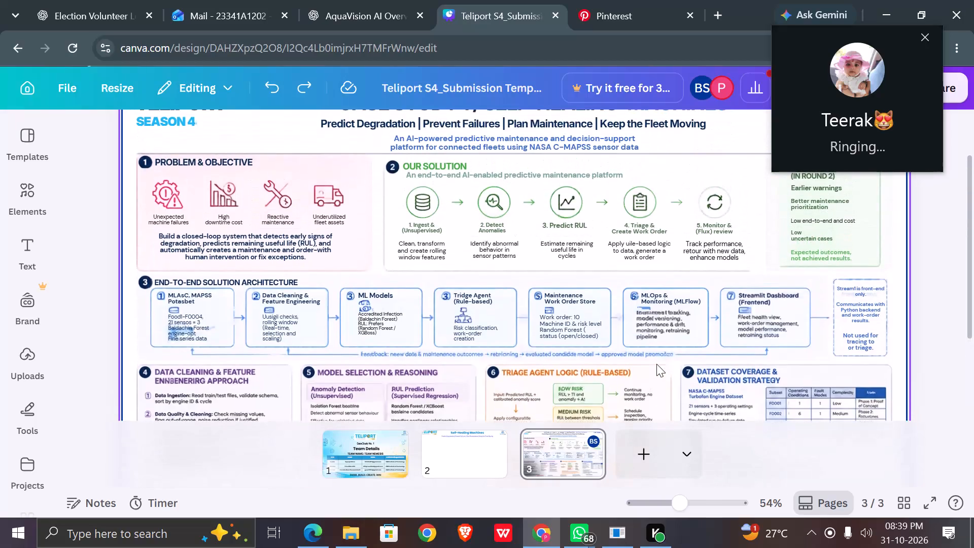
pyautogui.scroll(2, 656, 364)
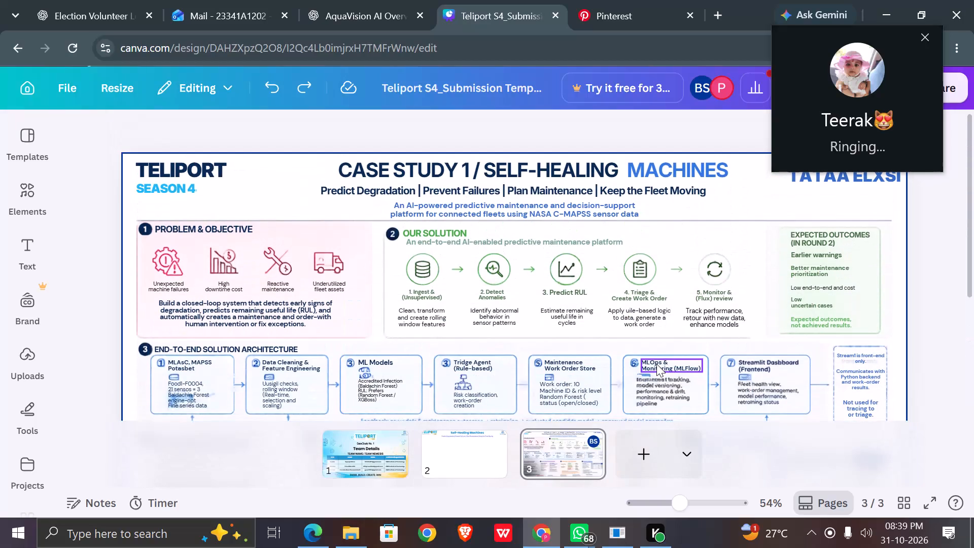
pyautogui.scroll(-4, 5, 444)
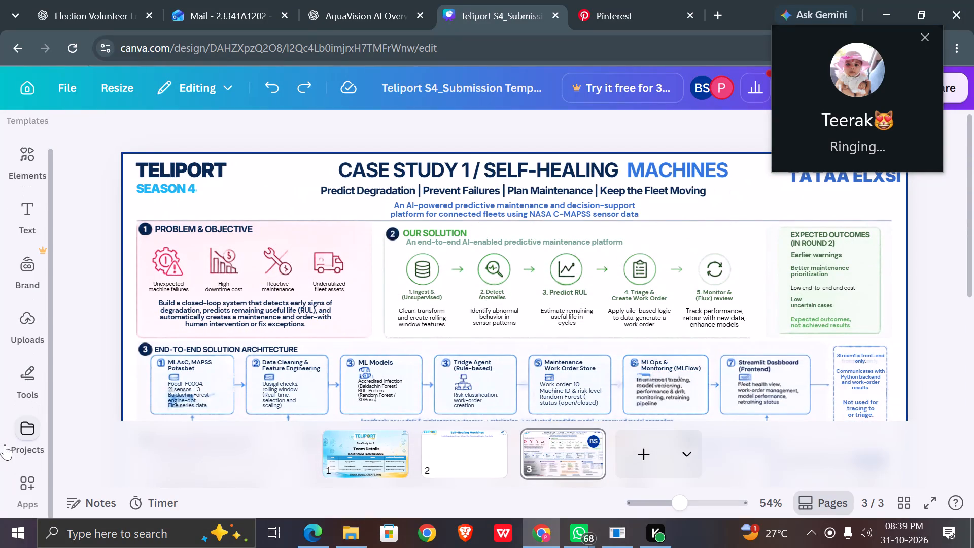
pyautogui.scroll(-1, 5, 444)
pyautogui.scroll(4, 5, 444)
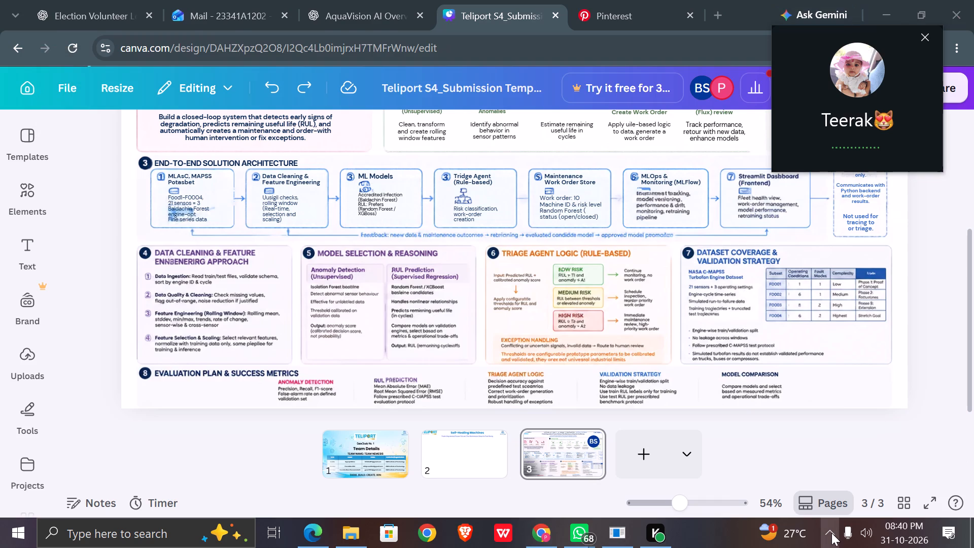
pyautogui.click(831, 533)
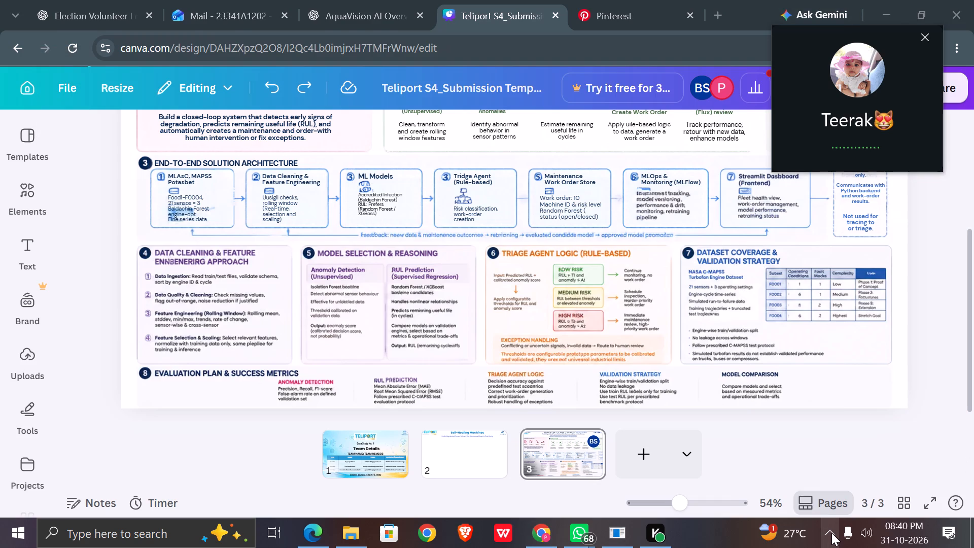
pyautogui.click(831, 533)
pyautogui.click(831, 533)
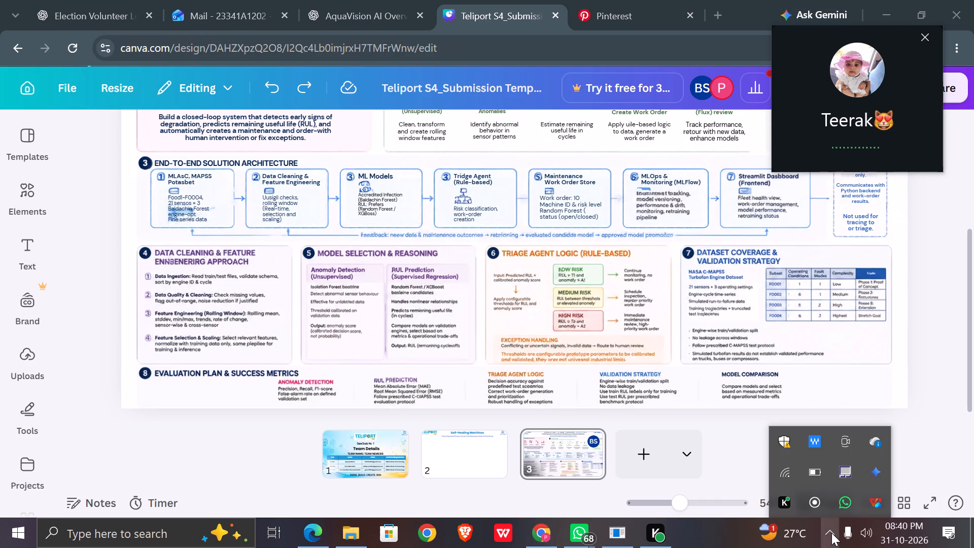
pyautogui.click(831, 533)
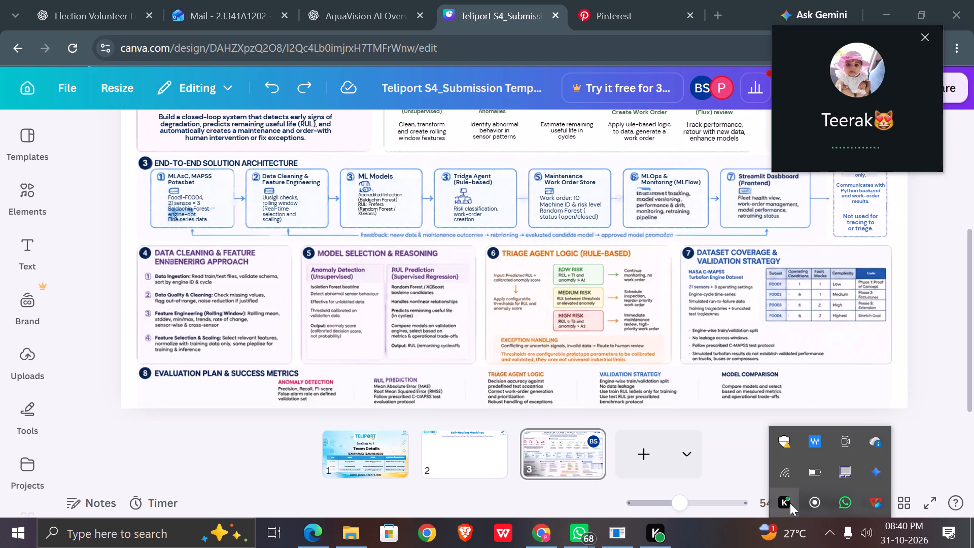
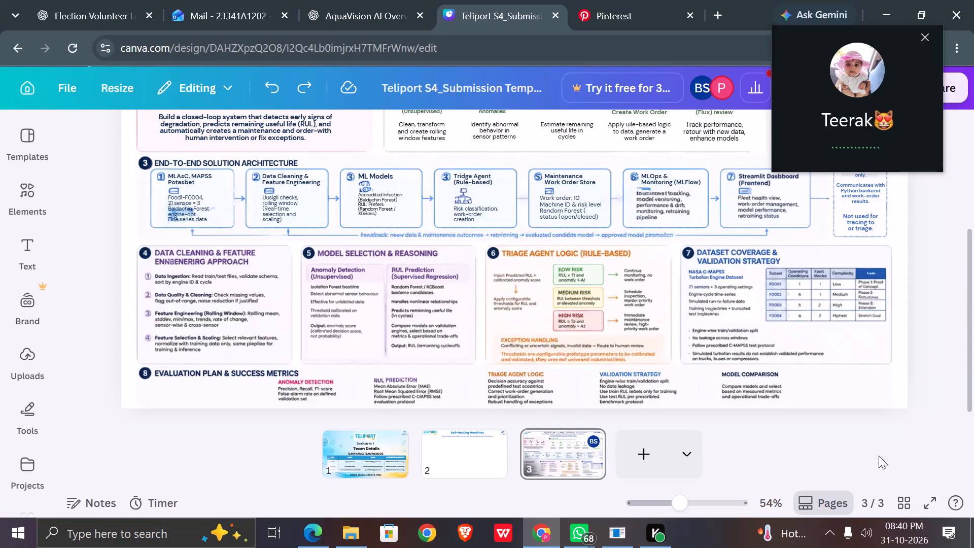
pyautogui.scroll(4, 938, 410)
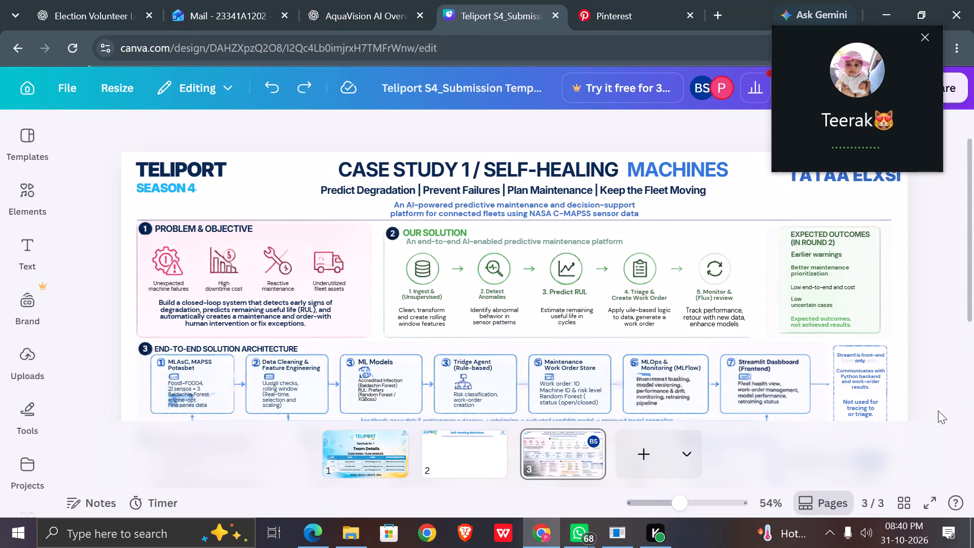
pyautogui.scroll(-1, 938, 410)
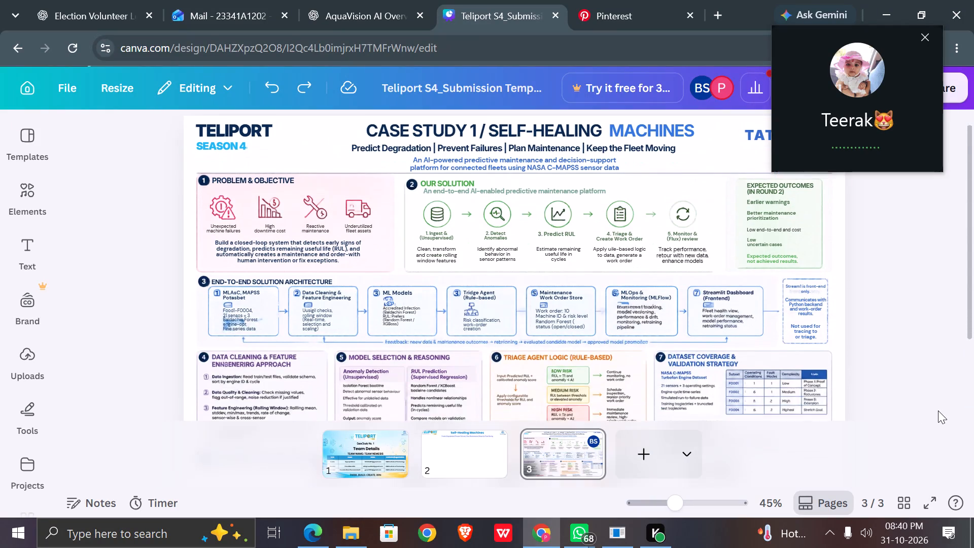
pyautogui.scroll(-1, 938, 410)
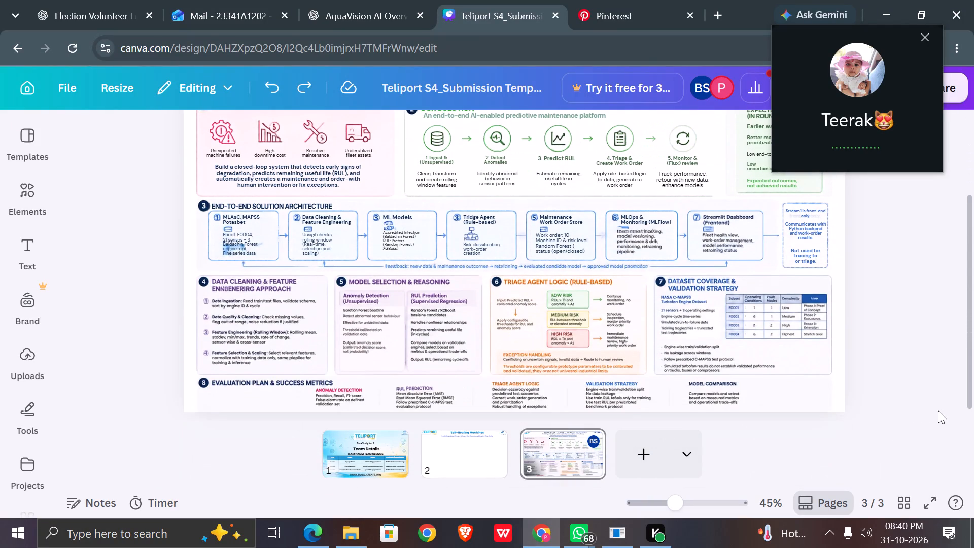
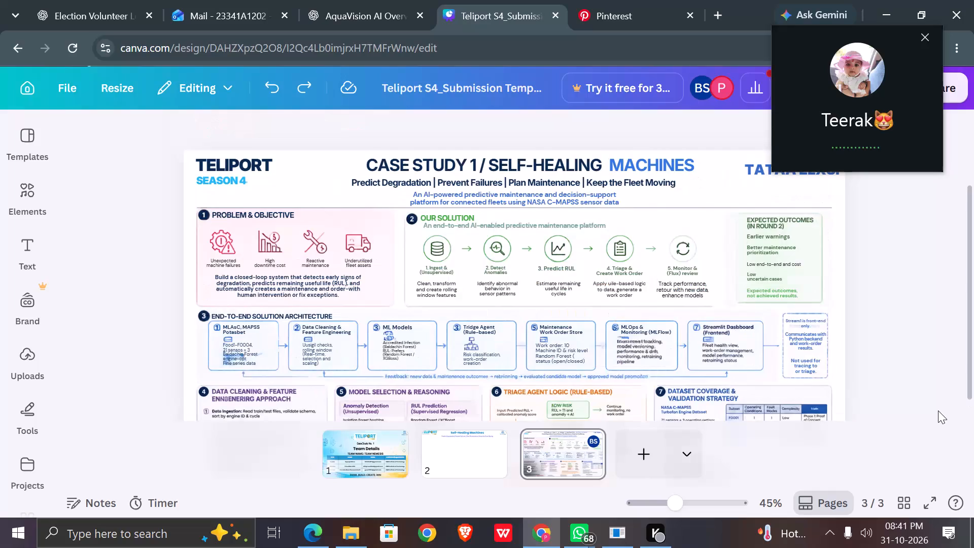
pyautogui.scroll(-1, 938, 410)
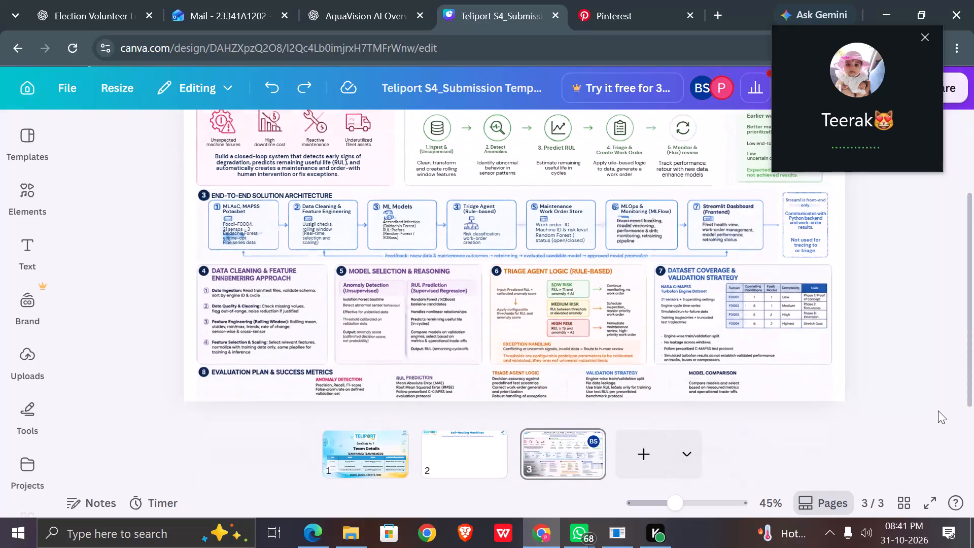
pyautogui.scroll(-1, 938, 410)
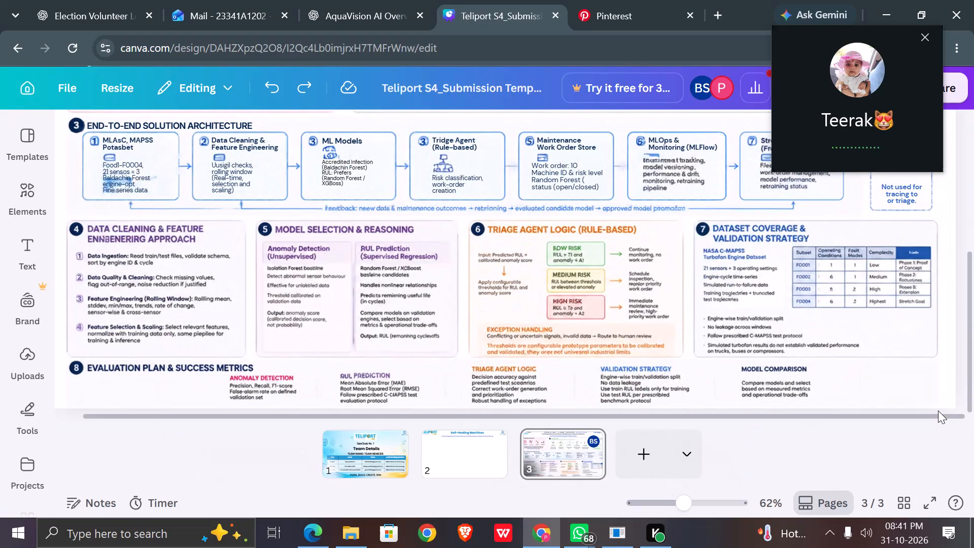
# Switch to Pinterest and browse the one page design presentation results for layout ideas.
pyautogui.click(635, 12)
pyautogui.scroll(1, 540, 252)
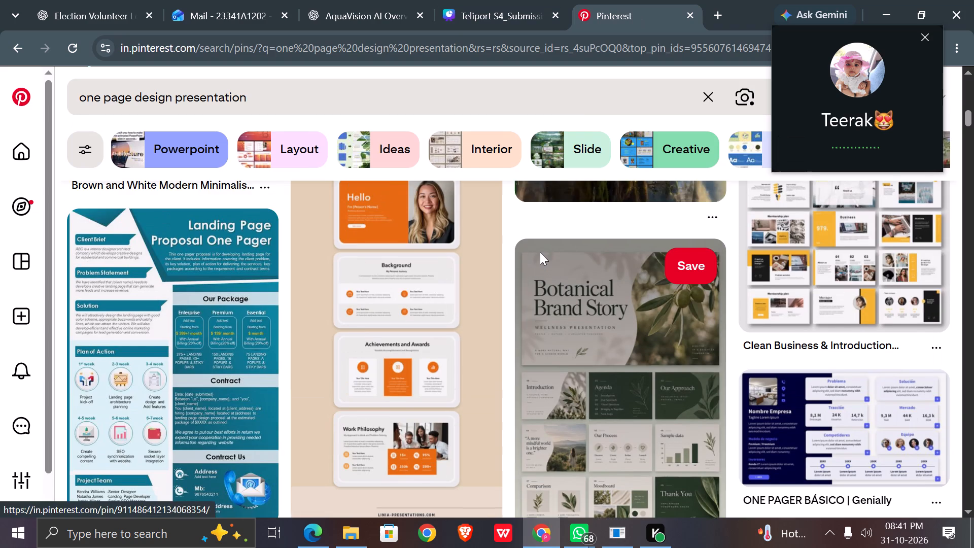
pyautogui.scroll(7, 540, 252)
pyautogui.scroll(-1, 540, 252)
pyautogui.scroll(5, 540, 252)
pyautogui.scroll(-2, 540, 252)
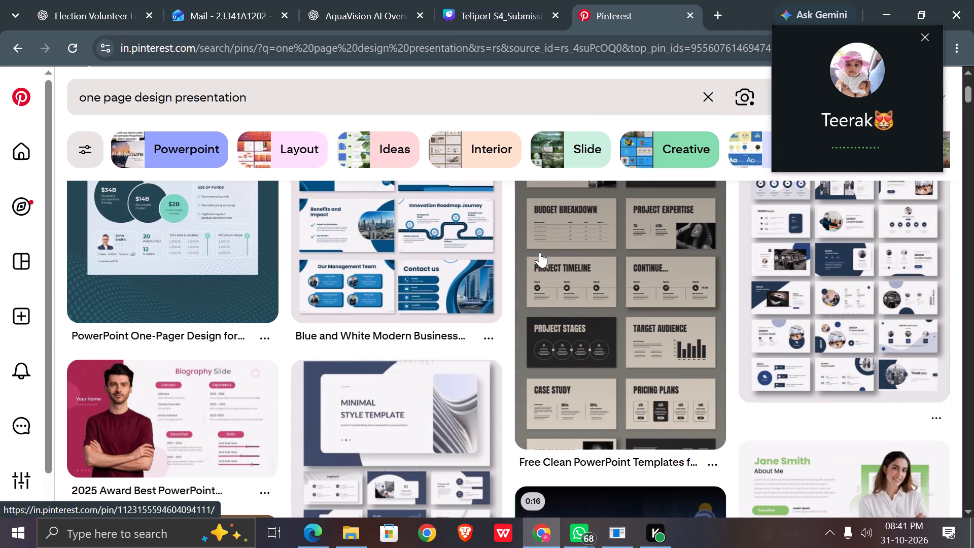
pyautogui.scroll(-3, 540, 252)
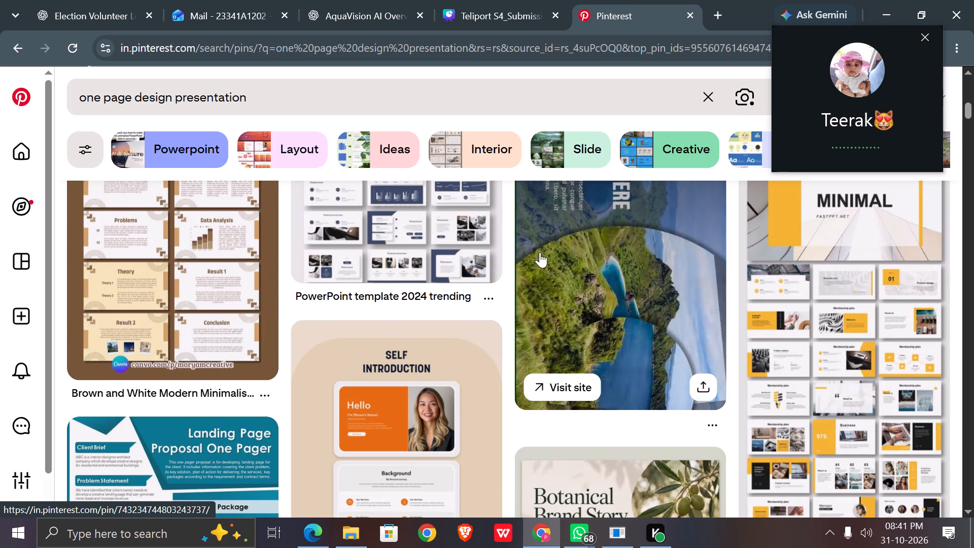
pyautogui.scroll(-2, 540, 252)
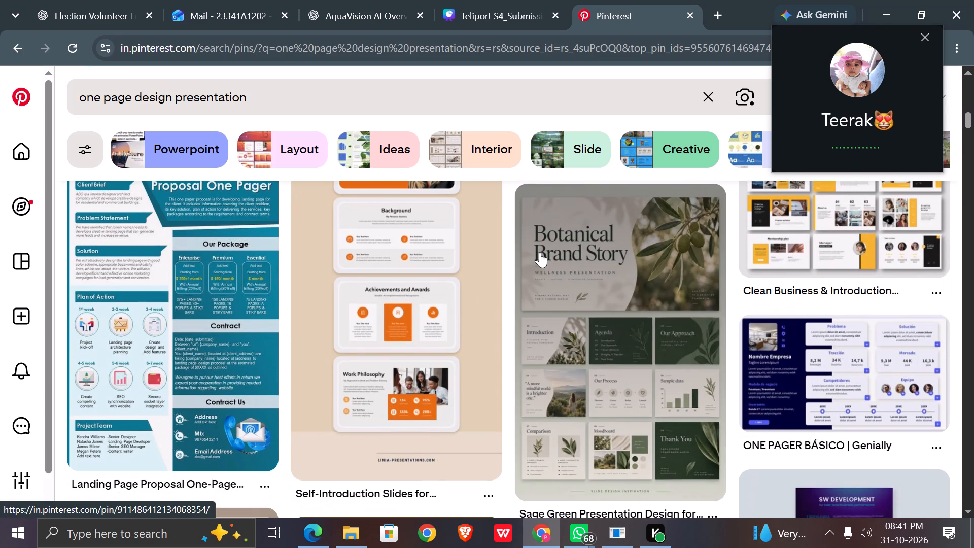
pyautogui.scroll(-4, 540, 252)
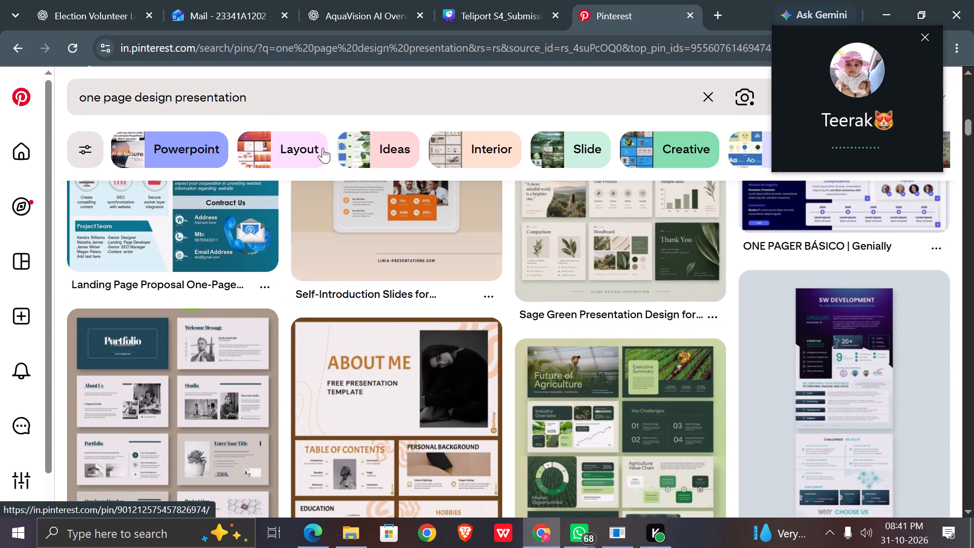
# Search Pinterest for "one page design presentation in horizontal" and skim the resulting designs.
pyautogui.click(278, 92)
pyautogui.press('space')
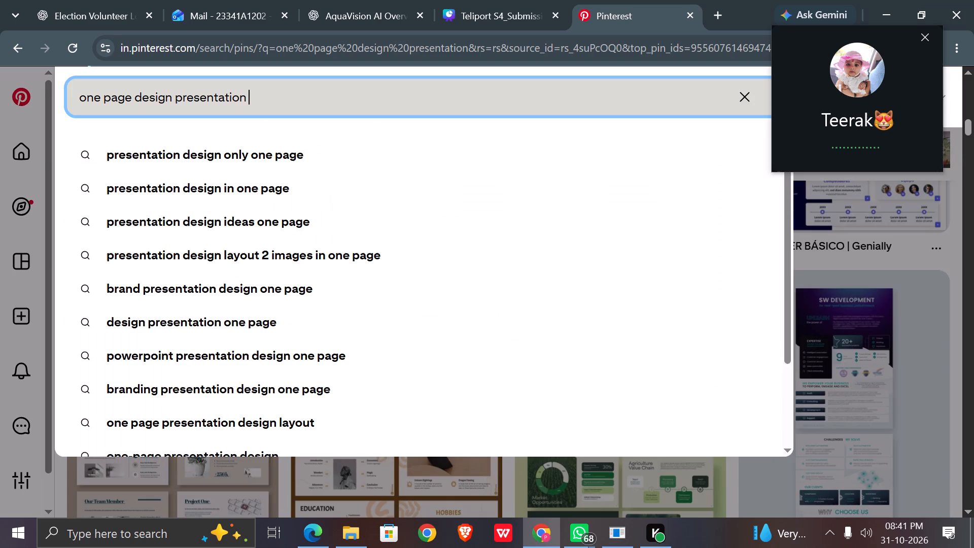
pyautogui.write('in hori')
pyautogui.write('zonta')
pyautogui.press('l')
pyautogui.press('Return')
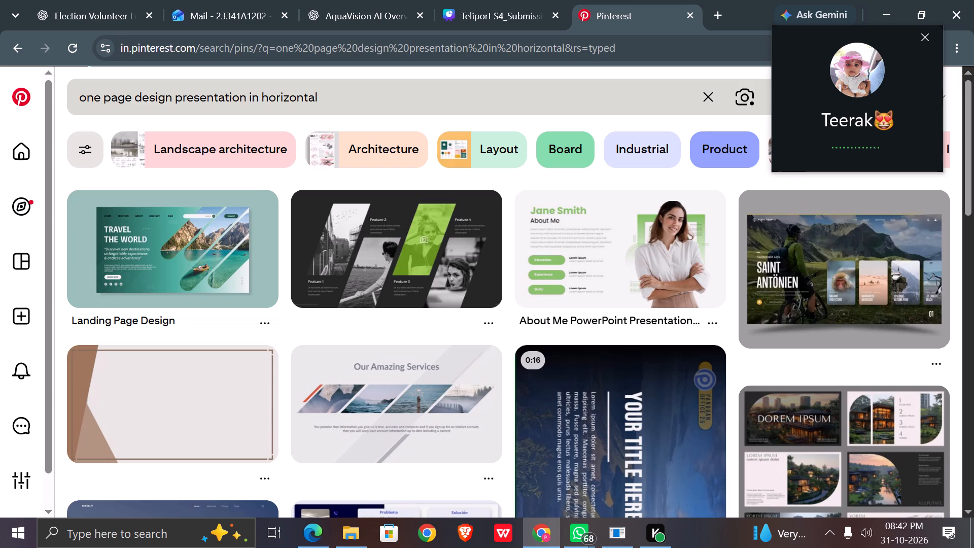
pyautogui.scroll(-1, 281, 83)
pyautogui.scroll(-2, 470, 311)
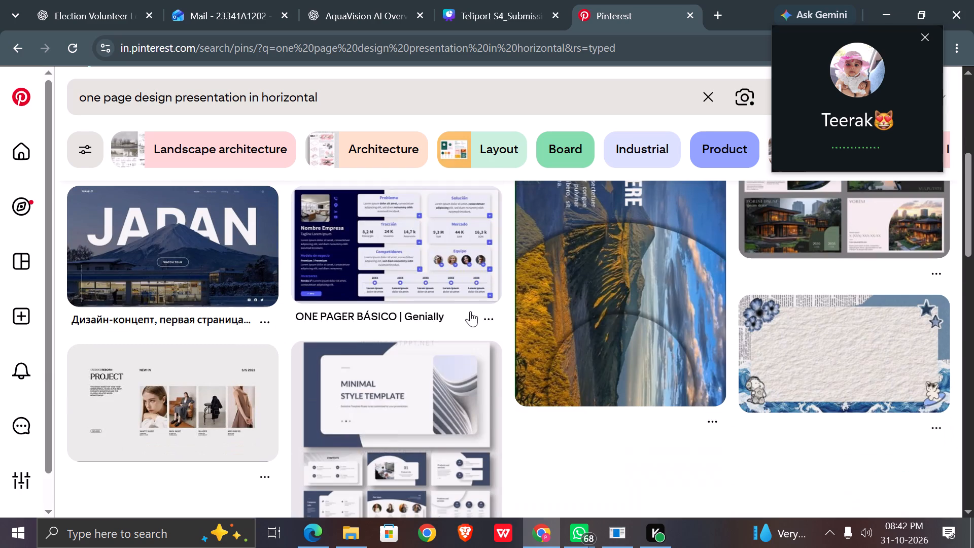
pyautogui.scroll(-6, 470, 311)
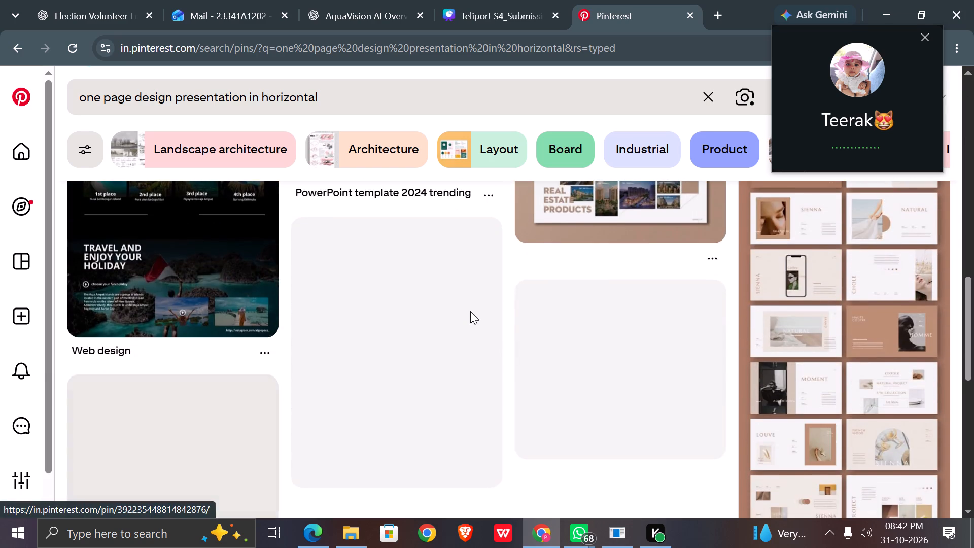
pyautogui.scroll(2, 470, 311)
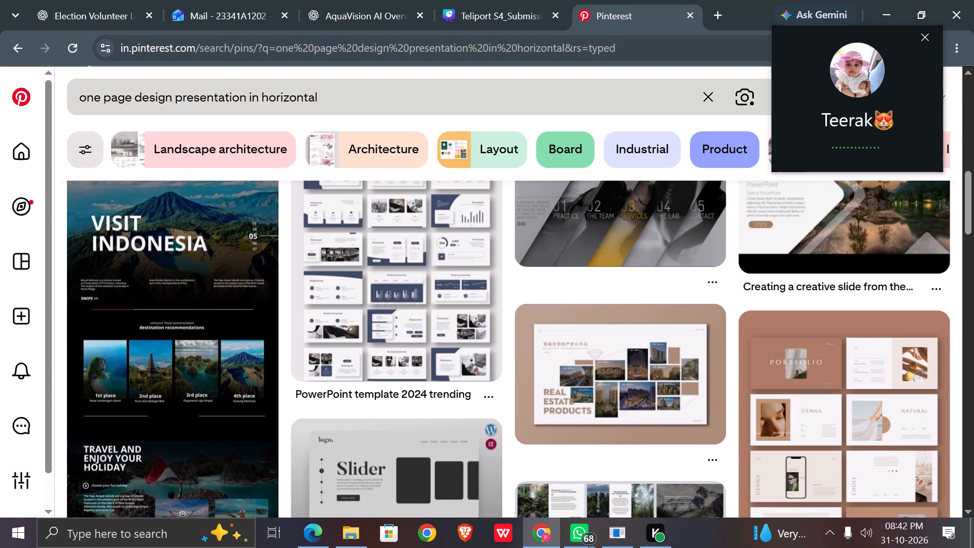
# Refine the search to "one page design presentation expalin whole project in horizontal".
pyautogui.click(247, 97)
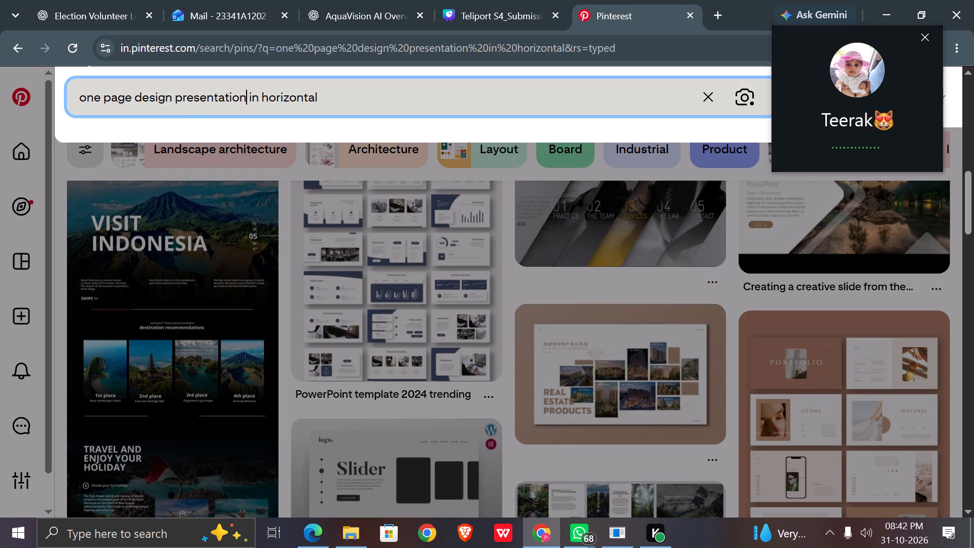
pyautogui.press('space')
pyautogui.write('expalin whole project')
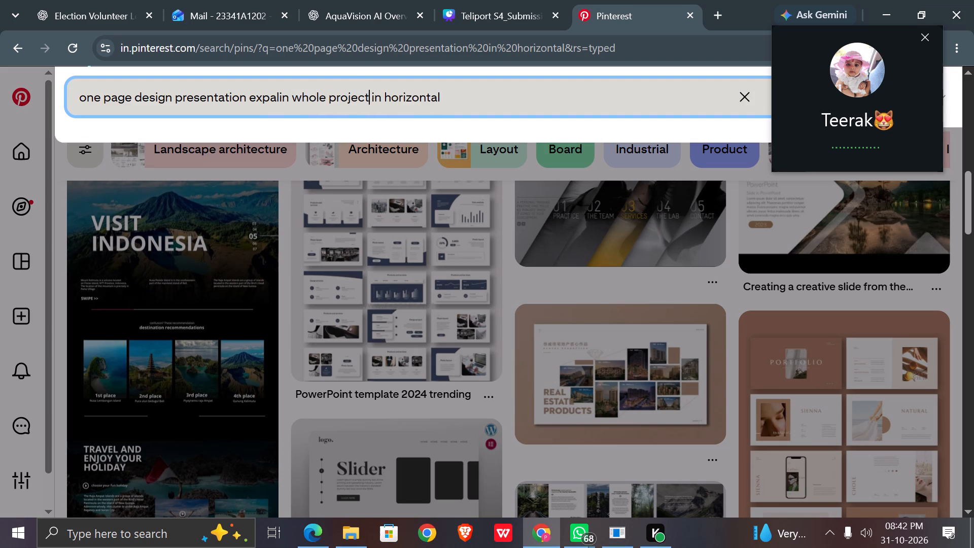
pyautogui.press('Return')
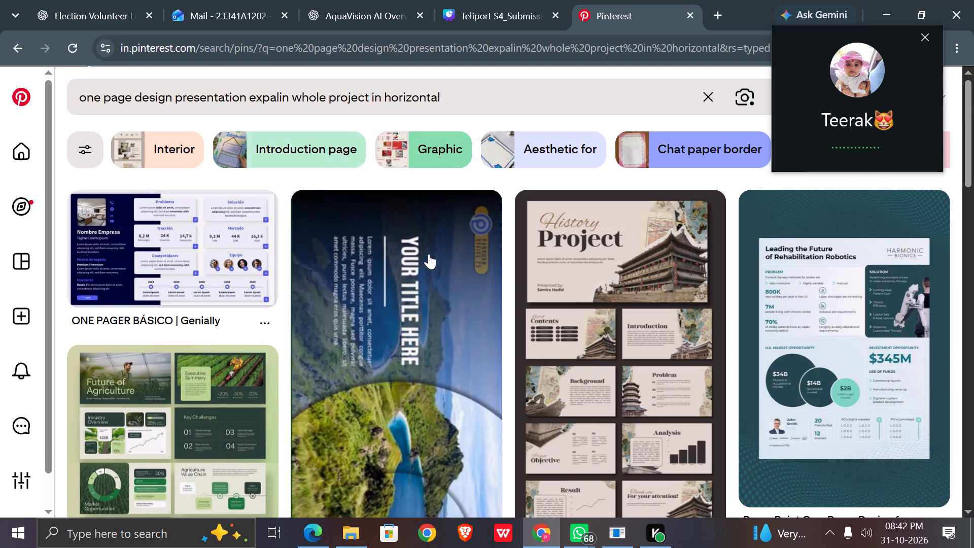
# Examine the refined results for a horizontal one-page layout suited to presenting a whole project.
pyautogui.scroll(-3, 439, 285)
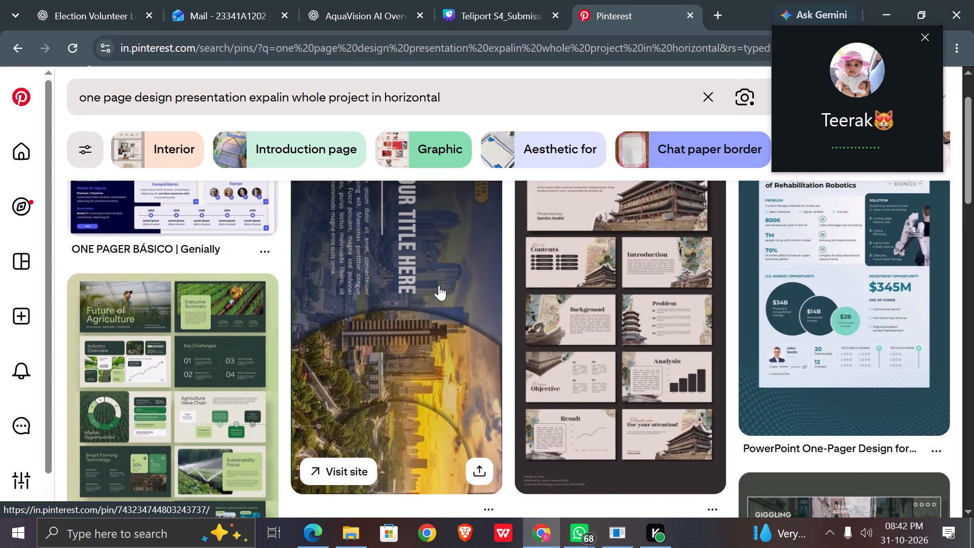
pyautogui.scroll(-5, 439, 285)
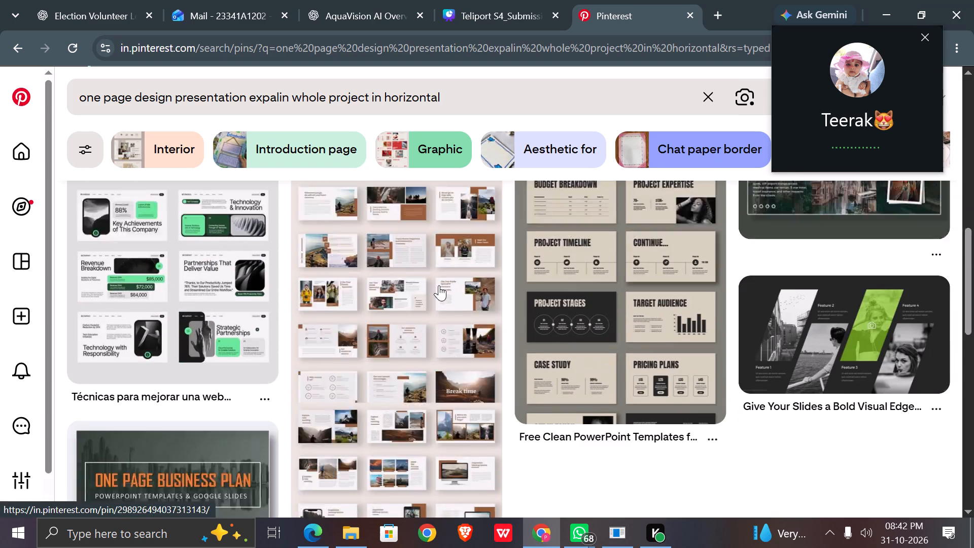
pyautogui.scroll(-3, 439, 285)
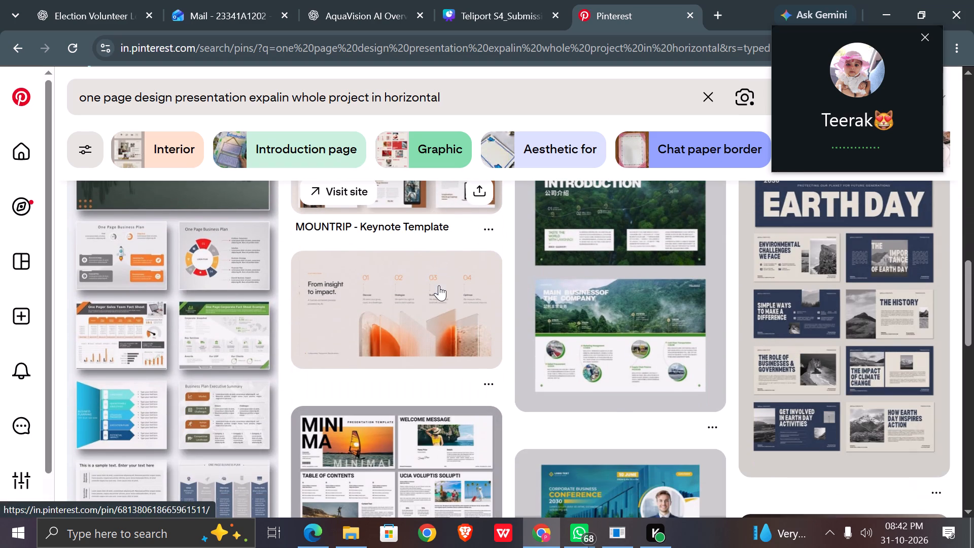
pyautogui.scroll(-3, 439, 285)
pyautogui.scroll(1, 439, 285)
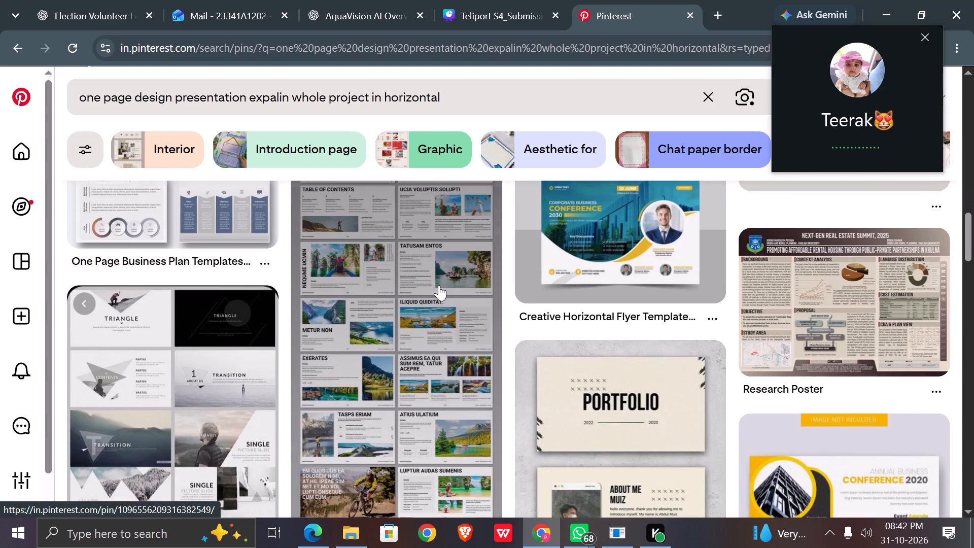
pyautogui.scroll(1, 439, 285)
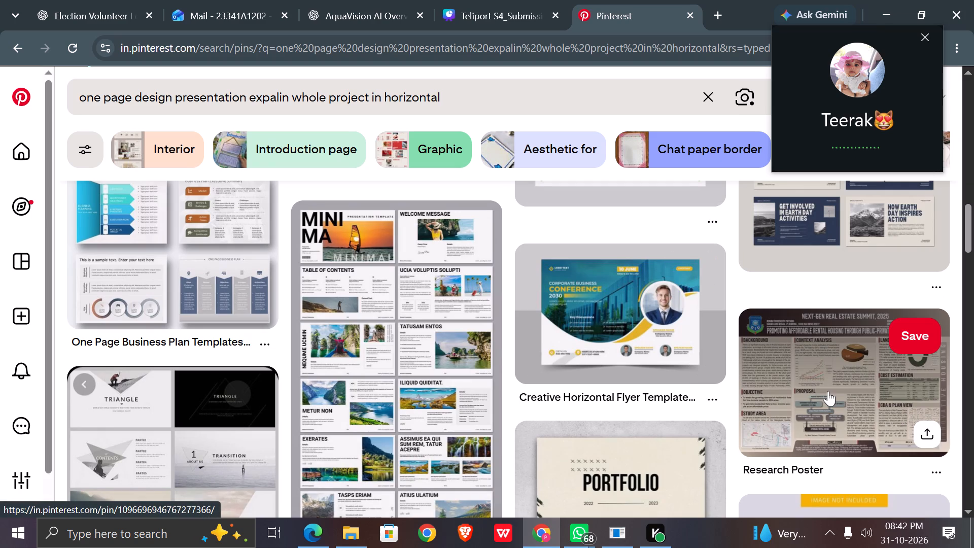
pyautogui.scroll(-3, 828, 391)
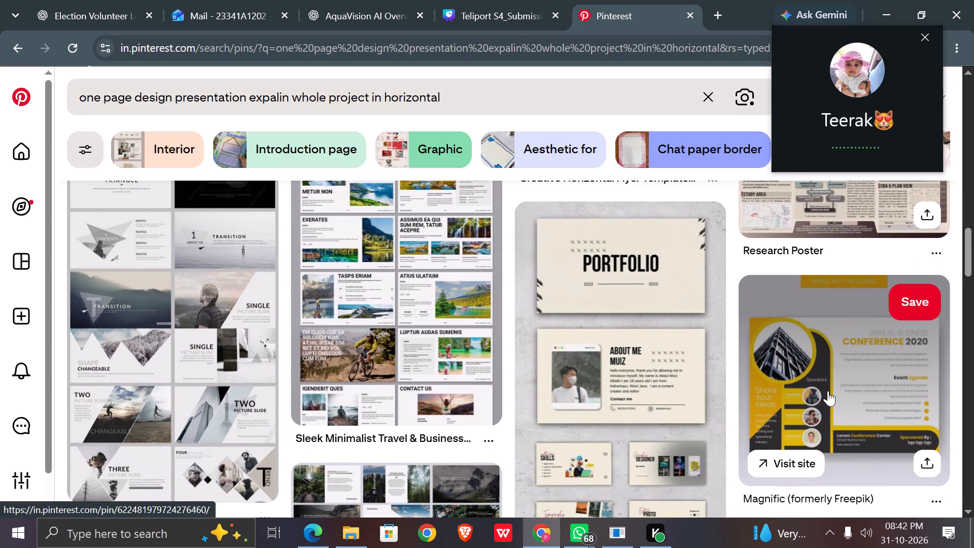
pyautogui.scroll(-4, 828, 391)
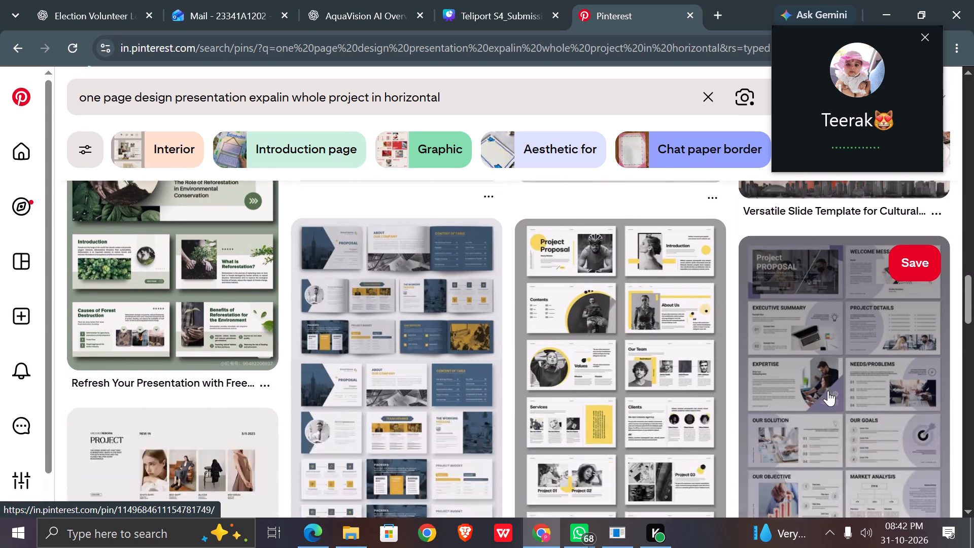
pyautogui.scroll(-4, 828, 391)
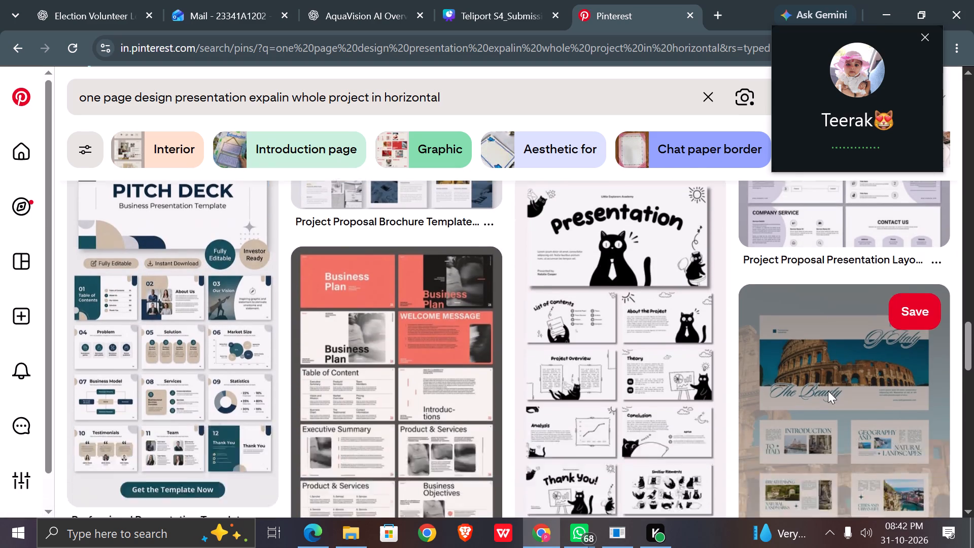
pyautogui.scroll(-2, 828, 391)
pyautogui.scroll(2, 828, 391)
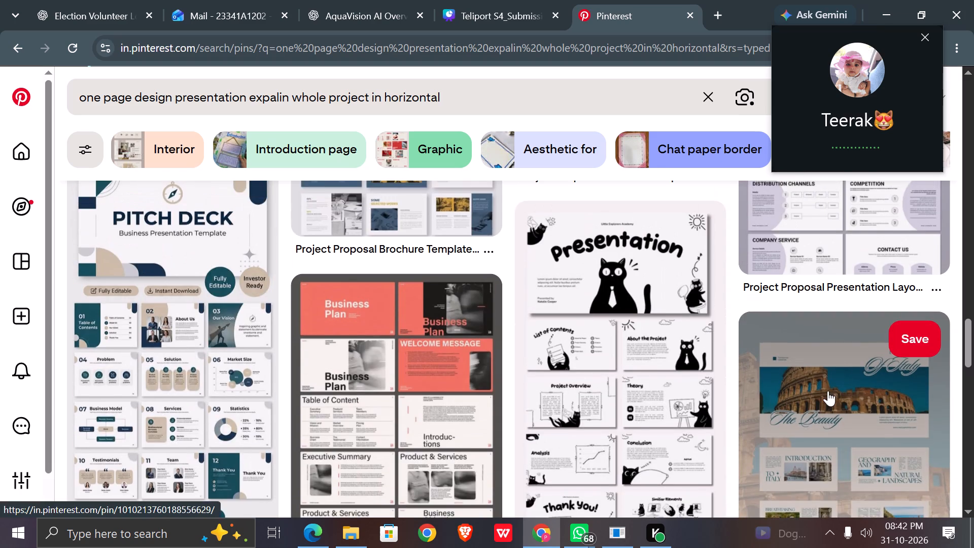
pyautogui.scroll(-4, 828, 391)
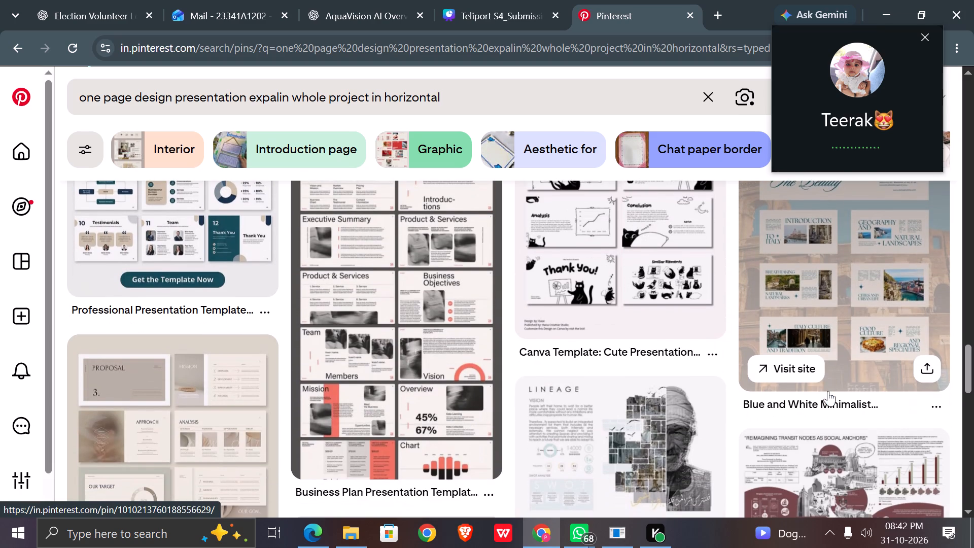
pyautogui.scroll(-2, 828, 391)
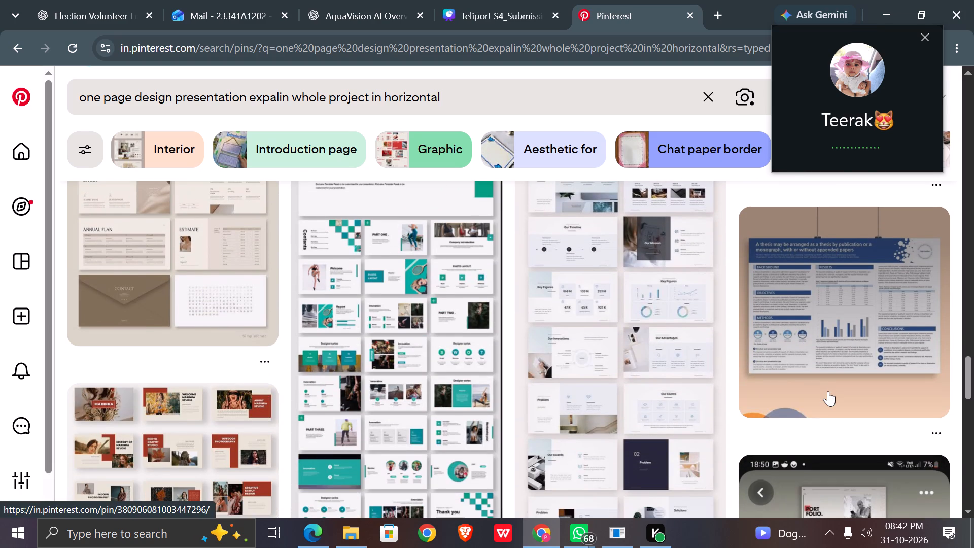
pyautogui.scroll(-2, 828, 391)
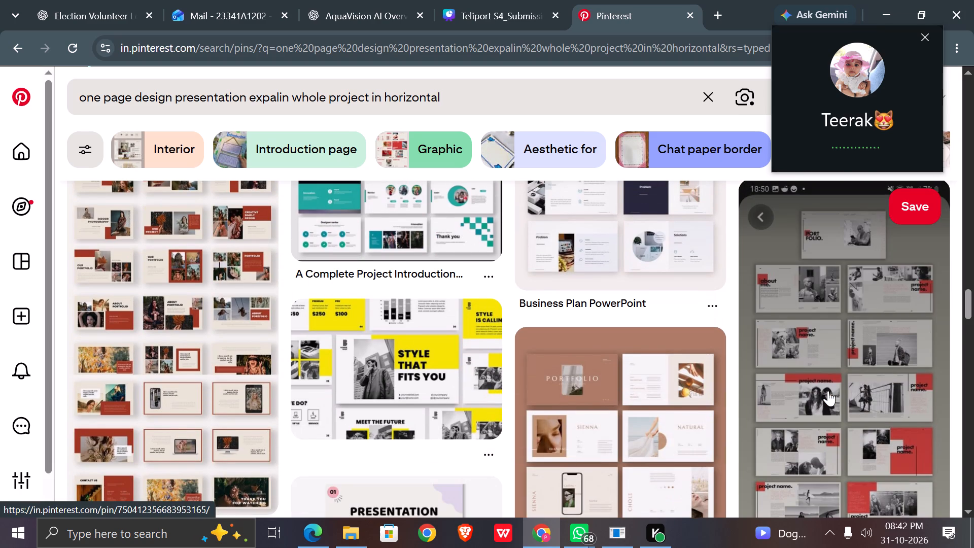
pyautogui.scroll(-4, 828, 391)
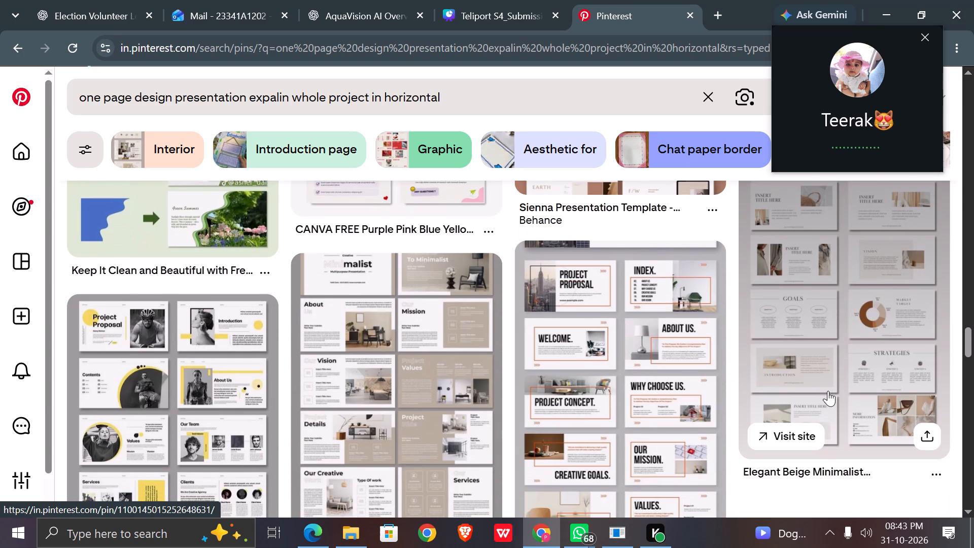
pyautogui.scroll(-4, 828, 391)
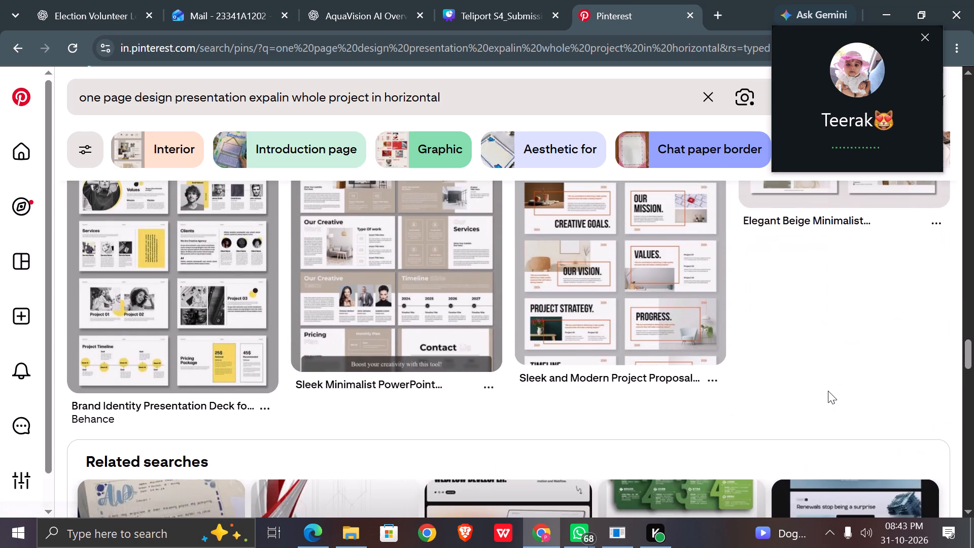
pyautogui.scroll(-4, 828, 391)
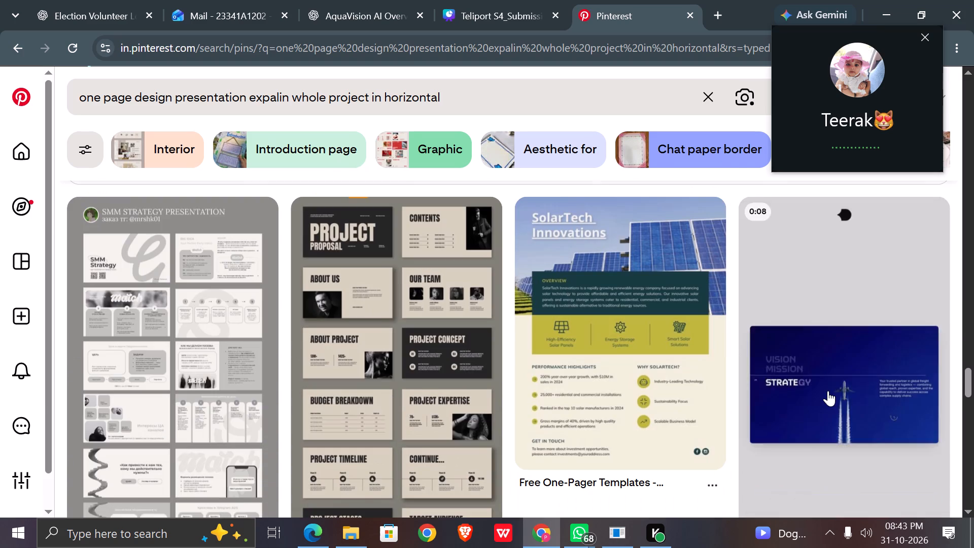
pyautogui.scroll(-3, 828, 391)
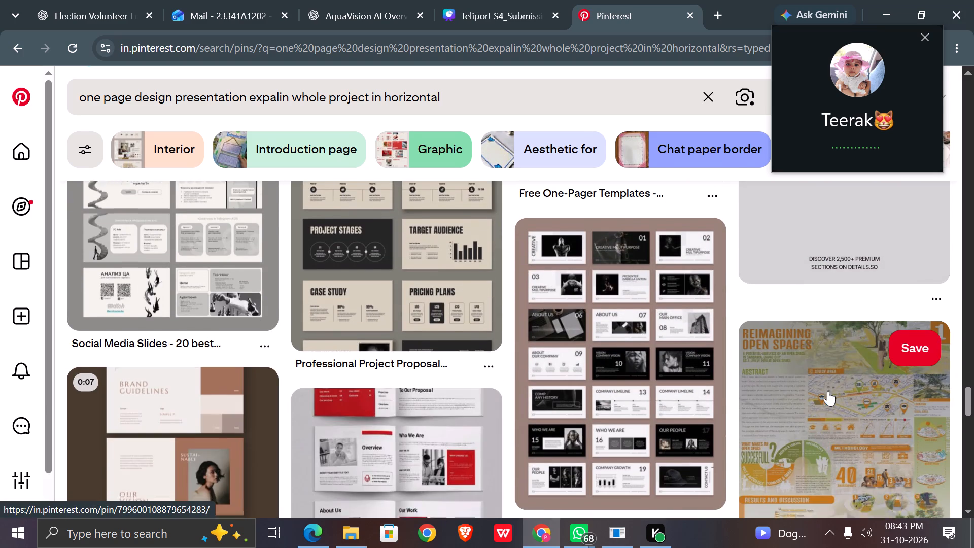
pyautogui.scroll(-4, 828, 391)
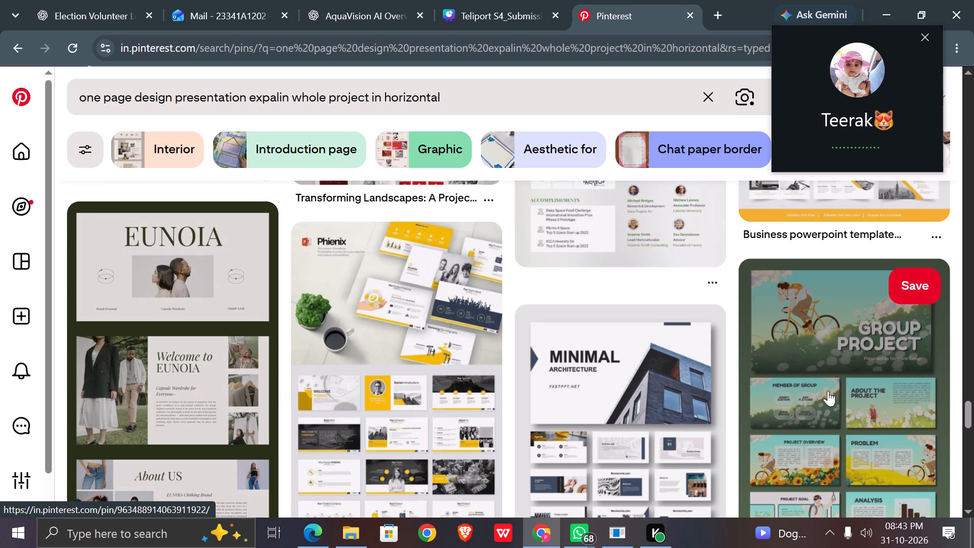
pyautogui.scroll(-2, 828, 391)
pyautogui.scroll(9, 828, 391)
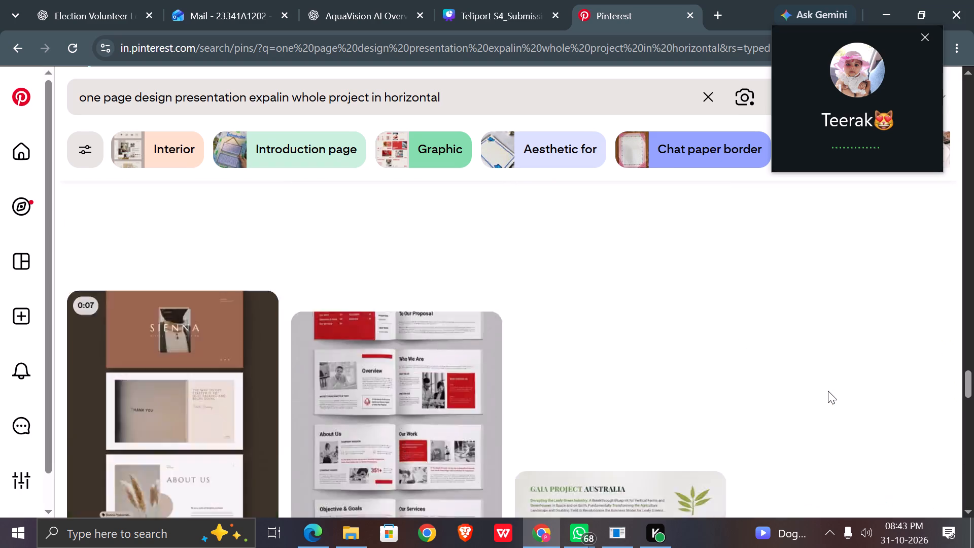
pyautogui.scroll(6, 828, 391)
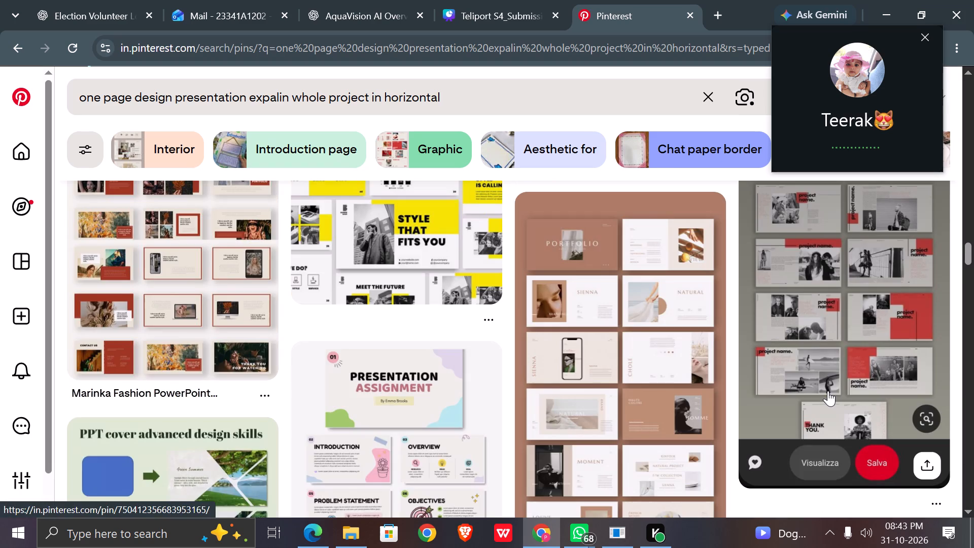
# Open the pin of the blue landscape thesis poster from the search results.
pyautogui.scroll(5, 828, 391)
pyautogui.scroll(-2, 828, 391)
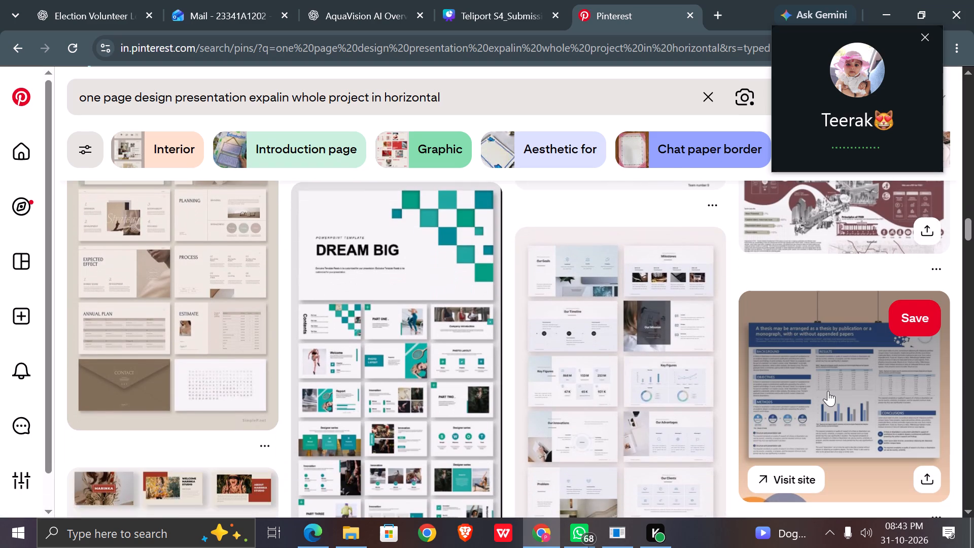
pyautogui.click(828, 391)
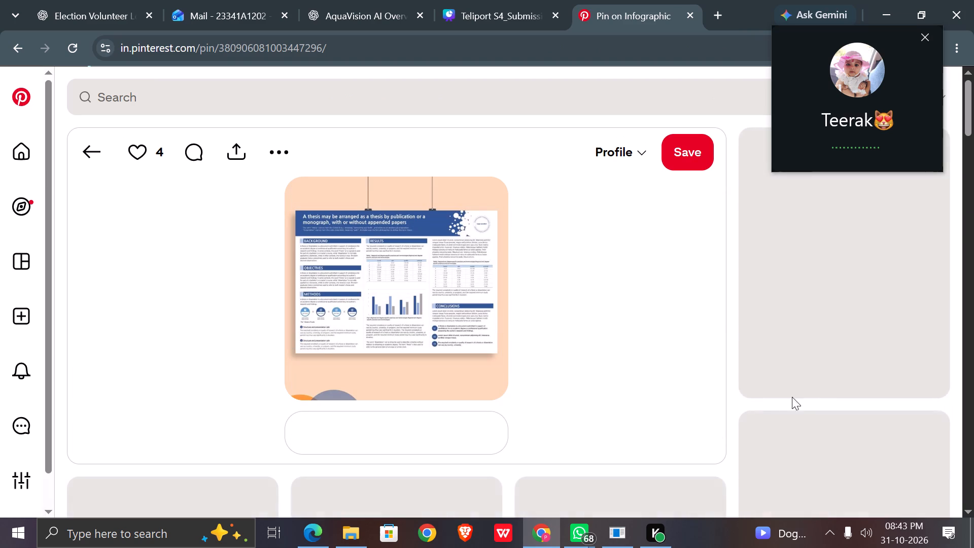
# Examine the related research posters for a horizontal one-page layout that presents a whole project.
pyautogui.scroll(-2, 669, 441)
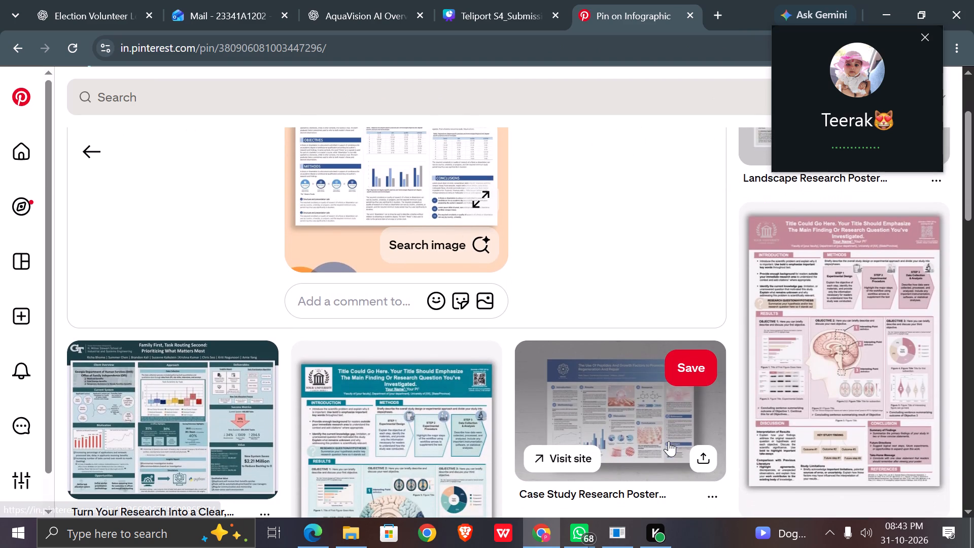
pyautogui.scroll(-4, 669, 441)
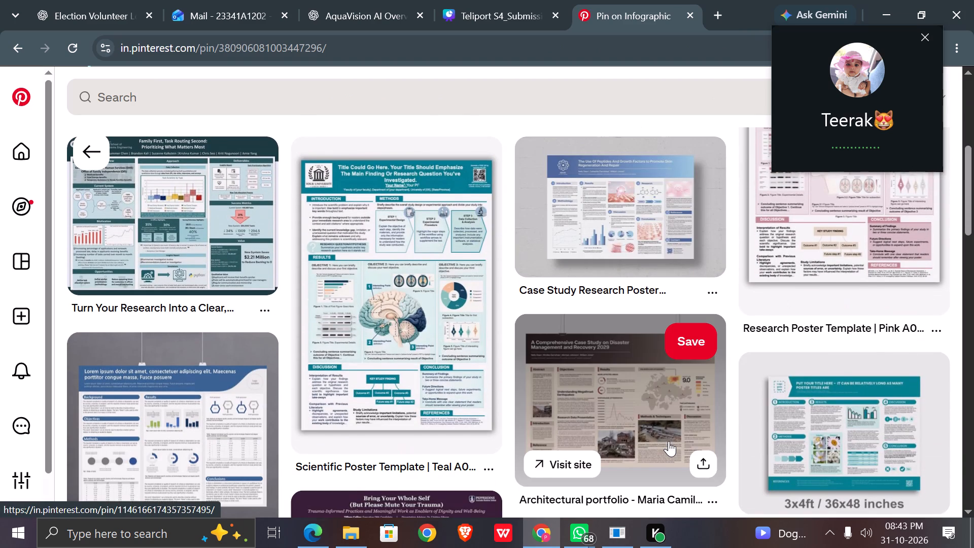
pyautogui.scroll(-3, 669, 441)
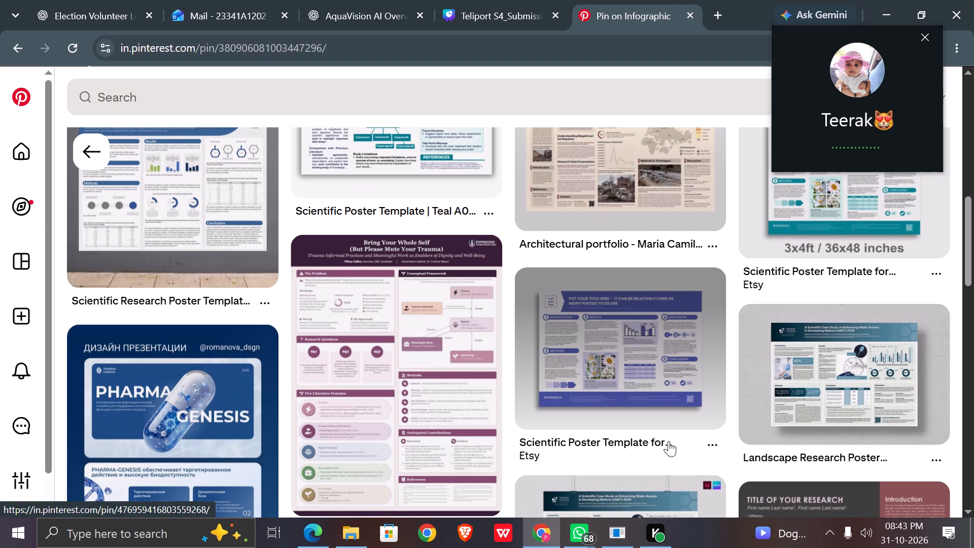
pyautogui.scroll(-3, 669, 441)
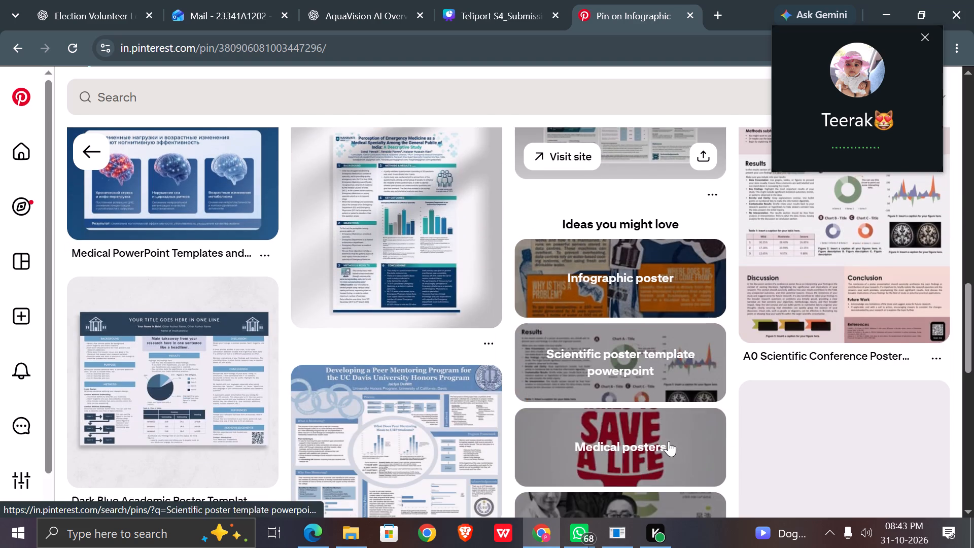
pyautogui.scroll(-2, 669, 441)
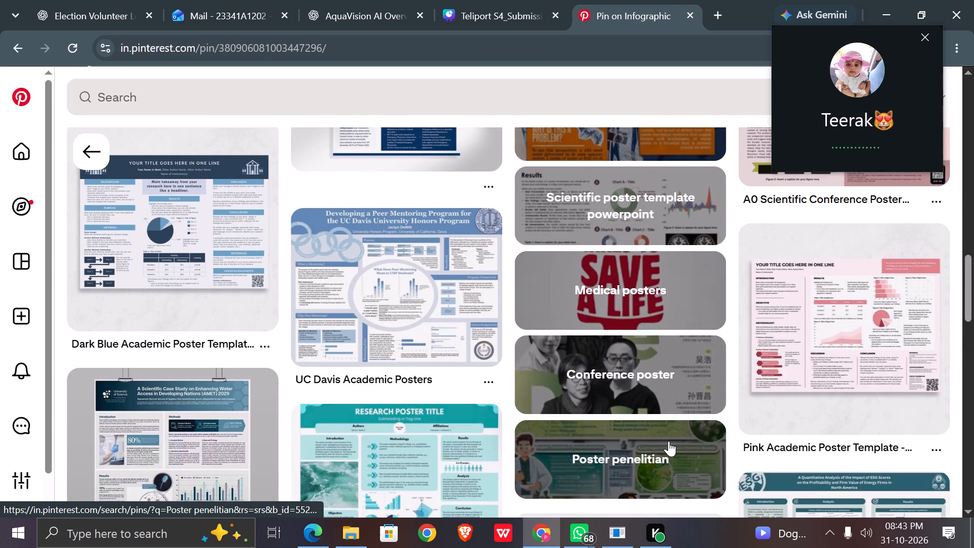
pyautogui.scroll(-2, 669, 441)
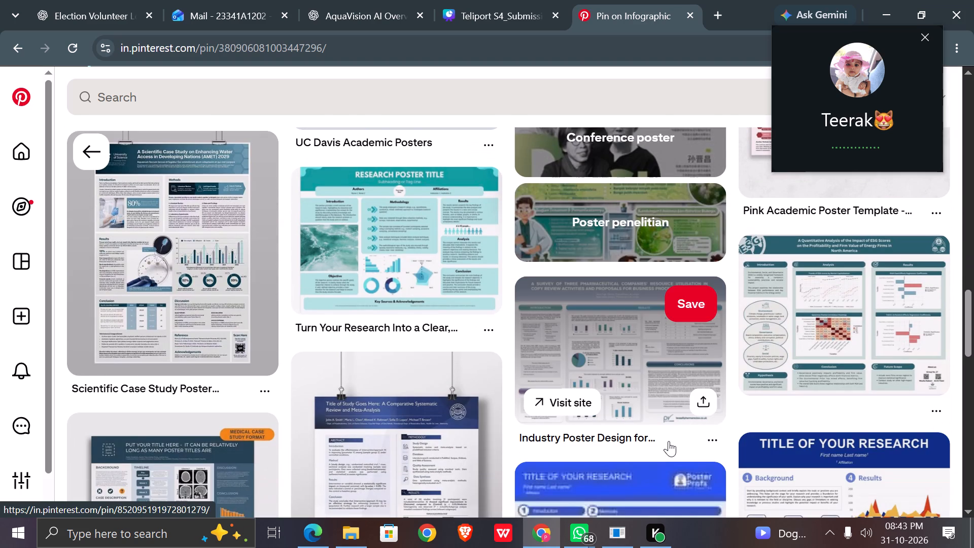
pyautogui.scroll(-2, 669, 441)
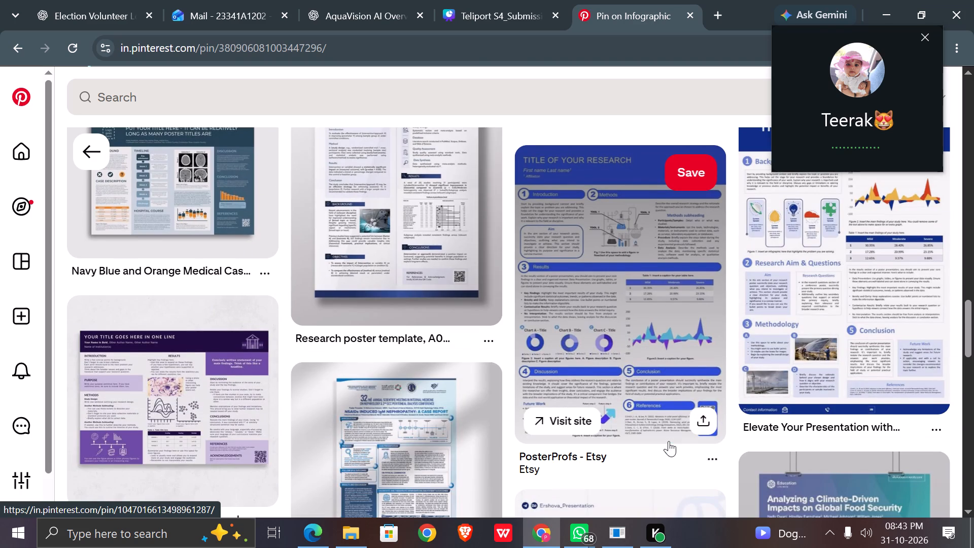
pyautogui.scroll(-3, 669, 441)
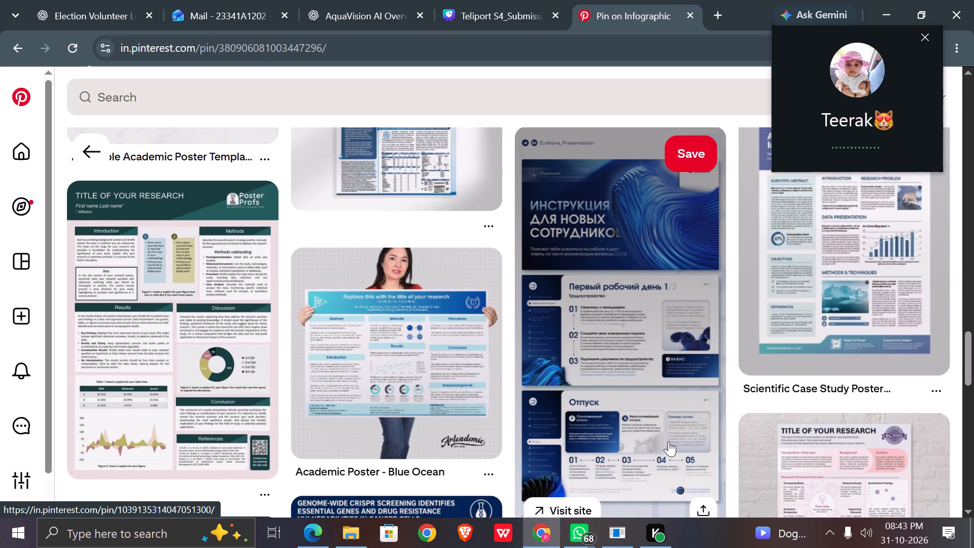
pyautogui.scroll(-2, 669, 441)
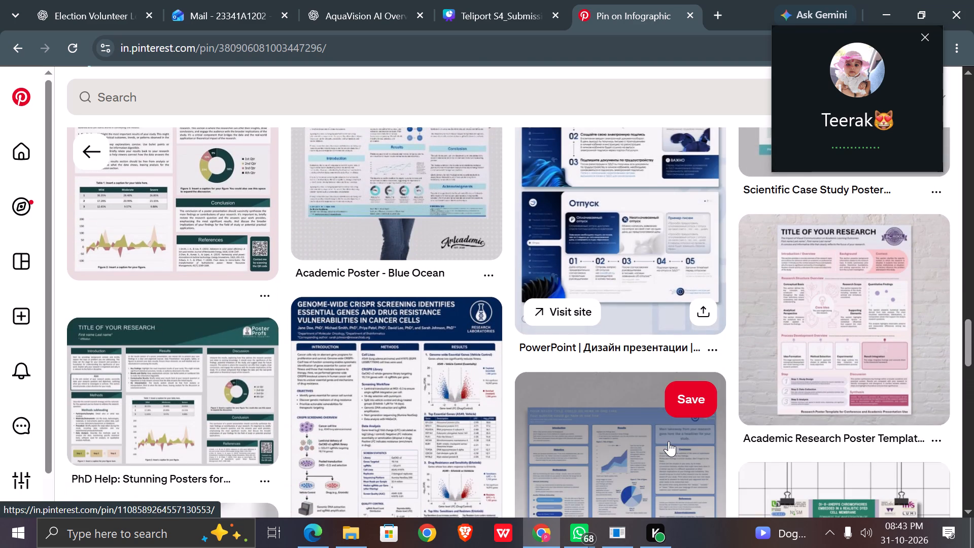
pyautogui.scroll(-4, 669, 441)
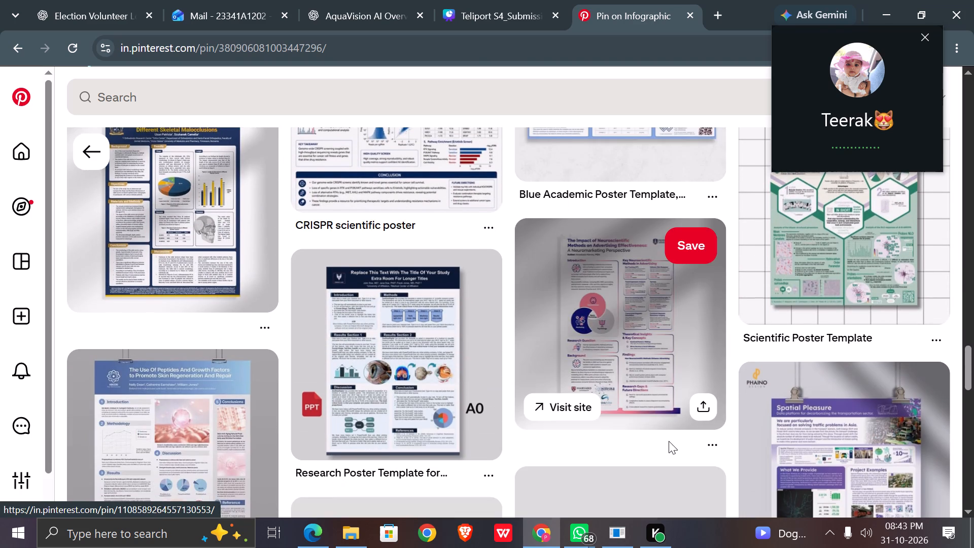
pyautogui.scroll(-3, 669, 441)
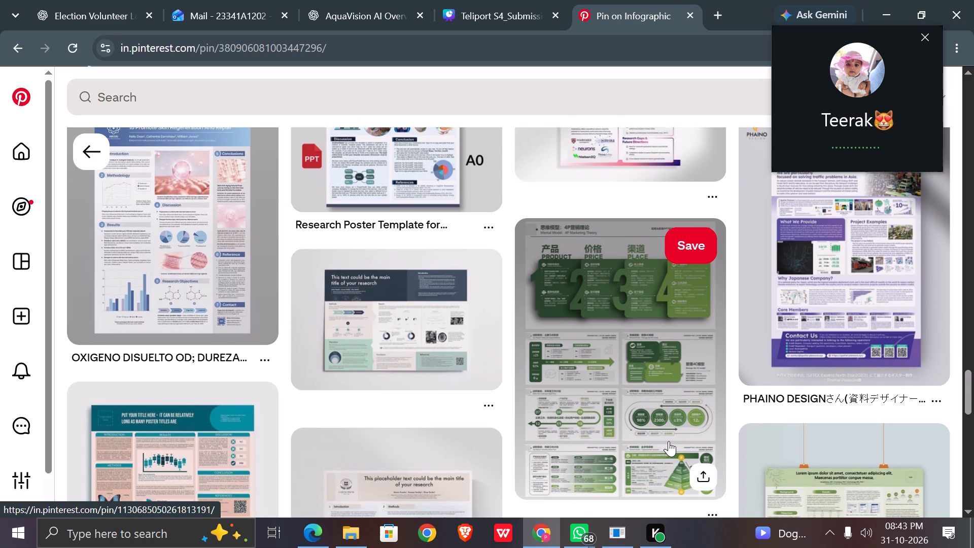
# Open the landscape research poster with a navy header and pink and green sections, and examine its related designs.
pyautogui.click(454, 333)
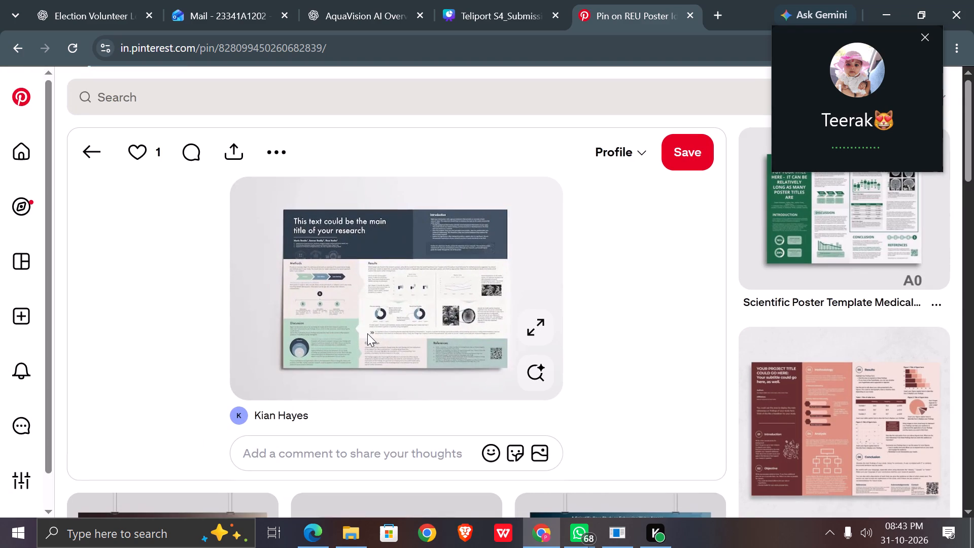
pyautogui.scroll(-2, 564, 362)
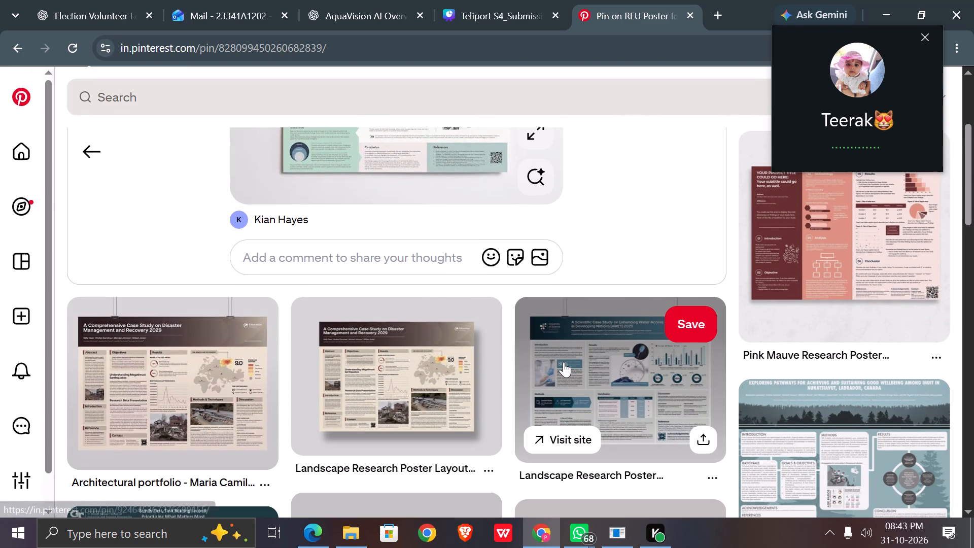
pyautogui.scroll(-2, 564, 362)
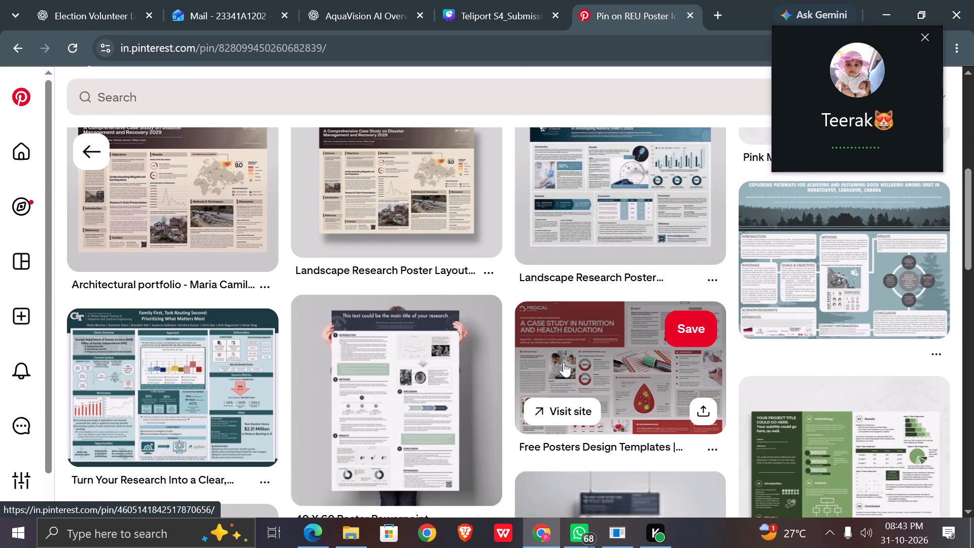
pyautogui.scroll(-4, 564, 362)
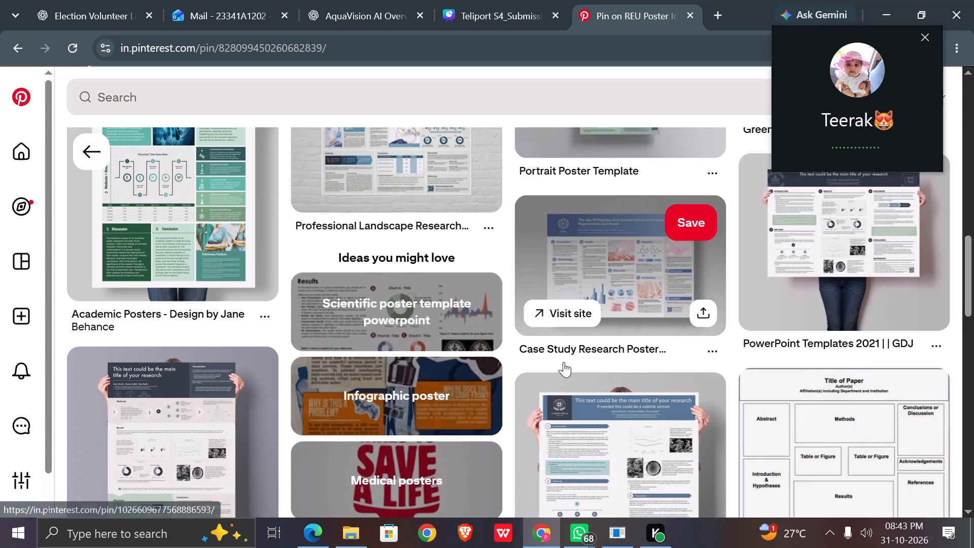
pyautogui.scroll(-4, 564, 362)
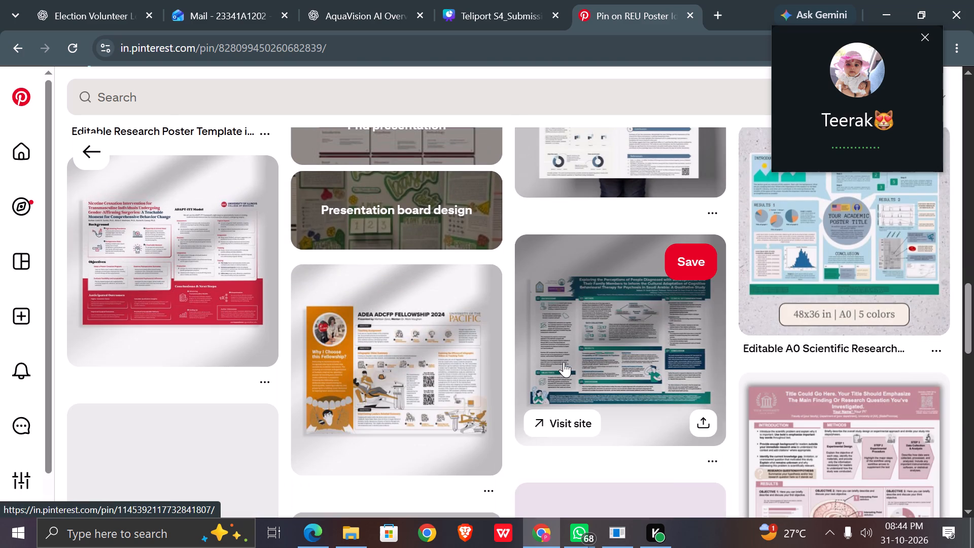
pyautogui.scroll(1, 564, 362)
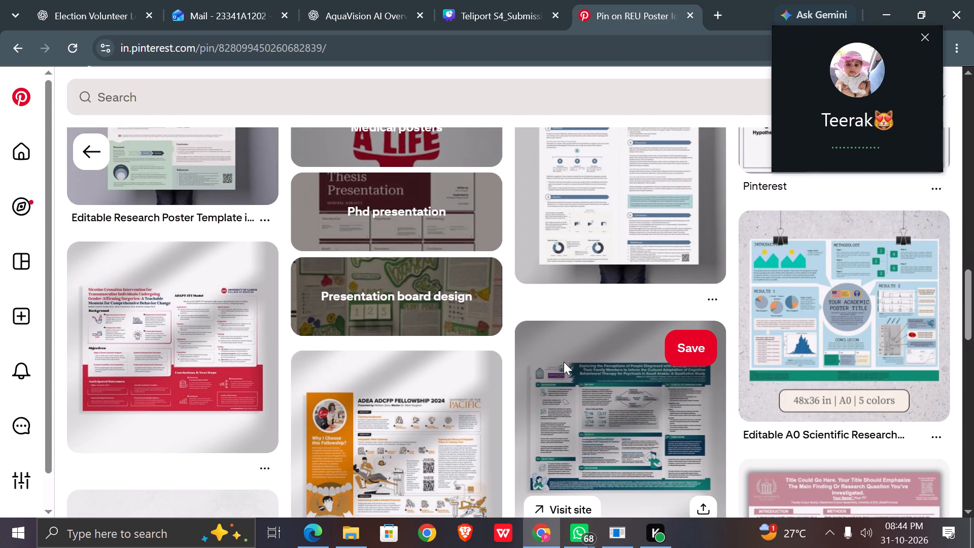
# Open the blue "Editable A0 Scientific Research" poster pin with the central title circle and copy its page link.
pyautogui.click(826, 324)
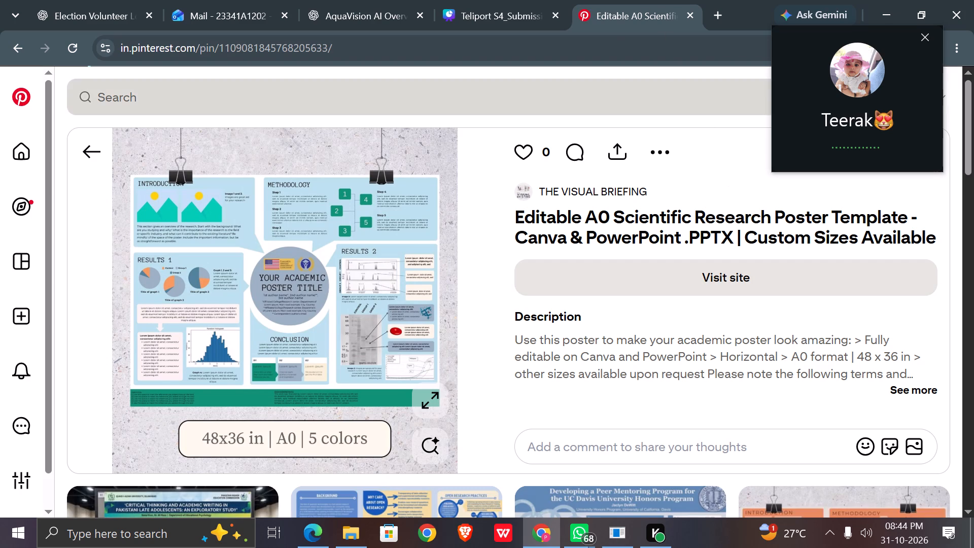
pyautogui.click(357, 45)
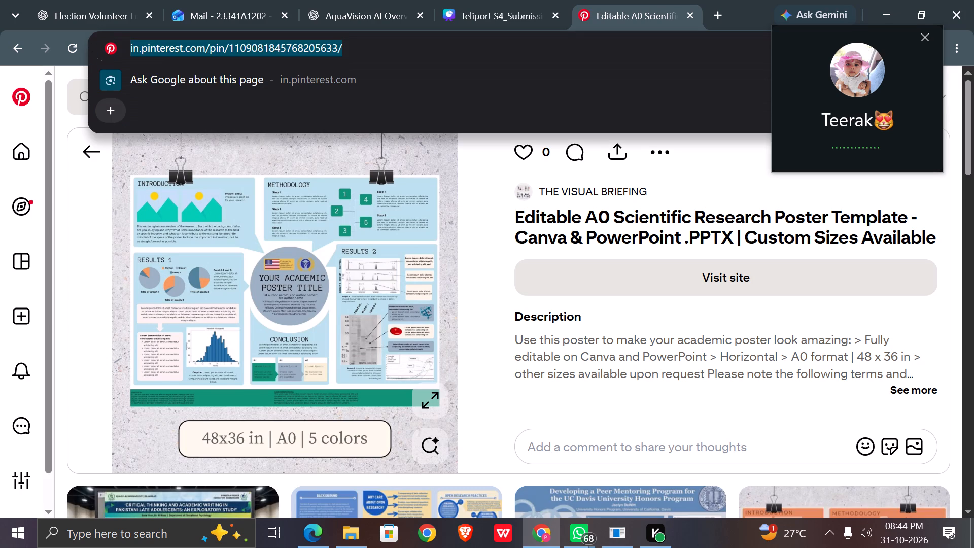
pyautogui.hotkey('ctrl', 'c')
# Switch to WhatsApp with the poster pin's link copied.
pyautogui.click(574, 527)
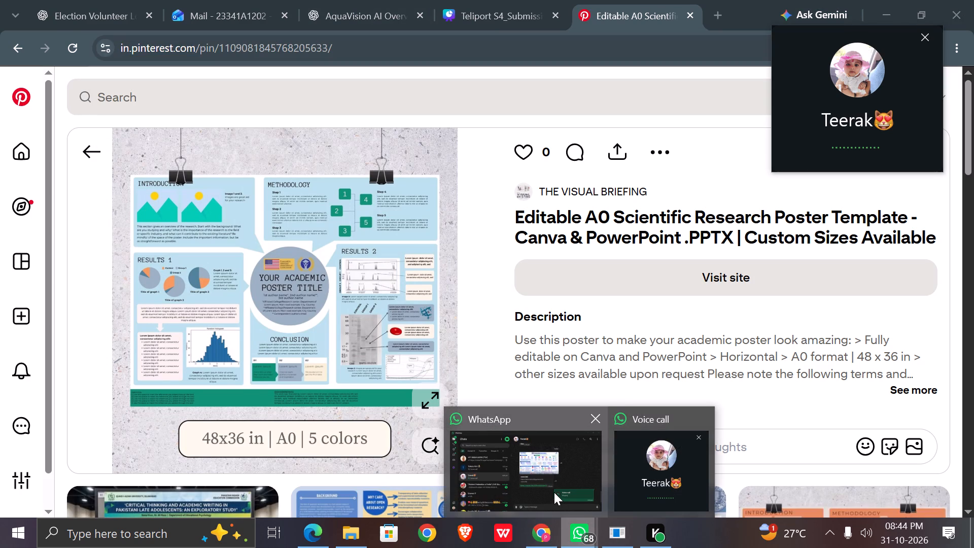
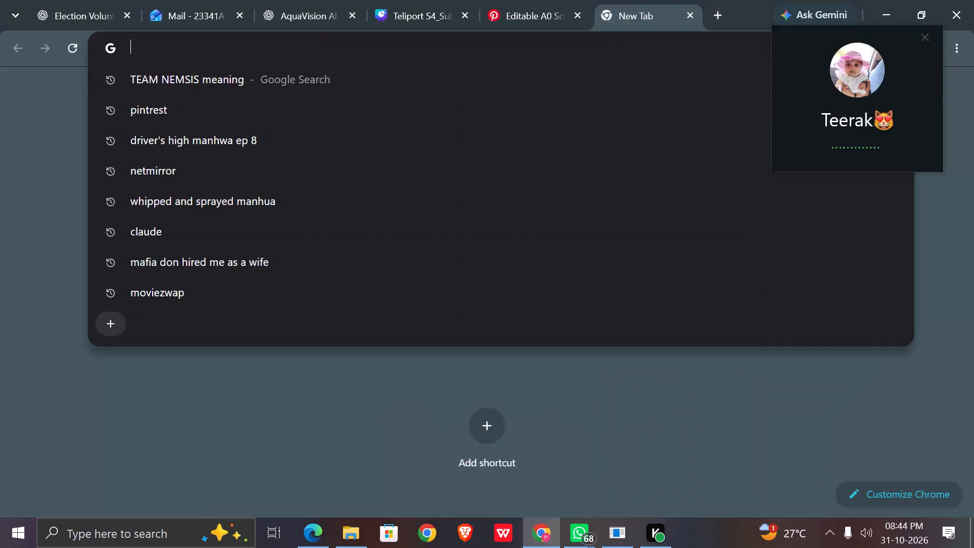
# Load the copied poster pin link in the new browser tab to check it, and close that duplicate tab.
pyautogui.hotkey('ctrl', 'v')
pyautogui.press('Return')
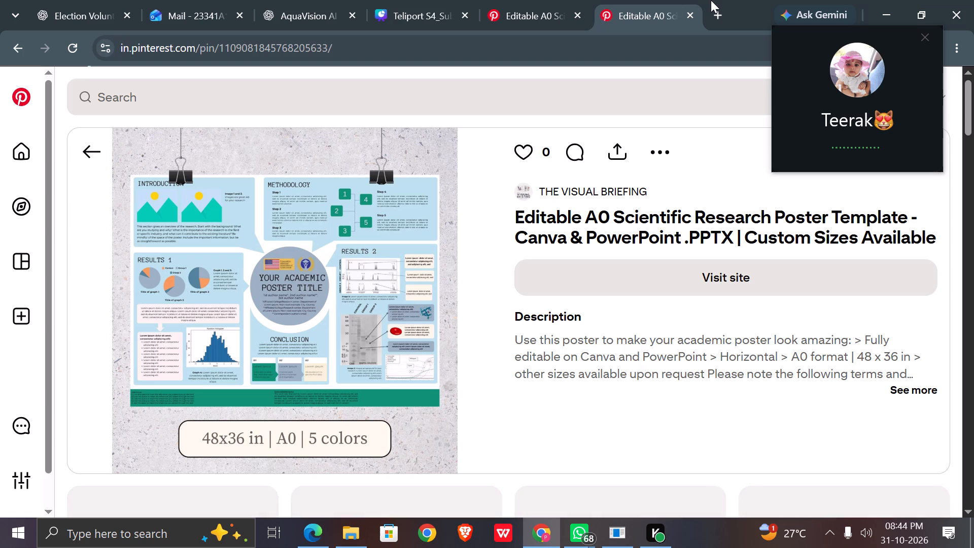
pyautogui.click(687, 12)
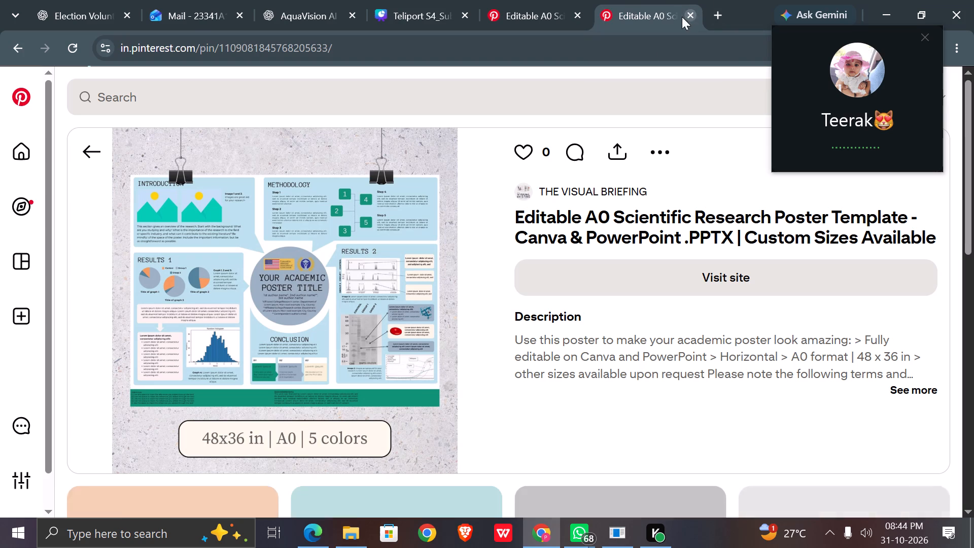
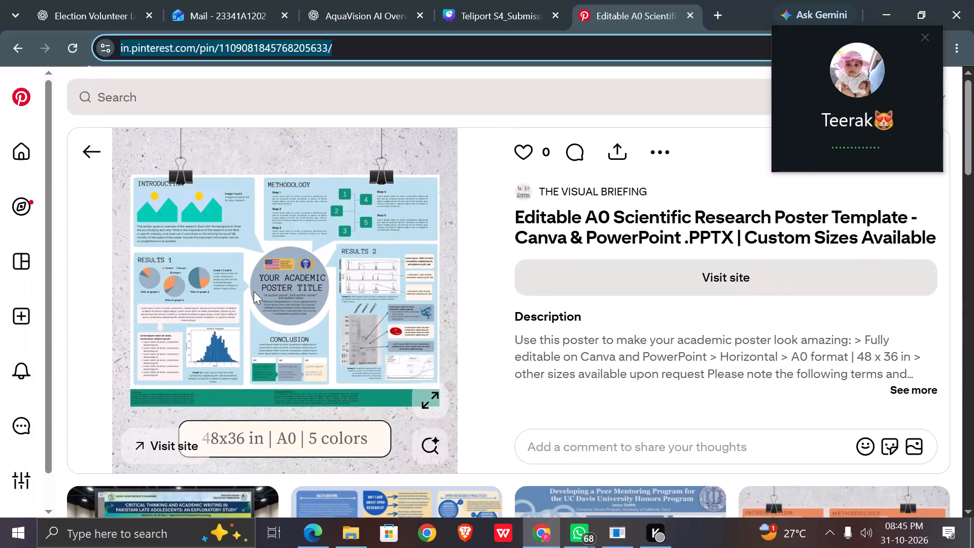
# Examine the editable A0 scientific research poster pin up close and the related posters below it as layout references.
pyautogui.scroll(-2, 254, 291)
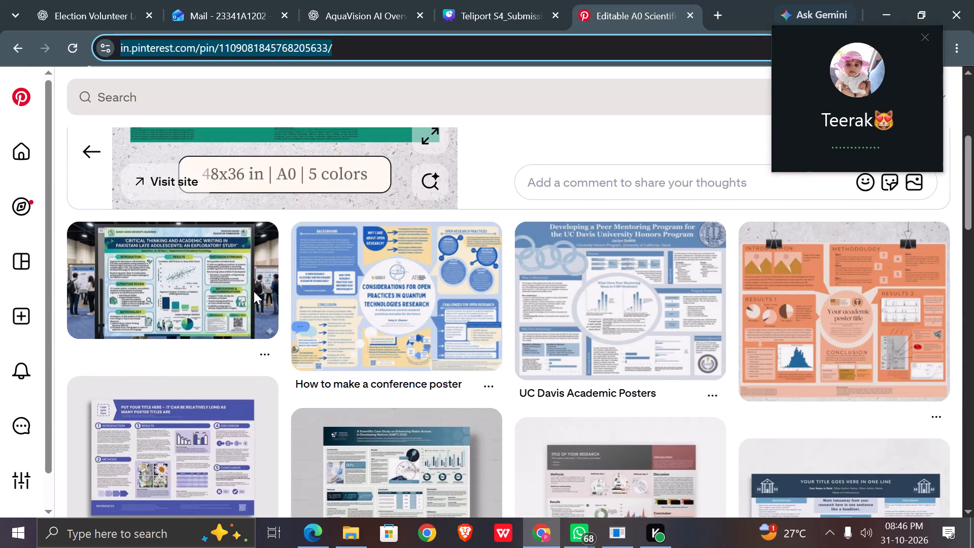
pyautogui.scroll(-2, 254, 291)
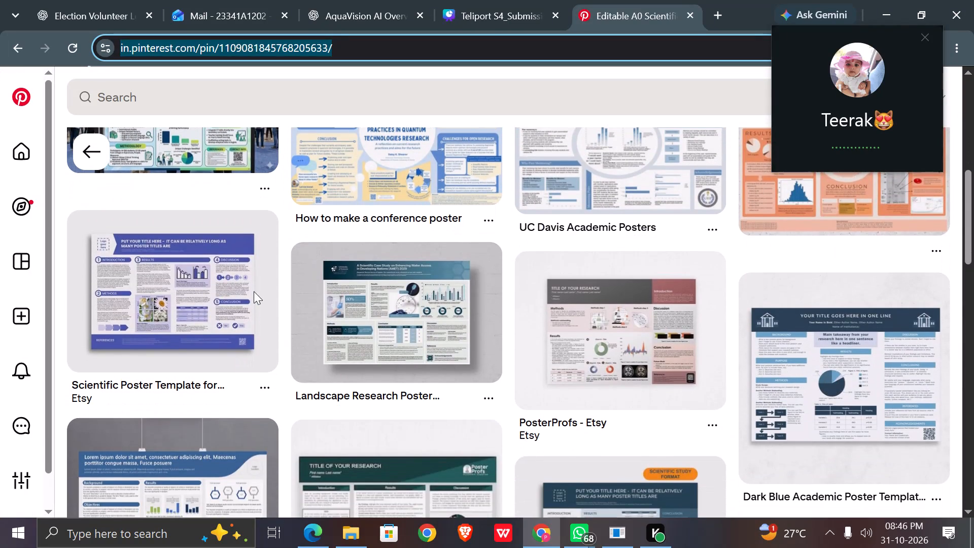
pyautogui.scroll(-3, 254, 291)
pyautogui.scroll(4, 254, 291)
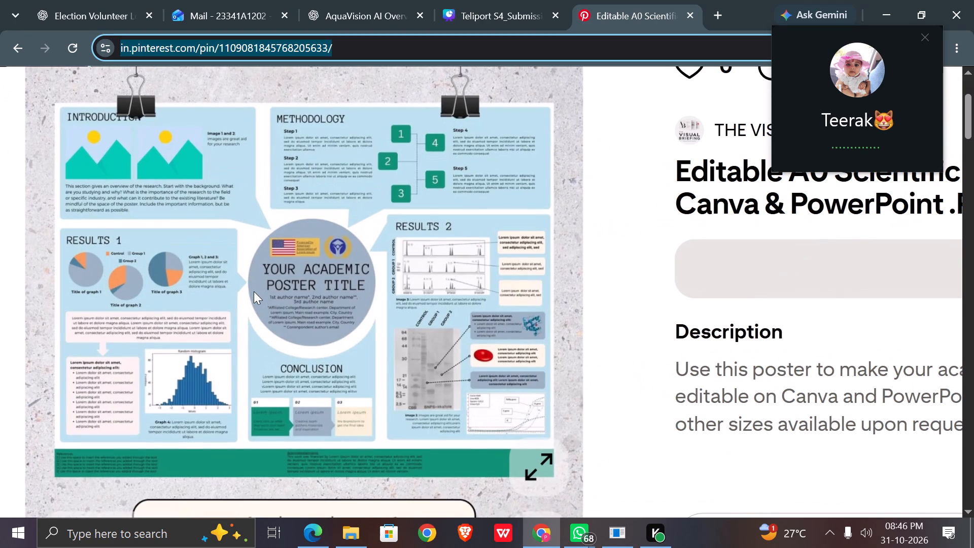
pyautogui.hscroll(1, 254, 291)
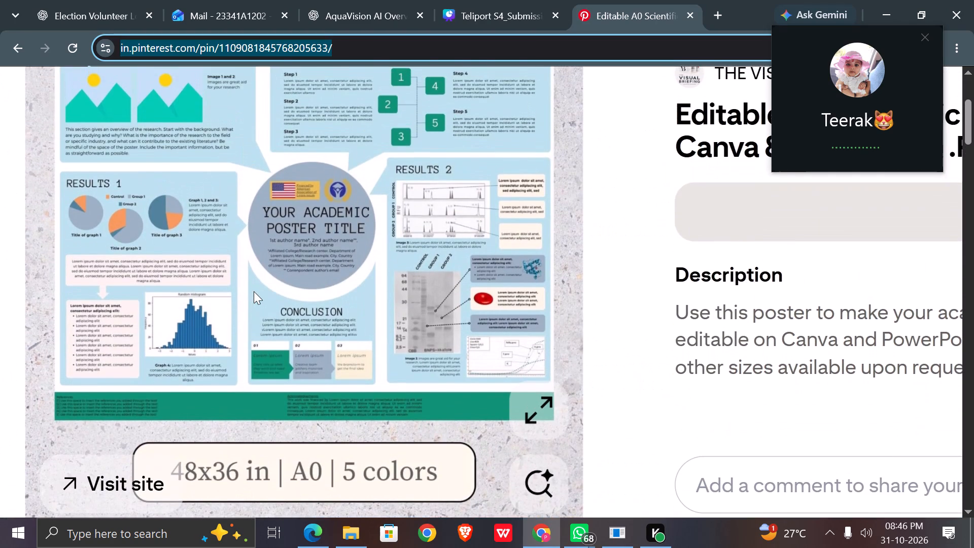
pyautogui.scroll(2, 254, 291)
pyautogui.scroll(-1, 254, 291)
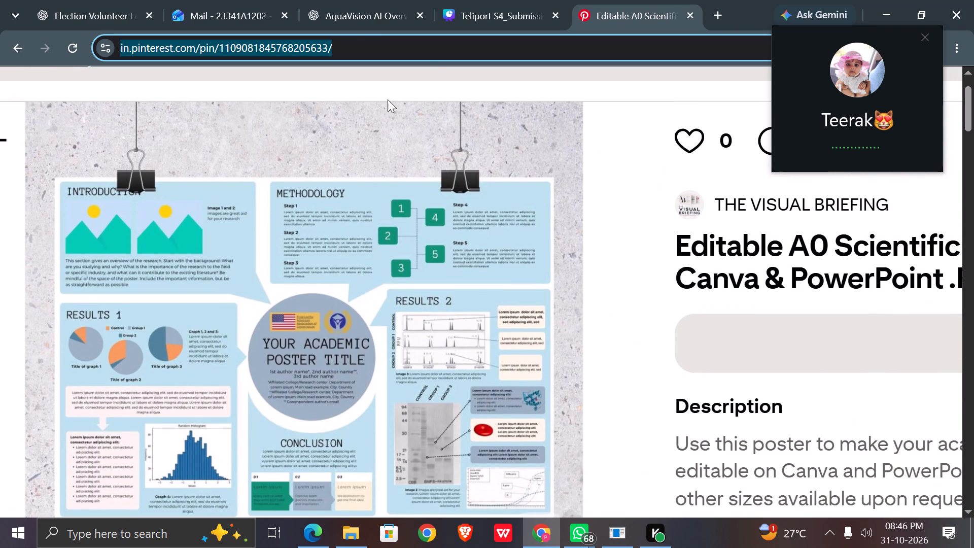
# Compare the Self-Healing Machines case study page in the Canva design with the layout of the Pinterest research poster.
pyautogui.click(501, 0)
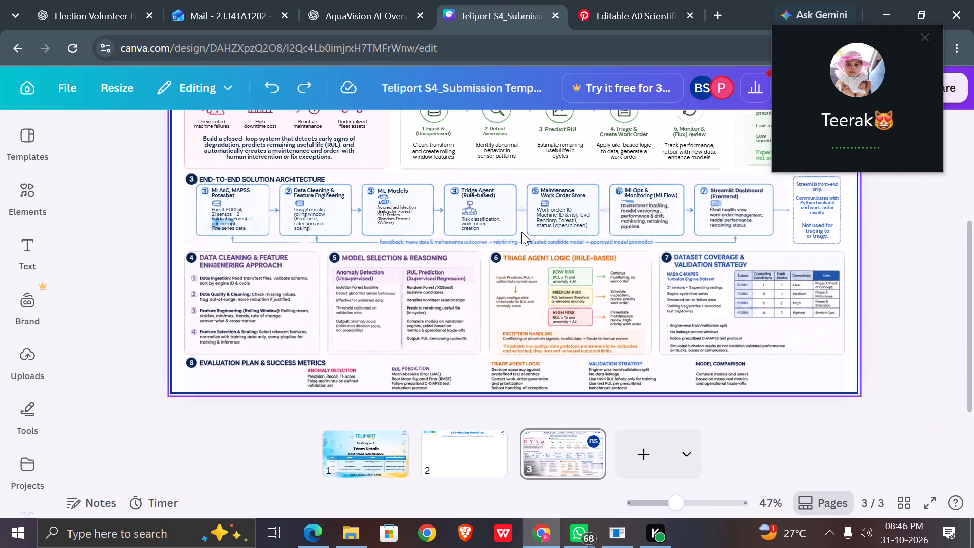
pyautogui.scroll(1, 521, 232)
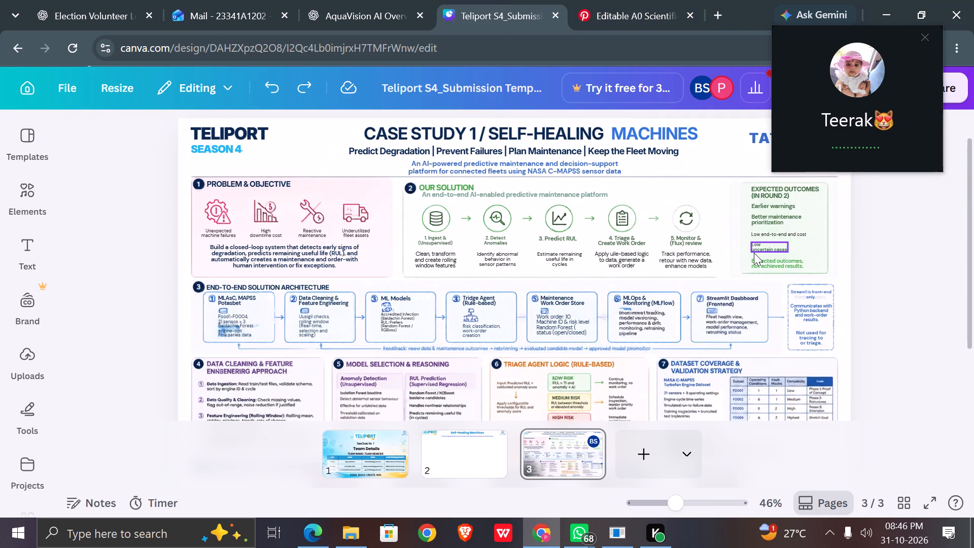
pyautogui.scroll(-2, 754, 253)
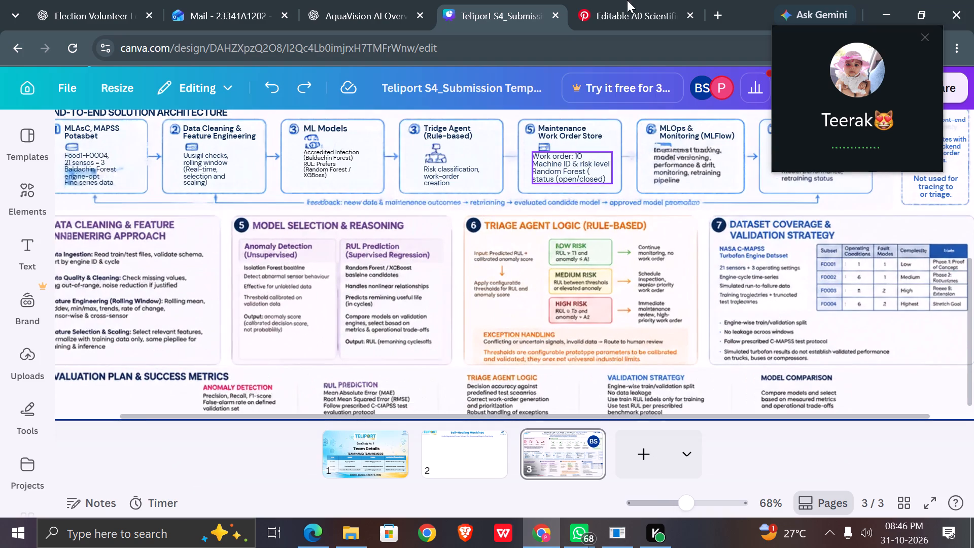
pyautogui.click(622, 1)
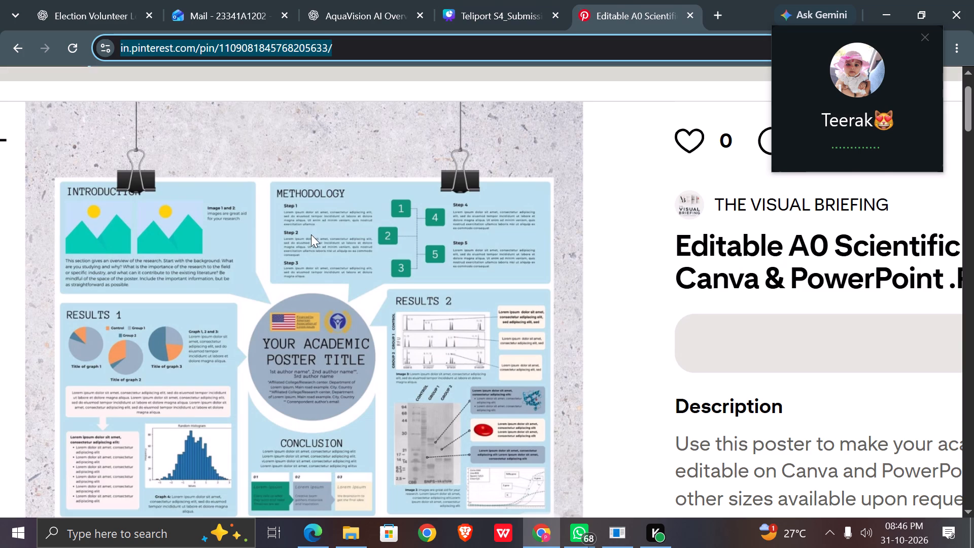
pyautogui.scroll(-2, 311, 234)
pyautogui.scroll(1, 311, 234)
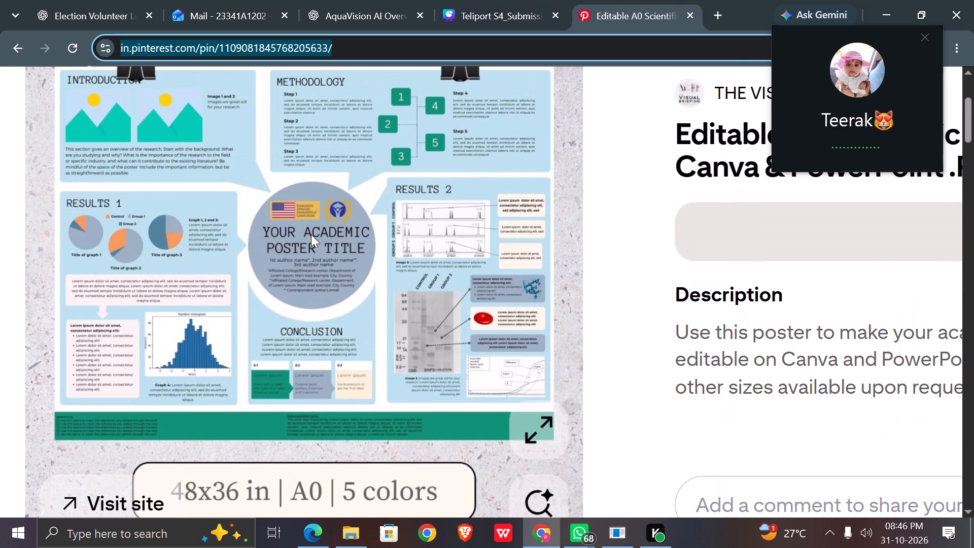
pyautogui.scroll(2, 311, 234)
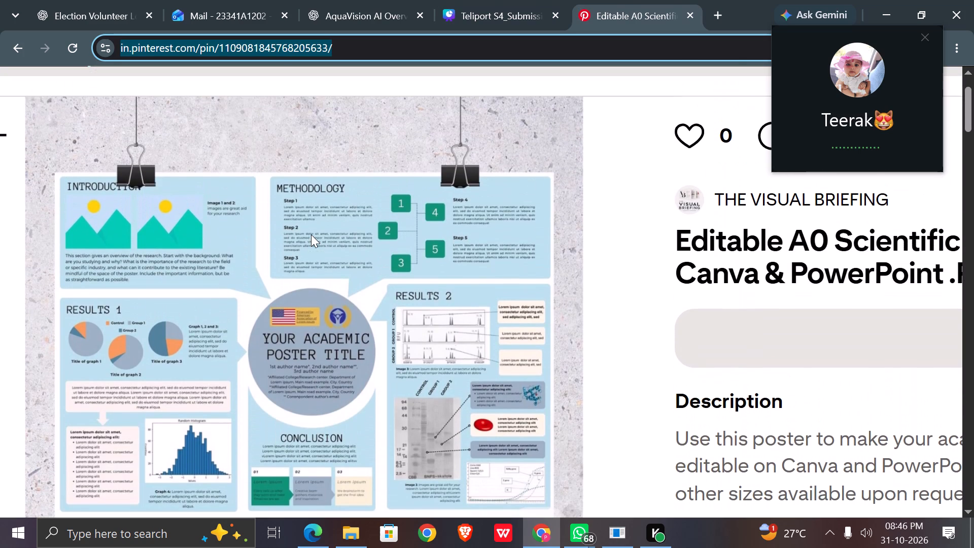
pyautogui.scroll(-2, 311, 234)
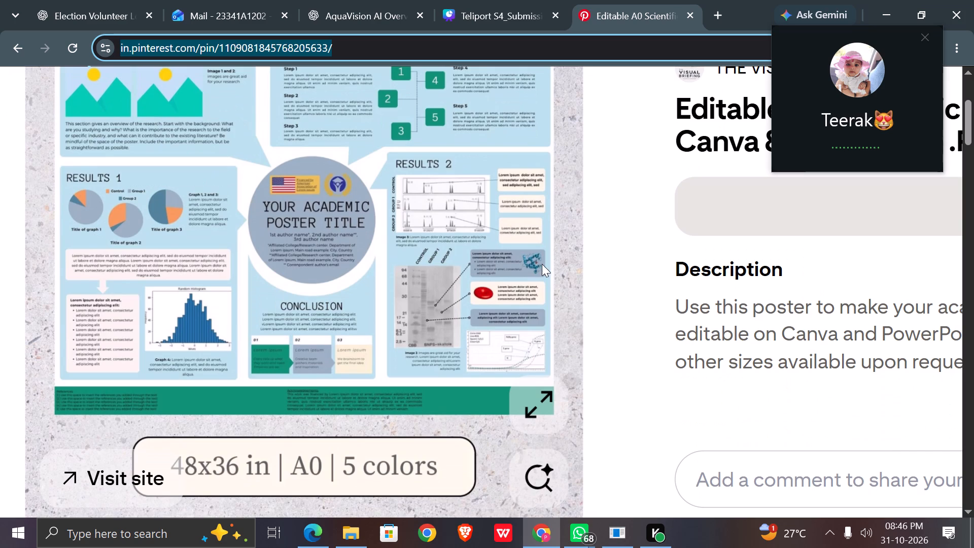
# Browse the related pins below the research poster for other horizontal layouts, and return to the main pin.
pyautogui.click(620, 341)
pyautogui.hscroll(-3, 620, 341)
pyautogui.scroll(-3, 620, 341)
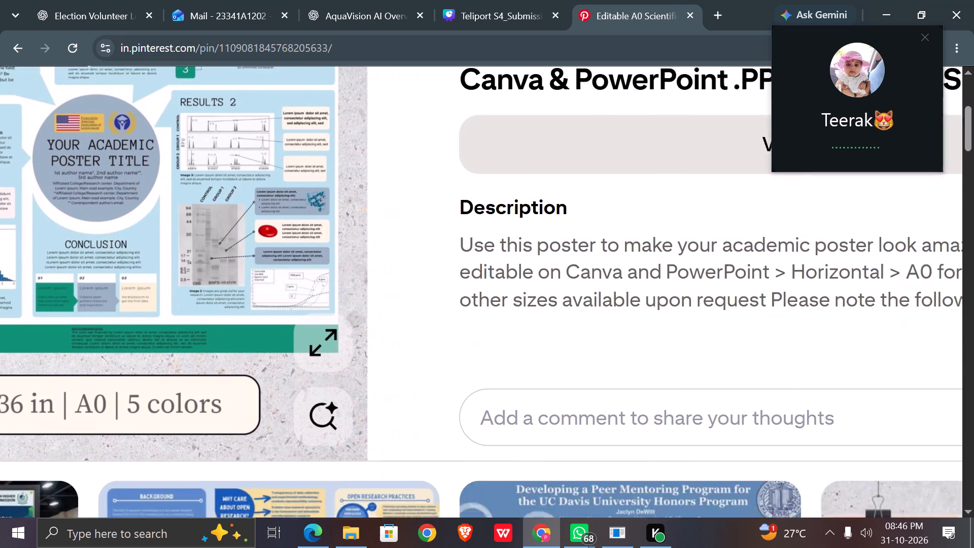
pyautogui.scroll(-3, 620, 341)
pyautogui.scroll(1, 620, 341)
pyautogui.scroll(-1, 620, 341)
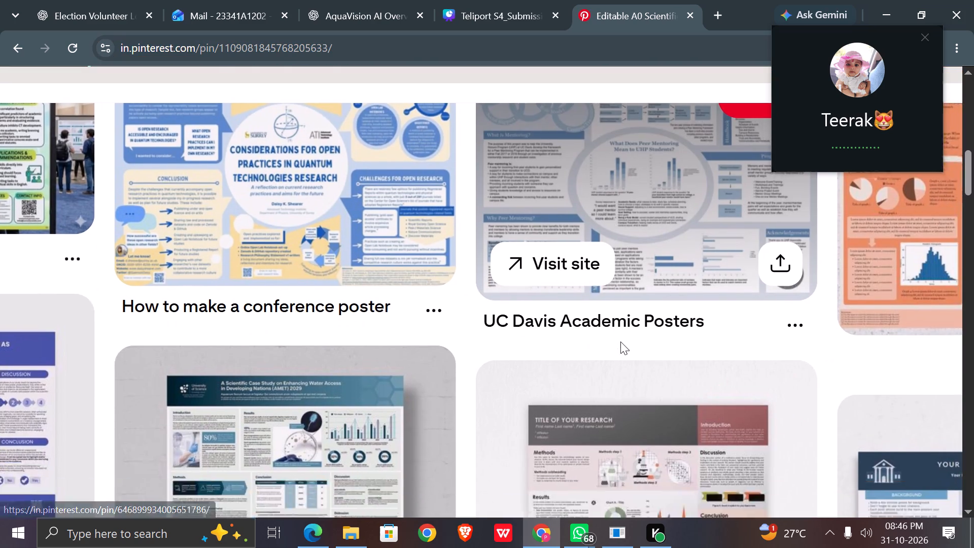
pyautogui.scroll(-1, 620, 341)
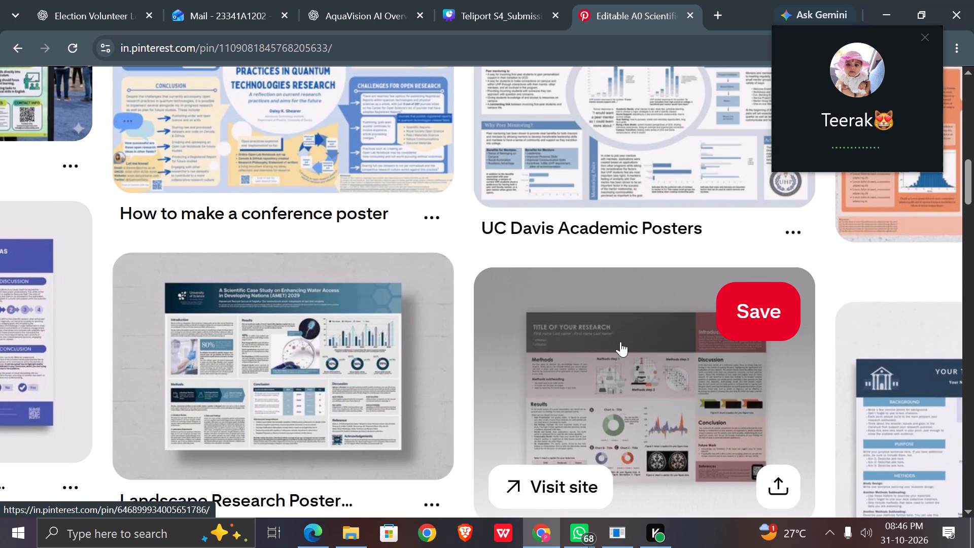
pyautogui.hscroll(-3, 620, 341)
pyautogui.scroll(-2, 620, 341)
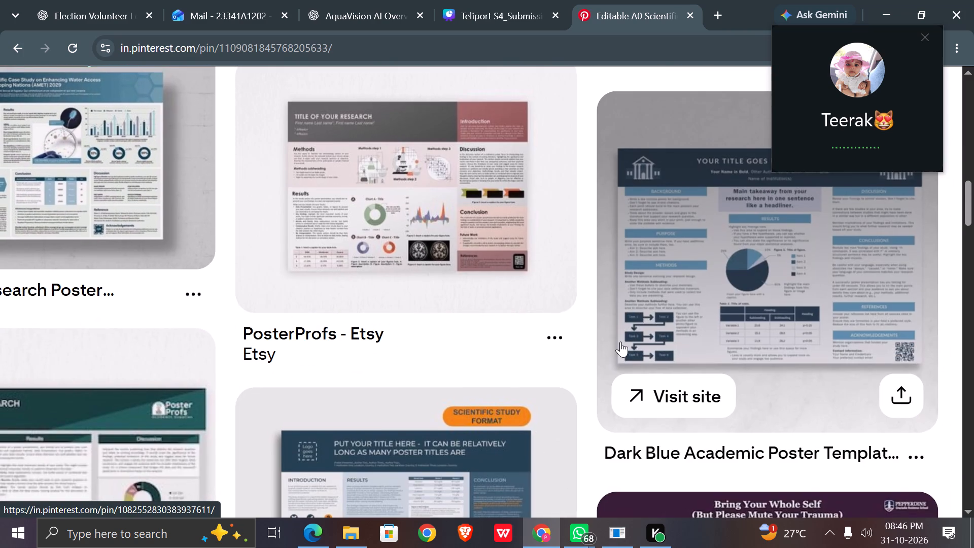
pyautogui.hscroll(3, 620, 341)
pyautogui.scroll(-4, 620, 341)
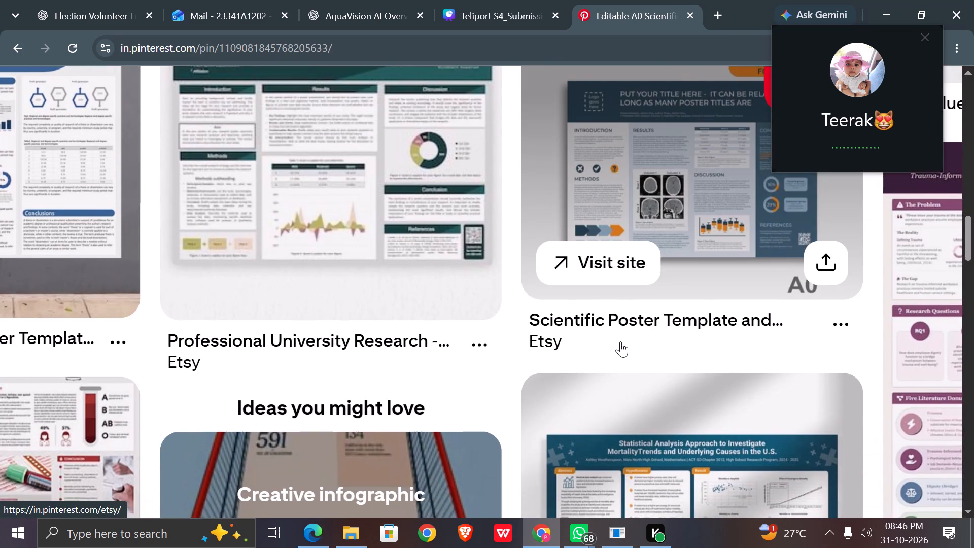
pyautogui.scroll(-1, 620, 341)
pyautogui.hscroll(1, 620, 341)
pyautogui.scroll(-3, 620, 341)
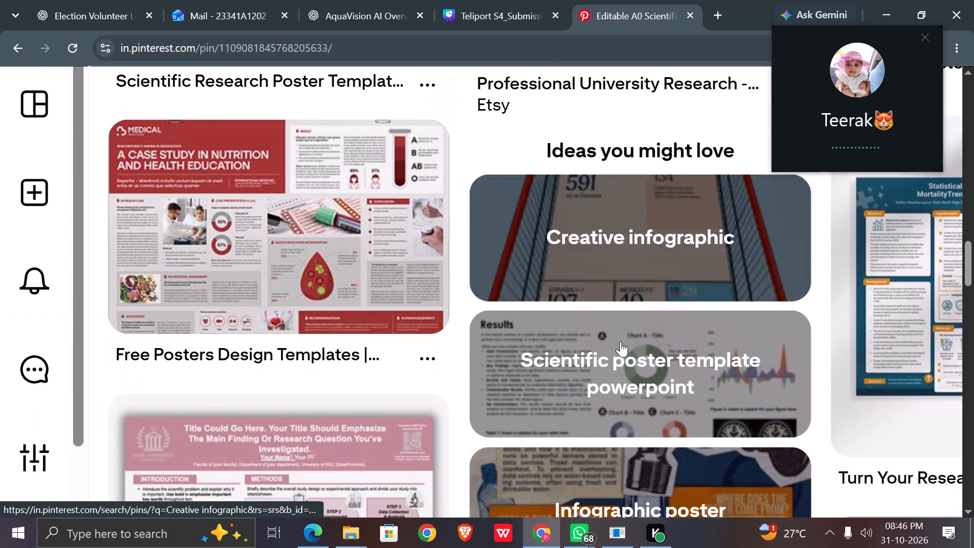
pyautogui.scroll(-1, 620, 341)
pyautogui.hscroll(-4, 620, 341)
pyautogui.scroll(-1, 620, 341)
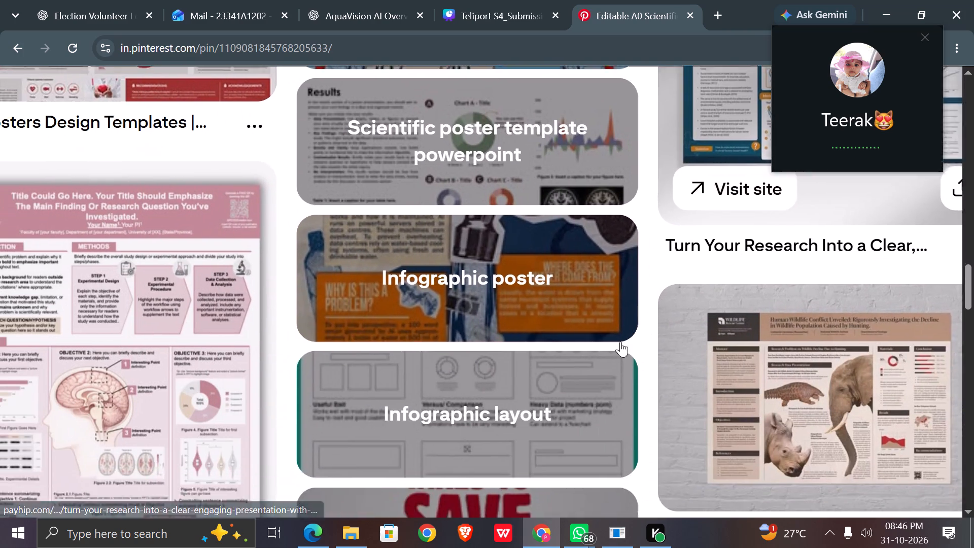
pyautogui.scroll(-3, 620, 341)
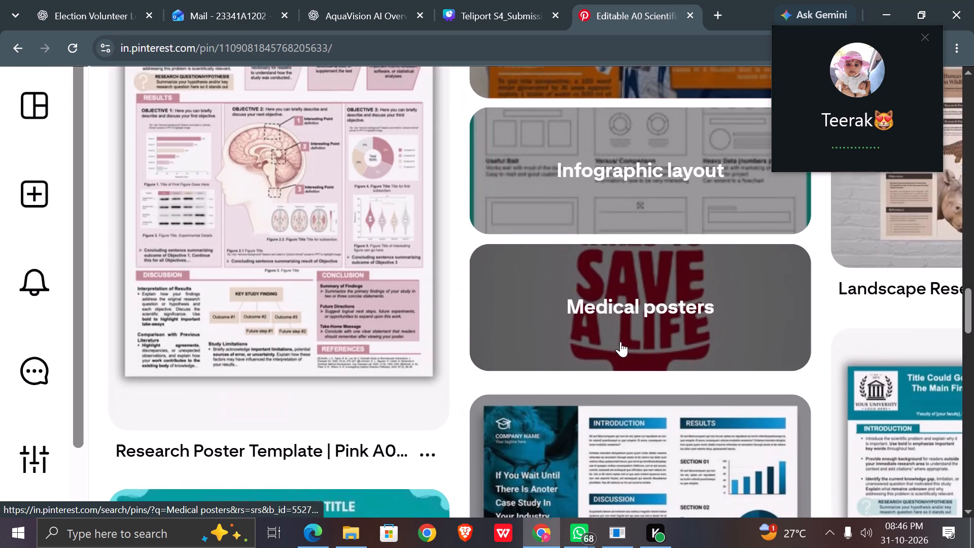
pyautogui.scroll(-1, 620, 341)
pyautogui.scroll(6, 620, 341)
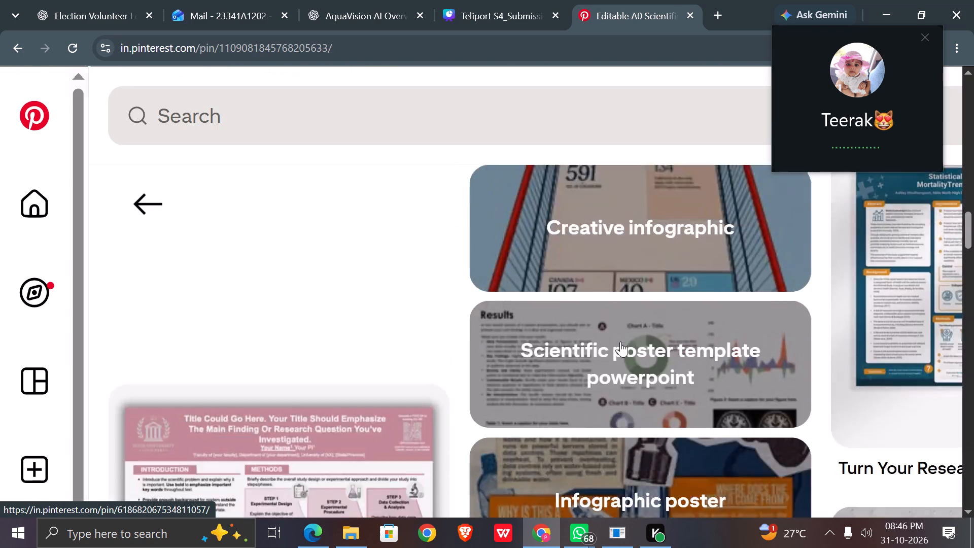
pyautogui.scroll(8, 620, 341)
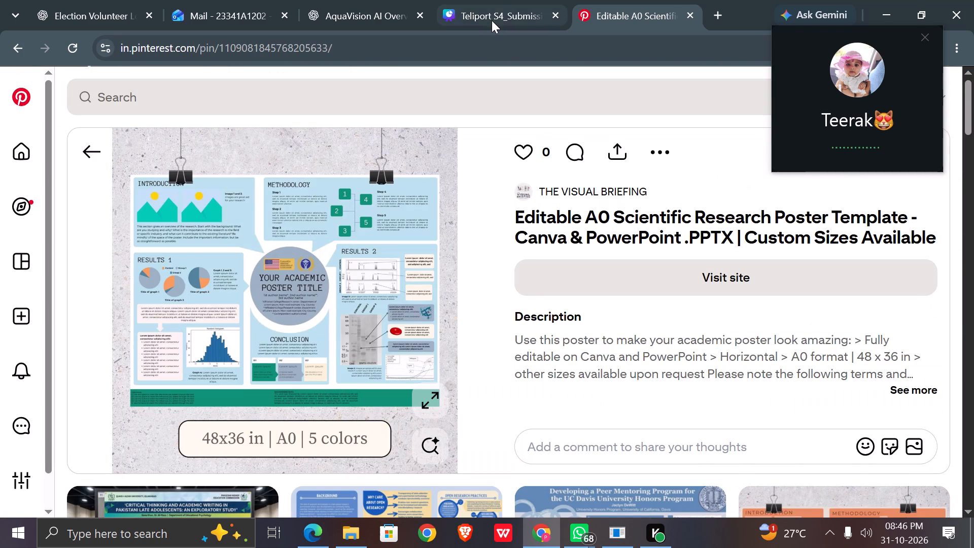
# Review the overall layout of the case study page in the Teliport S4 submission design in Canva.
pyautogui.click(493, 5)
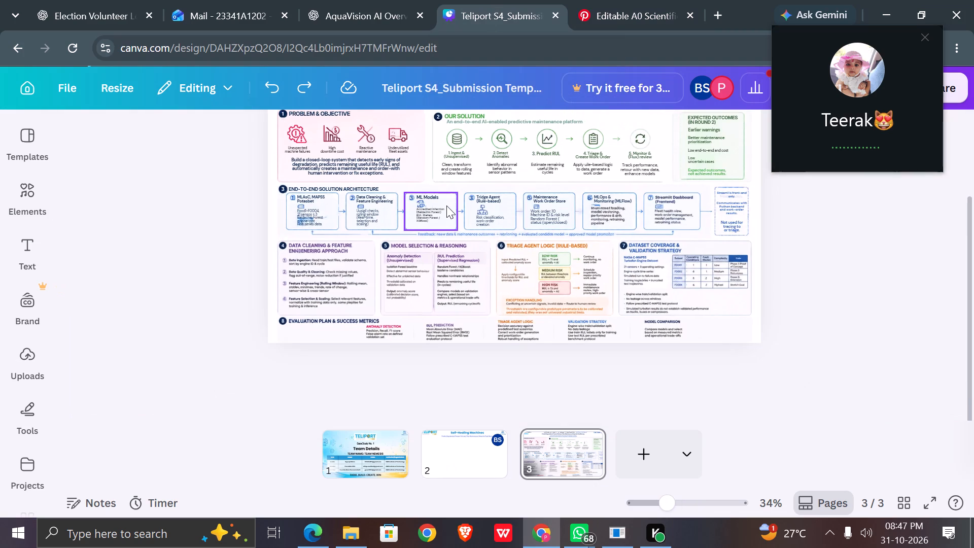
pyautogui.scroll(1, 446, 205)
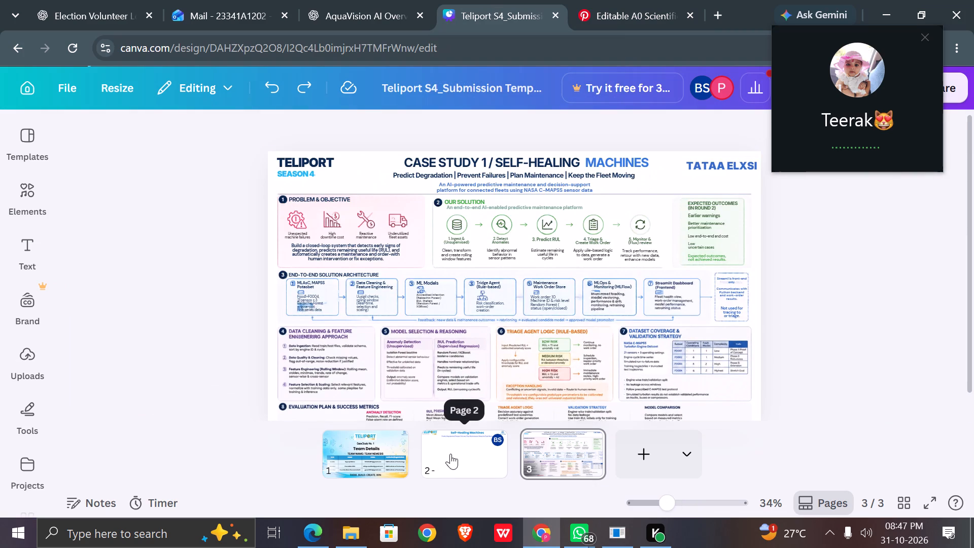
# Browse the related pins below the Pinterest research poster for alternative horizontal poster layouts, and return to the main pin.
pyautogui.click(595, 0)
pyautogui.scroll(-3, 641, 330)
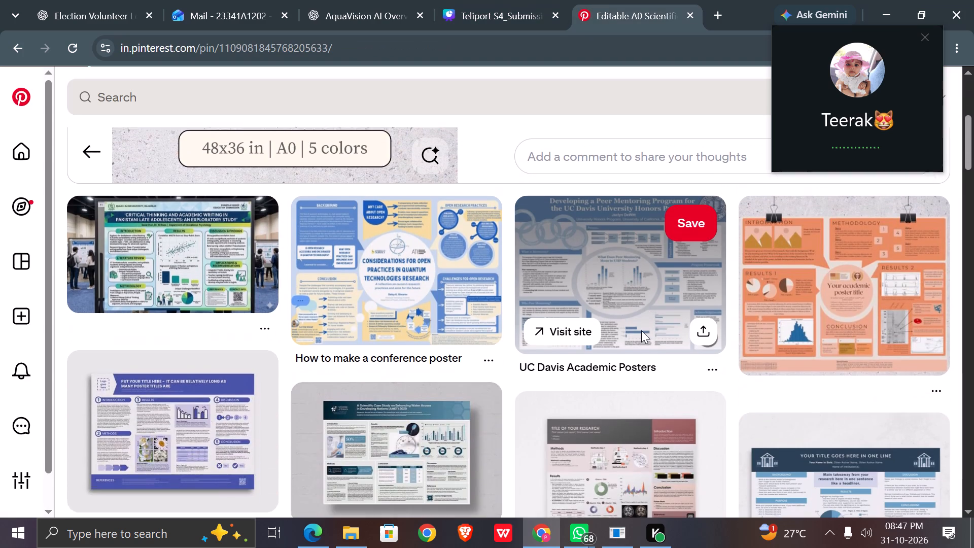
pyautogui.scroll(-1, 641, 330)
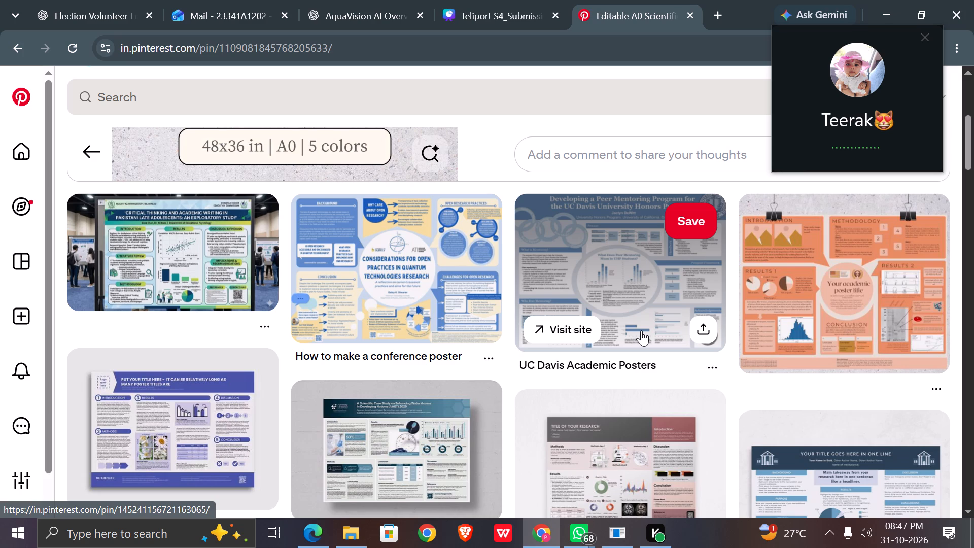
pyautogui.scroll(-1, 641, 330)
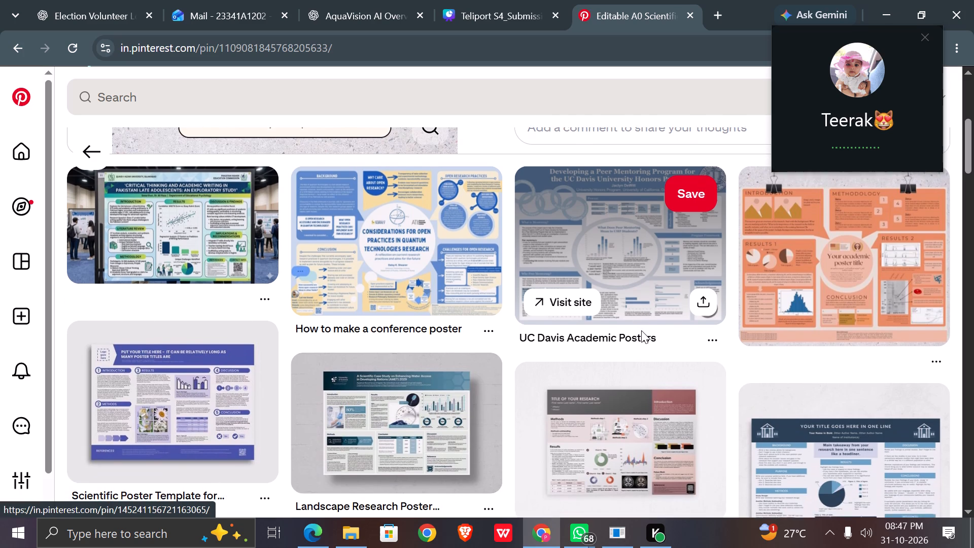
pyautogui.scroll(-2, 641, 330)
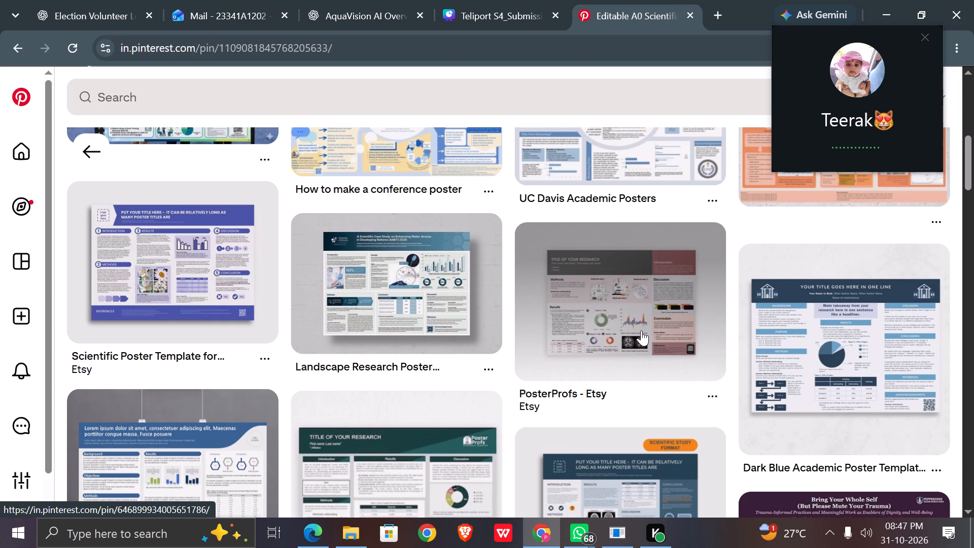
pyautogui.scroll(-1, 641, 330)
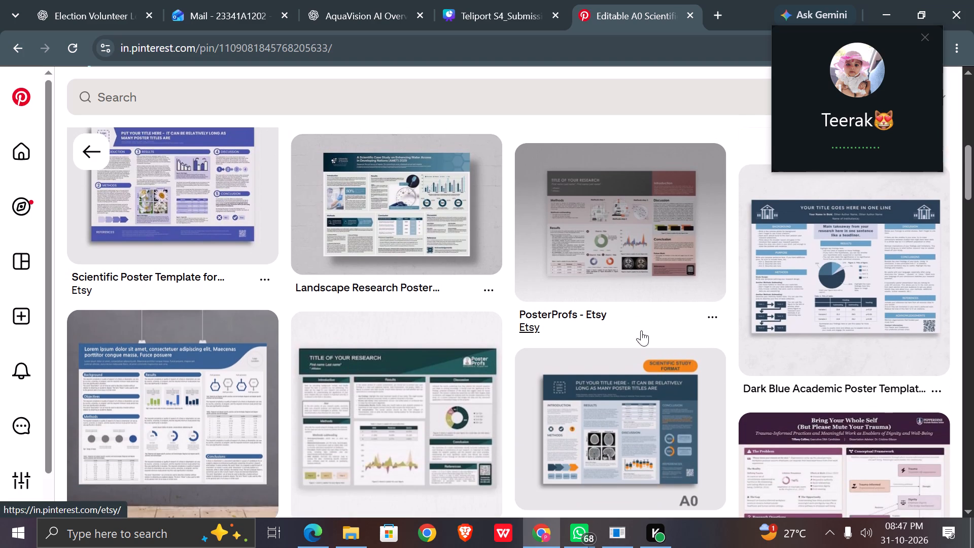
pyautogui.scroll(-1, 641, 330)
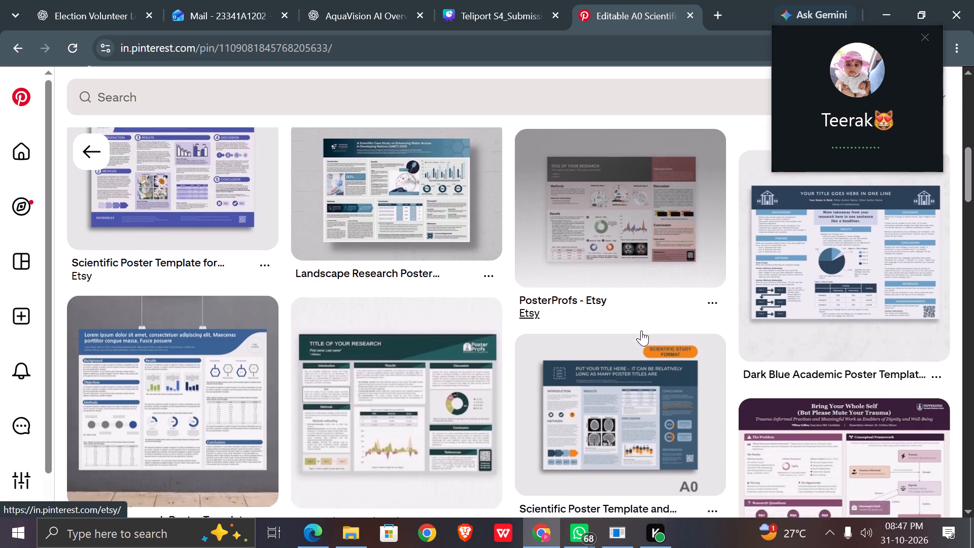
pyautogui.scroll(-7, 641, 330)
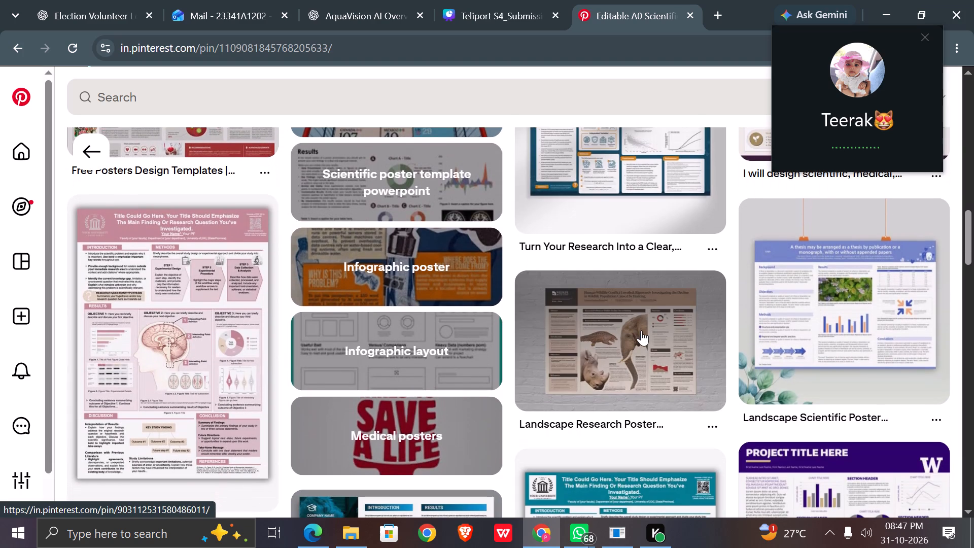
pyautogui.scroll(-2, 641, 330)
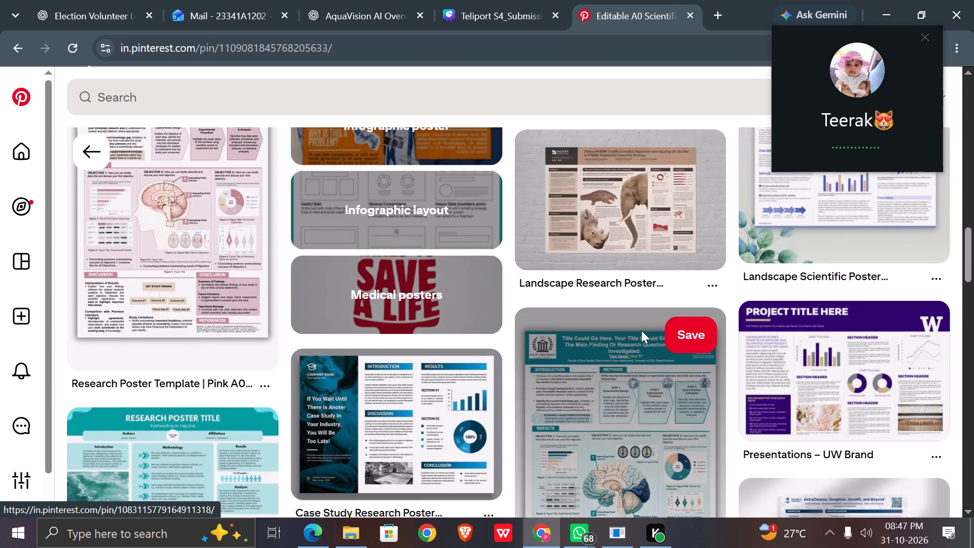
pyautogui.scroll(-2, 641, 330)
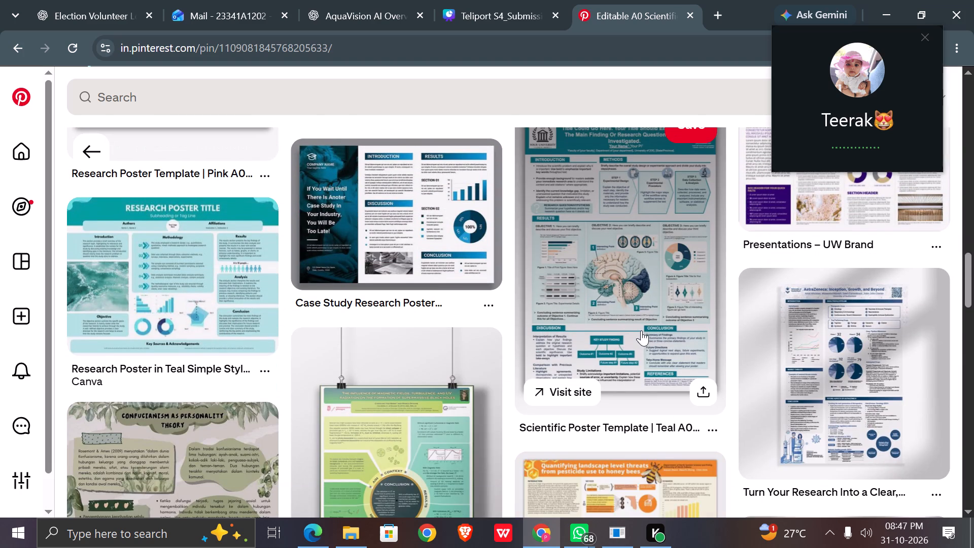
pyautogui.scroll(-4, 641, 330)
pyautogui.scroll(2, 641, 330)
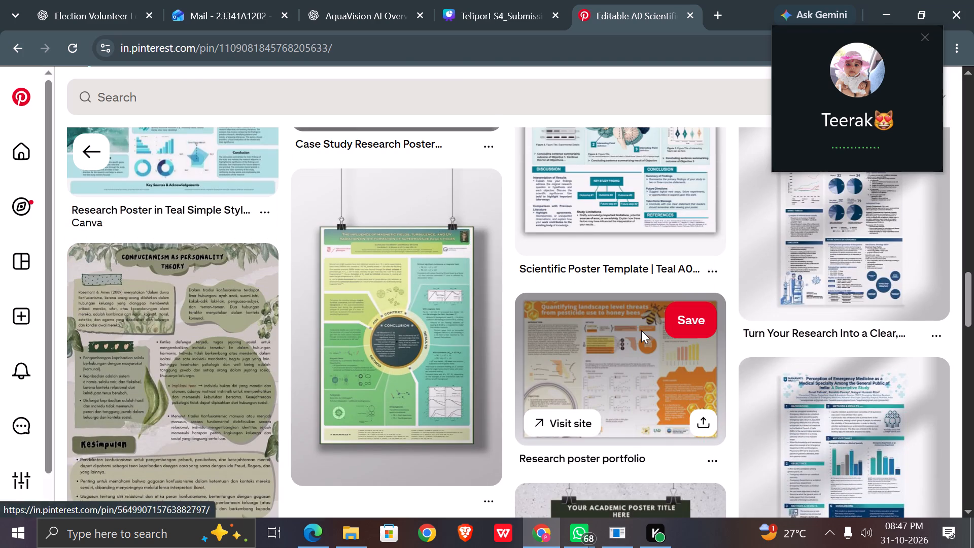
pyautogui.scroll(-3, 641, 330)
pyautogui.scroll(-2, 652, 257)
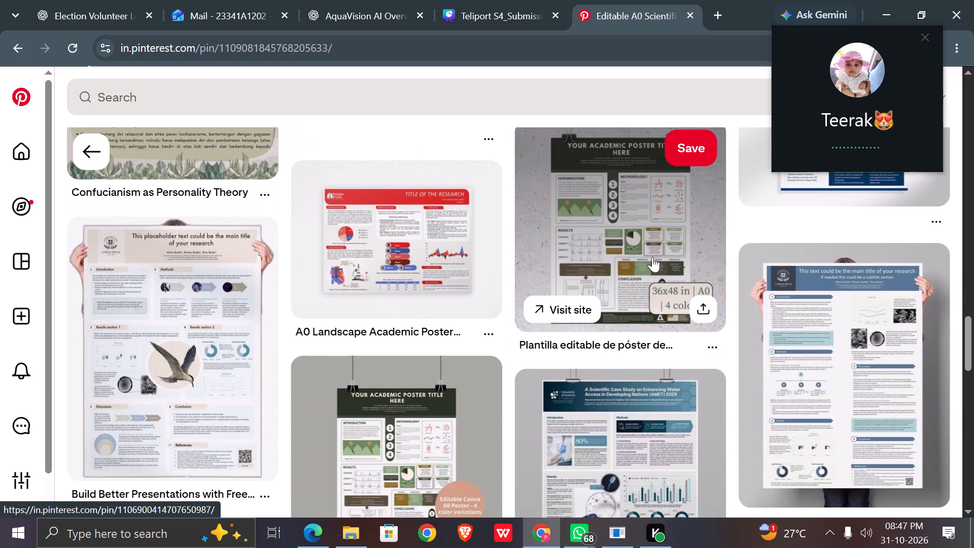
pyautogui.scroll(-1, 652, 257)
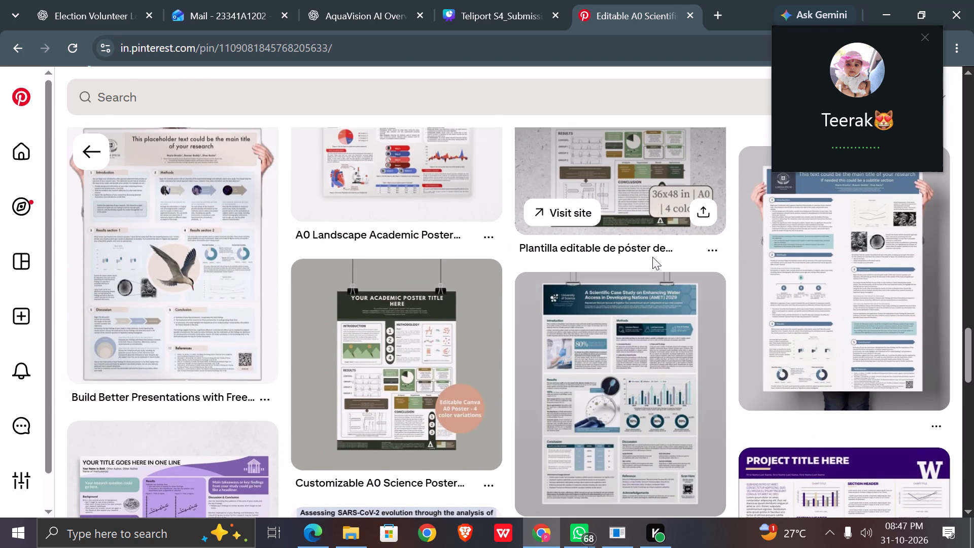
pyautogui.scroll(-4, 652, 257)
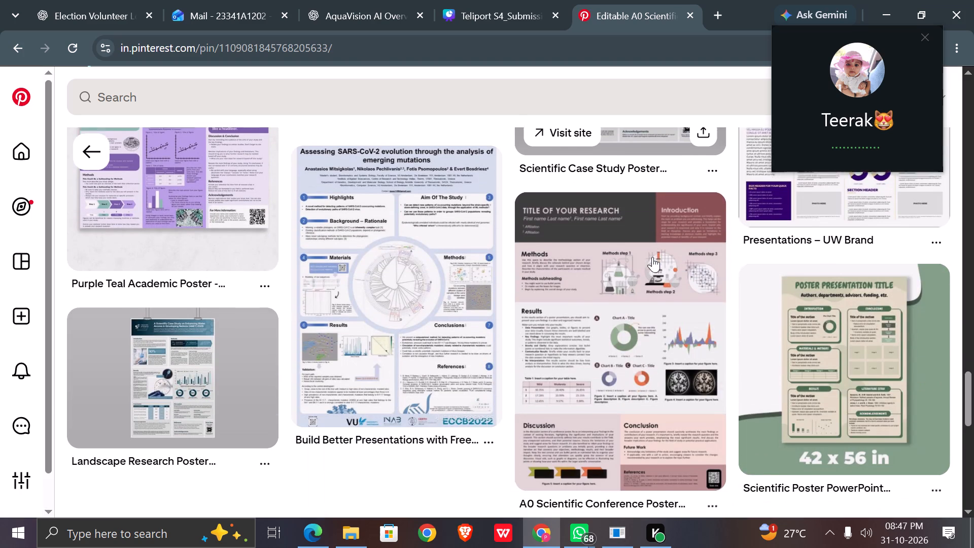
pyautogui.scroll(-1, 652, 257)
pyautogui.scroll(15, 652, 257)
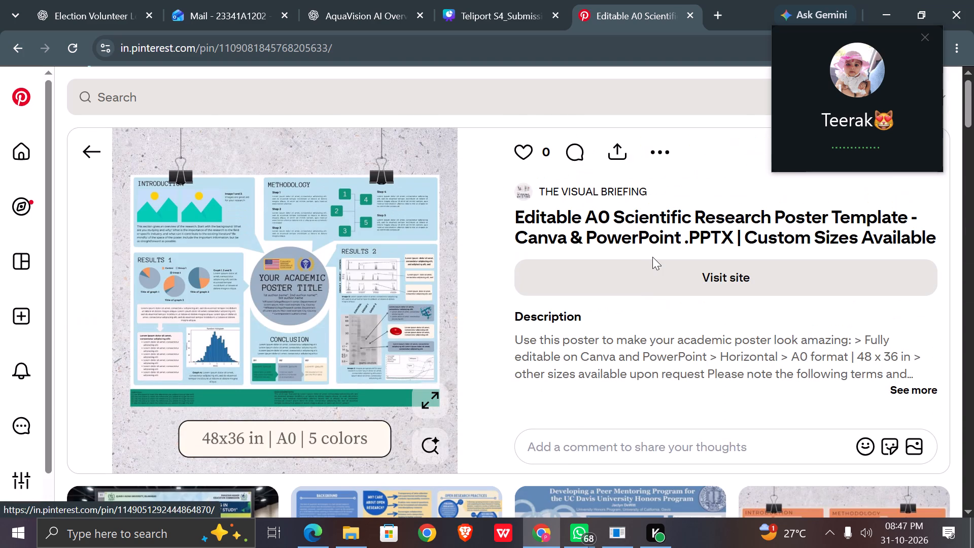
# Compare the Problem & Objective and Our Solution sections of Canva page 3 with the Pinterest research poster's layout.
pyautogui.click(498, 0)
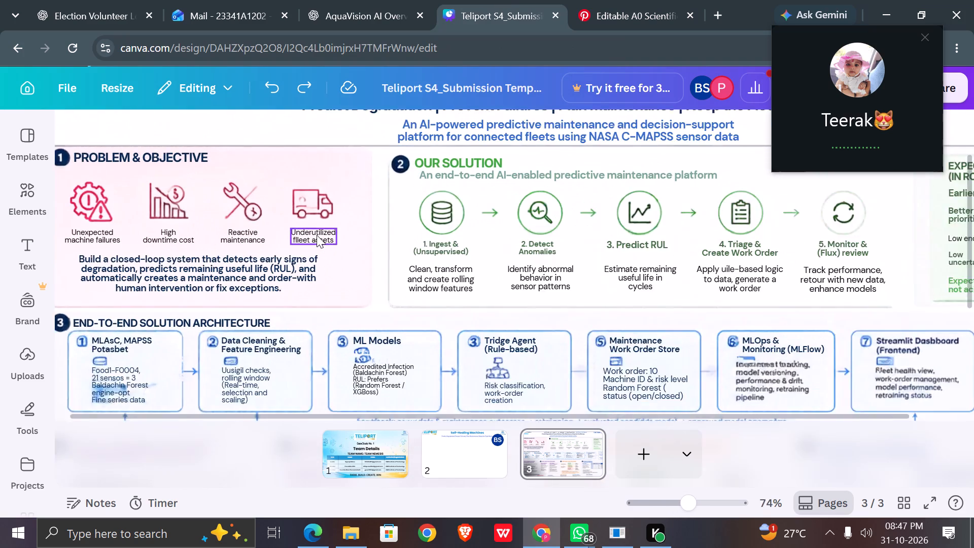
pyautogui.hscroll(2, 317, 235)
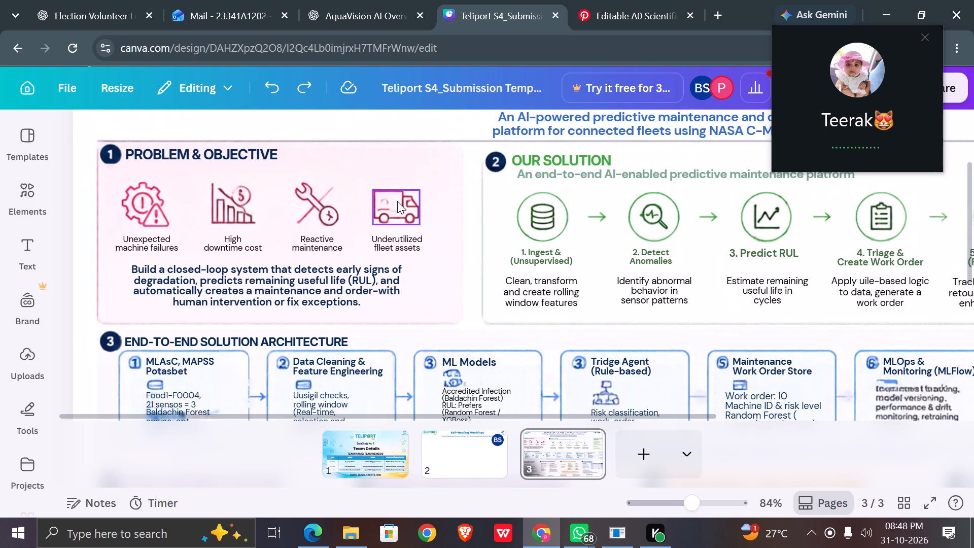
pyautogui.click(606, 2)
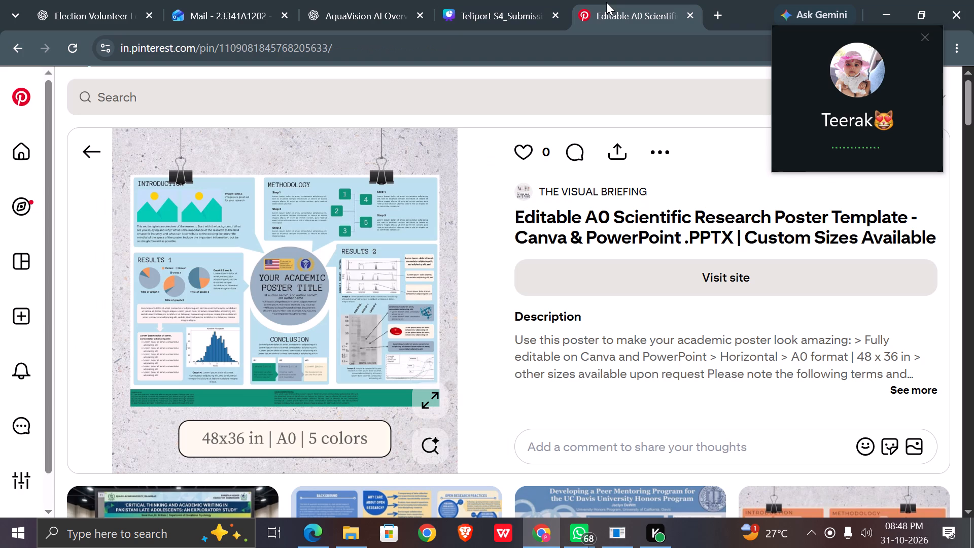
pyautogui.click(485, 6)
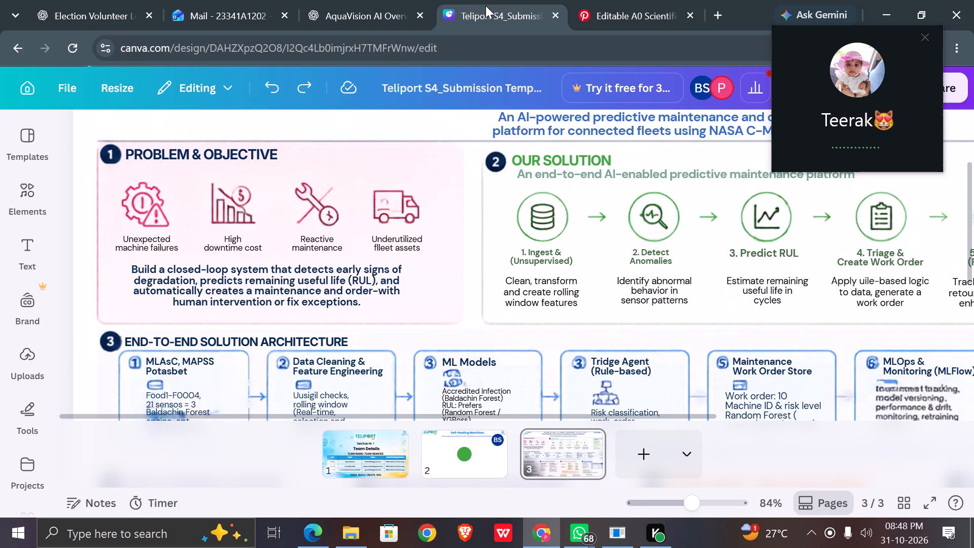
pyautogui.keyDown('ctrl'); pyautogui.scroll(-7, 485, 6); pyautogui.keyUp('ctrl')
# Open page 2, Self-Healing Machines, and examine its header and central circle against the Pinterest research poster.
pyautogui.click(466, 452)
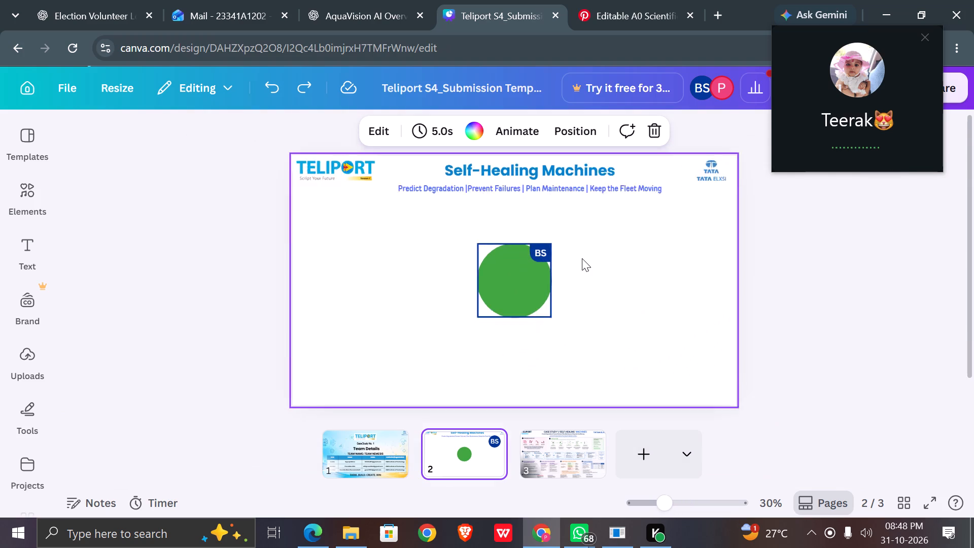
pyautogui.click(617, 1)
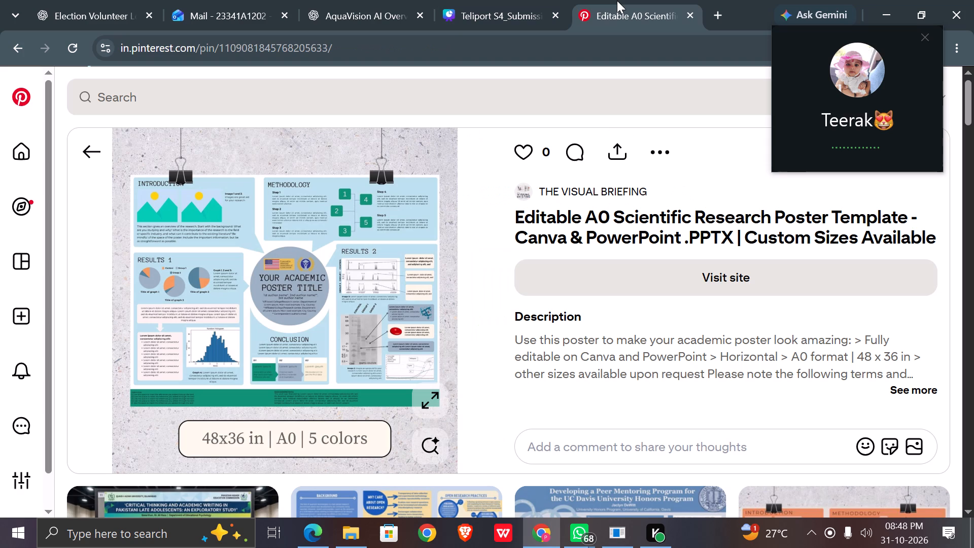
pyautogui.click(482, 14)
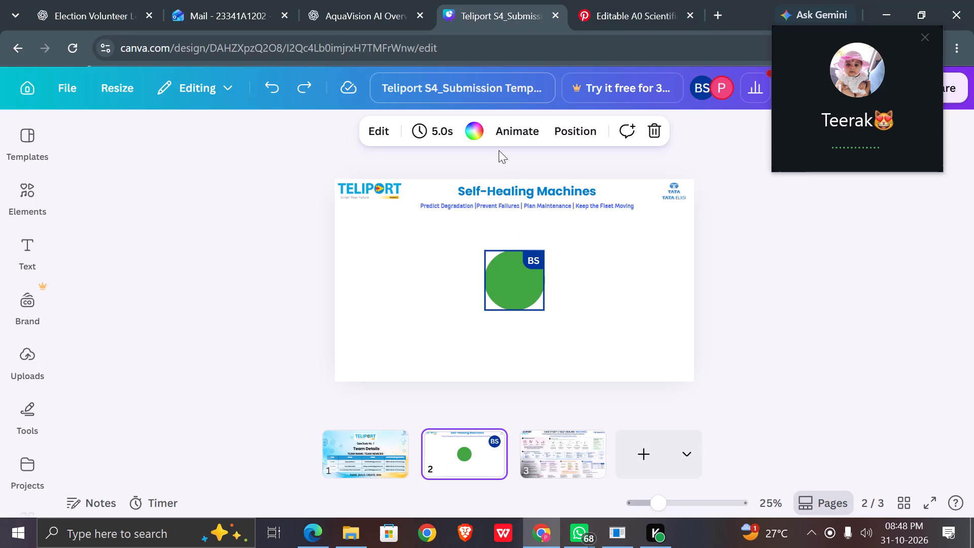
pyautogui.scroll(1, 510, 197)
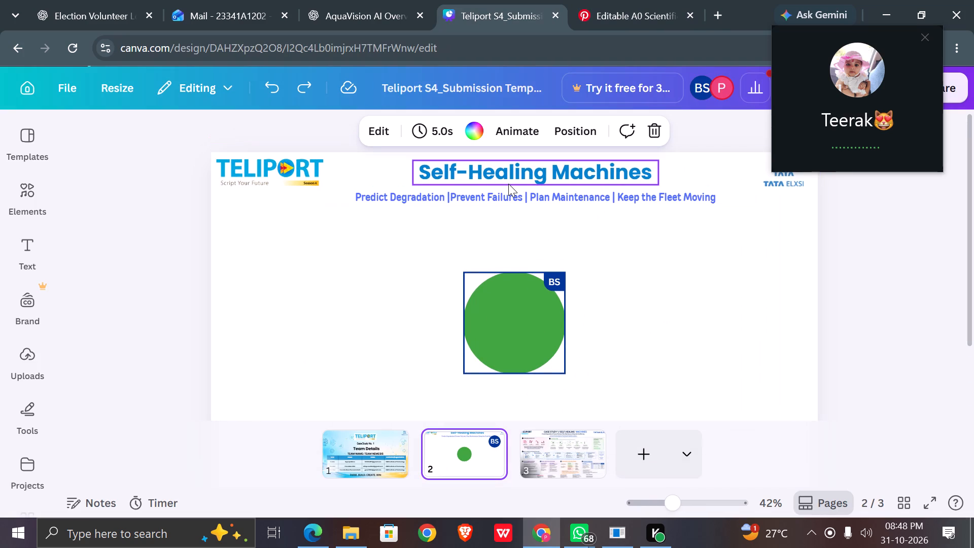
pyautogui.scroll(2, 508, 184)
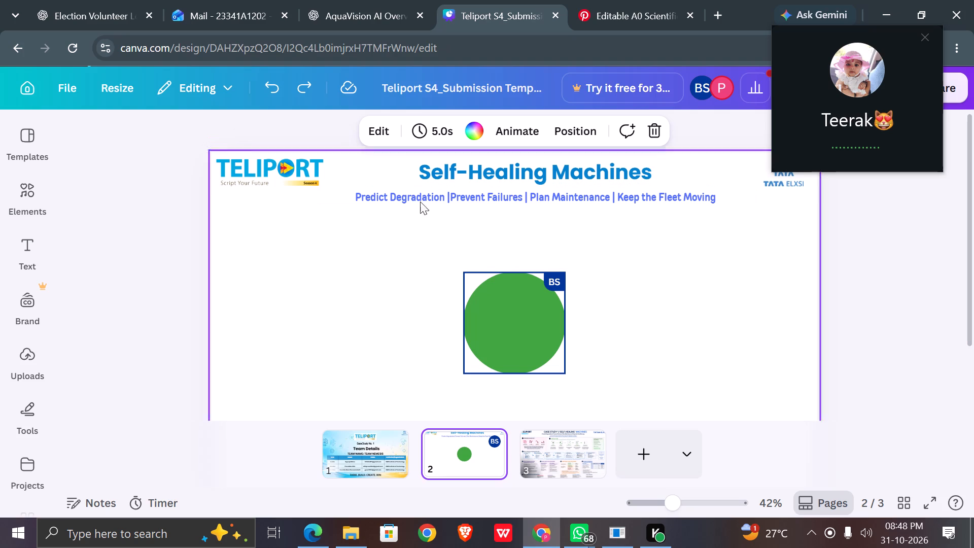
pyautogui.scroll(-1, 679, 223)
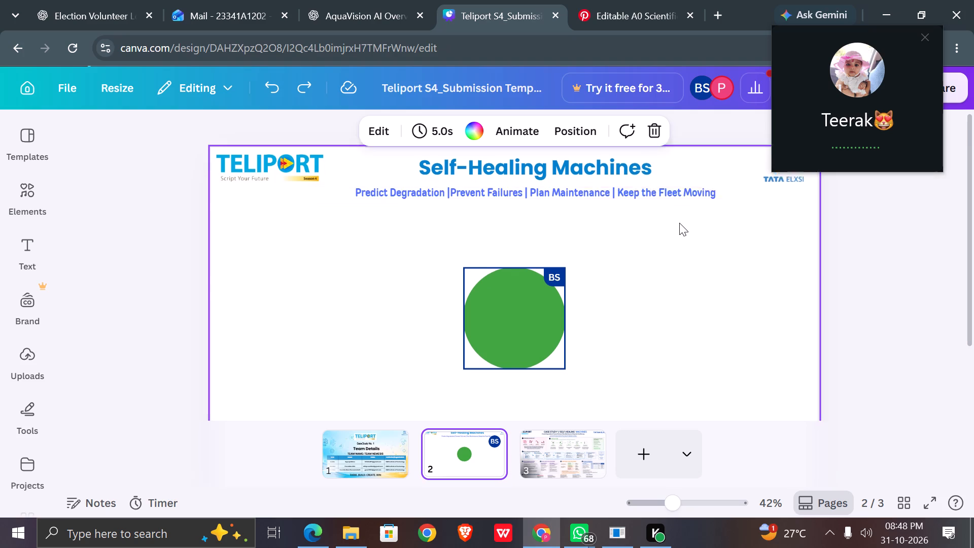
pyautogui.scroll(-1, 679, 223)
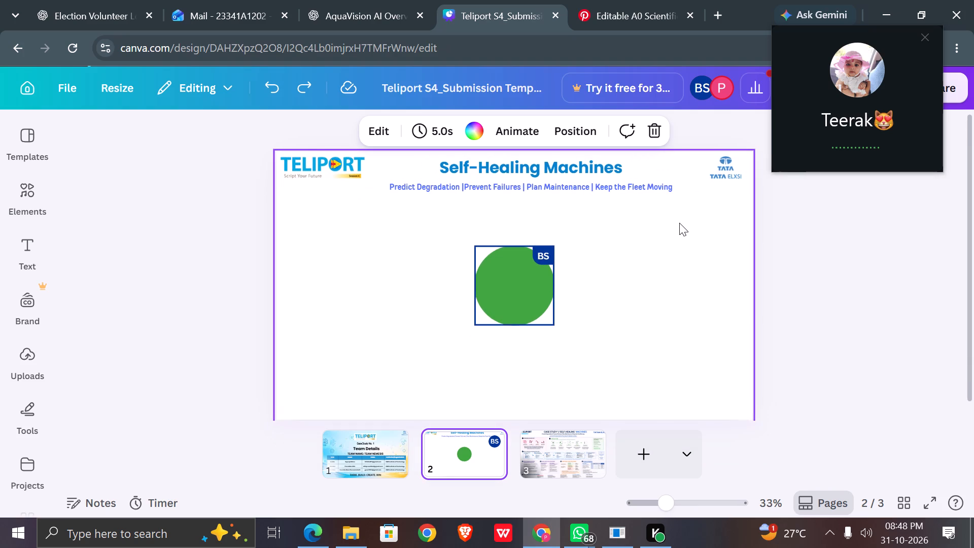
pyautogui.scroll(-1, 679, 223)
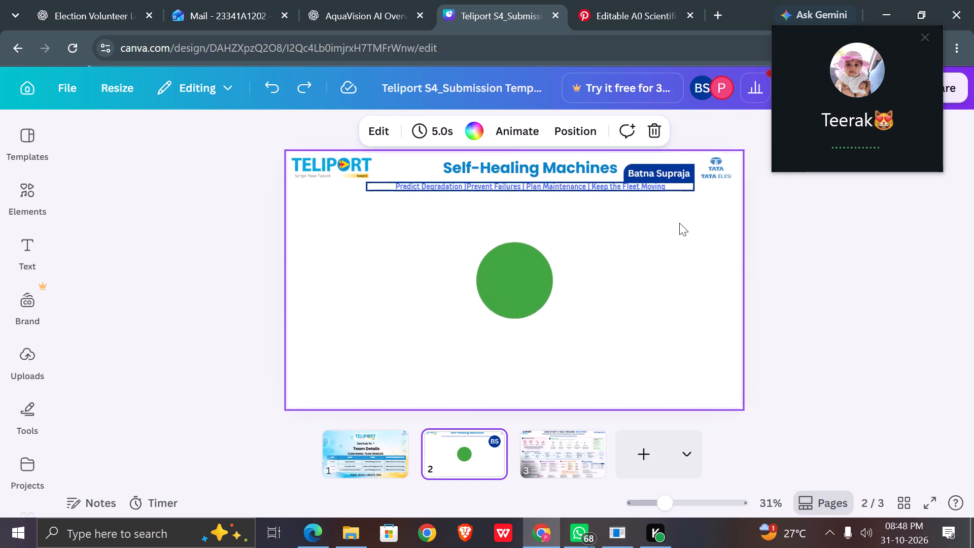
pyautogui.scroll(1, 680, 222)
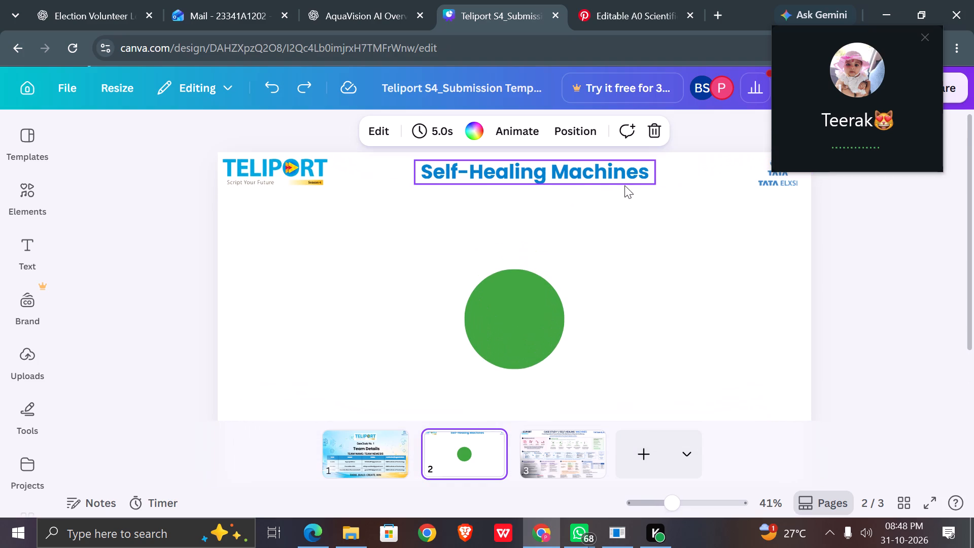
pyautogui.click(598, 168)
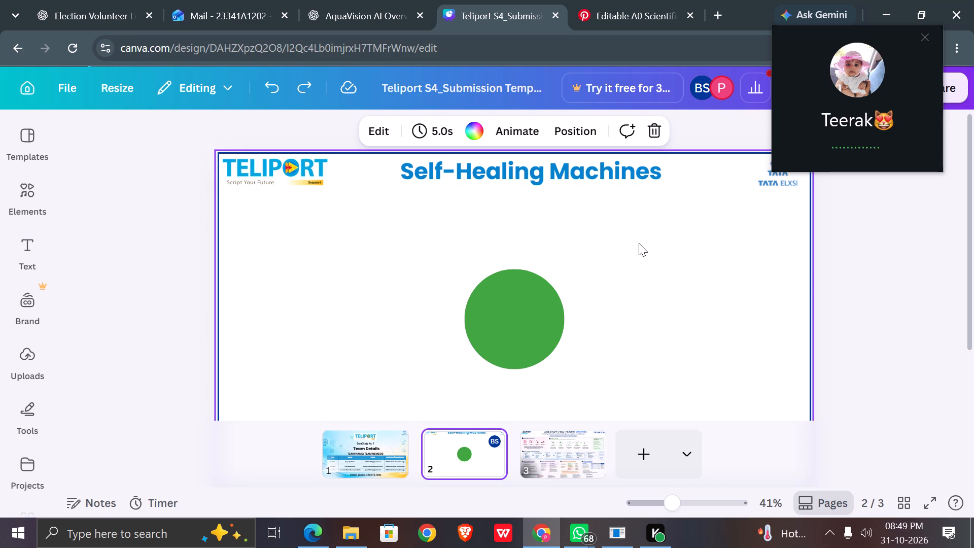
pyautogui.scroll(-1, 639, 243)
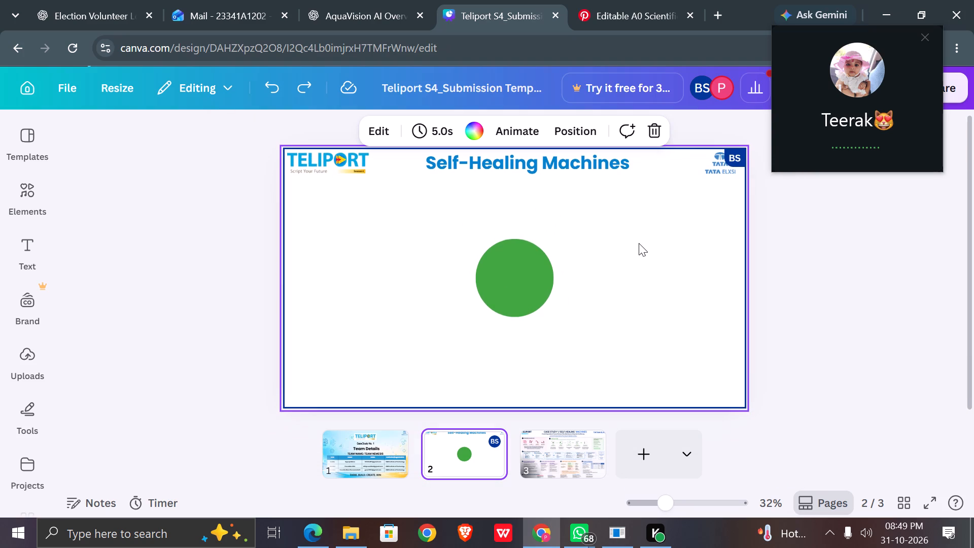
# Slightly enlarge the green circle in the middle of the Self-Healing Machines page.
pyautogui.click(530, 279)
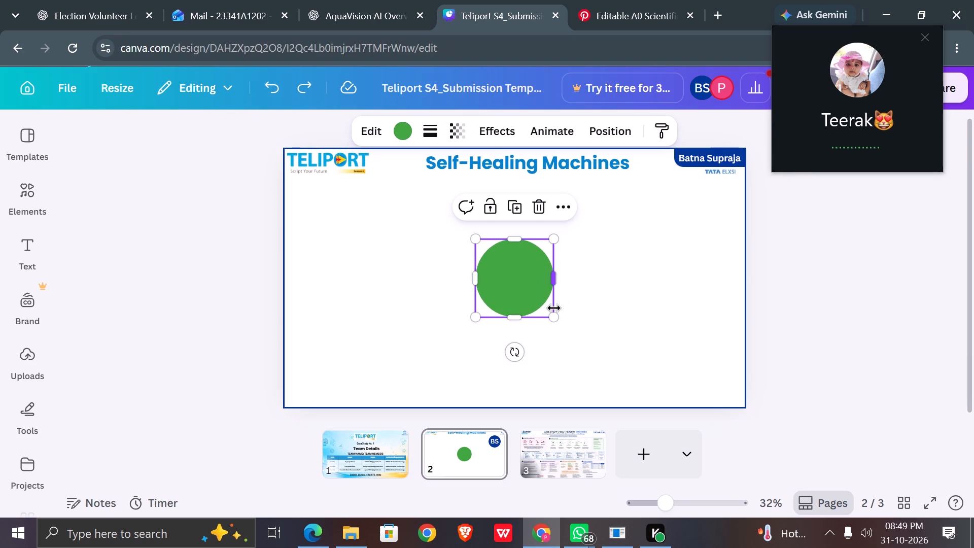
pyautogui.moveTo(554, 316); pyautogui.dragTo(559, 321)
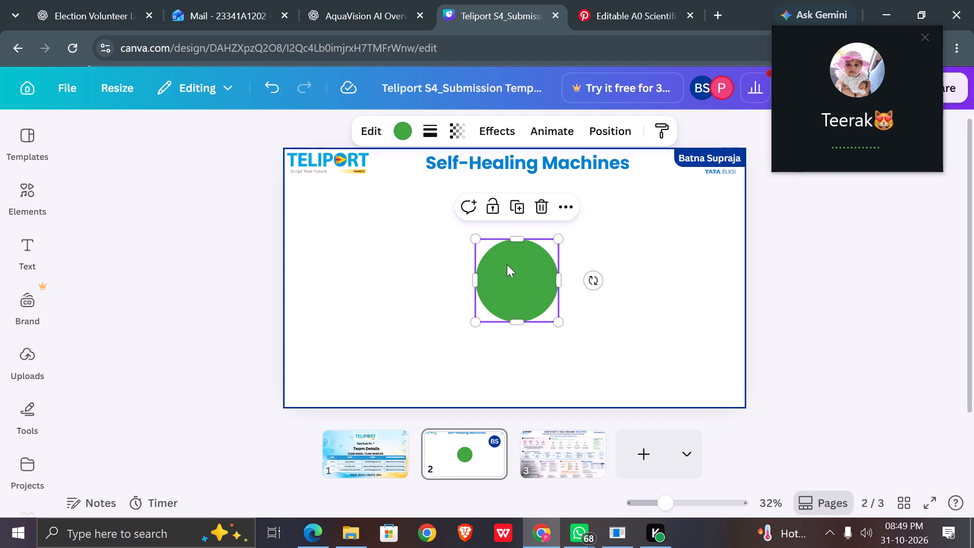
# Change the central circle's fill to the bright sky blue already used in this design.
pyautogui.click(398, 124)
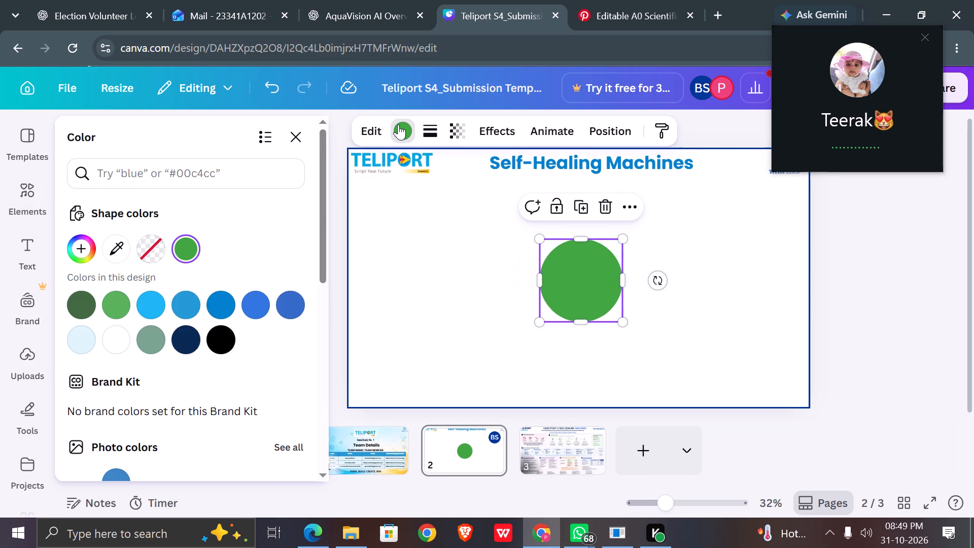
pyautogui.click(145, 301)
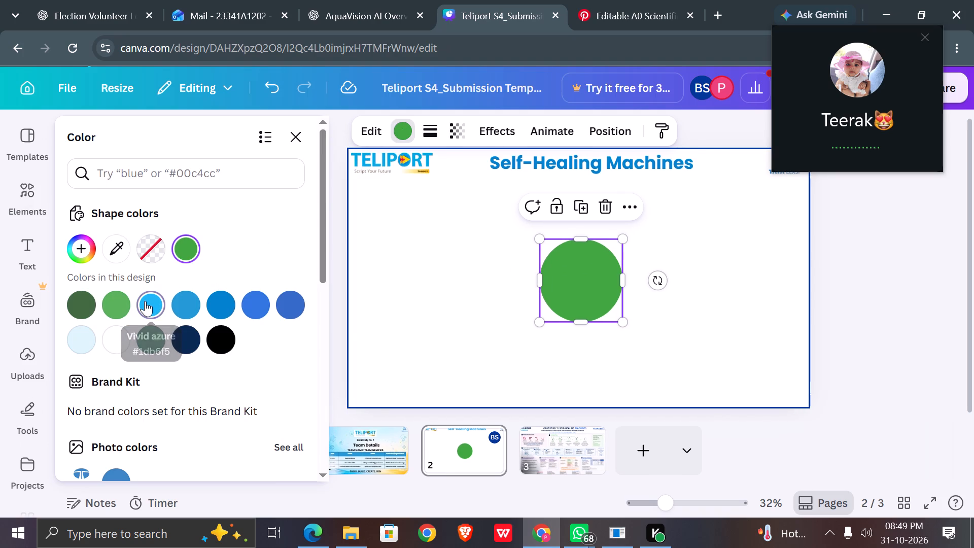
# Change the central circle's fill to the Light azure (#ddf4fa) already used in this design.
pyautogui.click(77, 340)
pyautogui.scroll(-1, 77, 340)
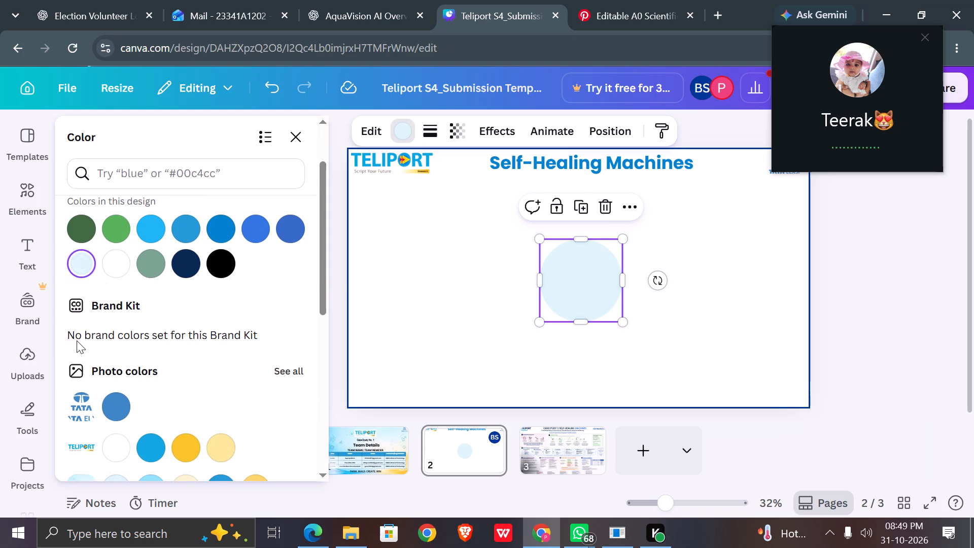
pyautogui.scroll(2, 77, 340)
pyautogui.scroll(-1, 77, 340)
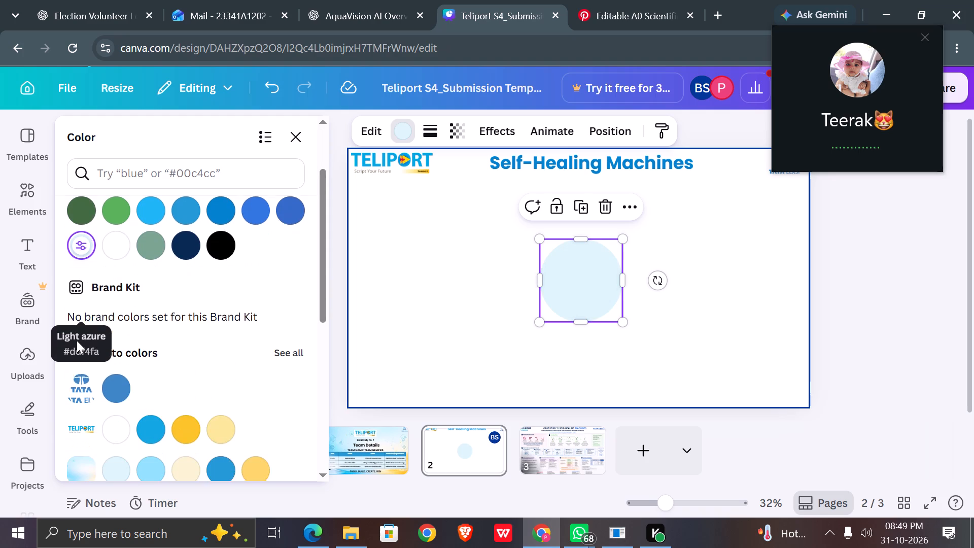
pyautogui.scroll(-7, 77, 340)
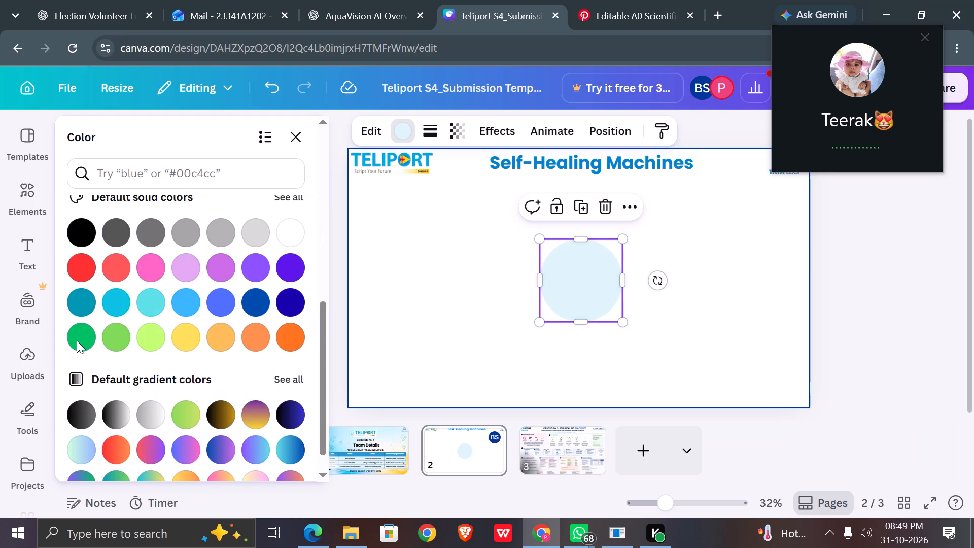
pyautogui.scroll(4, 77, 340)
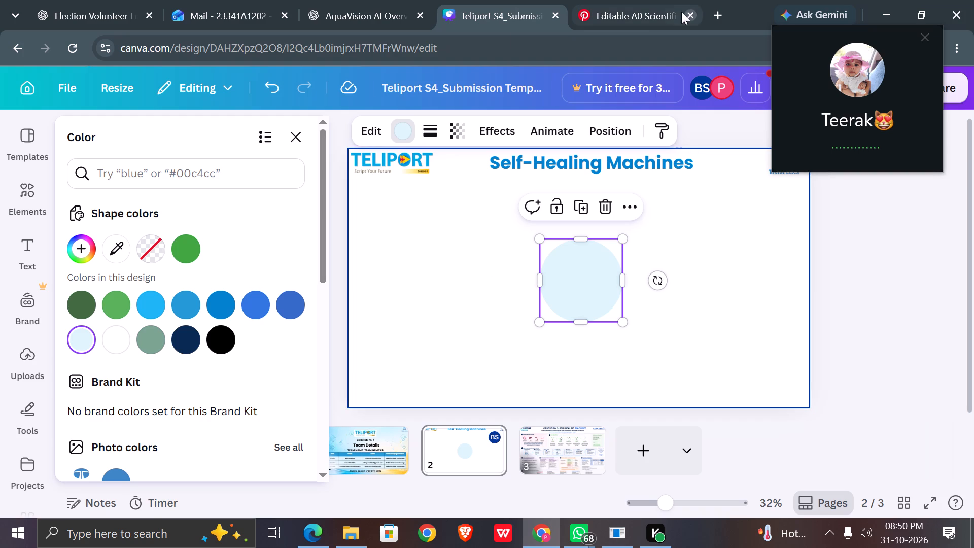
# Browse the related research posters beneath the reference poster on Pinterest, looking at their central-circle layouts and colours.
pyautogui.click(643, 11)
pyautogui.scroll(-2, 569, 299)
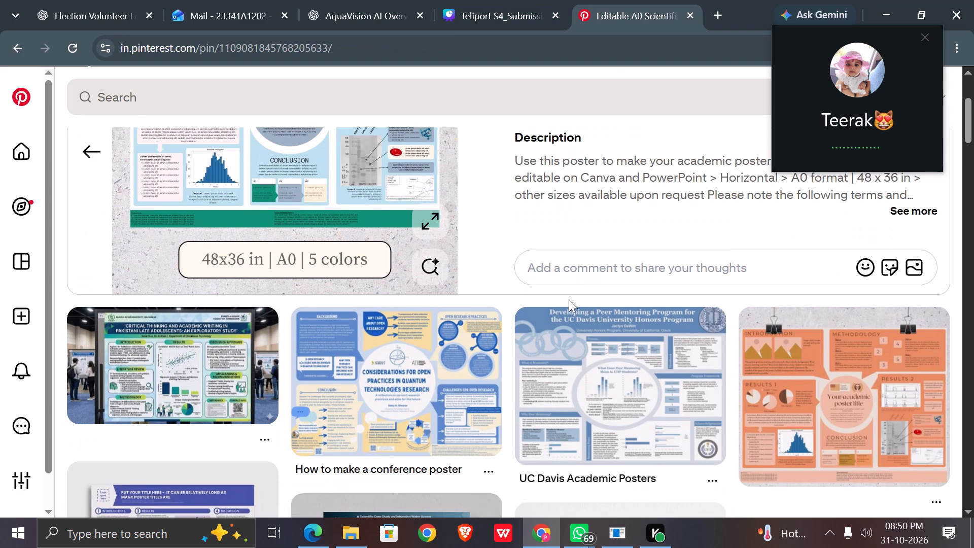
pyautogui.scroll(-2, 570, 291)
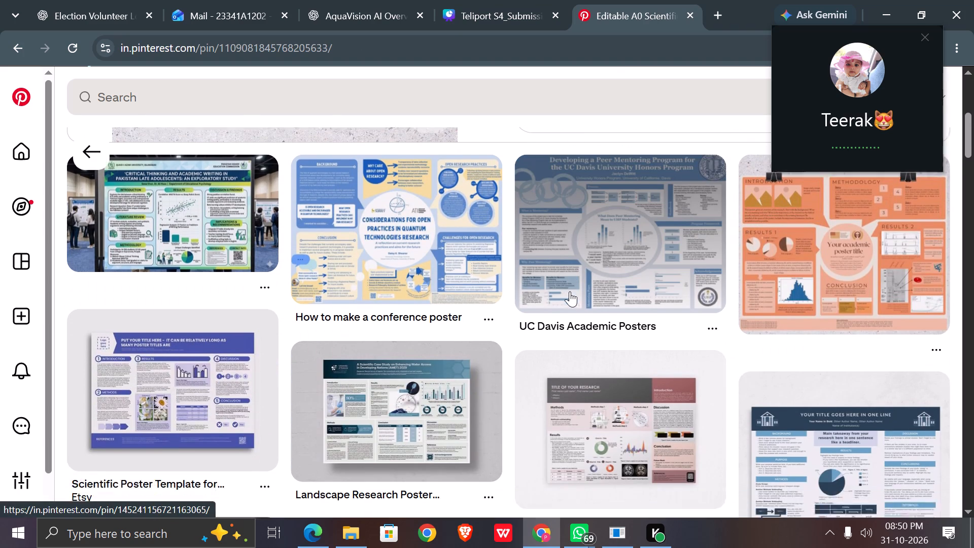
pyautogui.scroll(-1, 570, 291)
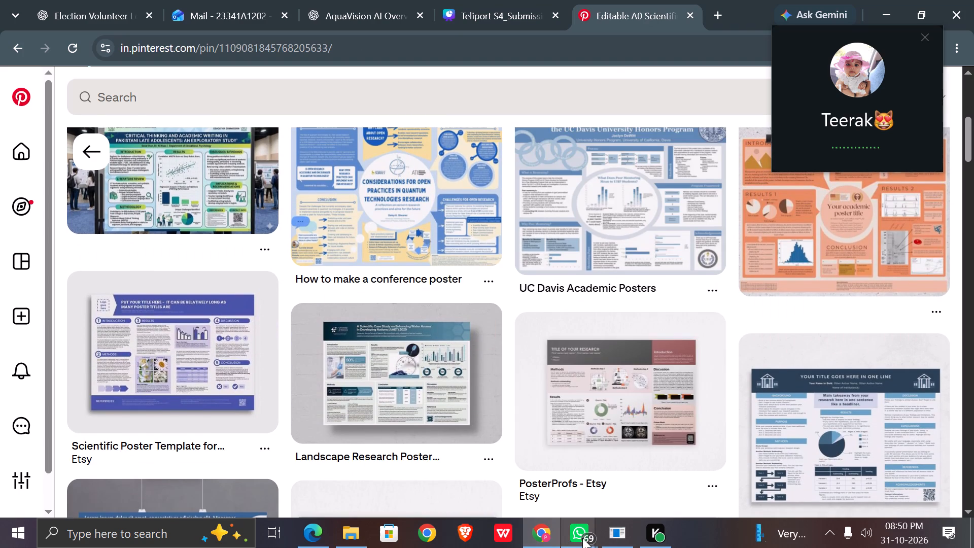
# Switch to WhatsApp.
pyautogui.click(582, 538)
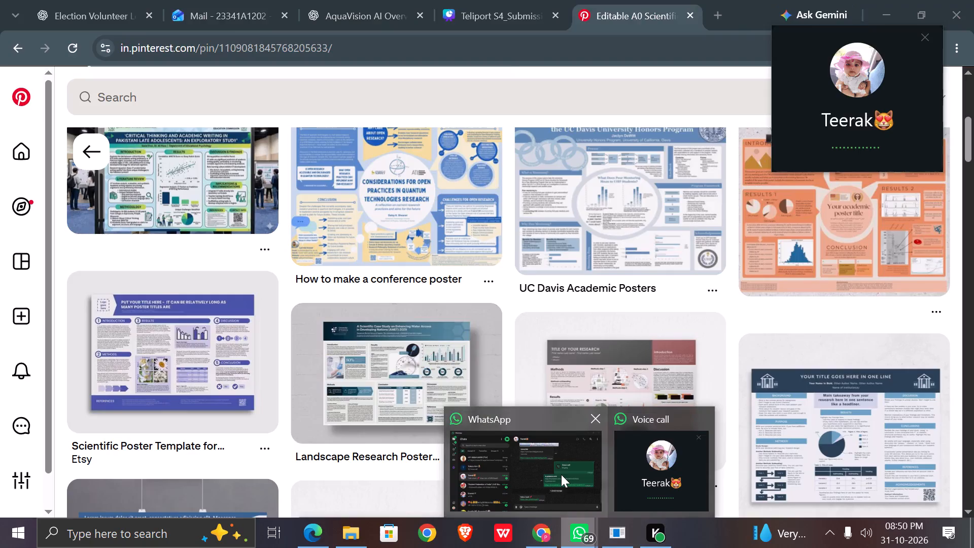
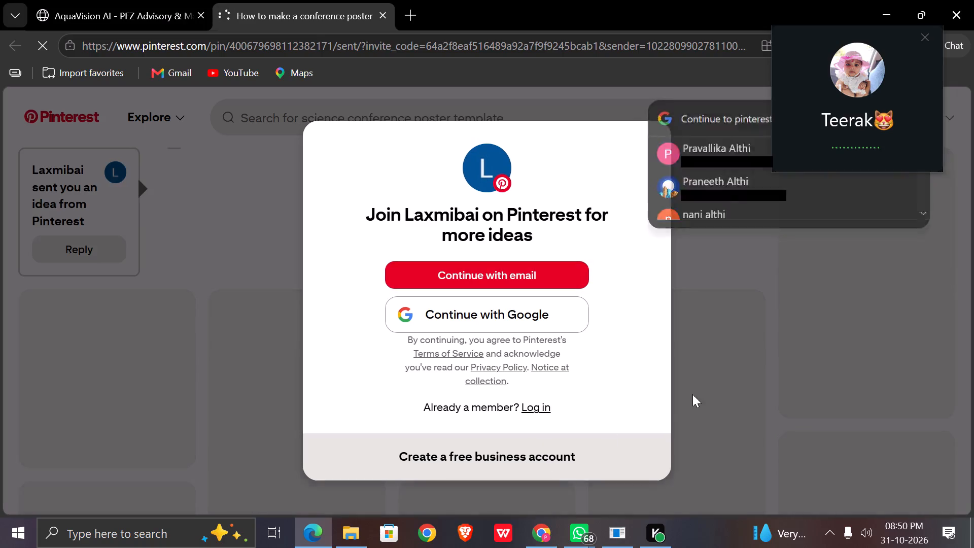
# Close the Pinterest sign-in page in Edge, and view the "How to make a conference poster" pin in Chrome.
pyautogui.click(384, 14)
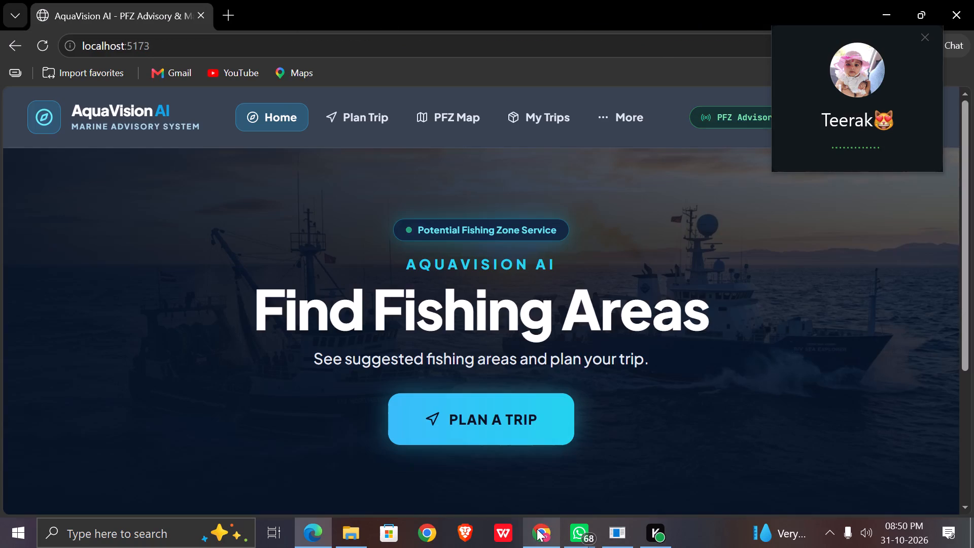
pyautogui.click(537, 529)
pyautogui.scroll(1, 450, 194)
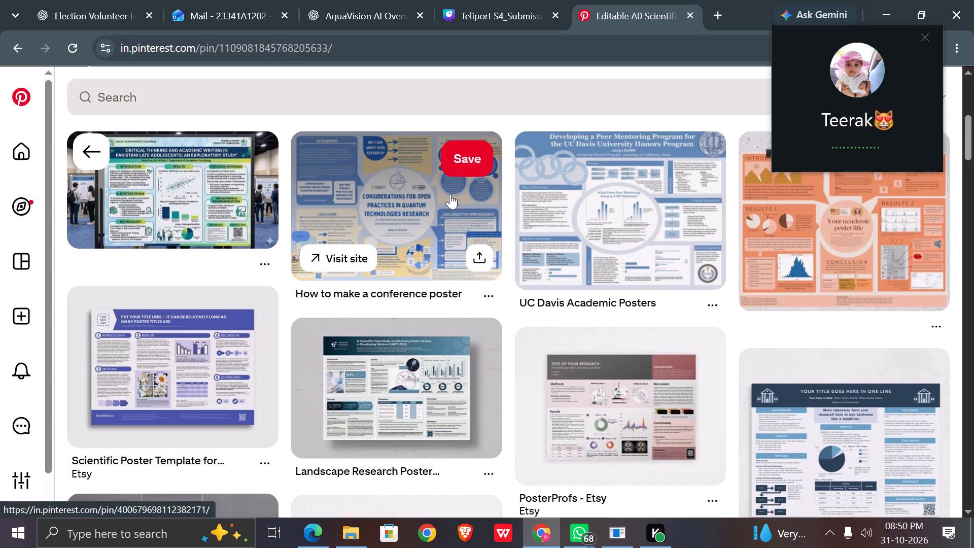
pyautogui.scroll(1, 450, 194)
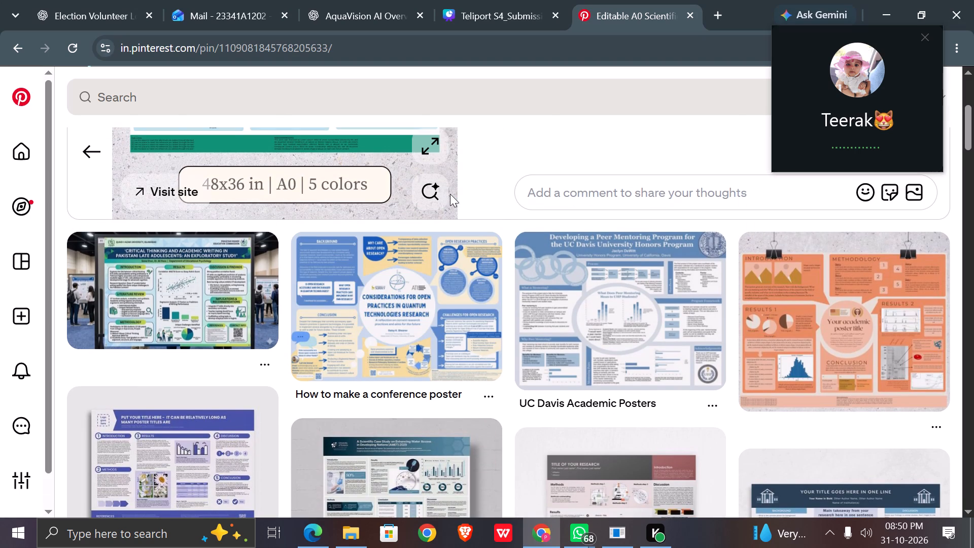
pyautogui.click(388, 291)
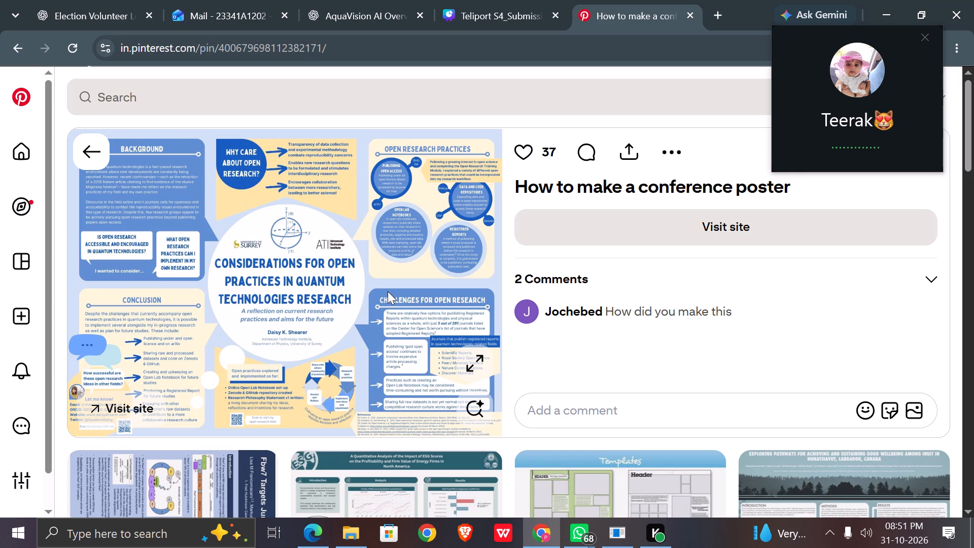
pyautogui.click(463, 7)
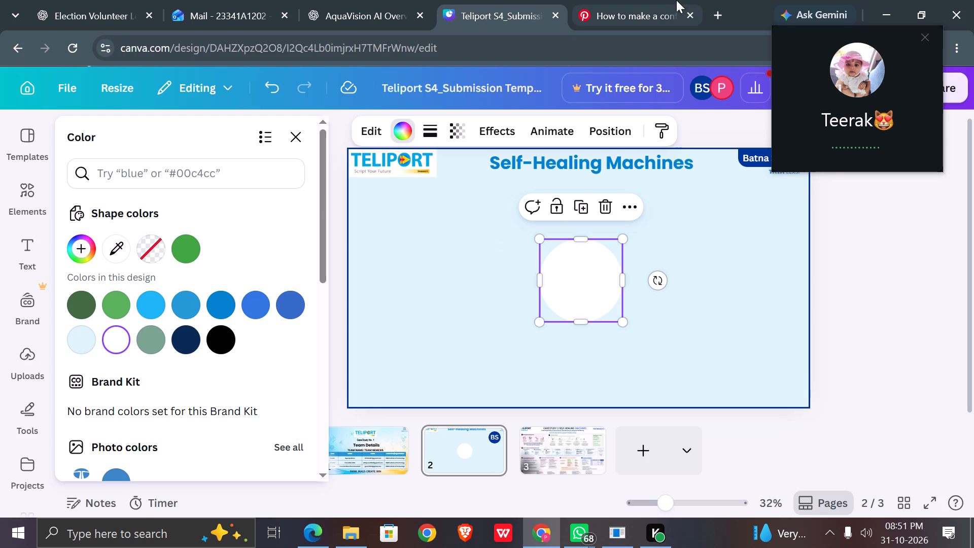
pyautogui.click(640, 4)
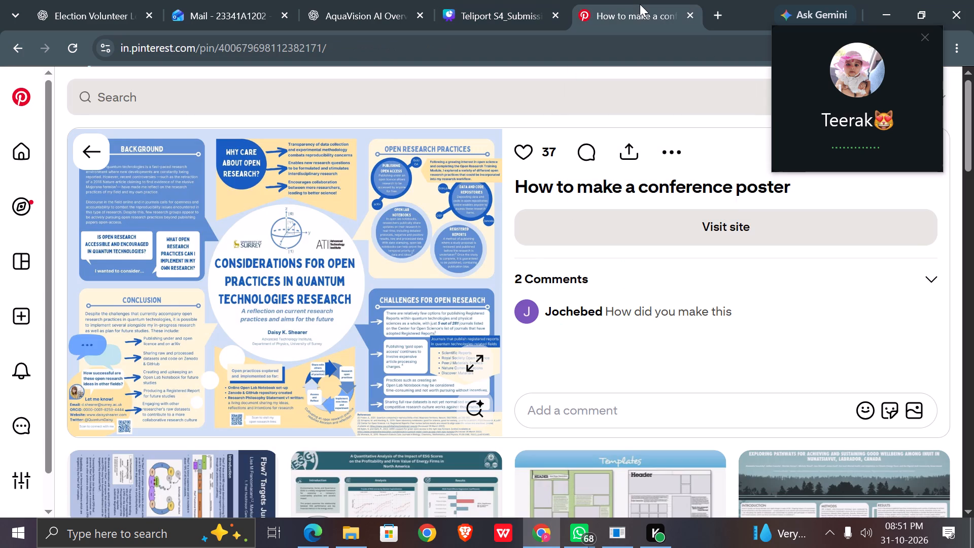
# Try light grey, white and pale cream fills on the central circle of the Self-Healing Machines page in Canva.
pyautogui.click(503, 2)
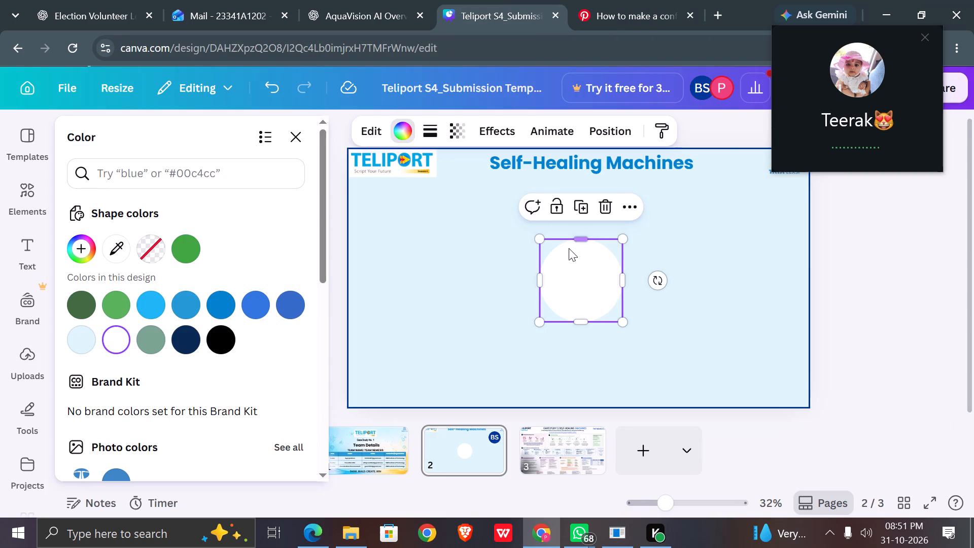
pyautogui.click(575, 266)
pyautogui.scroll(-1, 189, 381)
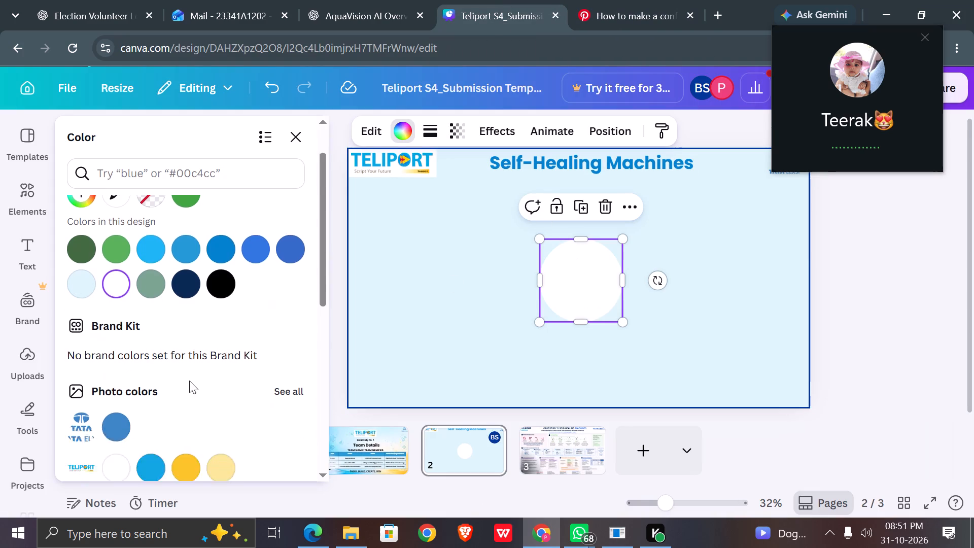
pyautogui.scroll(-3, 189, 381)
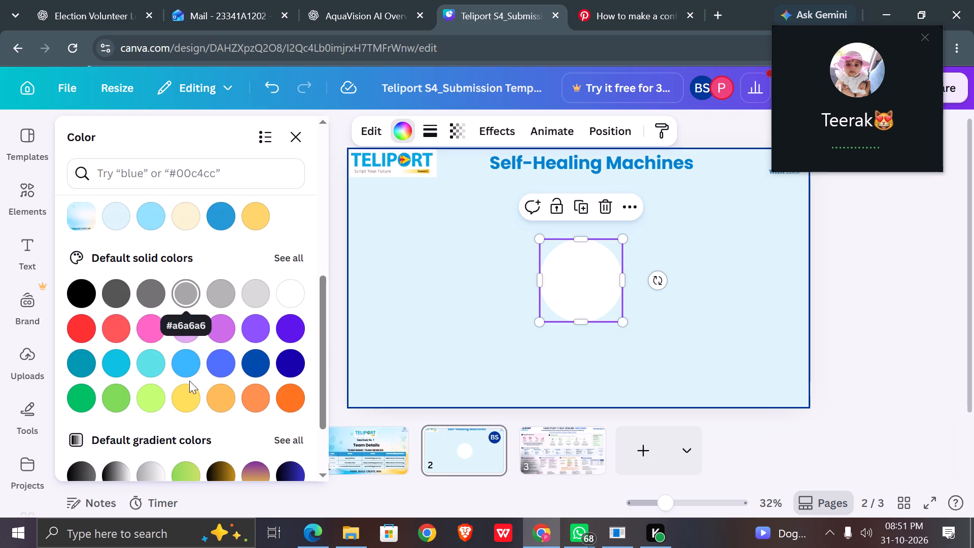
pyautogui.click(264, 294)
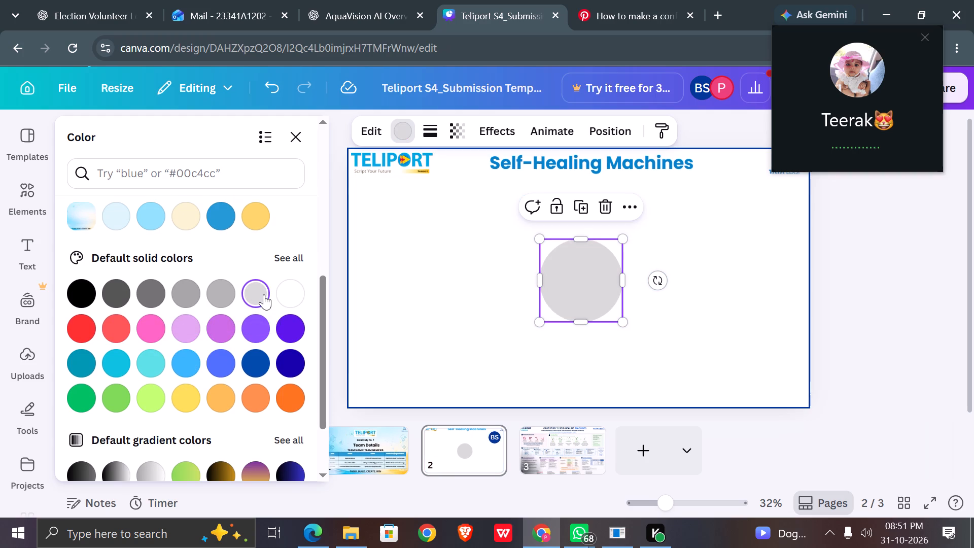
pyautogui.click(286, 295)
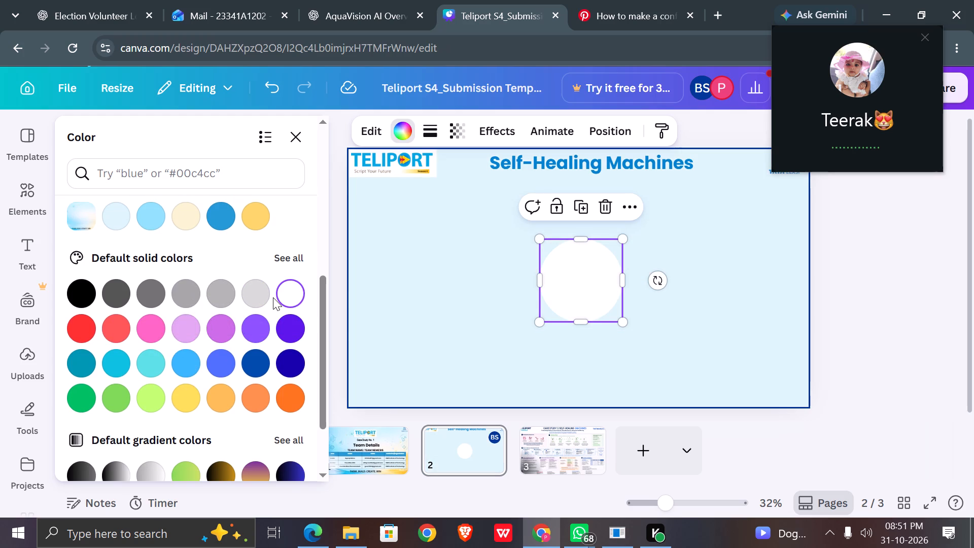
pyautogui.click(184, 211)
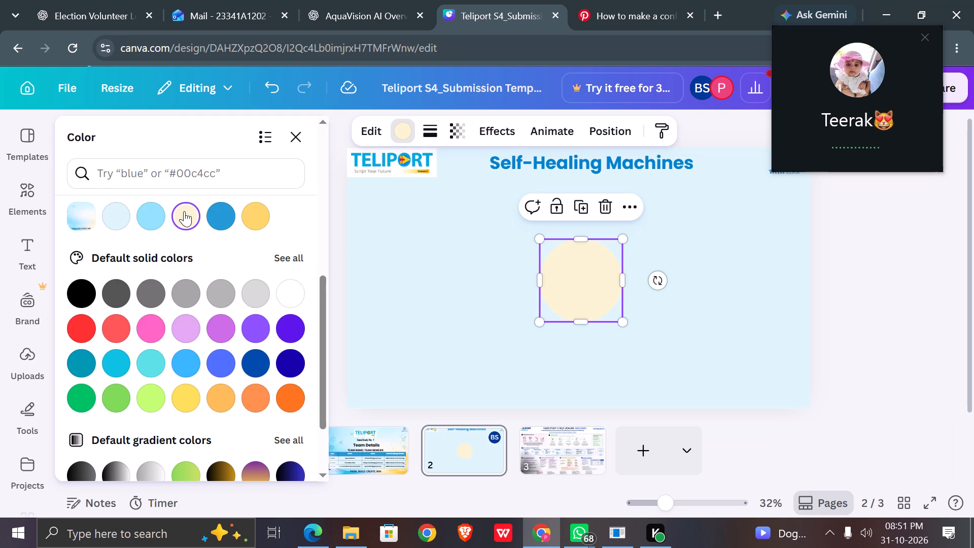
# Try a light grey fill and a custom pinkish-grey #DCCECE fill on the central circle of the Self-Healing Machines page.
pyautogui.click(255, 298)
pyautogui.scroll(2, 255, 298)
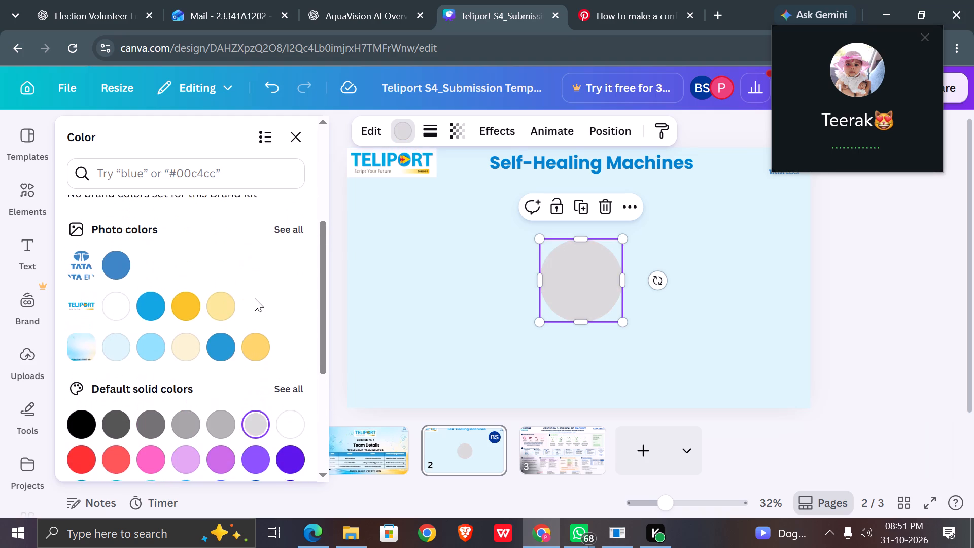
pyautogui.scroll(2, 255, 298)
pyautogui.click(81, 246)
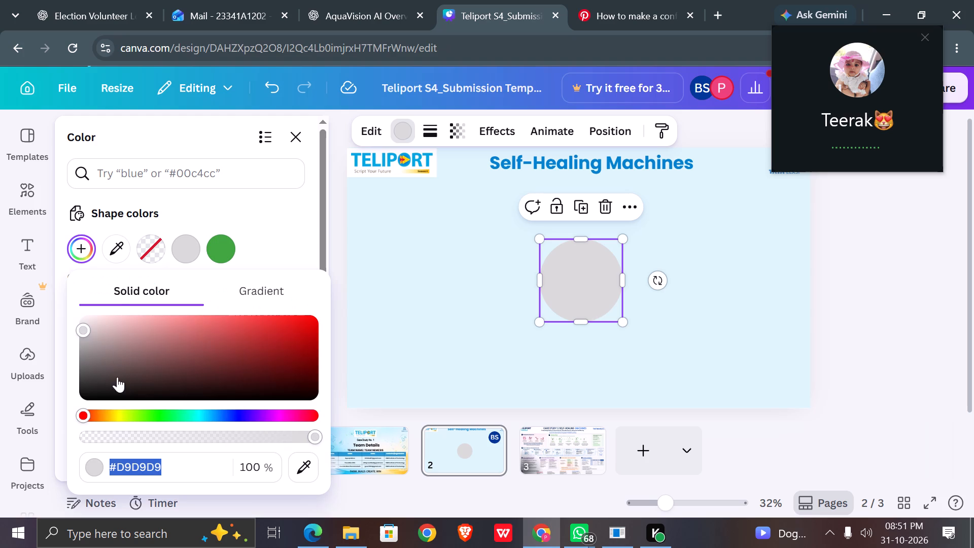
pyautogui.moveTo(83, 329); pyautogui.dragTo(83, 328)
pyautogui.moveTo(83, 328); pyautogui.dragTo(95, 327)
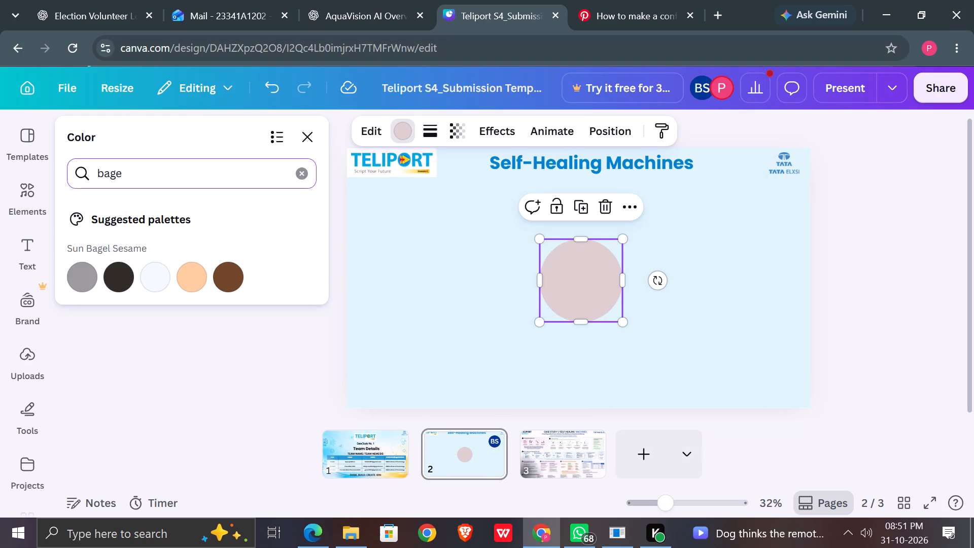
pyautogui.click(157, 283)
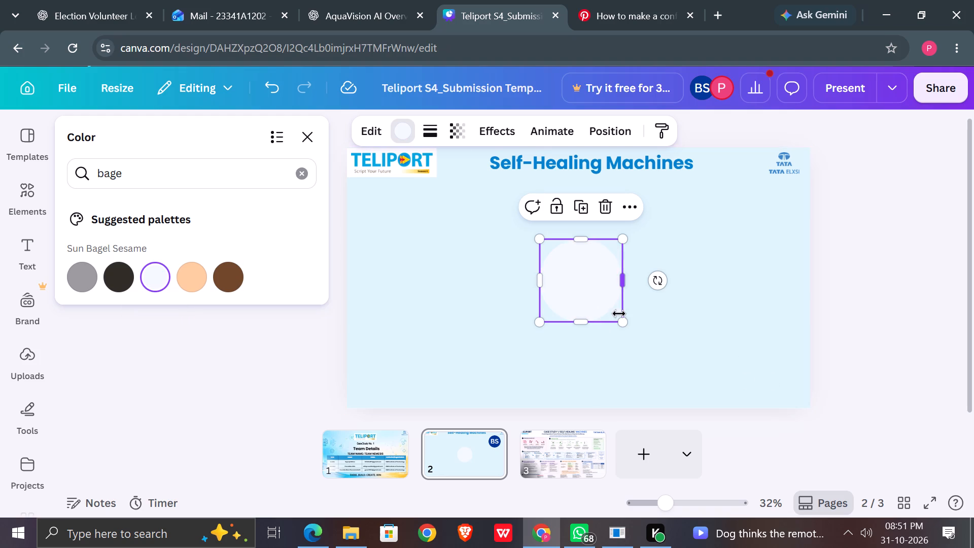
# Enlarge the central circle to about 455 by 455 and centre it on the page horizontally and vertically.
pyautogui.moveTo(621, 320); pyautogui.dragTo(646, 348)
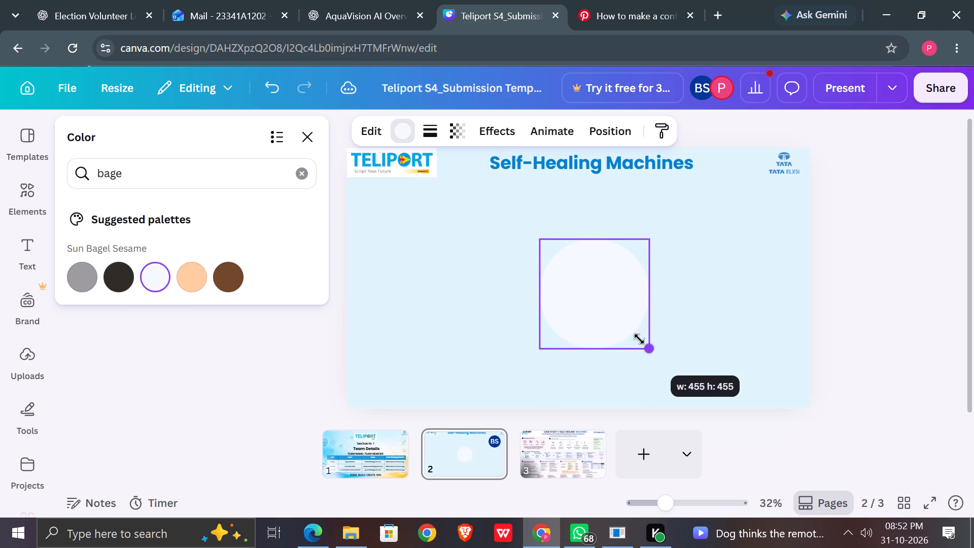
pyautogui.moveTo(597, 290); pyautogui.dragTo(584, 275)
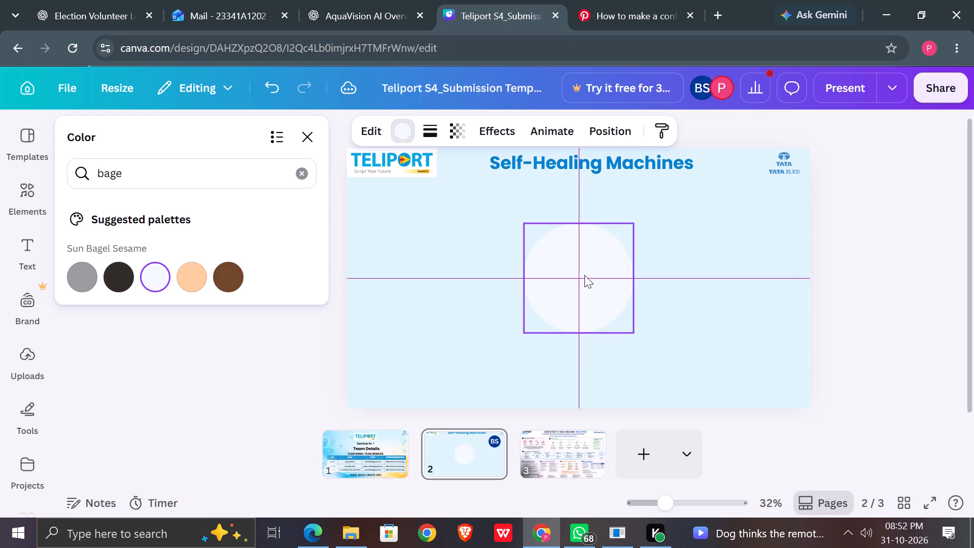
# Enlarge the central circle proportionally and centre it horizontally and vertically on the Self-Healing Machines page.
pyautogui.click(862, 349)
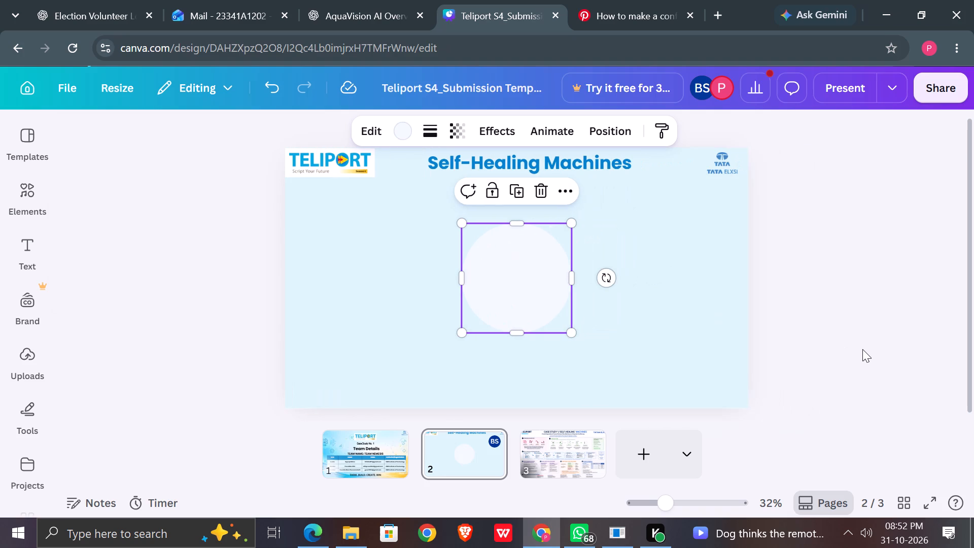
pyautogui.click(862, 349)
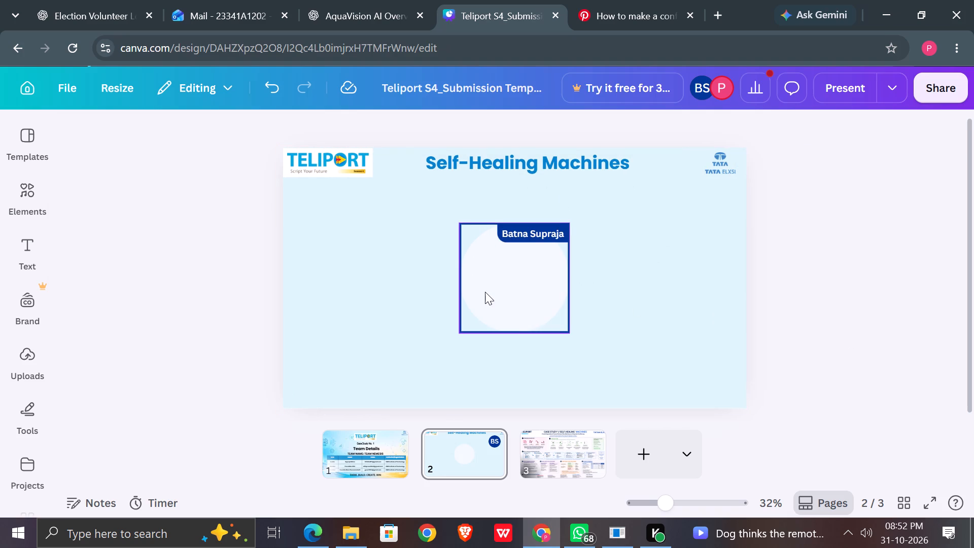
pyautogui.click(485, 292)
pyautogui.moveTo(569, 332); pyautogui.dragTo(596, 356)
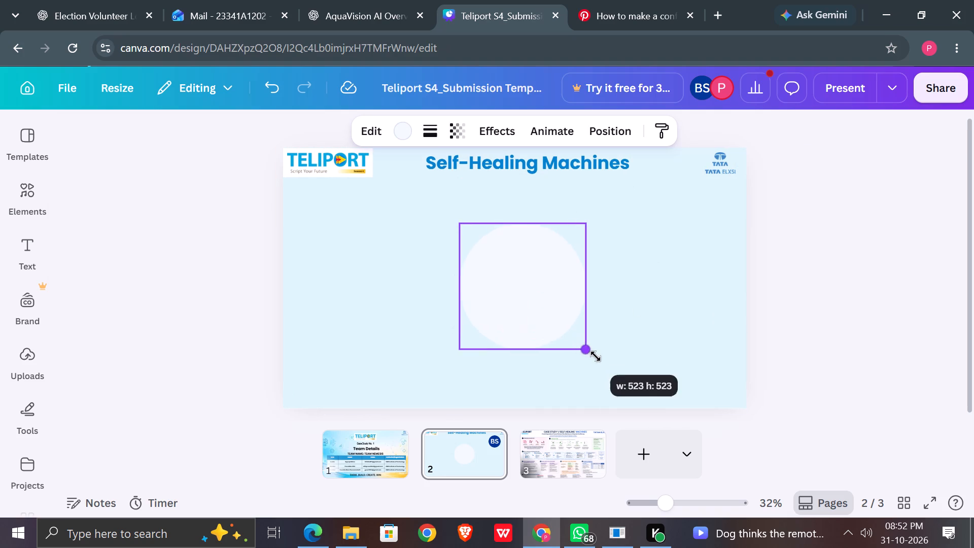
pyautogui.moveTo(596, 356); pyautogui.dragTo(608, 364)
pyautogui.moveTo(540, 288); pyautogui.dragTo(520, 272)
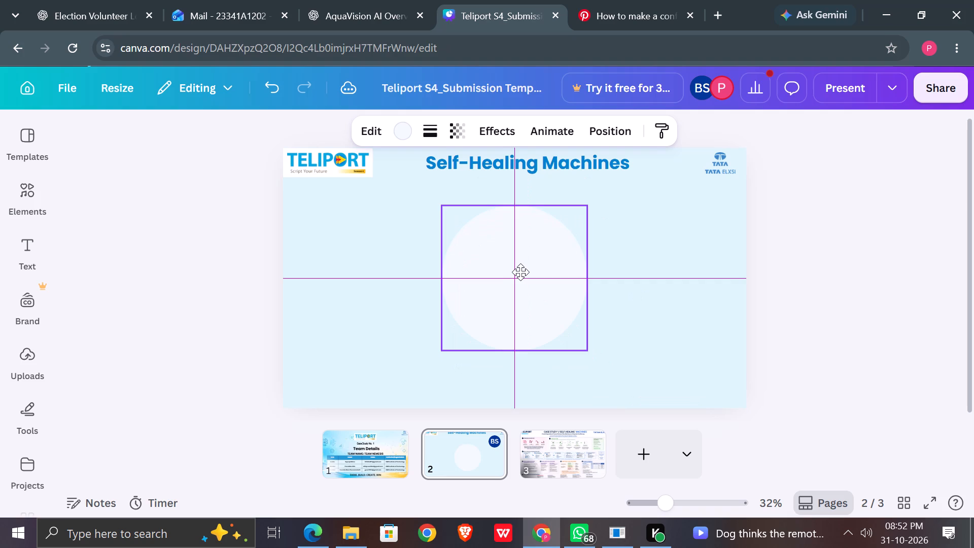
pyautogui.moveTo(520, 272); pyautogui.dragTo(521, 272)
pyautogui.click(823, 344)
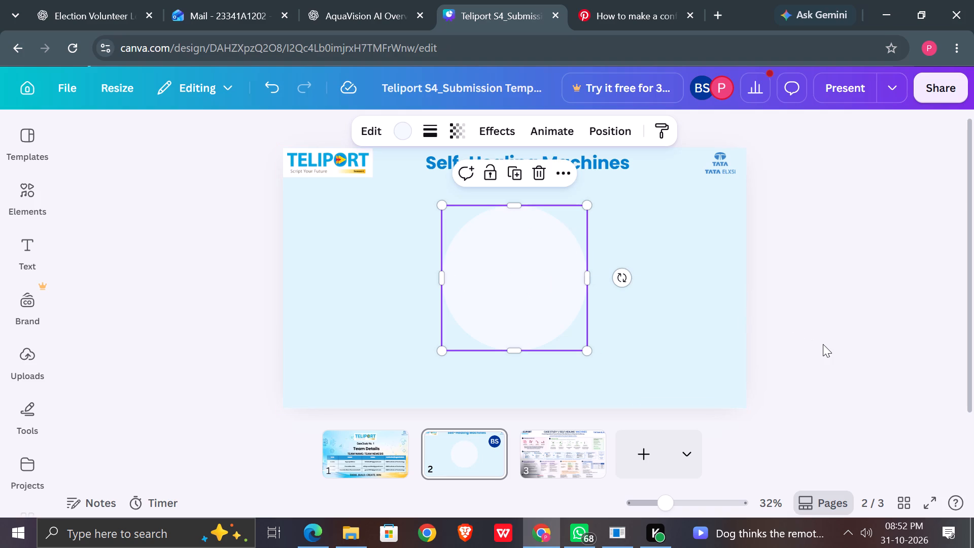
pyautogui.click(568, 460)
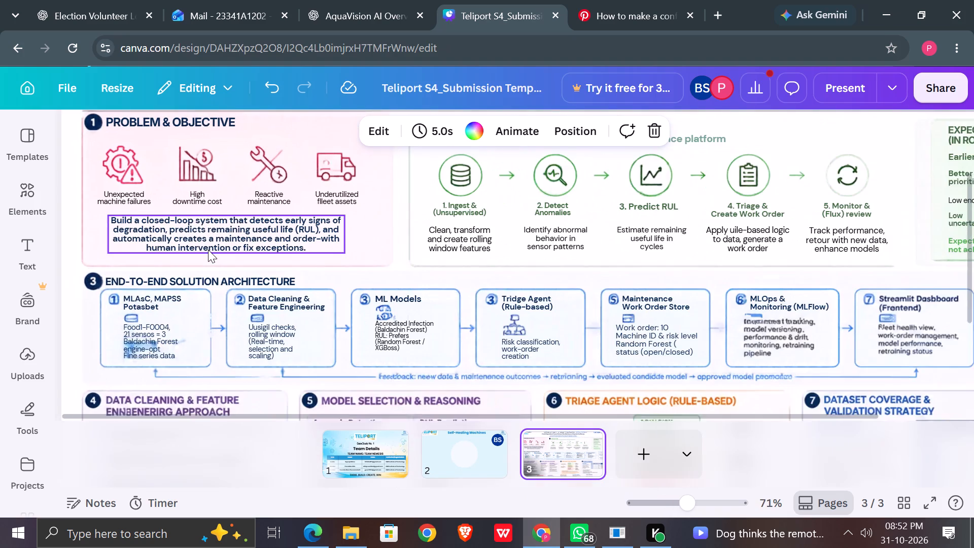
pyautogui.hscroll(1, 208, 250)
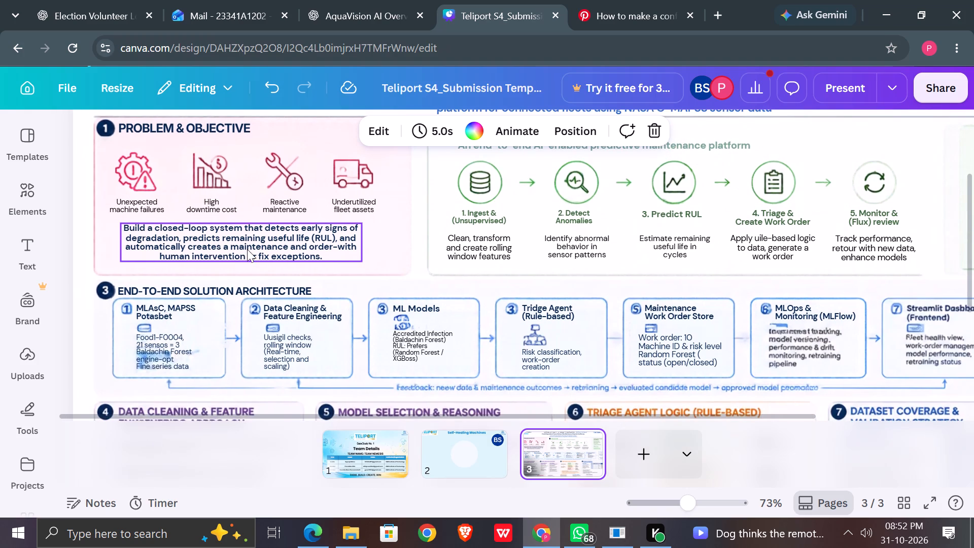
pyautogui.doubleClick(323, 254)
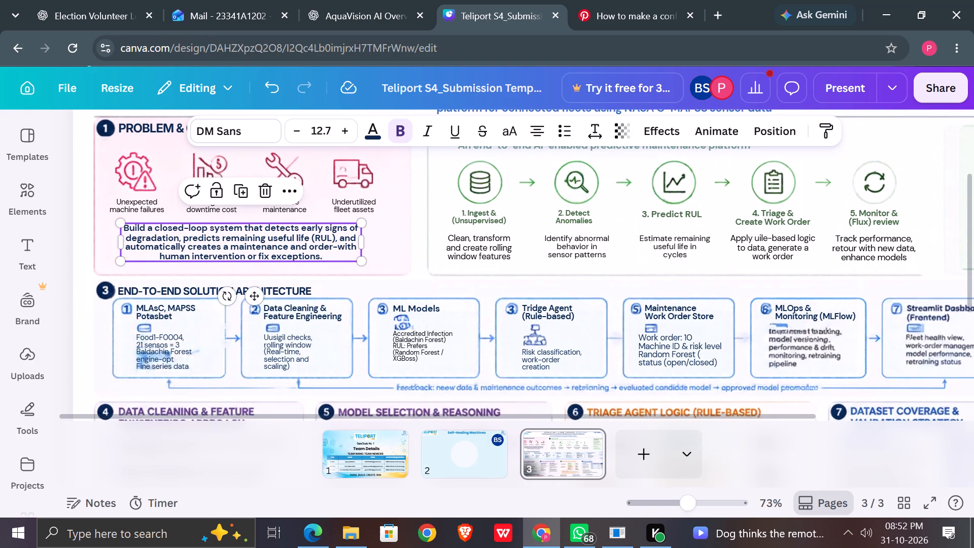
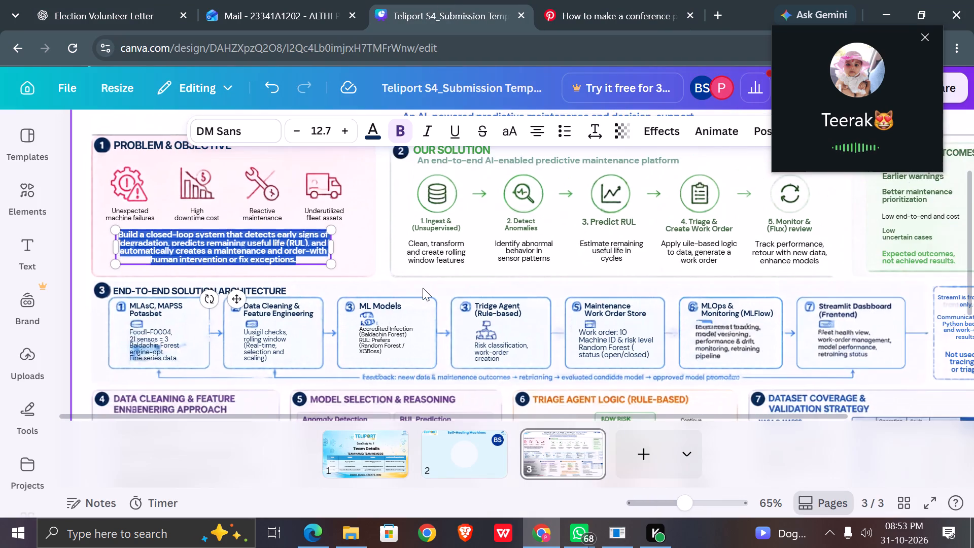
pyautogui.click(458, 451)
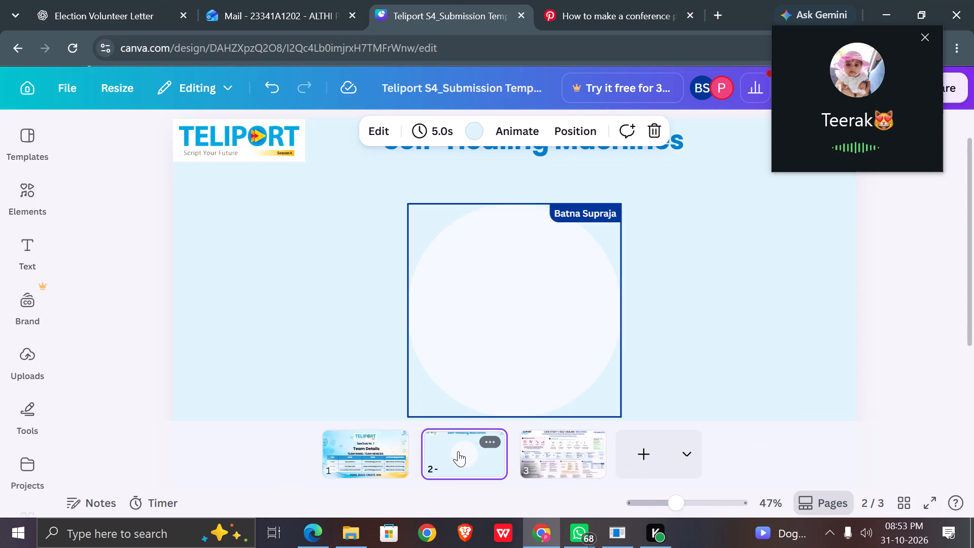
pyautogui.doubleClick(528, 321)
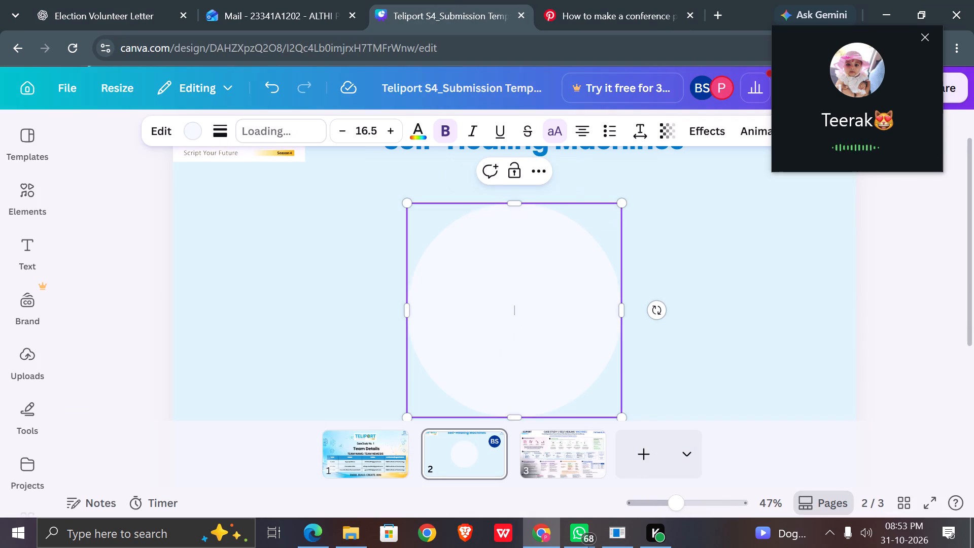
pyautogui.hotkey('ctrl', 'v')
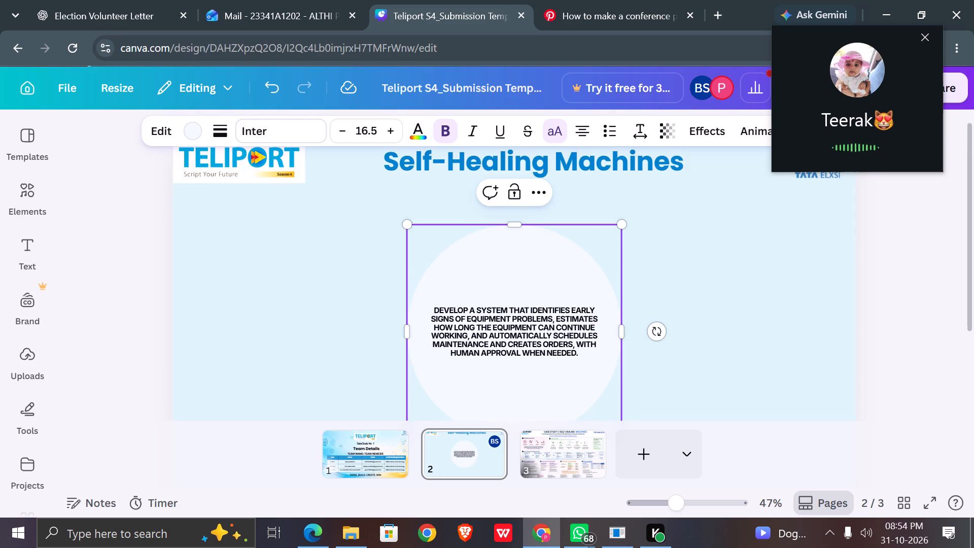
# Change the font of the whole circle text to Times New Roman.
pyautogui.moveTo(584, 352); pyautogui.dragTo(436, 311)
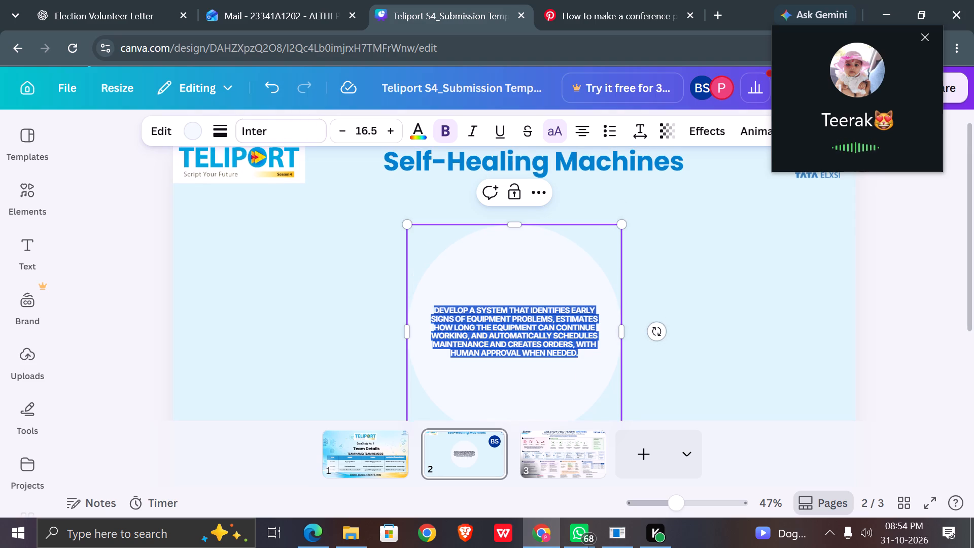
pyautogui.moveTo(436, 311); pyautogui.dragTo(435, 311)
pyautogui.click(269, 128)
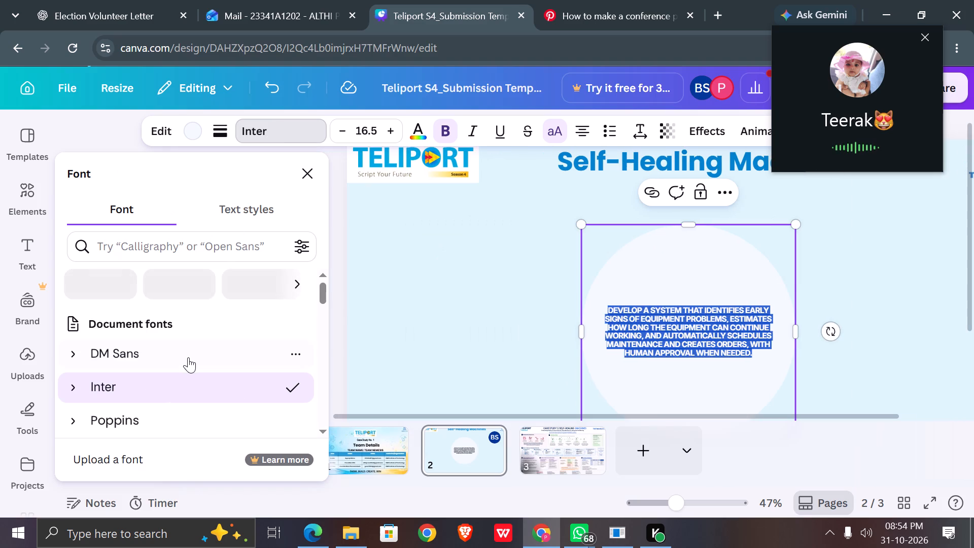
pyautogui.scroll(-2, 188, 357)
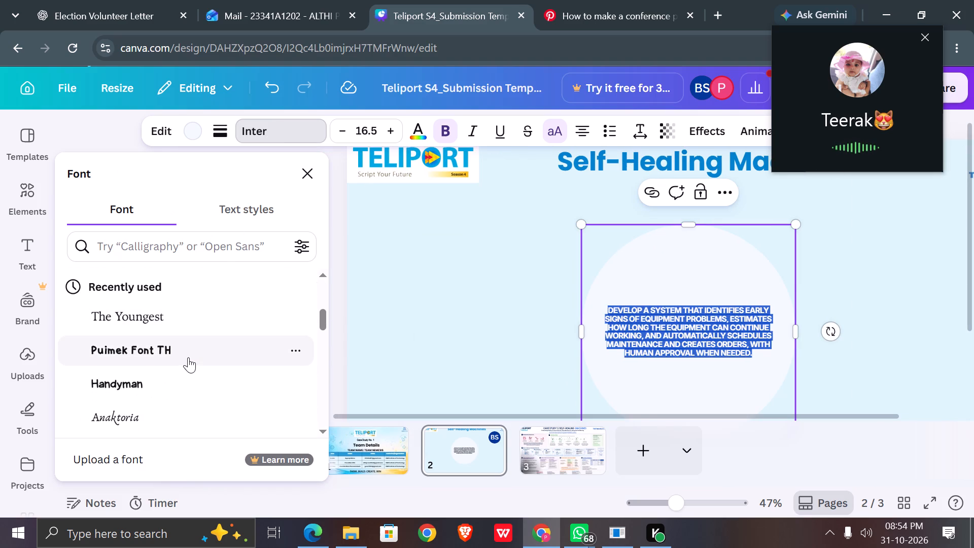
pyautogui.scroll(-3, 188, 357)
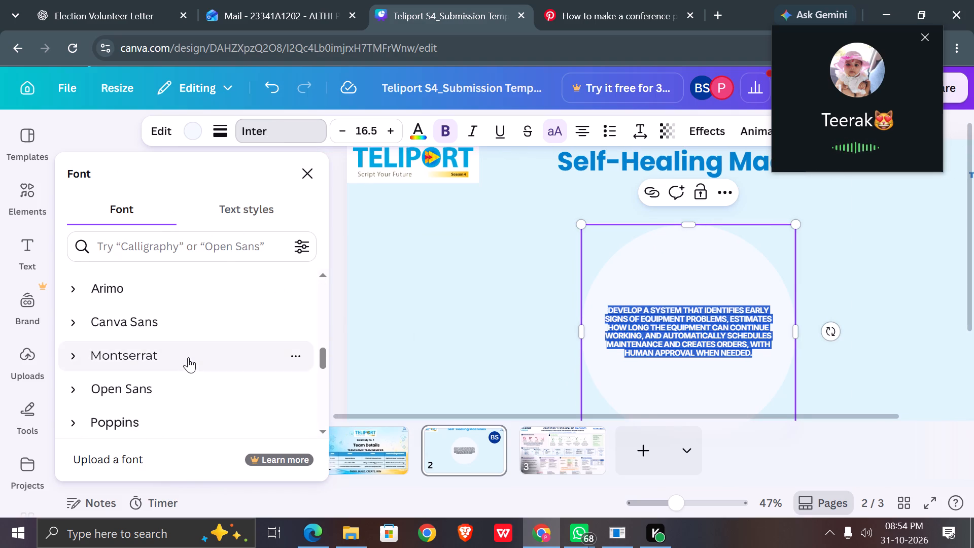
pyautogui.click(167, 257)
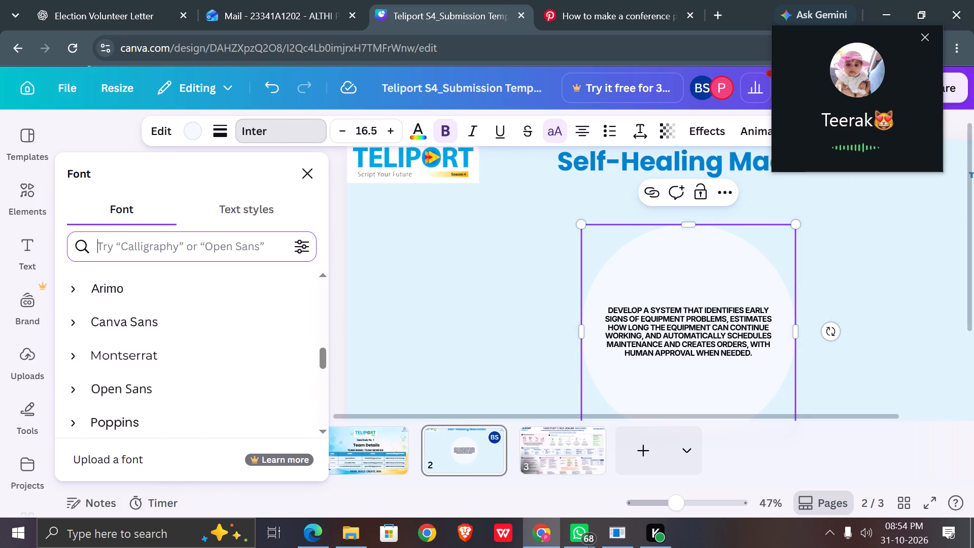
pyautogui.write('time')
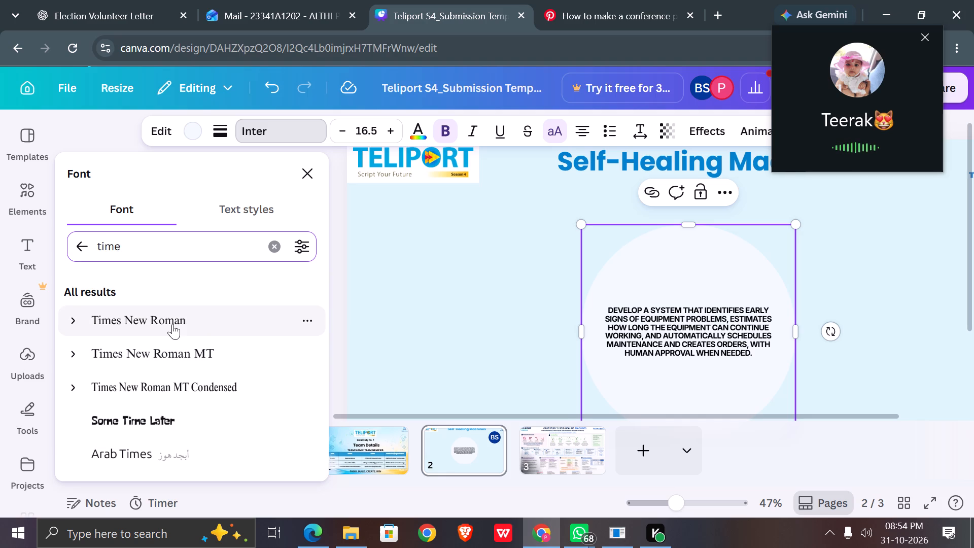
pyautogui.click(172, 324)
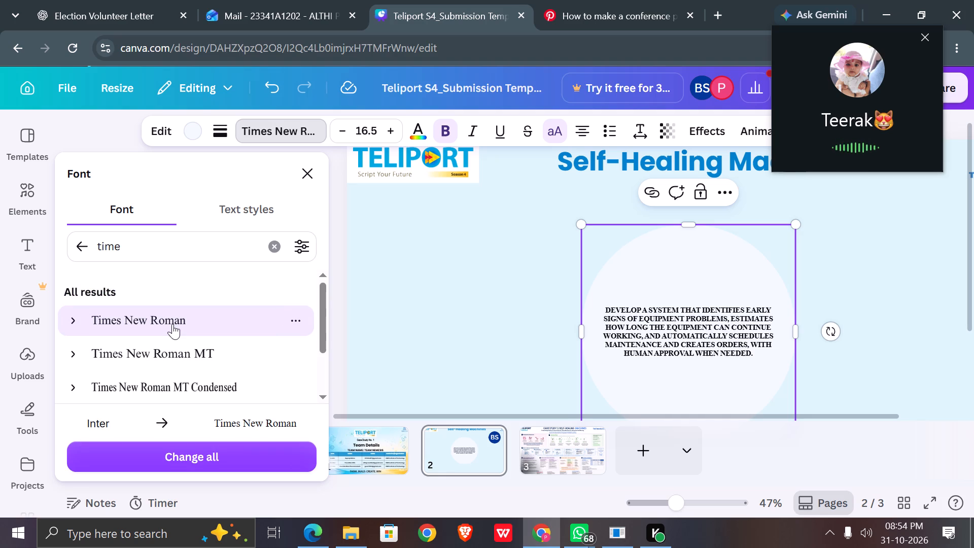
# Change the circle text's font to Poppins and remove its bold formatting.
pyautogui.click(148, 242)
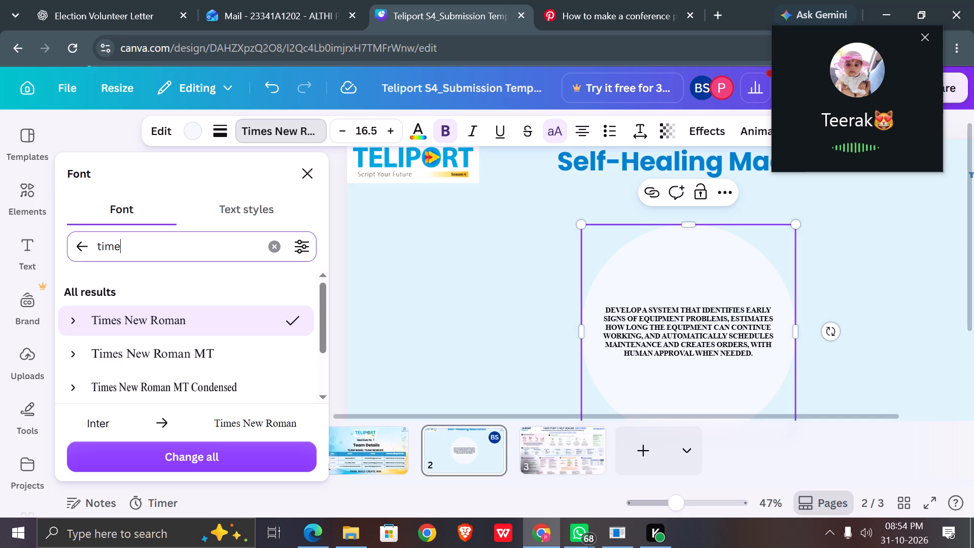
pyautogui.press('BackSpace')
pyautogui.press('BackSpace')
pyautogui.press('BackSpace')
pyautogui.press('BackSpace')
pyautogui.press('BackSpace')
pyautogui.press('BackSpace')
pyautogui.press('BackSpace')
pyautogui.press('BackSpace')
pyautogui.press('BackSpace')
pyautogui.press('BackSpace')
pyautogui.press('BackSpace')
pyautogui.press('BackSpace')
pyautogui.press('BackSpace')
pyautogui.press('BackSpace')
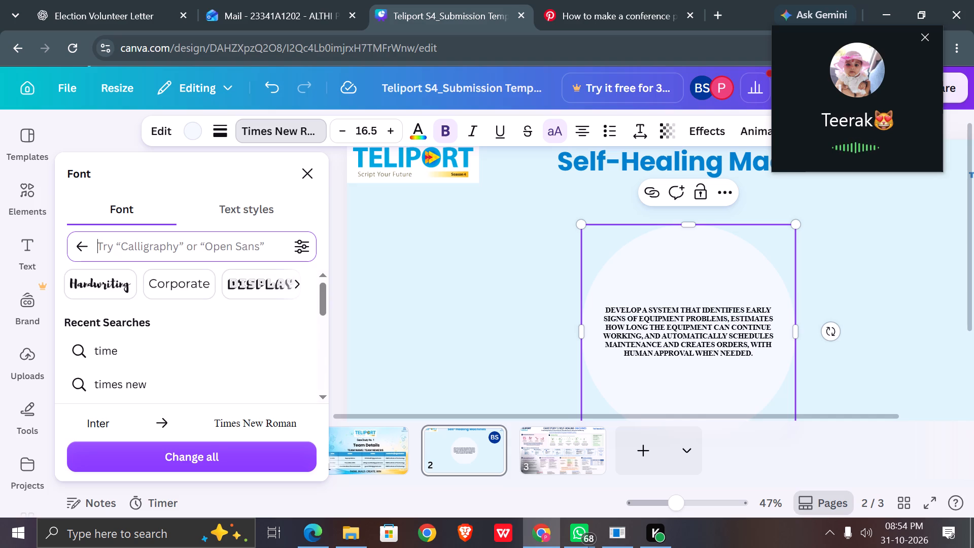
pyautogui.write('pop')
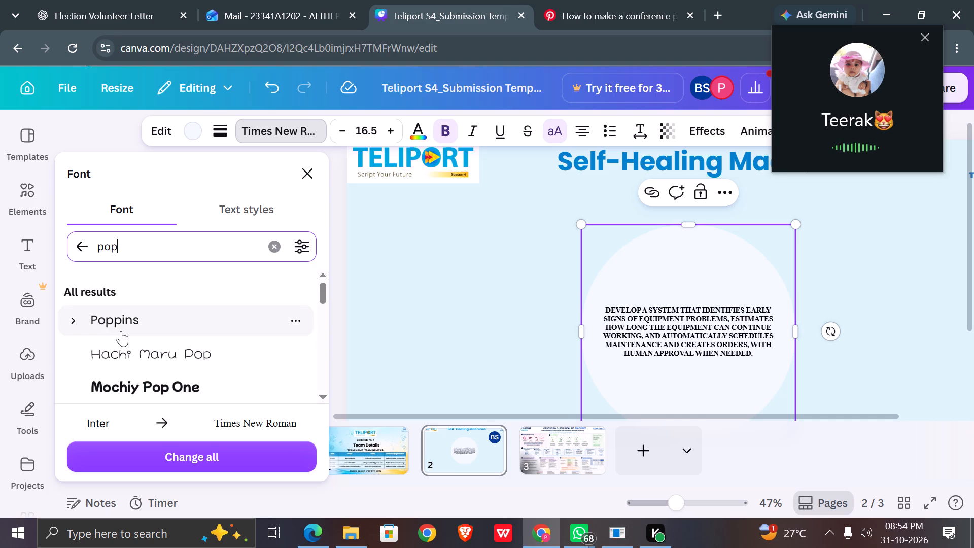
pyautogui.click(121, 331)
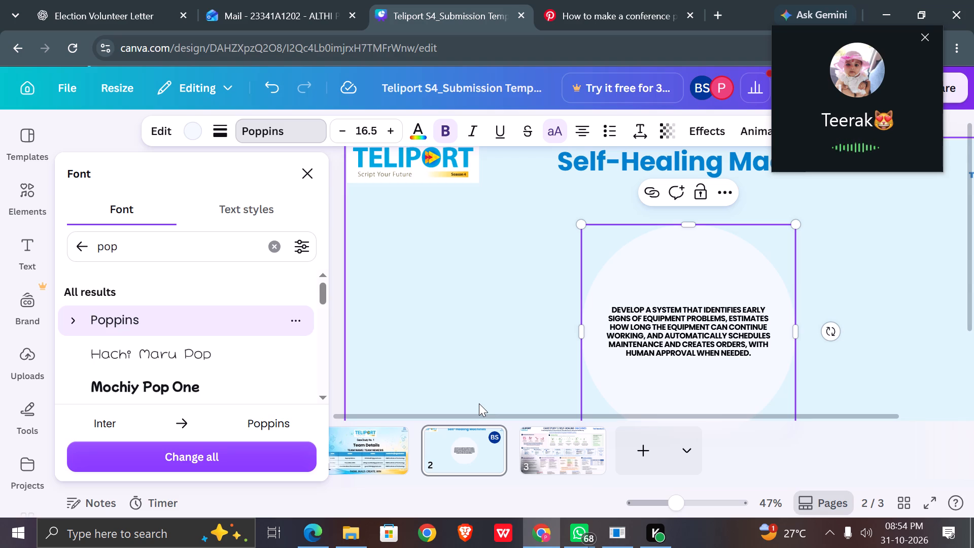
pyautogui.click(443, 129)
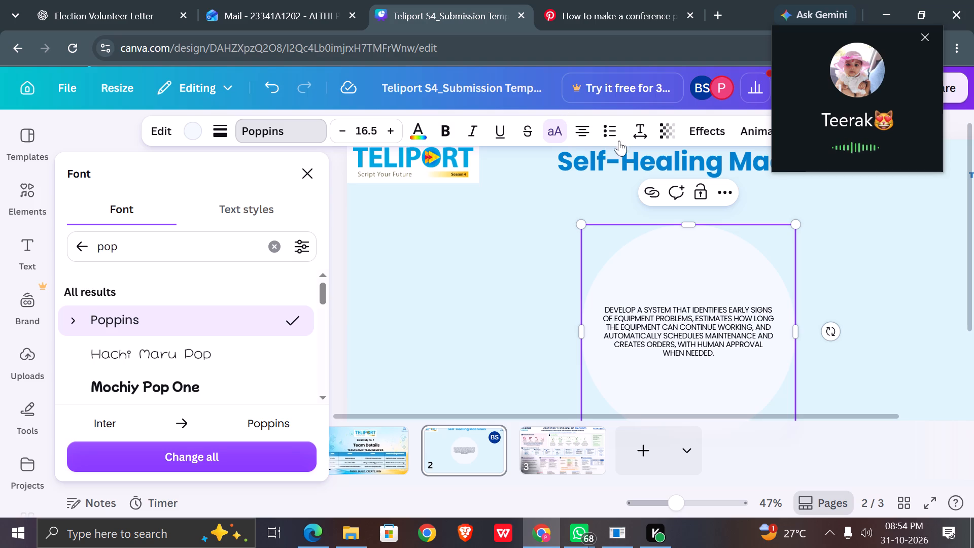
# Set the circle text's line spacing to 1.18 and its padding to 18.
pyautogui.click(640, 133)
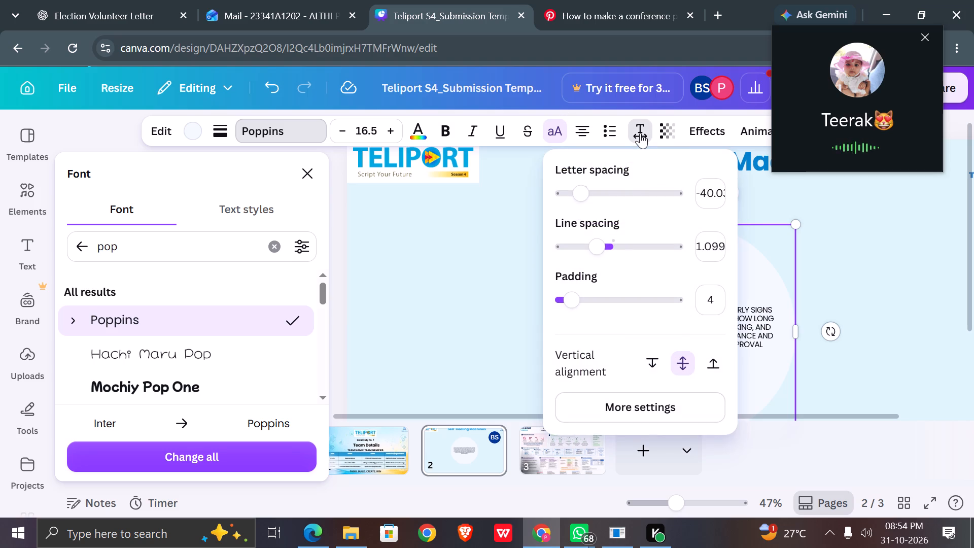
pyautogui.click(600, 250)
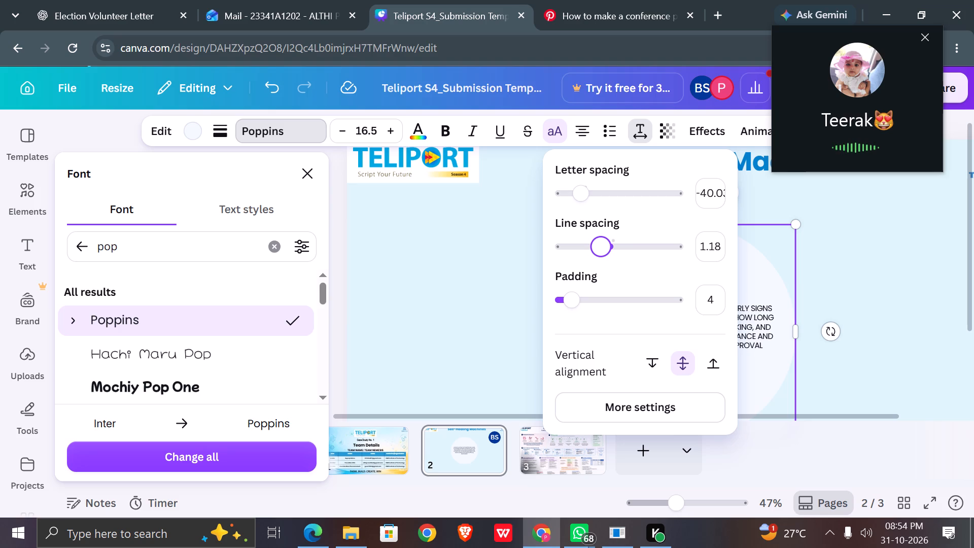
pyautogui.moveTo(573, 302); pyautogui.dragTo(576, 301)
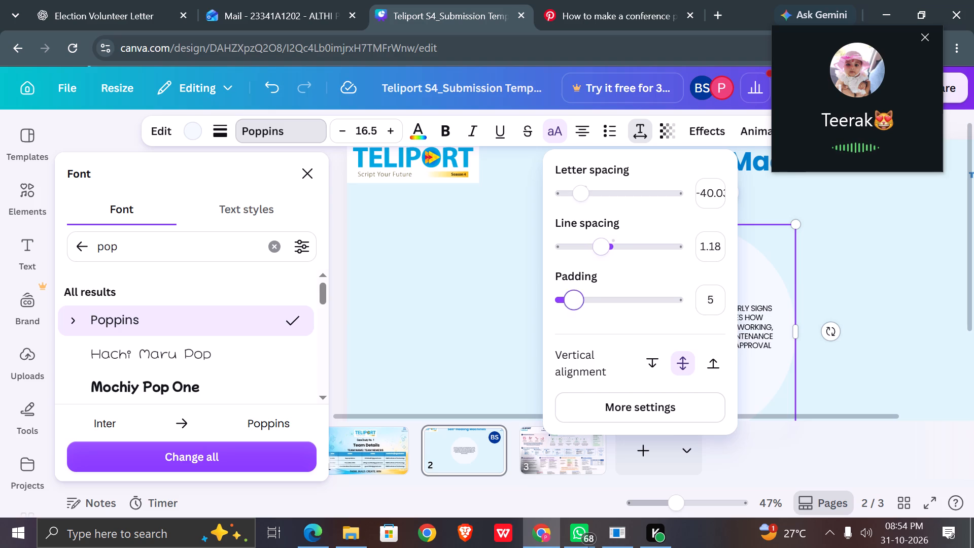
pyautogui.moveTo(576, 301); pyautogui.dragTo(582, 301)
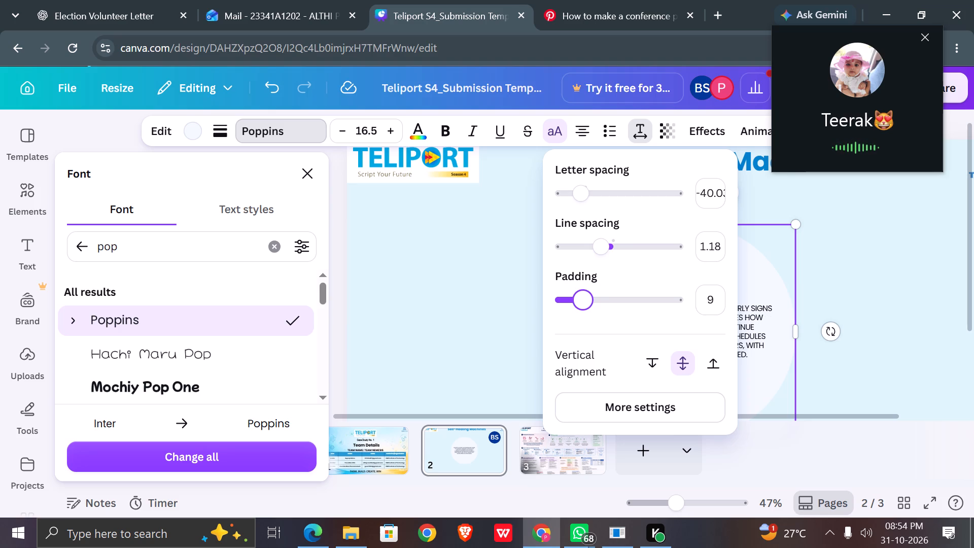
pyautogui.moveTo(582, 301); pyautogui.dragTo(603, 303)
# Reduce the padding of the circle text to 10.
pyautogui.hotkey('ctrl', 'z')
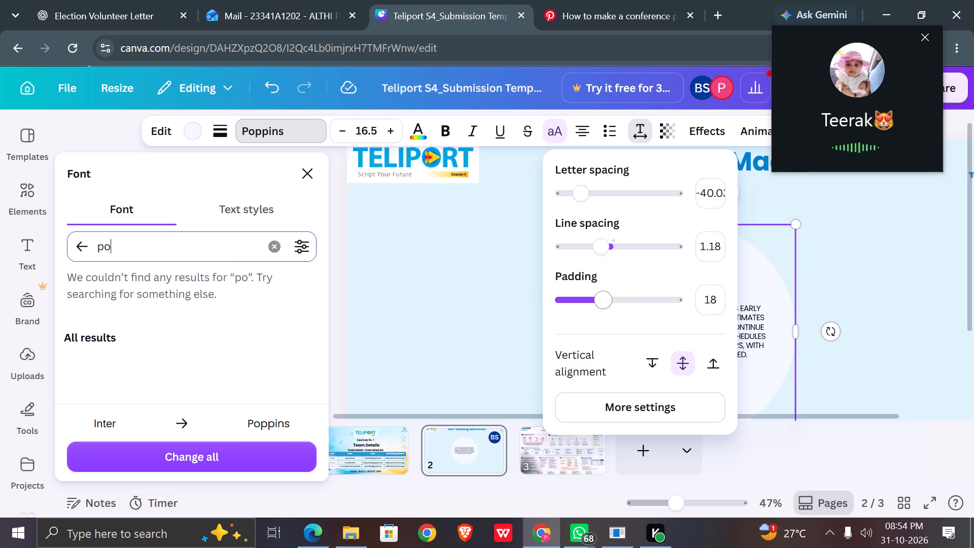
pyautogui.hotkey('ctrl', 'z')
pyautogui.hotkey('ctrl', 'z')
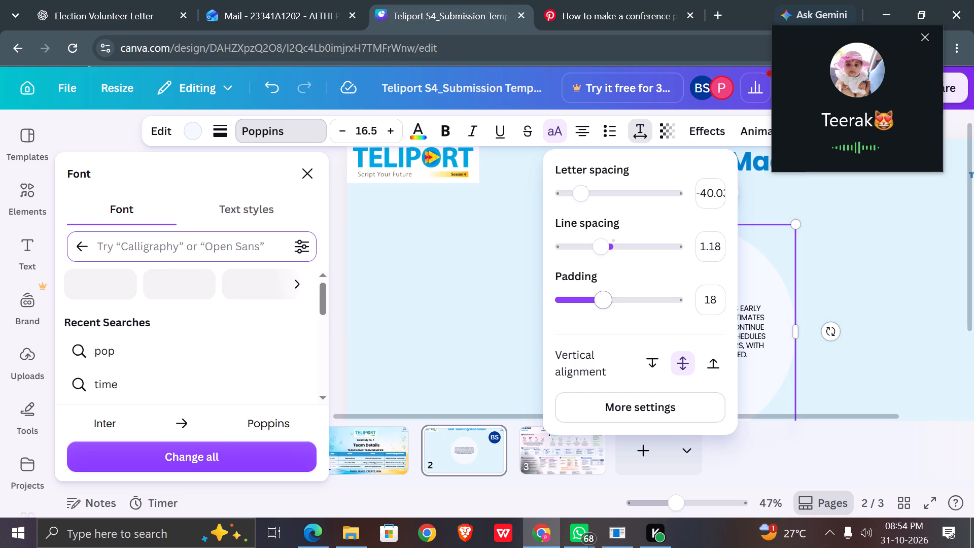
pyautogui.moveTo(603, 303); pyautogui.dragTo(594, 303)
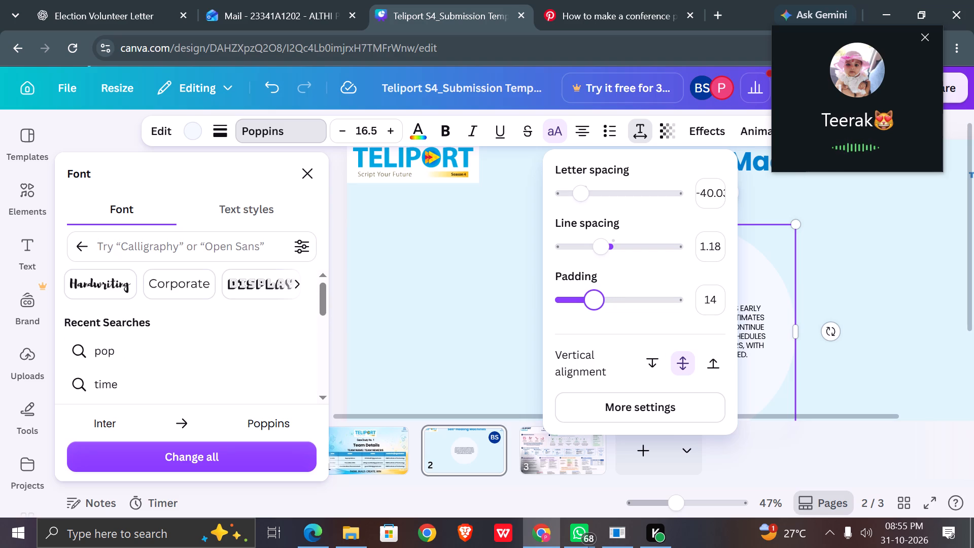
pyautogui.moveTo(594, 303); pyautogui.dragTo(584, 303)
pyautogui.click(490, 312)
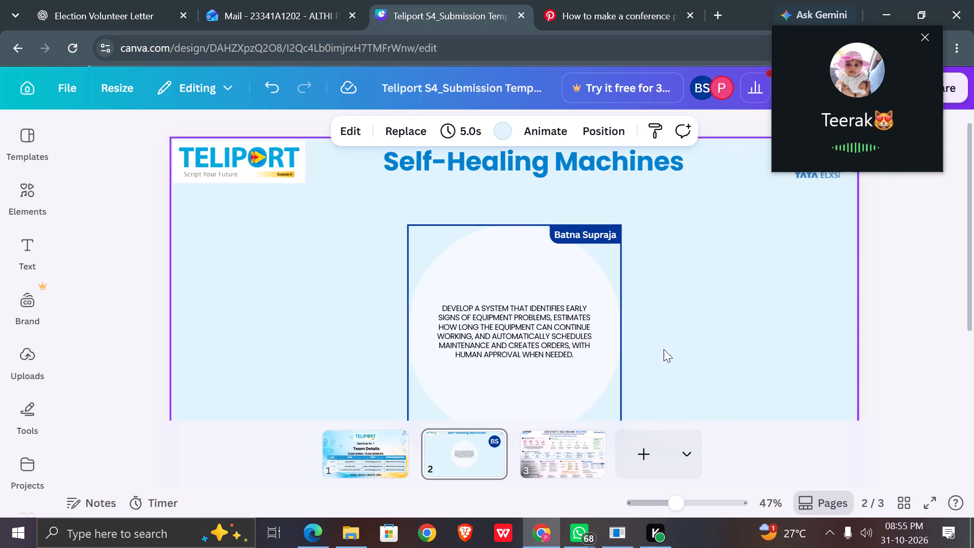
# Set the circle text's letter spacing to 27 and its padding to 4.
pyautogui.doubleClick(574, 354)
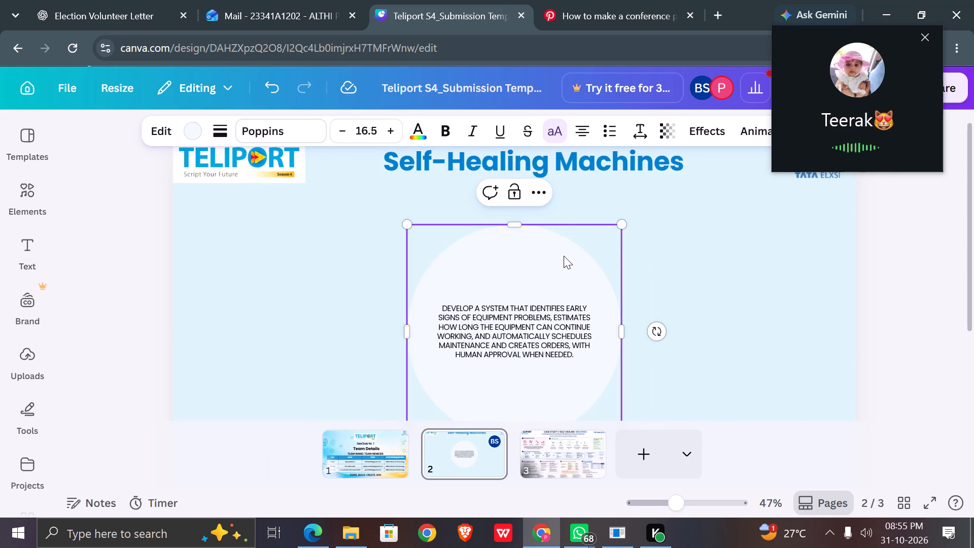
pyautogui.click(637, 133)
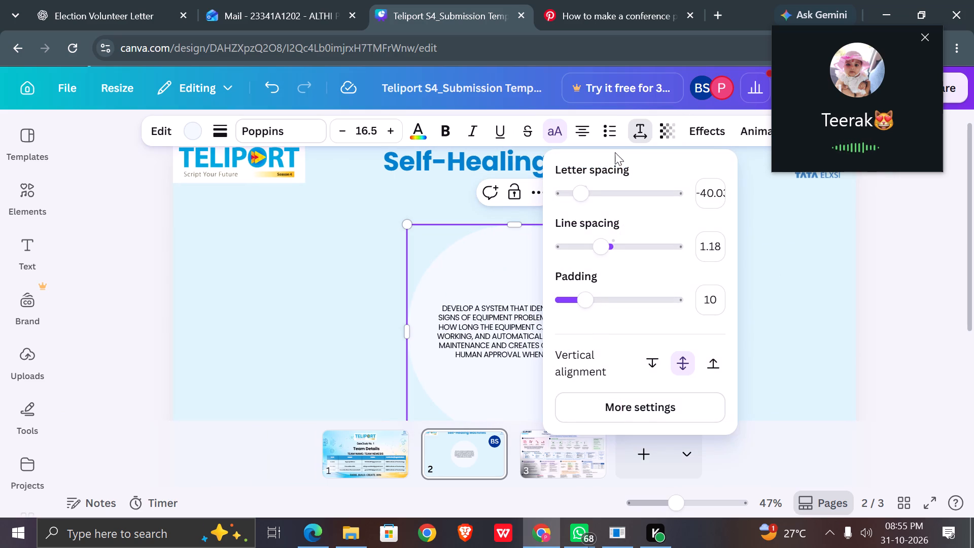
pyautogui.moveTo(578, 200); pyautogui.dragTo(585, 201)
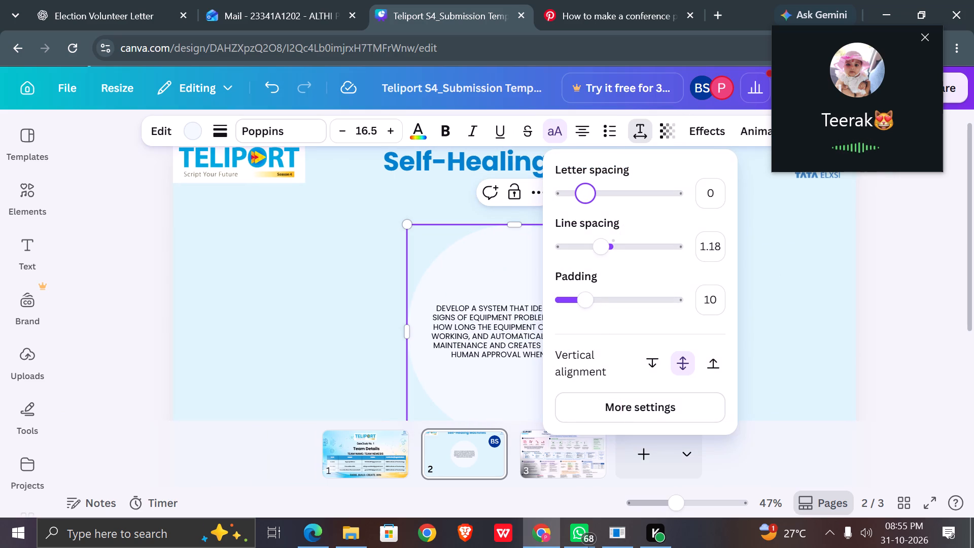
pyautogui.moveTo(585, 201); pyautogui.dragTo(584, 201)
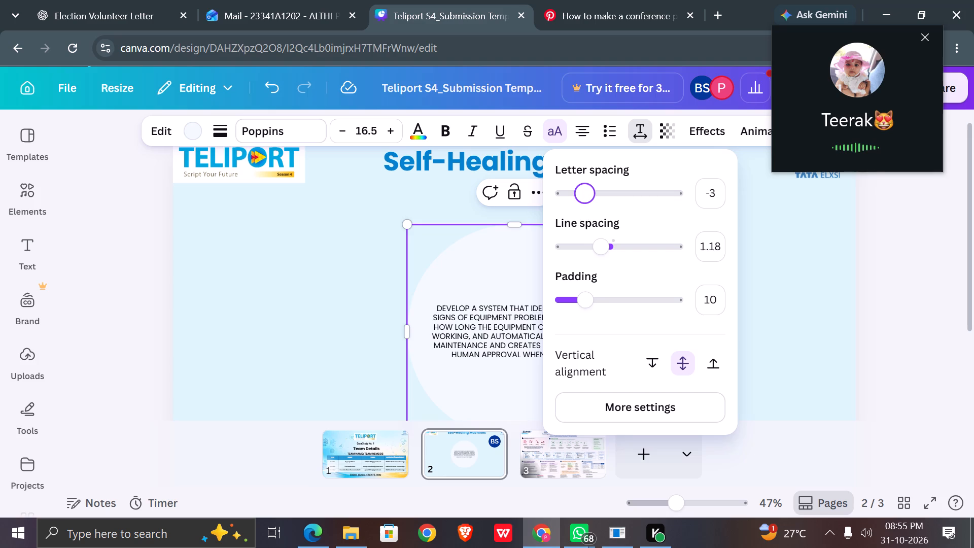
pyautogui.click(584, 201)
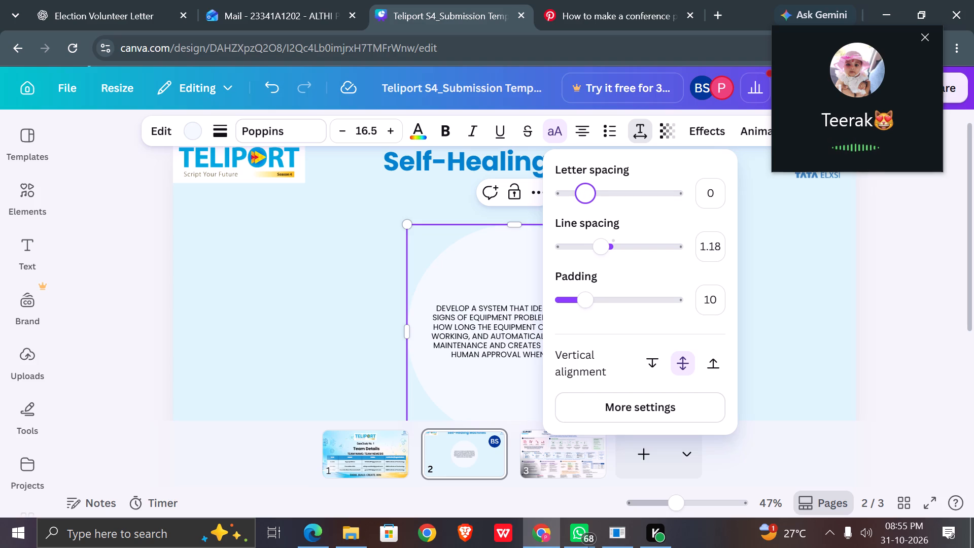
pyautogui.moveTo(580, 297); pyautogui.dragTo(599, 302)
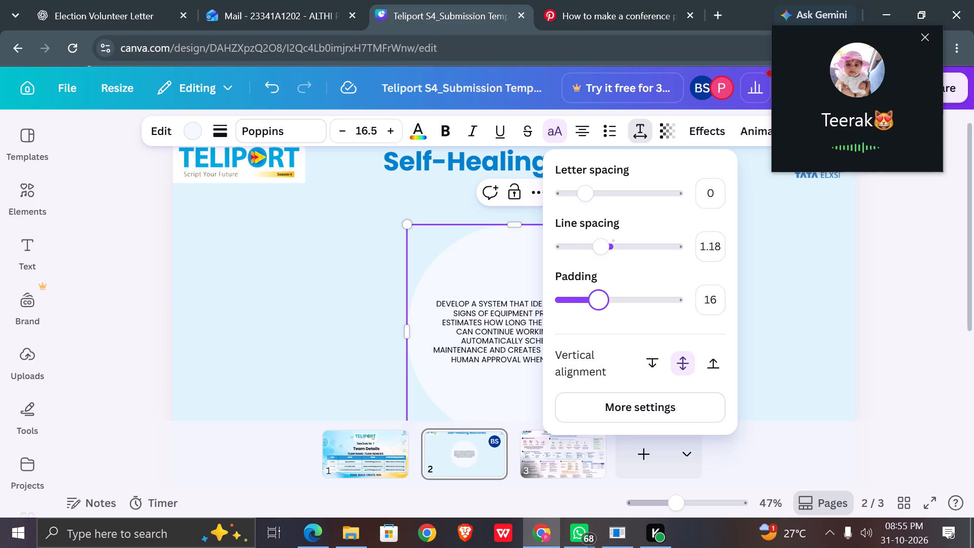
pyautogui.moveTo(599, 302); pyautogui.dragTo(571, 303)
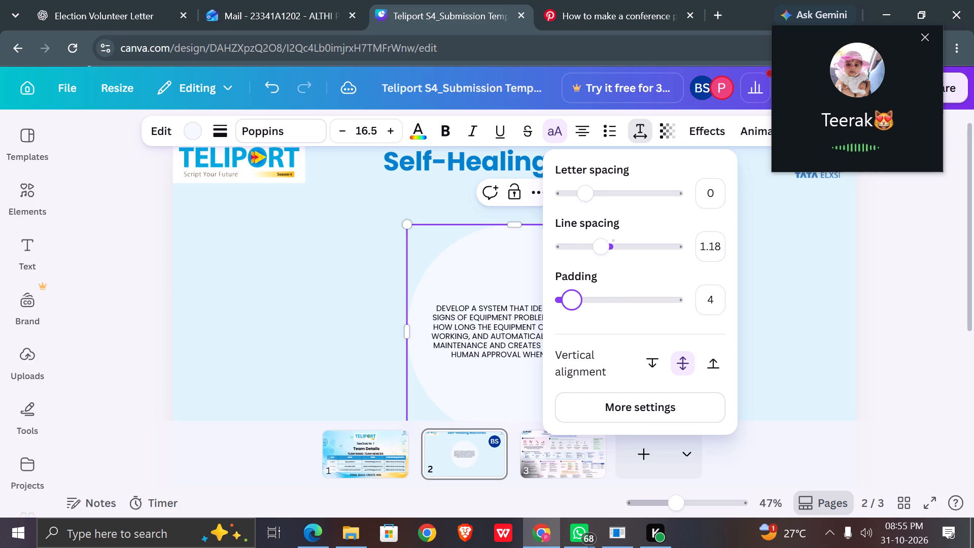
pyautogui.moveTo(571, 303); pyautogui.dragTo(571, 304)
pyautogui.click(588, 197)
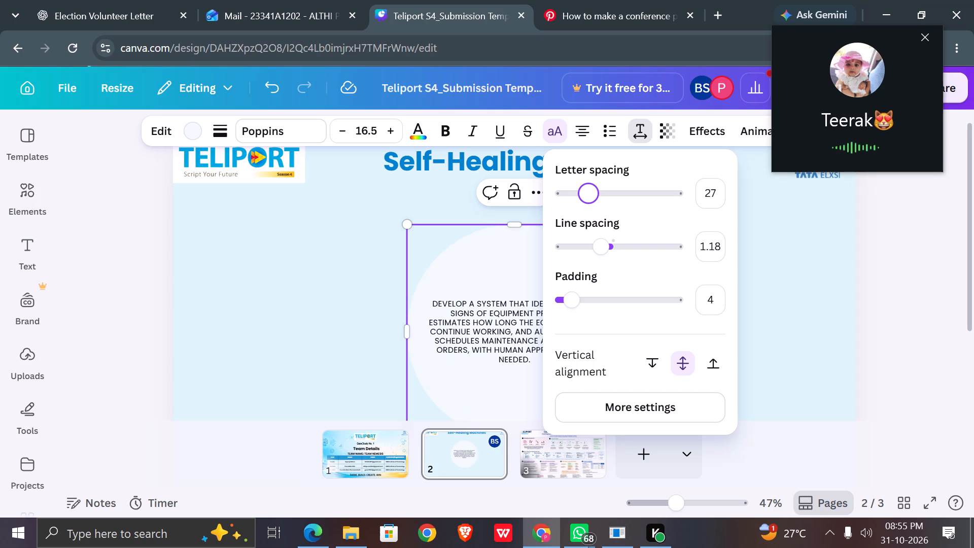
pyautogui.click(777, 321)
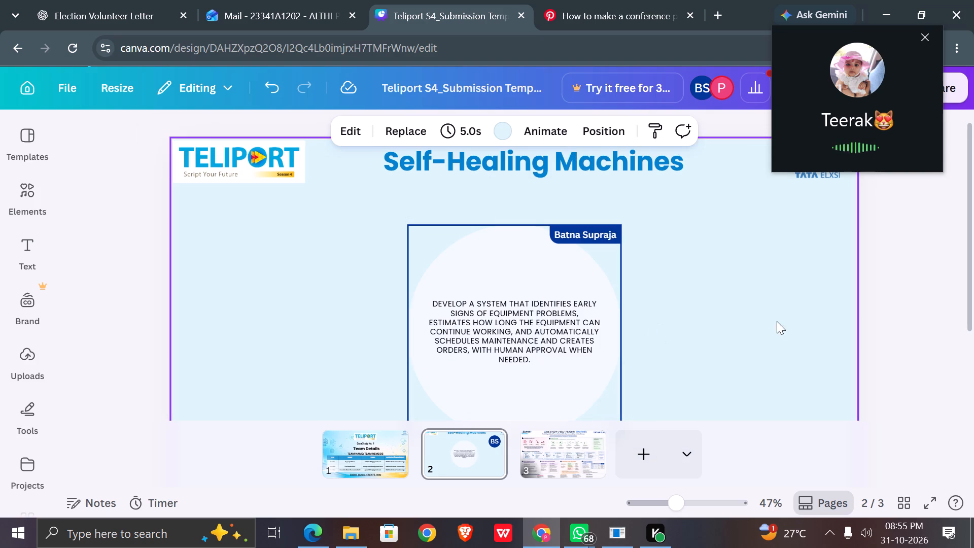
# Select the whole sentence in the circle, try the justified and centred alignments, and leave it left-aligned.
pyautogui.scroll(-1, 777, 321)
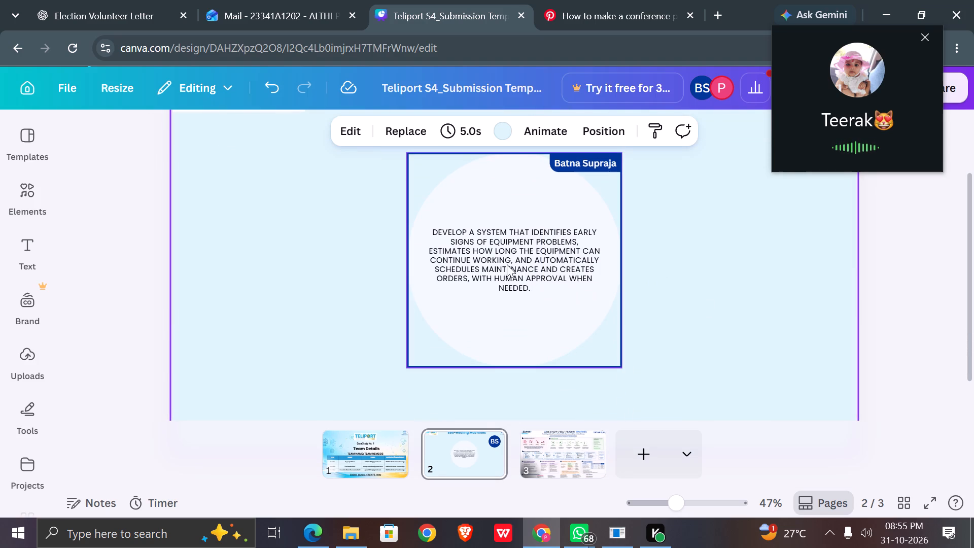
pyautogui.click(483, 249)
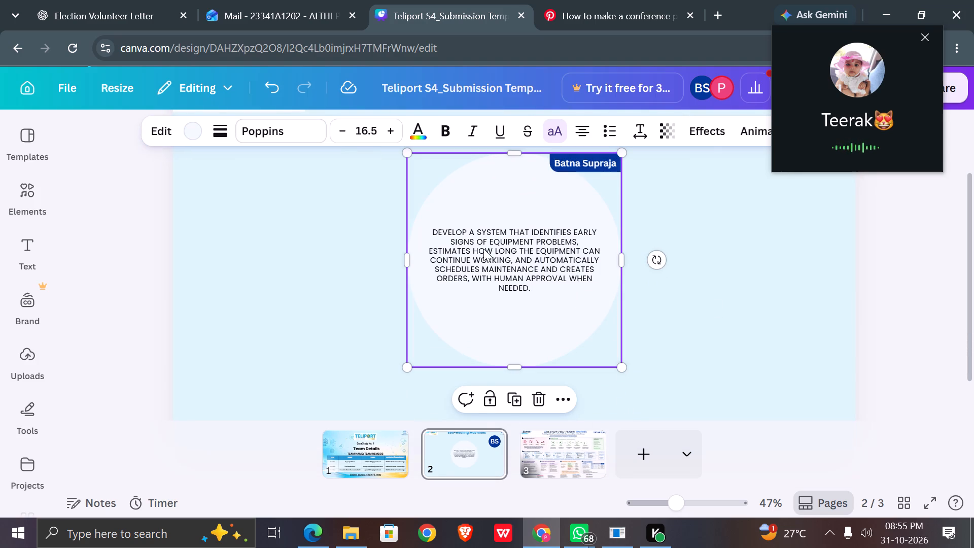
pyautogui.scroll(1, 483, 249)
pyautogui.doubleClick(483, 249)
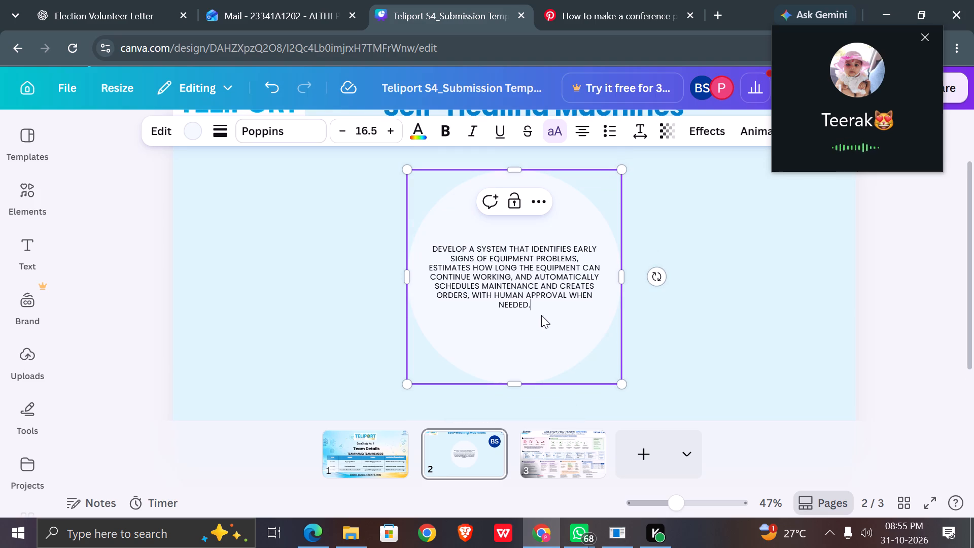
pyautogui.moveTo(534, 302); pyautogui.dragTo(432, 255)
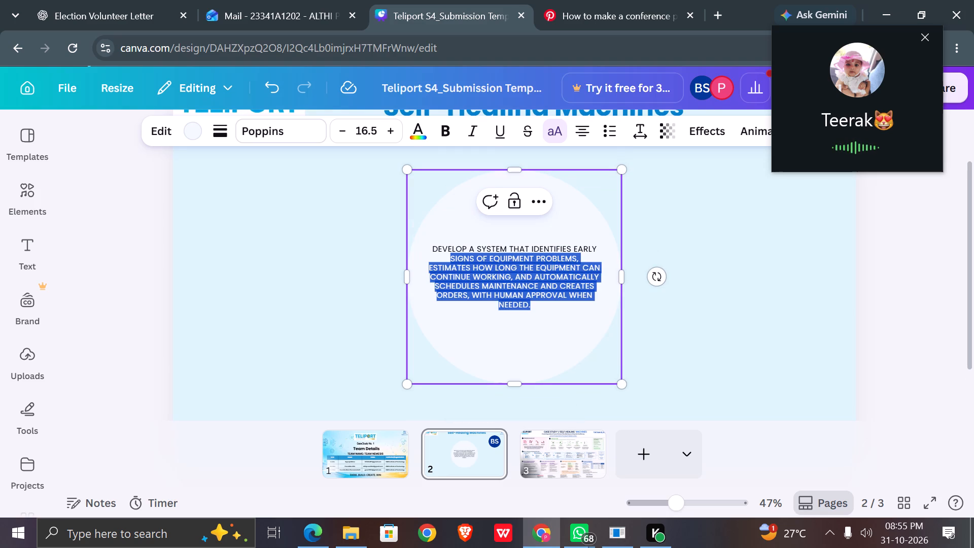
pyautogui.moveTo(432, 255); pyautogui.dragTo(430, 248)
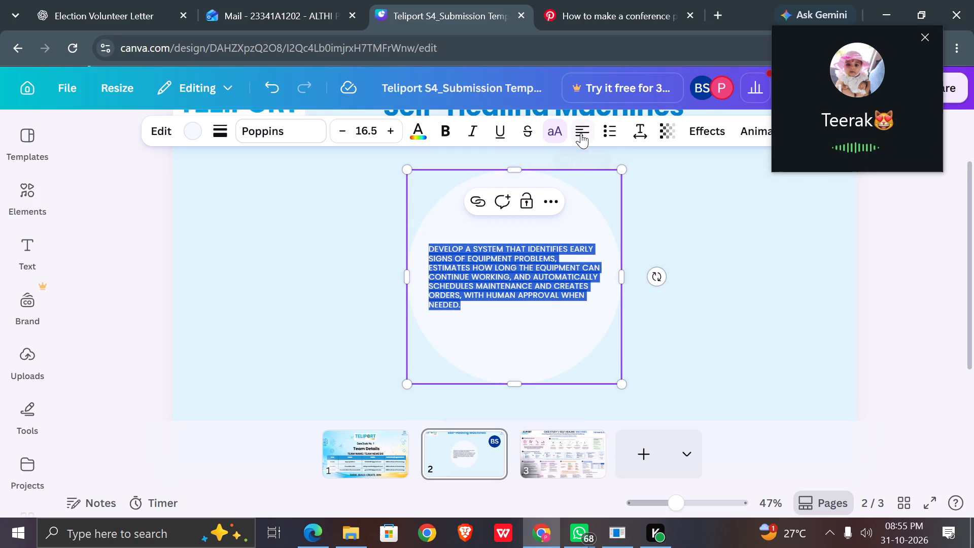
pyautogui.click(581, 133)
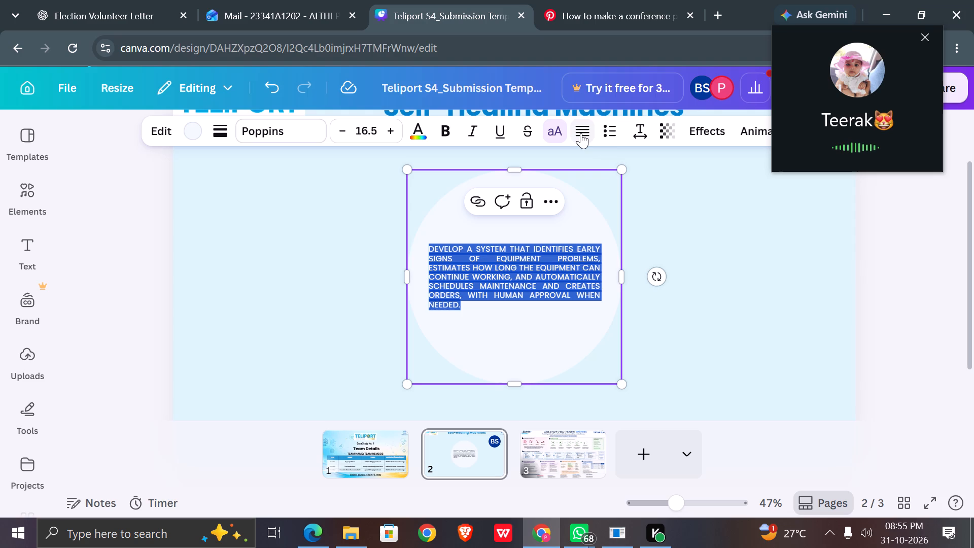
pyautogui.click(581, 133)
pyautogui.click(581, 133)
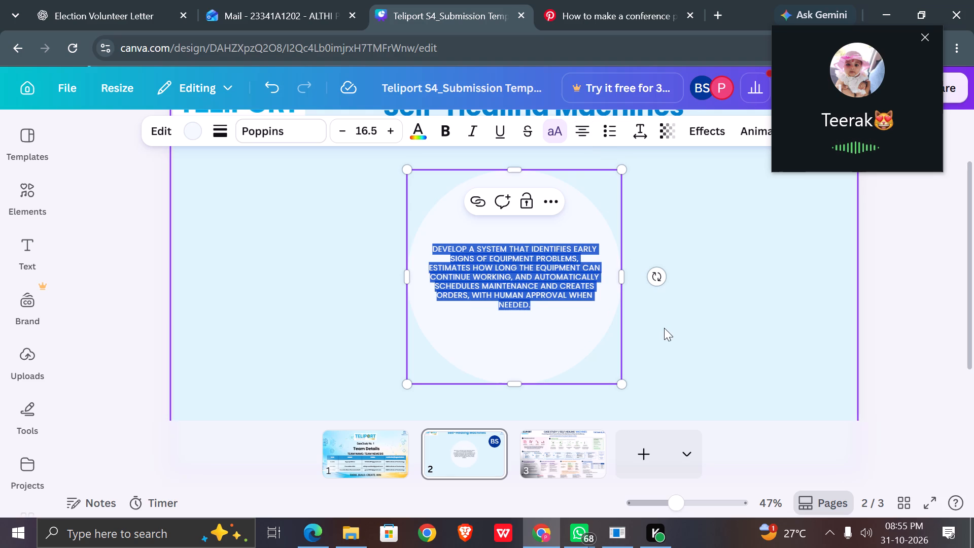
pyautogui.click(580, 127)
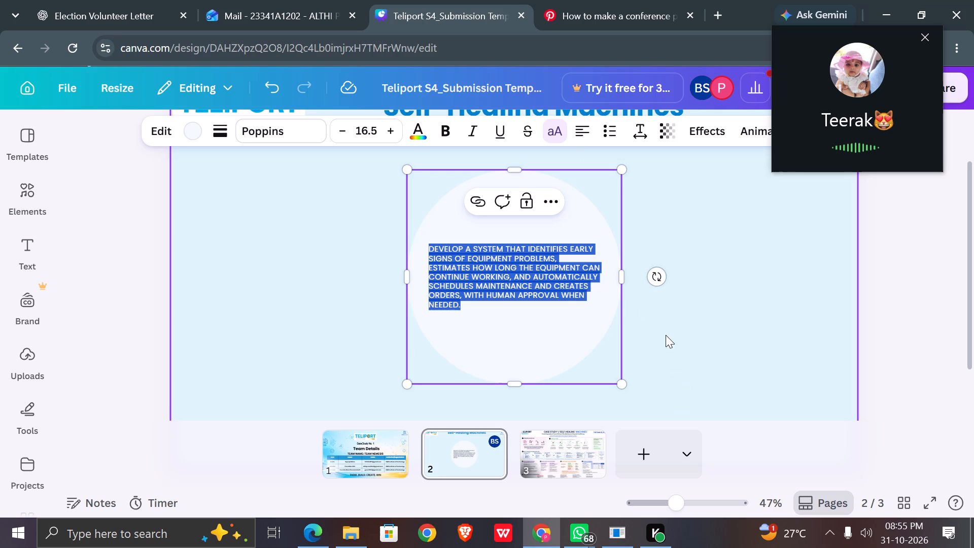
pyautogui.click(666, 335)
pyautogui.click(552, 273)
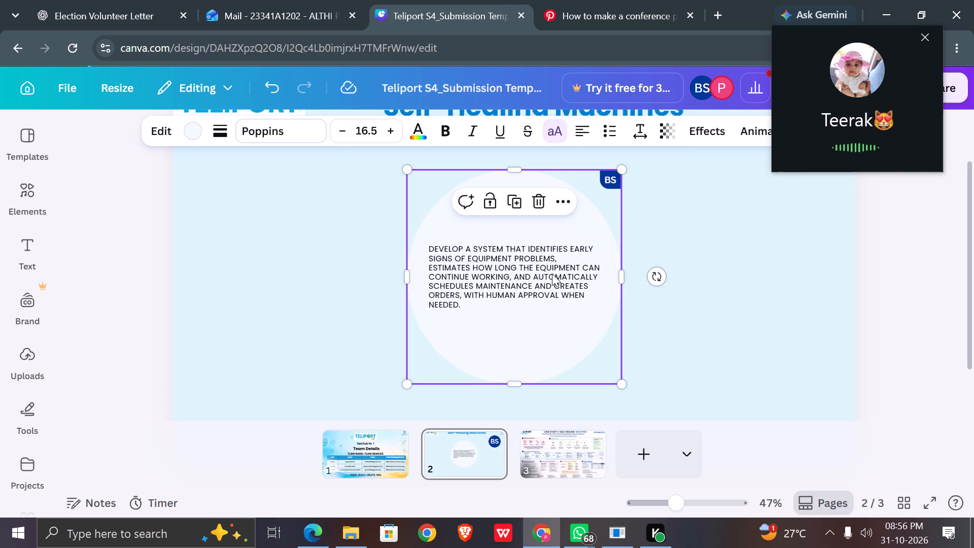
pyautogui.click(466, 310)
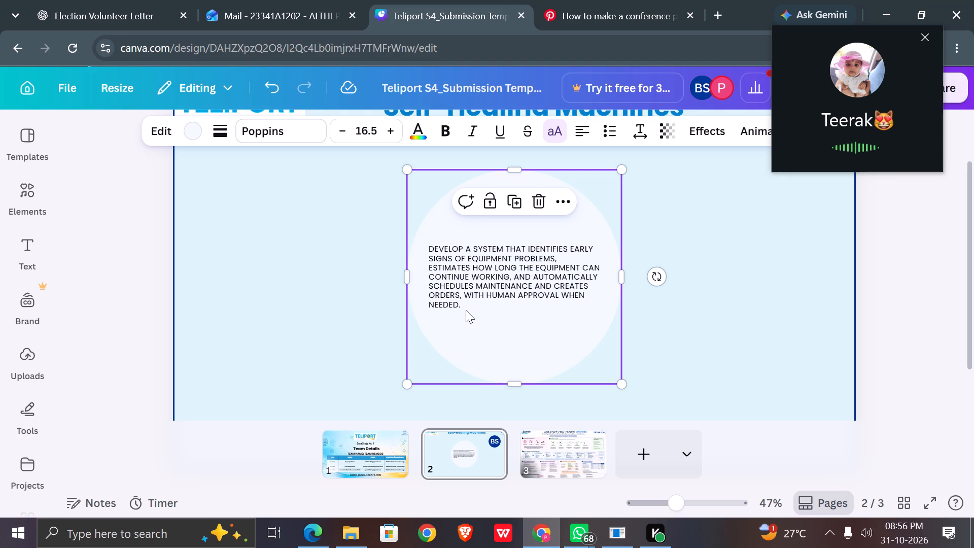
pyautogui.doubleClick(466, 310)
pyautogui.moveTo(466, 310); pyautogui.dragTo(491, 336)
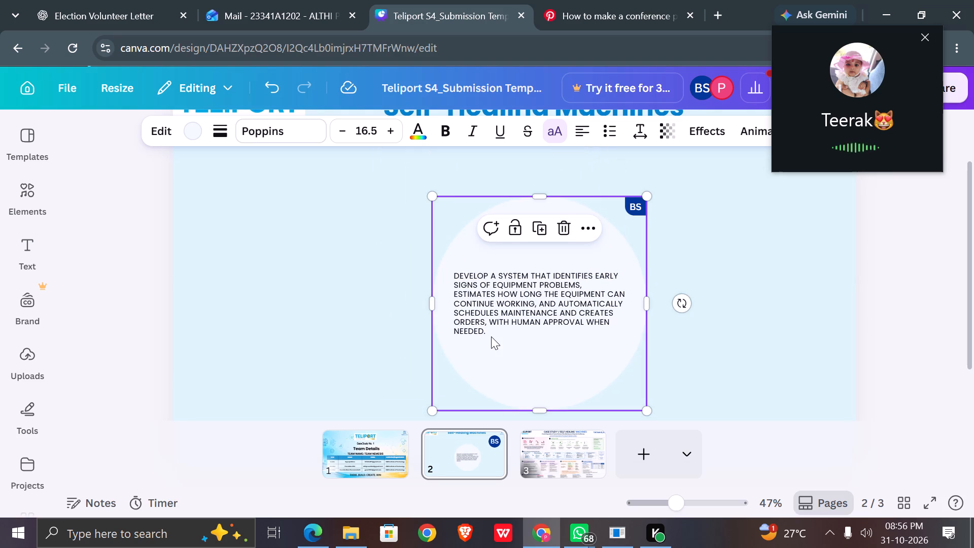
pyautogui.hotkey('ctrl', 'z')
# Set the padding of the whole circle text to 8.
pyautogui.click(470, 307)
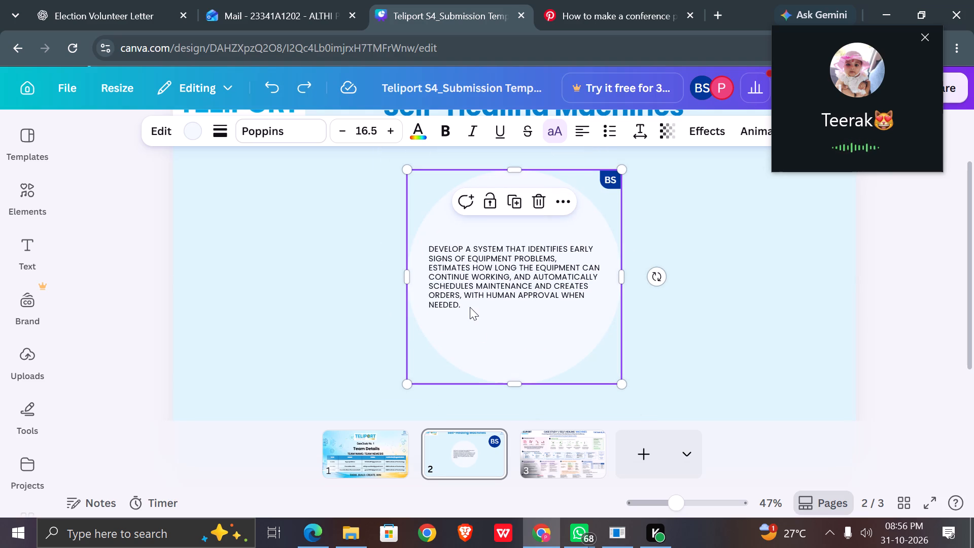
pyautogui.moveTo(470, 307); pyautogui.dragTo(426, 250)
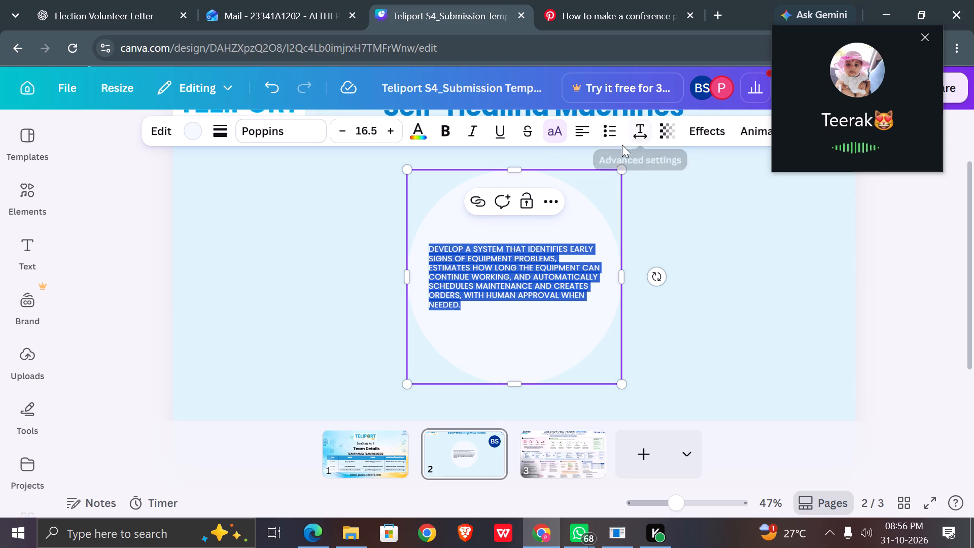
pyautogui.click(637, 133)
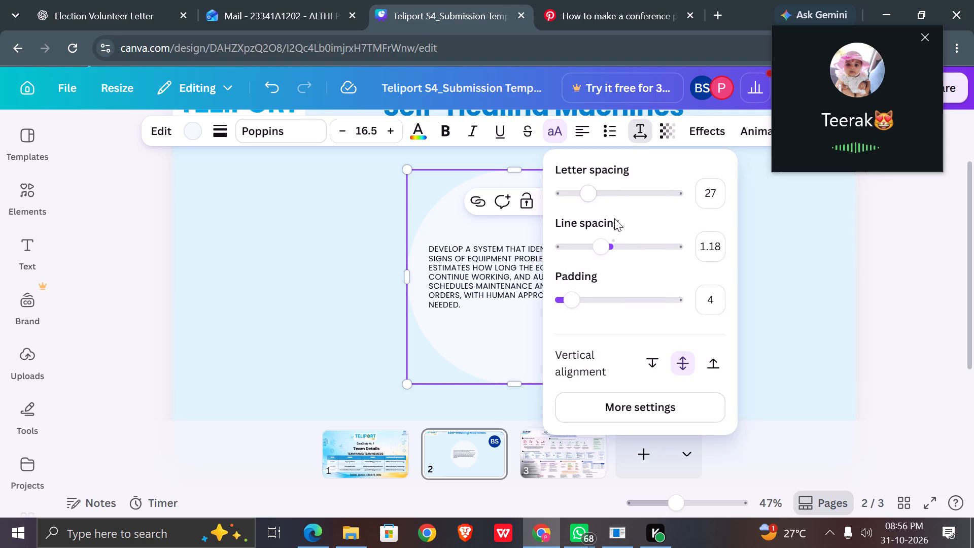
pyautogui.click(577, 300)
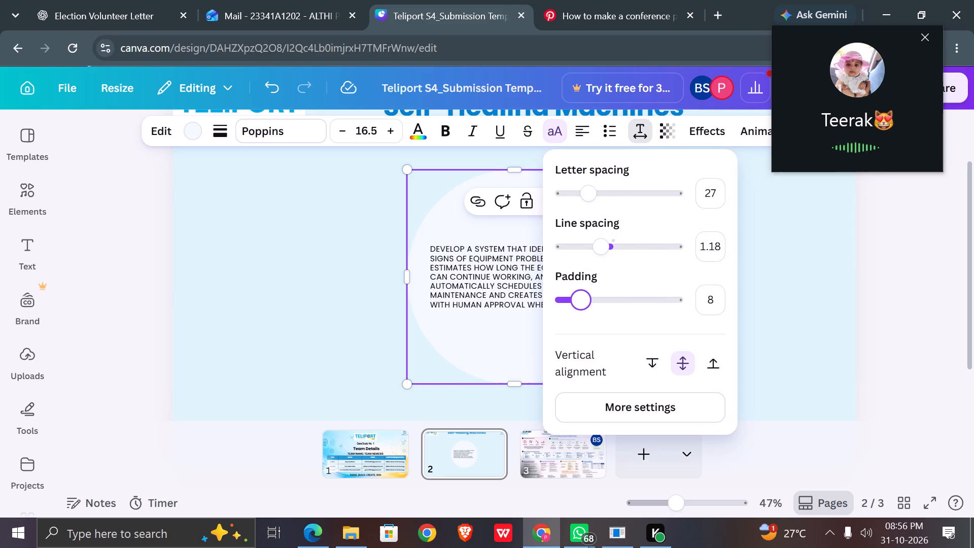
pyautogui.click(769, 337)
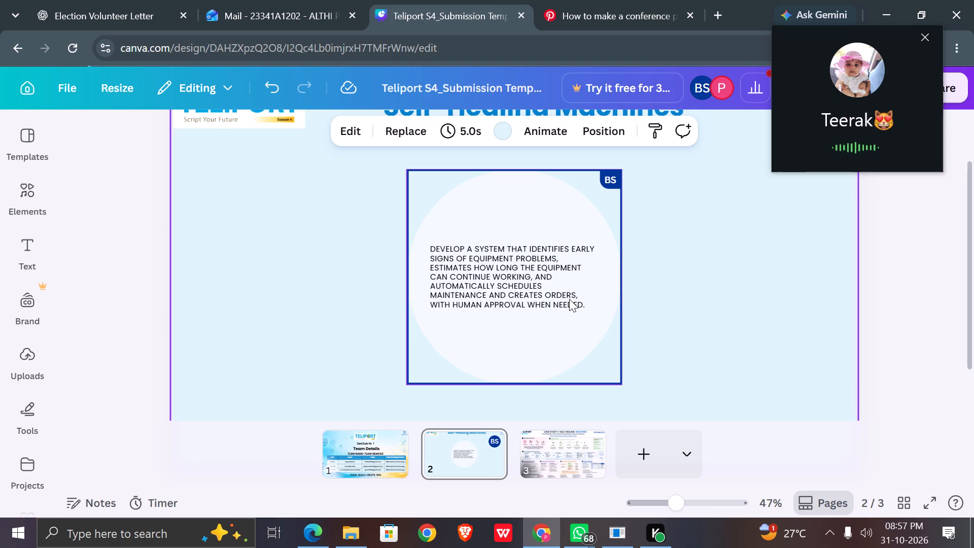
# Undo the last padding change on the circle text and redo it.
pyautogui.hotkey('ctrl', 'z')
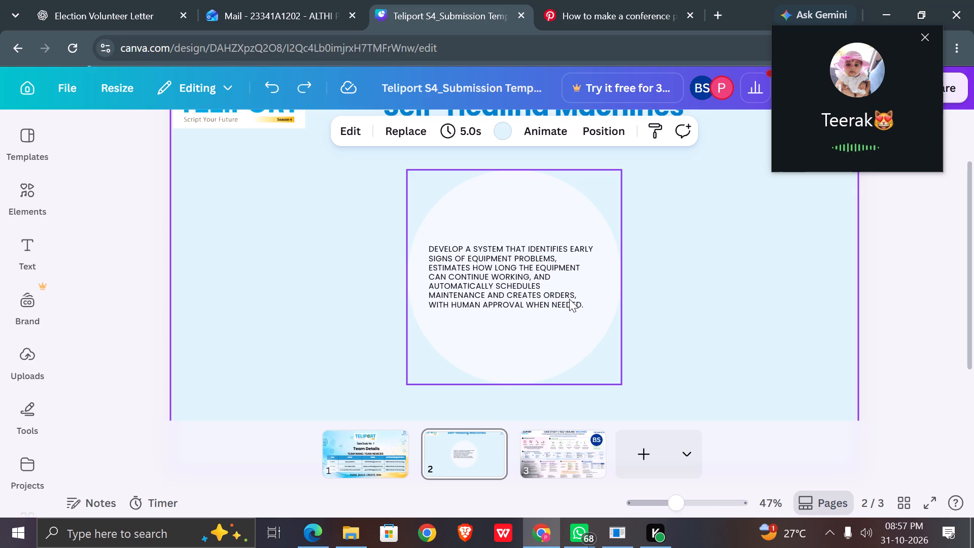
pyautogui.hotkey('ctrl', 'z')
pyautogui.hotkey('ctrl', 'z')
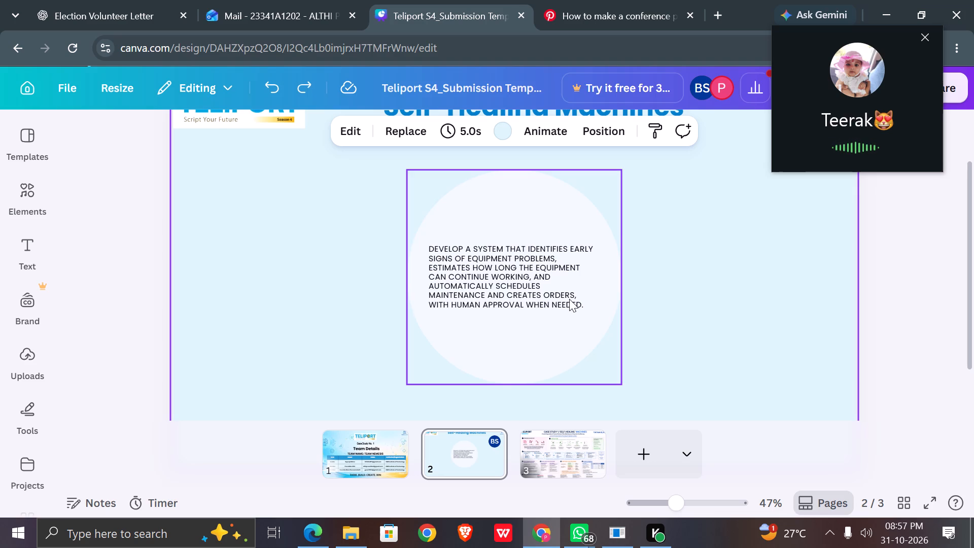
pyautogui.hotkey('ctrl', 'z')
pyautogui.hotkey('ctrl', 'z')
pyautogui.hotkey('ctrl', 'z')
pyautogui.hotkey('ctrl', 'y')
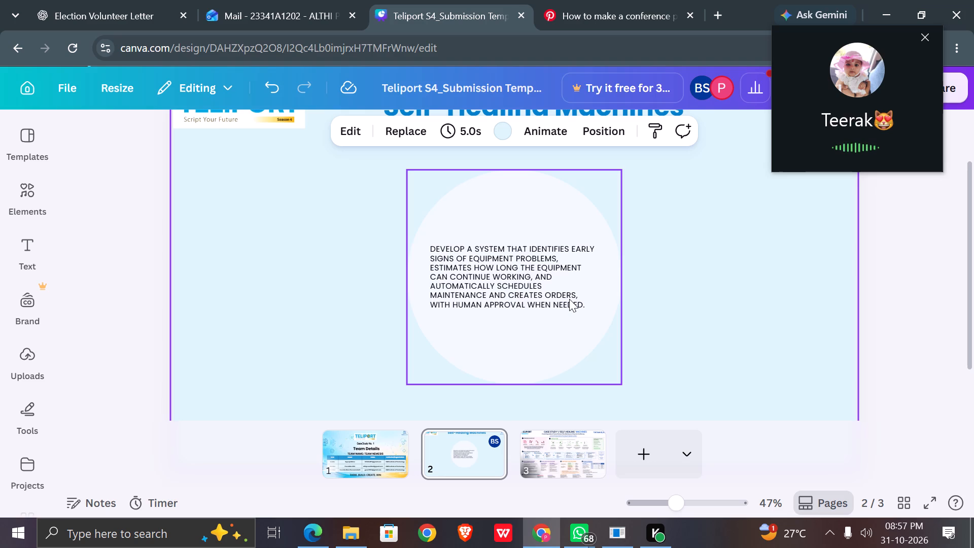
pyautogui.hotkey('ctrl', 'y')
# Look over page 3 for reference and return to page 2.
pyautogui.click(562, 464)
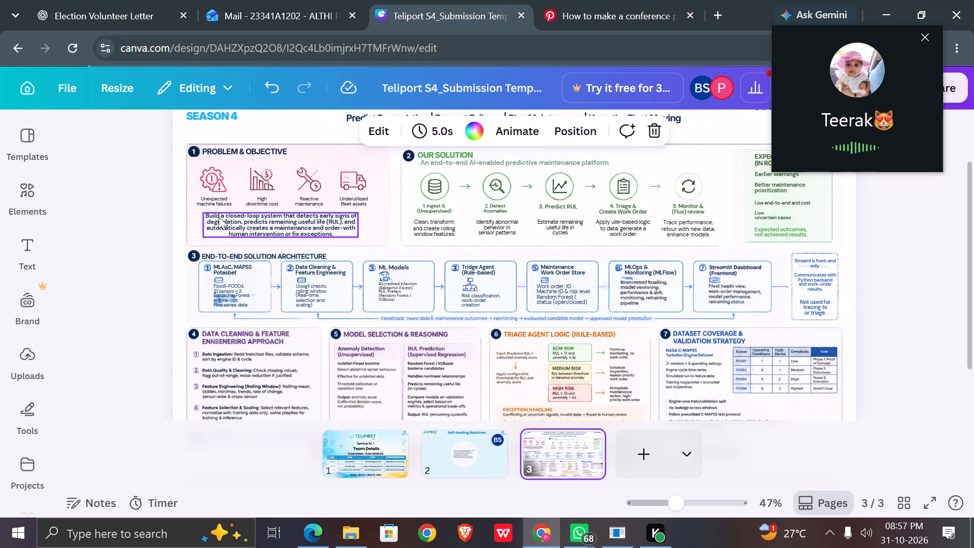
pyautogui.click(624, 0)
pyautogui.click(415, 0)
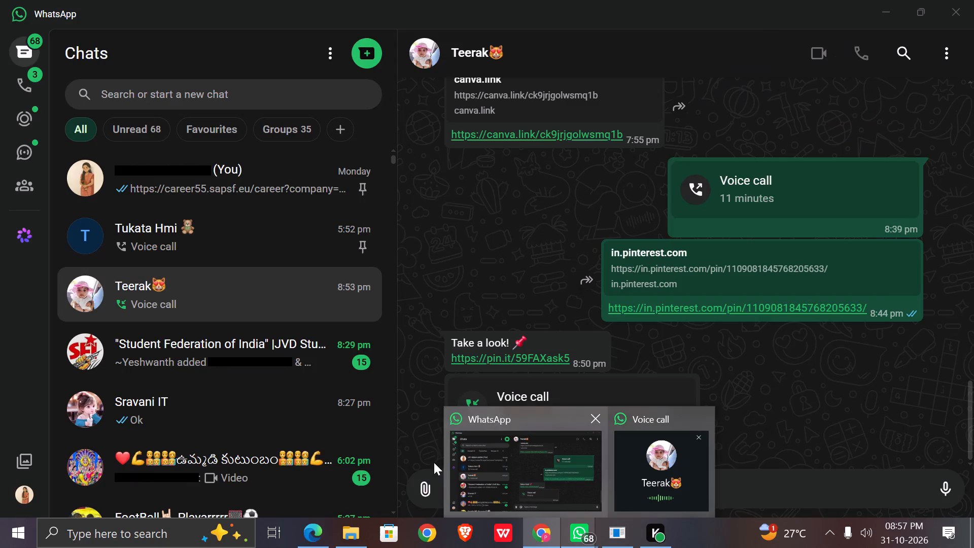
pyautogui.click(430, 453)
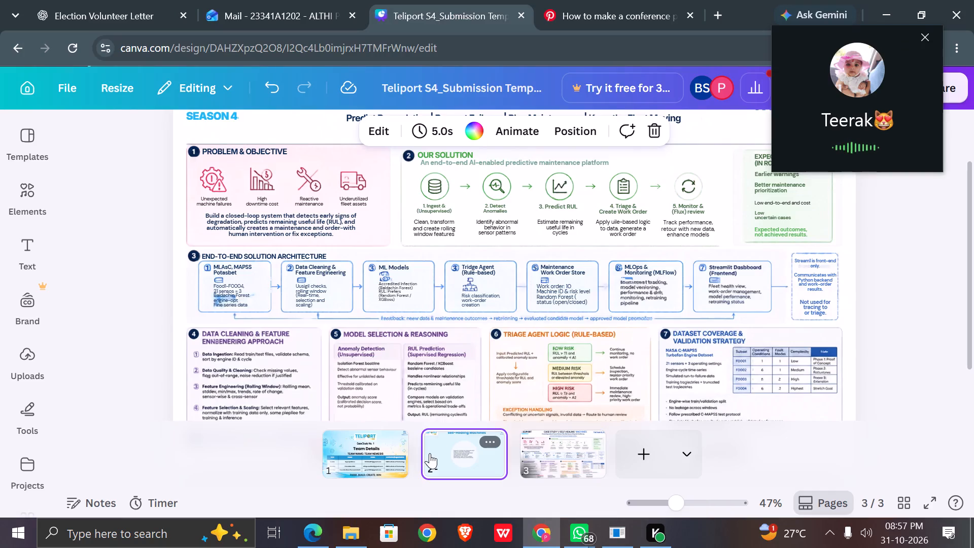
# Select the whole sentence in the circle and check its letter spacing, line spacing and padding settings.
pyautogui.click(542, 279)
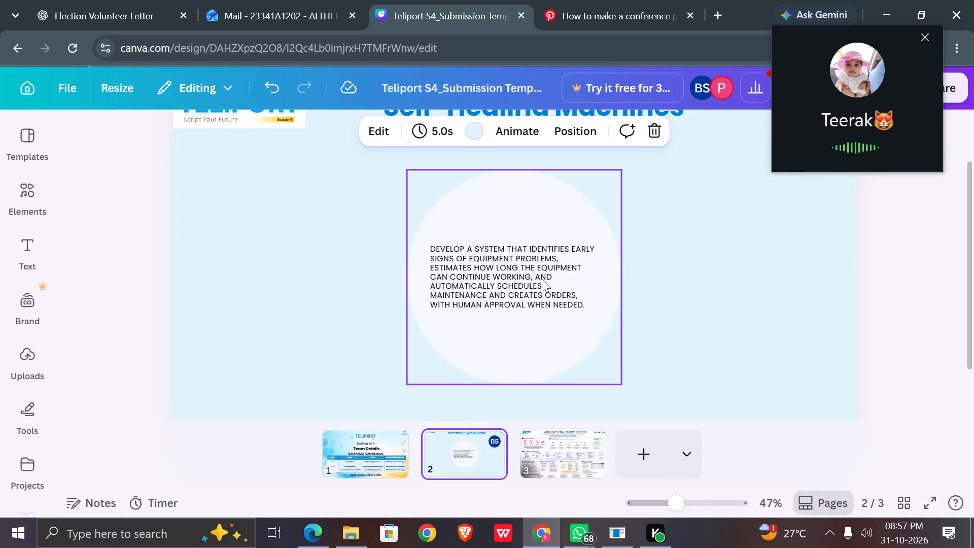
pyautogui.click(542, 279)
pyautogui.doubleClick(542, 279)
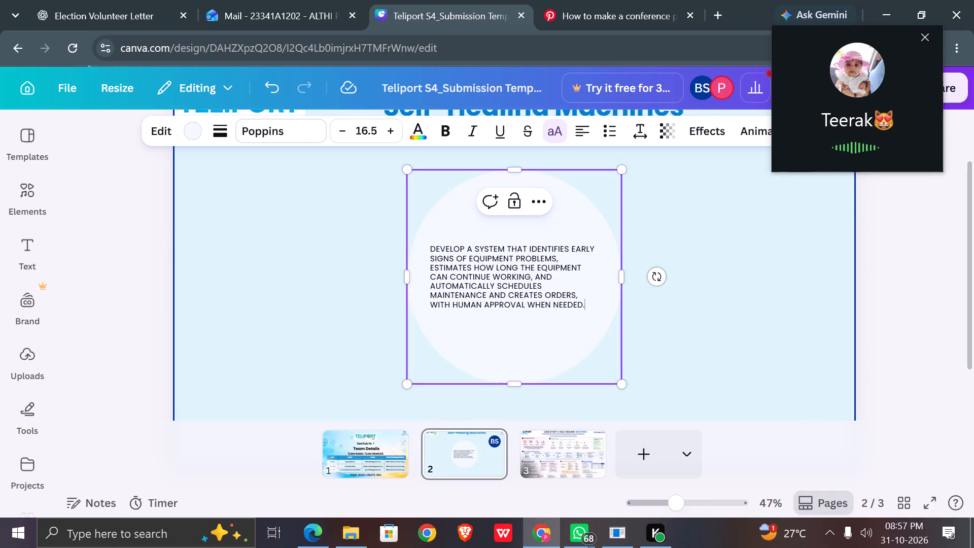
pyautogui.moveTo(585, 305); pyautogui.dragTo(499, 286)
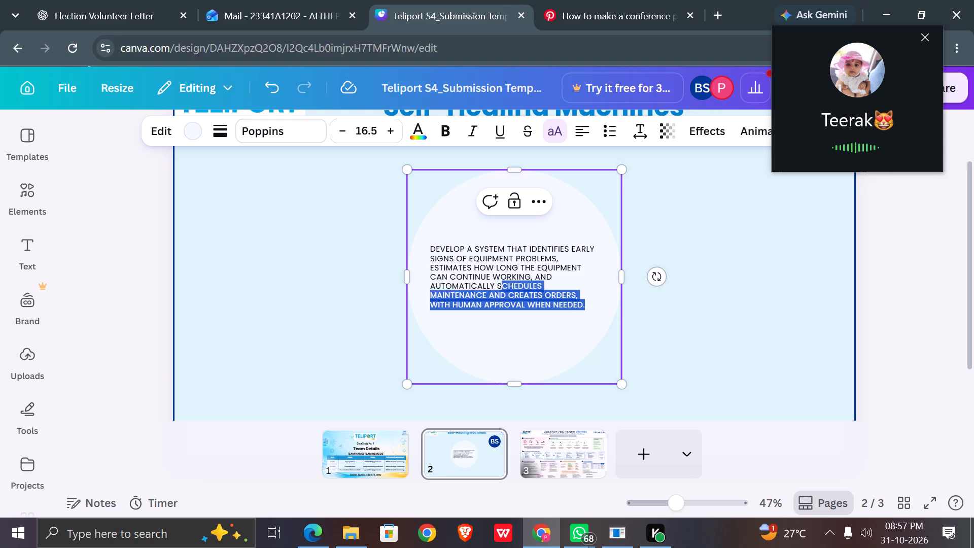
pyautogui.moveTo(499, 286); pyautogui.dragTo(426, 241)
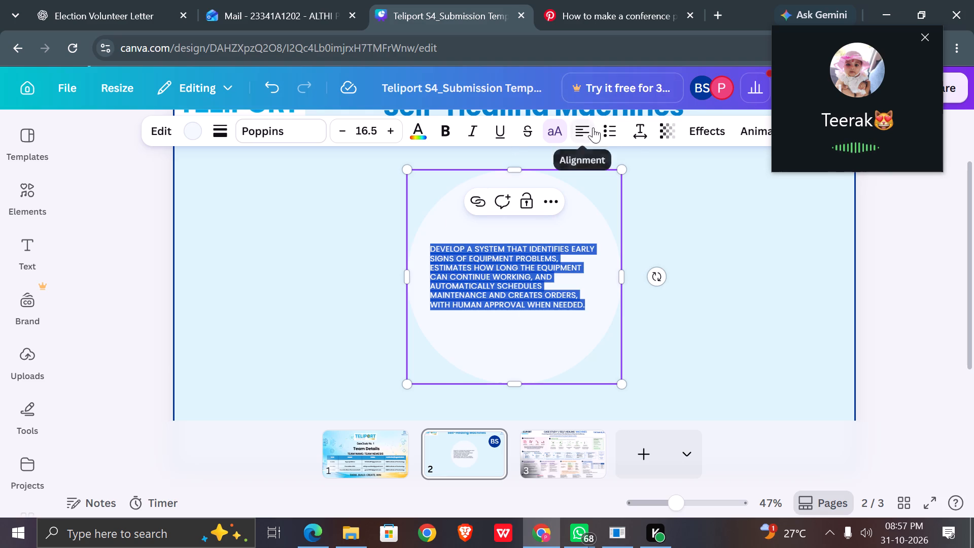
pyautogui.click(641, 132)
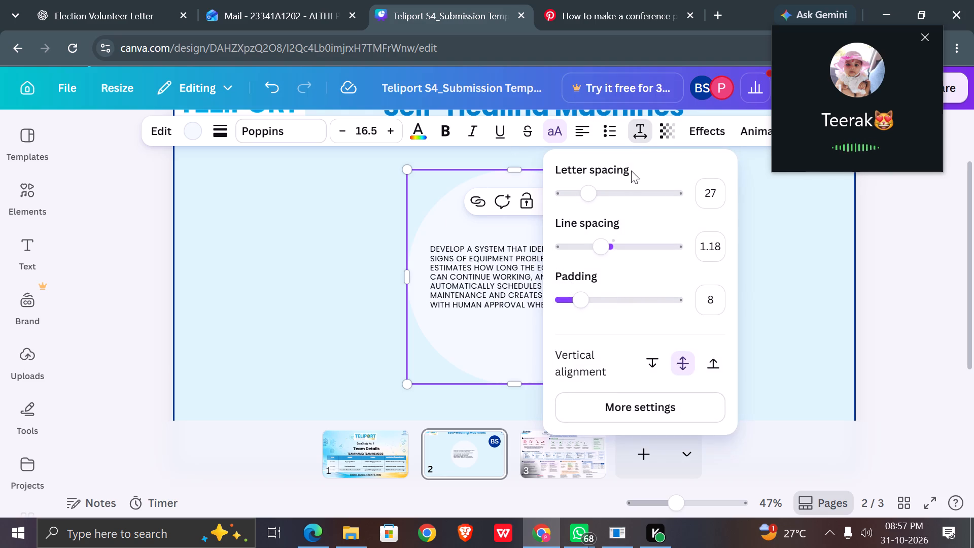
pyautogui.moveTo(644, 162); pyautogui.dragTo(670, 165)
pyautogui.hscroll(-1, 790, 279)
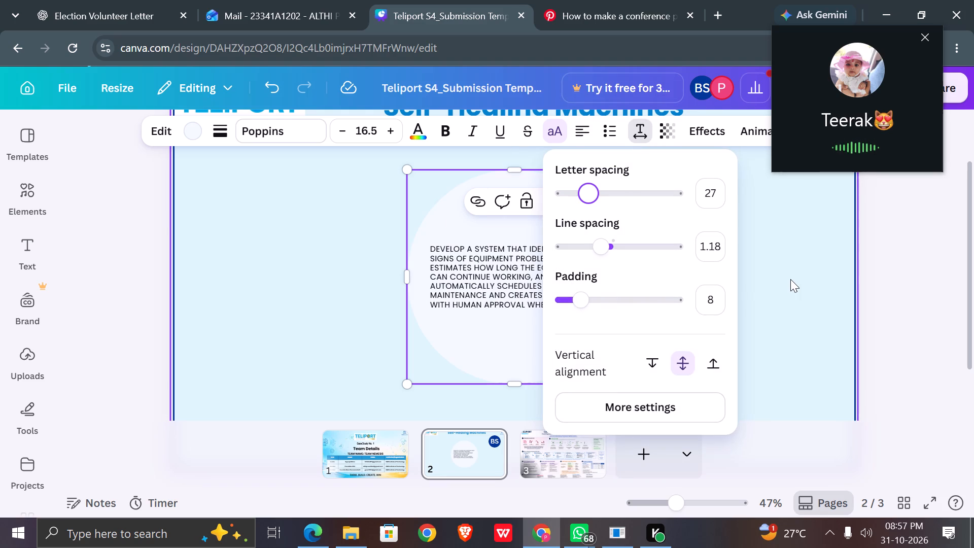
pyautogui.hscroll(-1, 790, 279)
pyautogui.click(790, 279)
pyautogui.hscroll(-5, 790, 279)
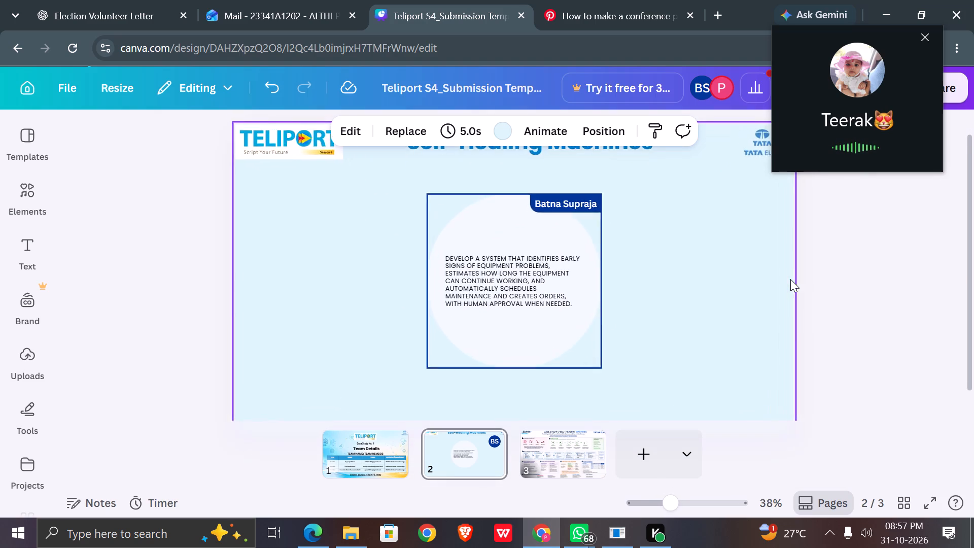
pyautogui.hscroll(-1, 790, 279)
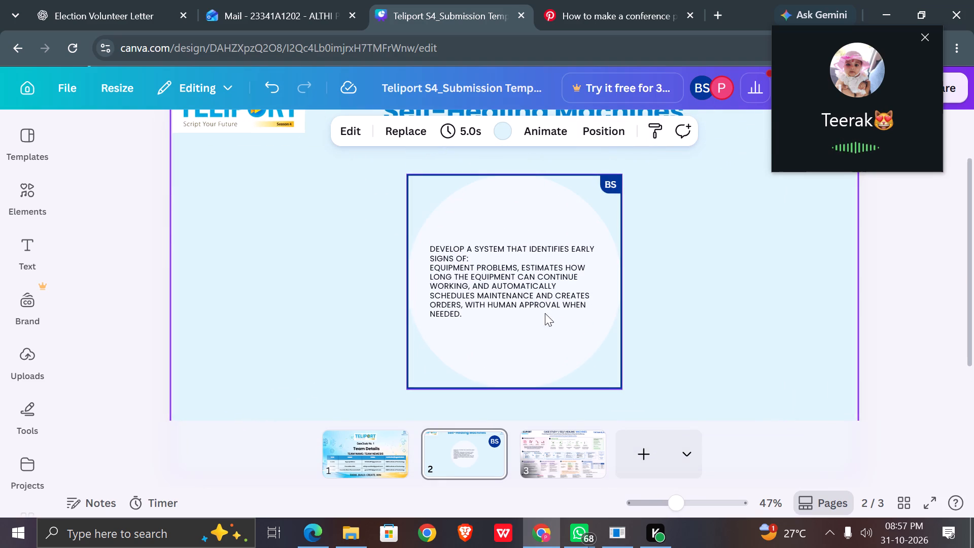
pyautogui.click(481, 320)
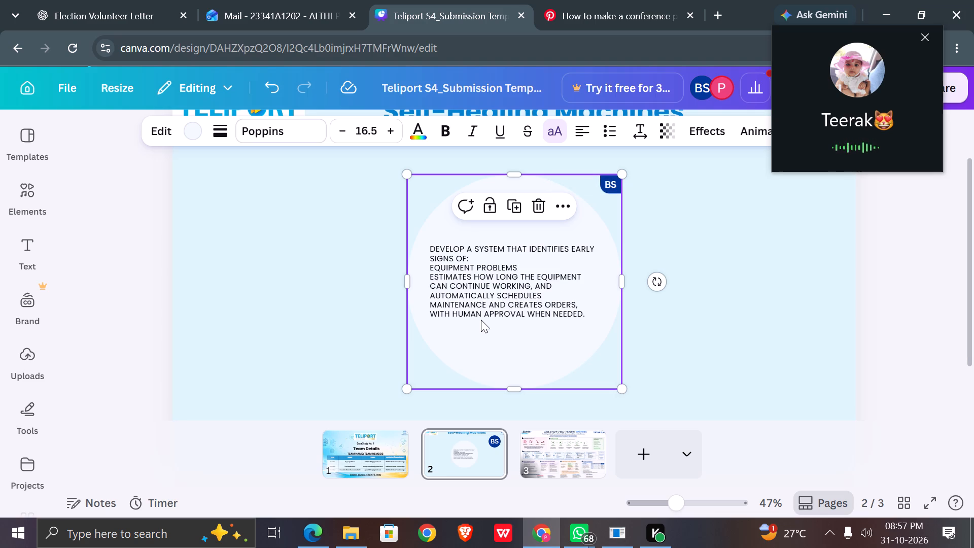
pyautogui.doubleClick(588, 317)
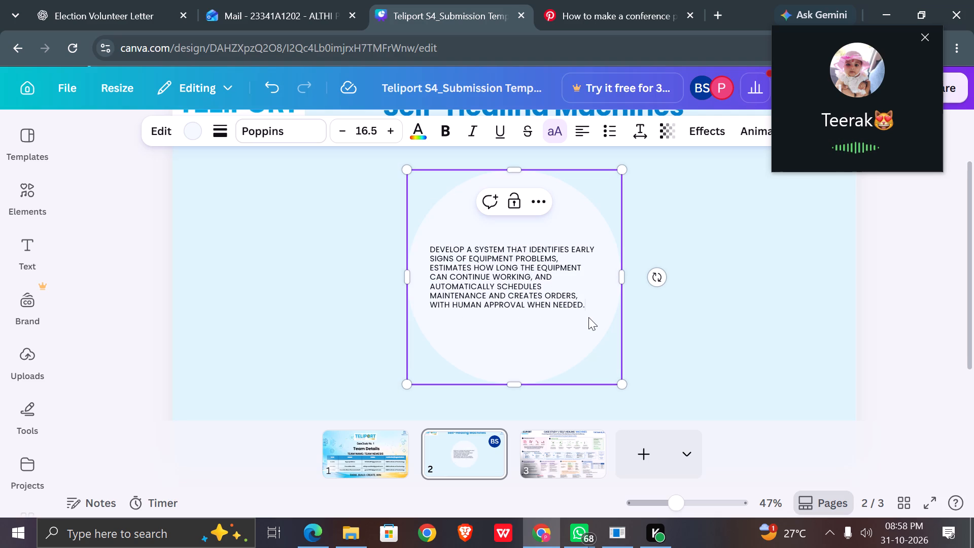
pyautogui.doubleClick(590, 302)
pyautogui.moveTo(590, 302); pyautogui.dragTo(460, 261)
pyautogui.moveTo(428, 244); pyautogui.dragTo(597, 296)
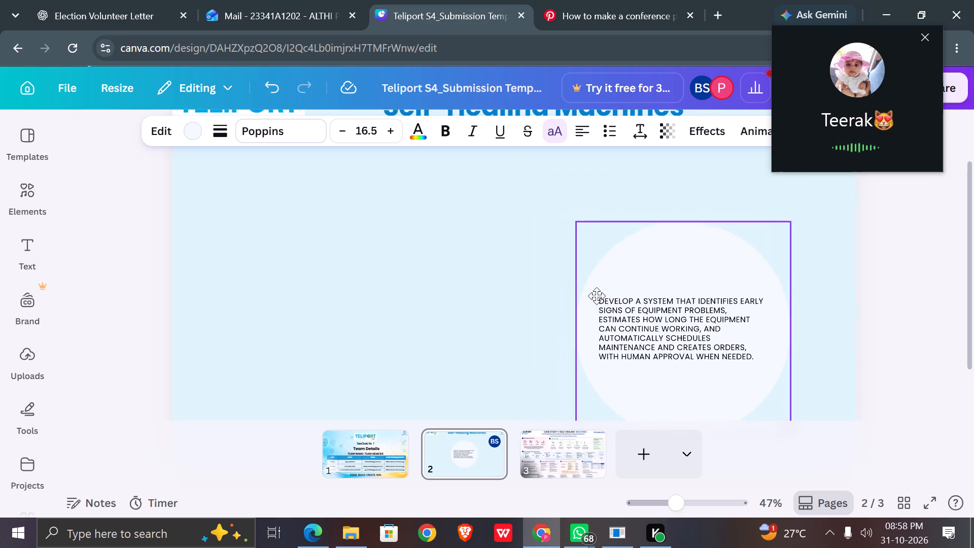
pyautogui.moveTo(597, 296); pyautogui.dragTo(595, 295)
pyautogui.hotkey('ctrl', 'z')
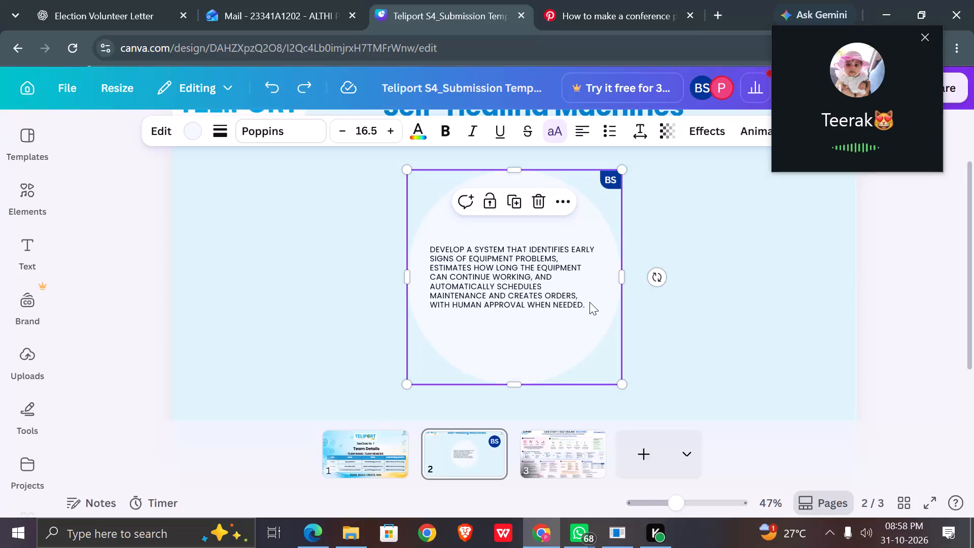
# Select the whole sentence in the circle and set its padding to 2.
pyautogui.click(589, 302)
pyautogui.moveTo(589, 302); pyautogui.dragTo(426, 254)
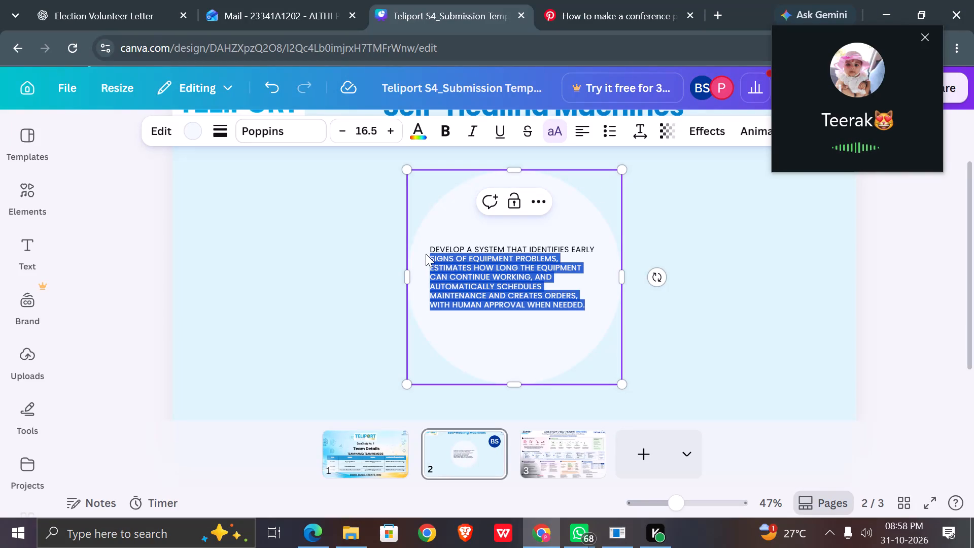
pyautogui.moveTo(426, 254); pyautogui.dragTo(426, 253)
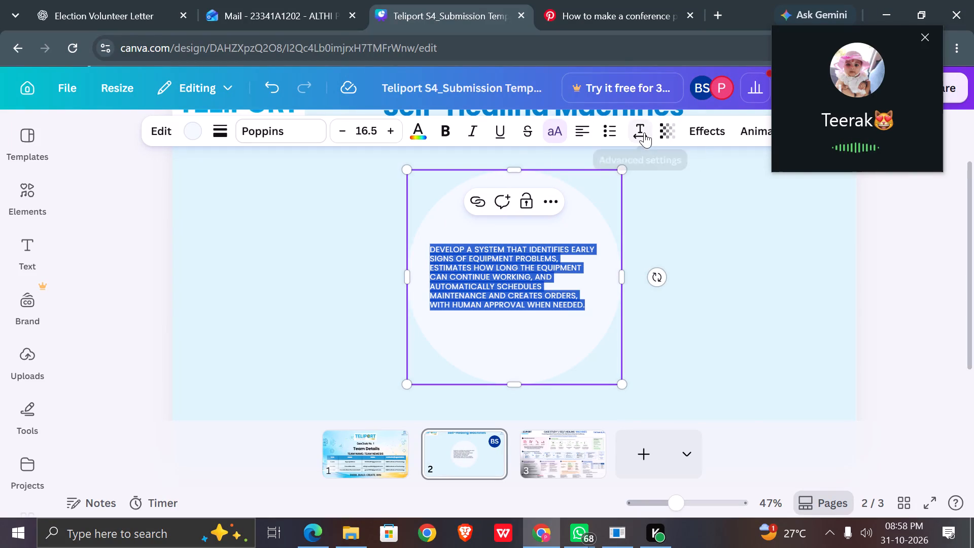
pyautogui.click(644, 132)
pyautogui.click(588, 199)
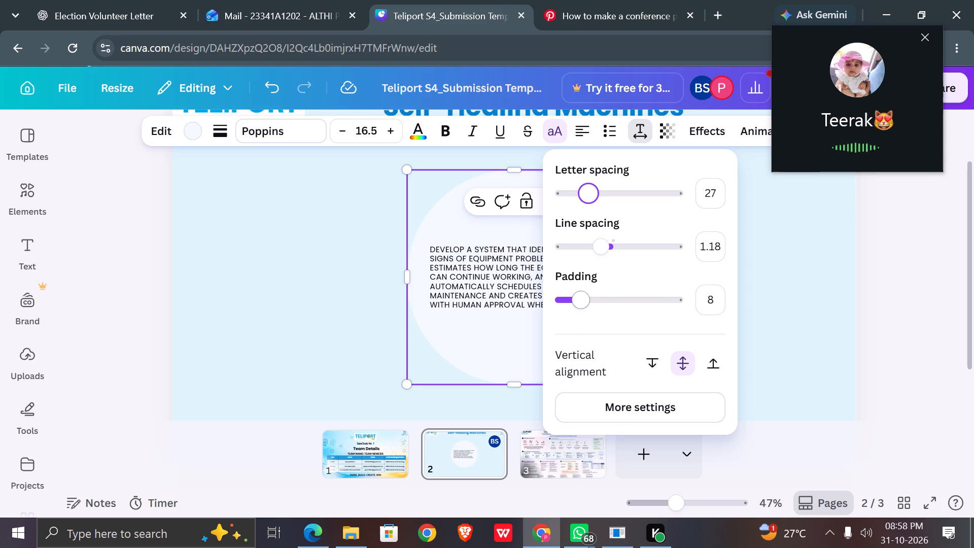
pyautogui.moveTo(578, 304); pyautogui.dragTo(566, 304)
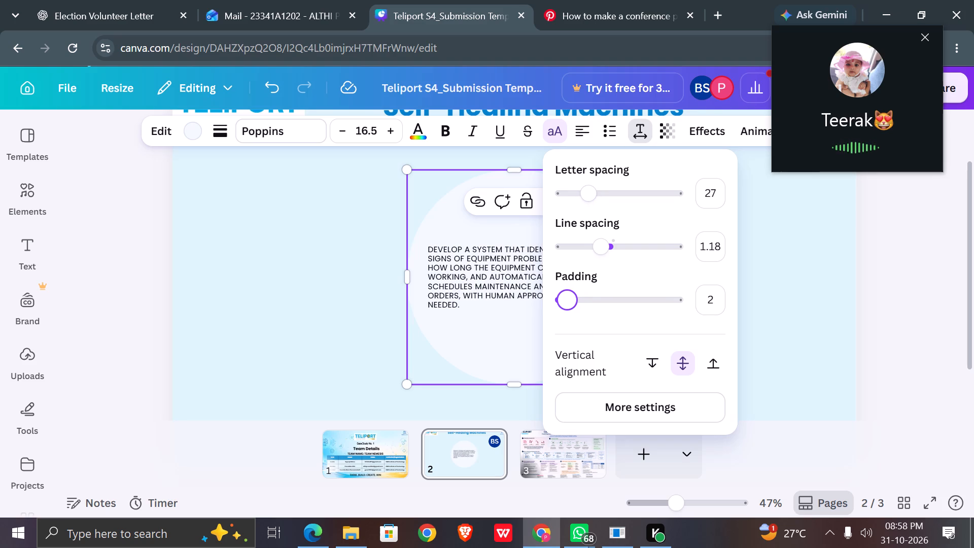
pyautogui.moveTo(566, 304); pyautogui.dragTo(565, 303)
pyautogui.moveTo(565, 303); pyautogui.dragTo(563, 303)
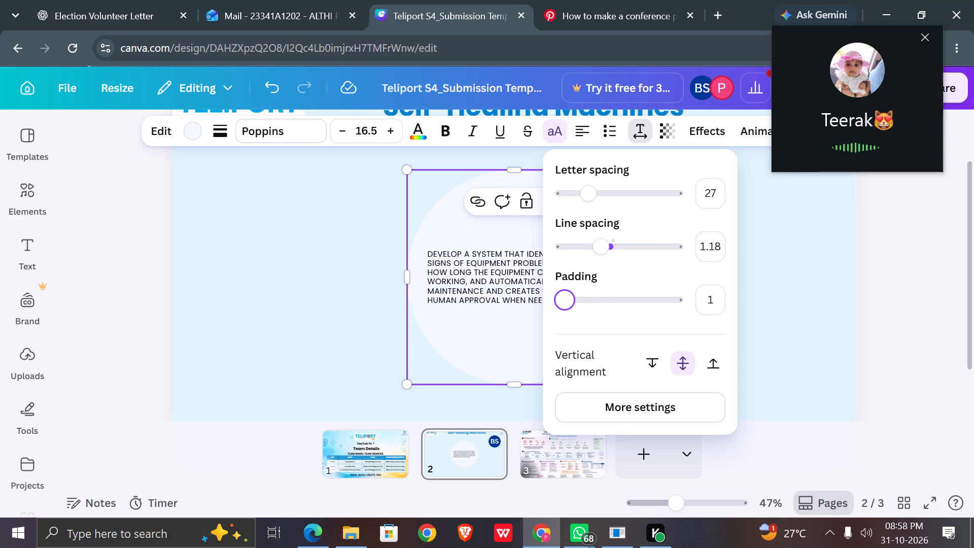
pyautogui.moveTo(563, 303); pyautogui.dragTo(565, 303)
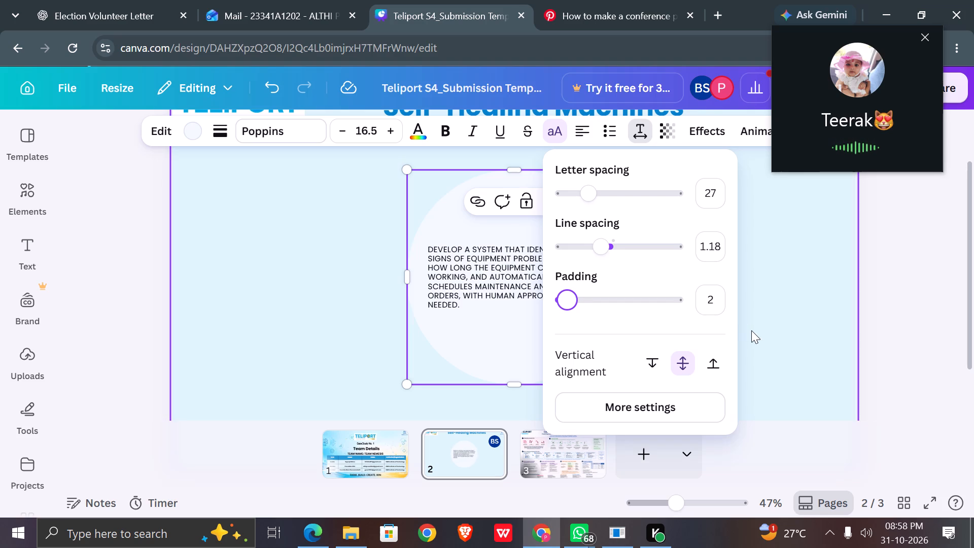
pyautogui.click(752, 330)
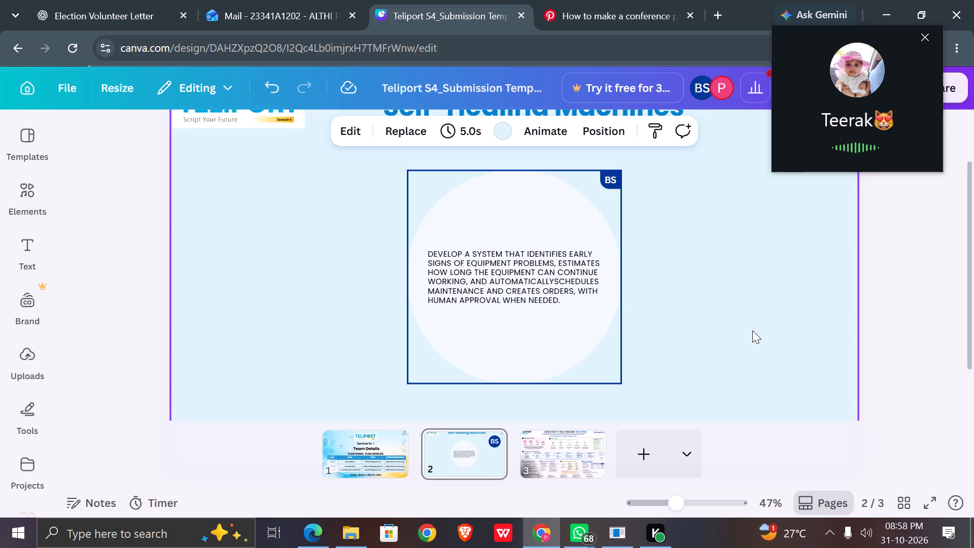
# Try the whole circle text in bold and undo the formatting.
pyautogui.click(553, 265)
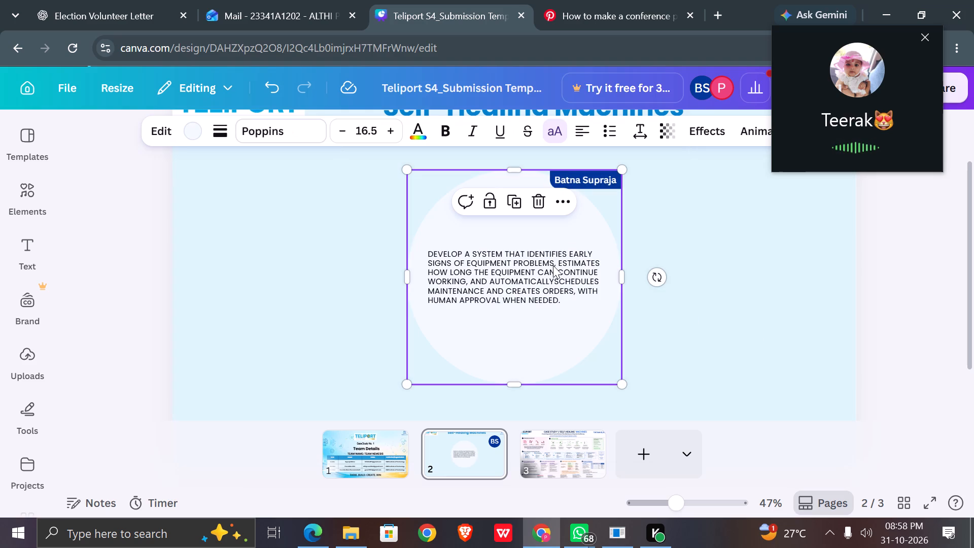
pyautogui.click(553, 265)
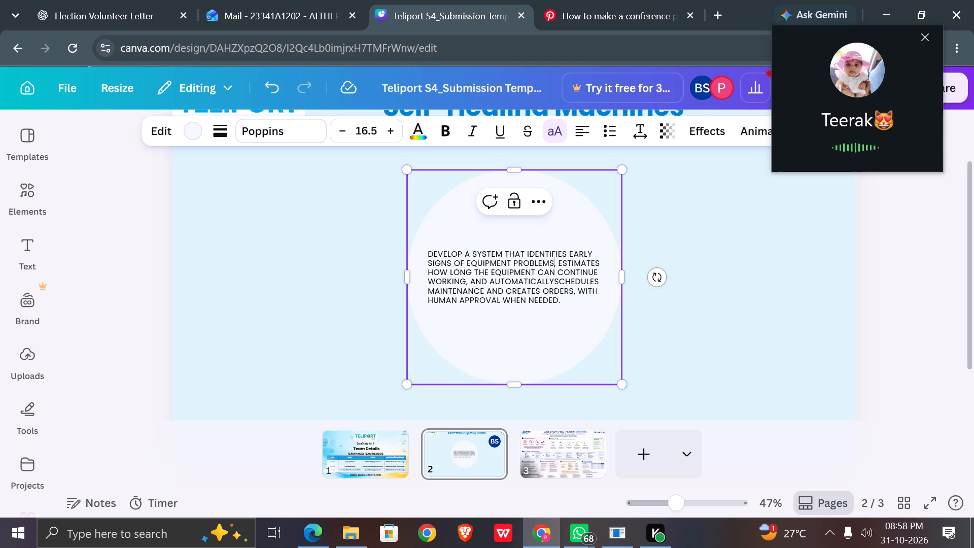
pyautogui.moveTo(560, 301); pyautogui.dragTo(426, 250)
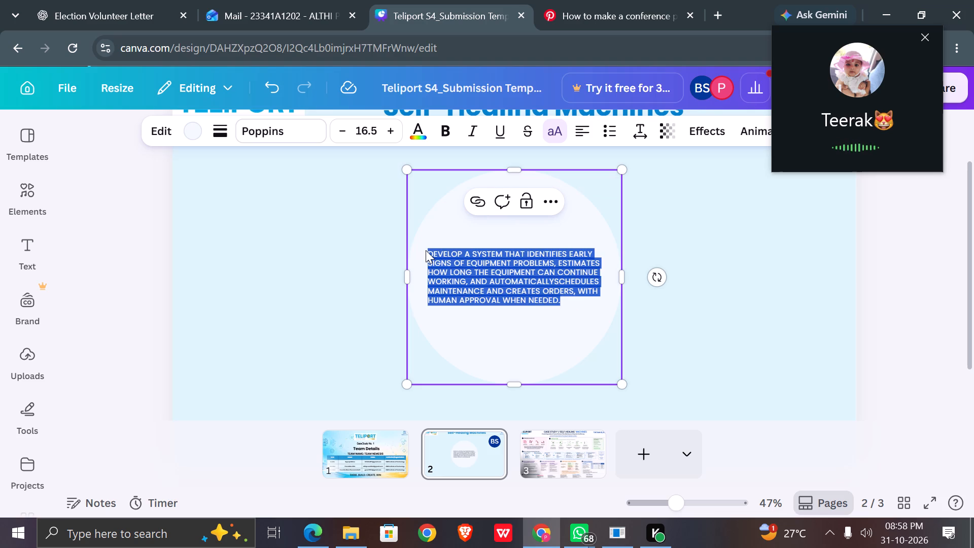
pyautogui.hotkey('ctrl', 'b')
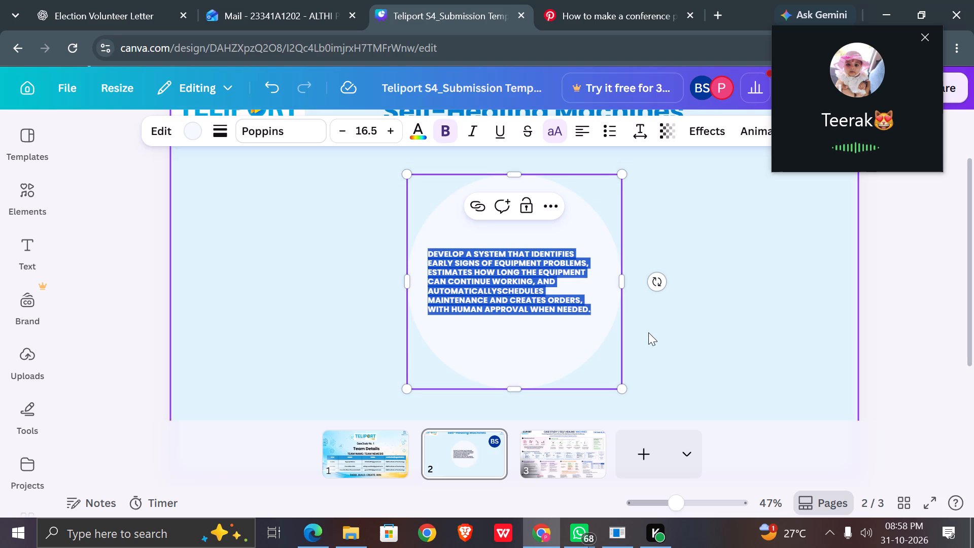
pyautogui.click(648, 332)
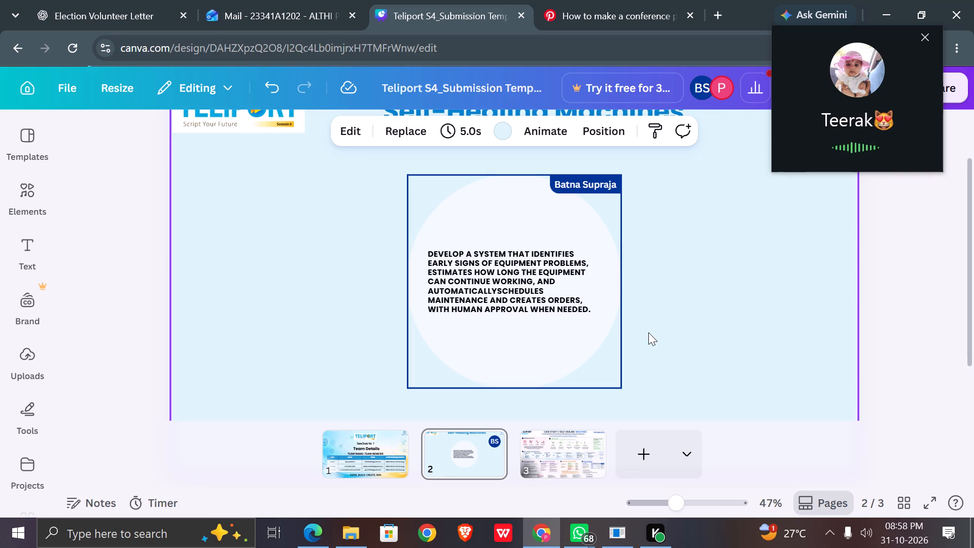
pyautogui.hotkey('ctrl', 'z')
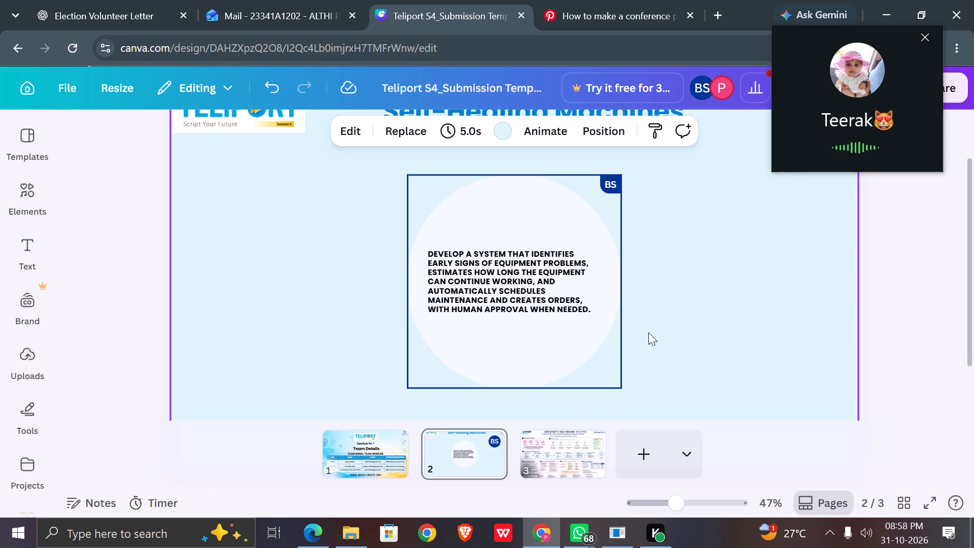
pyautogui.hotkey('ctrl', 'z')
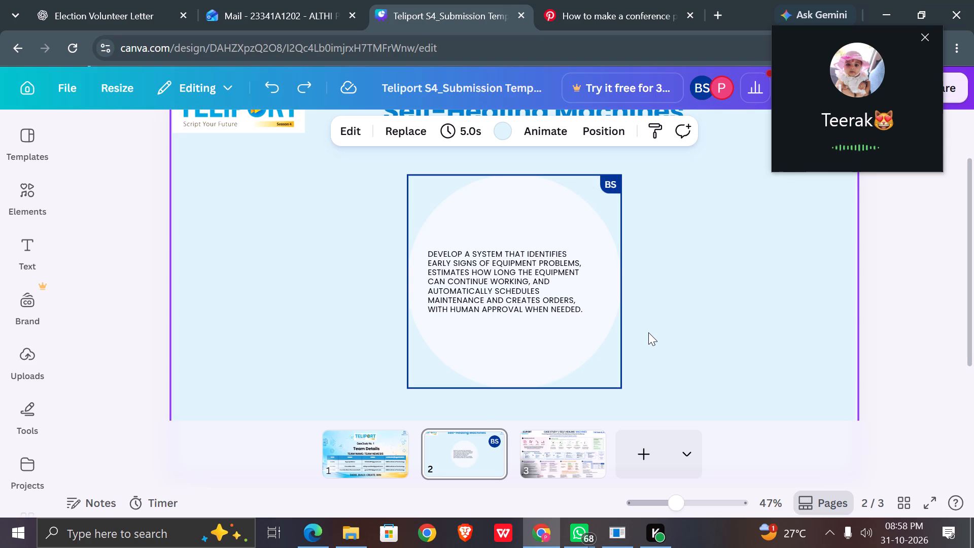
# Copy the whole "Build a closed-loop system" sentence from the Problem & Objective section on page 3.
pyautogui.click(570, 296)
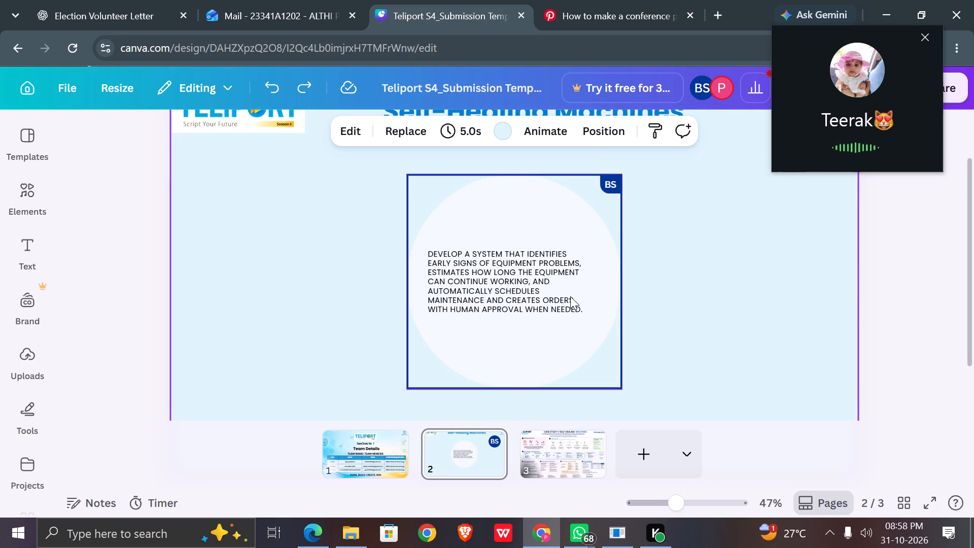
pyautogui.doubleClick(513, 276)
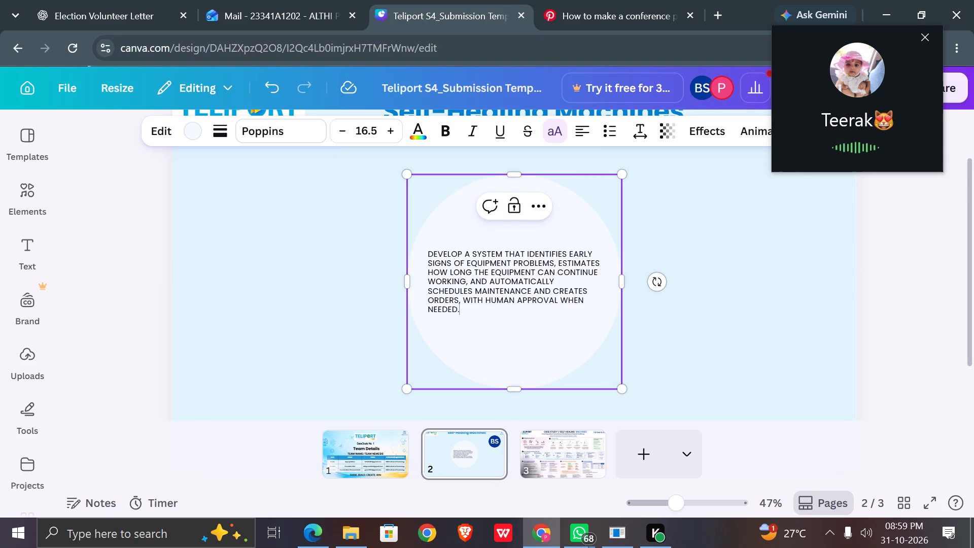
pyautogui.click(560, 438)
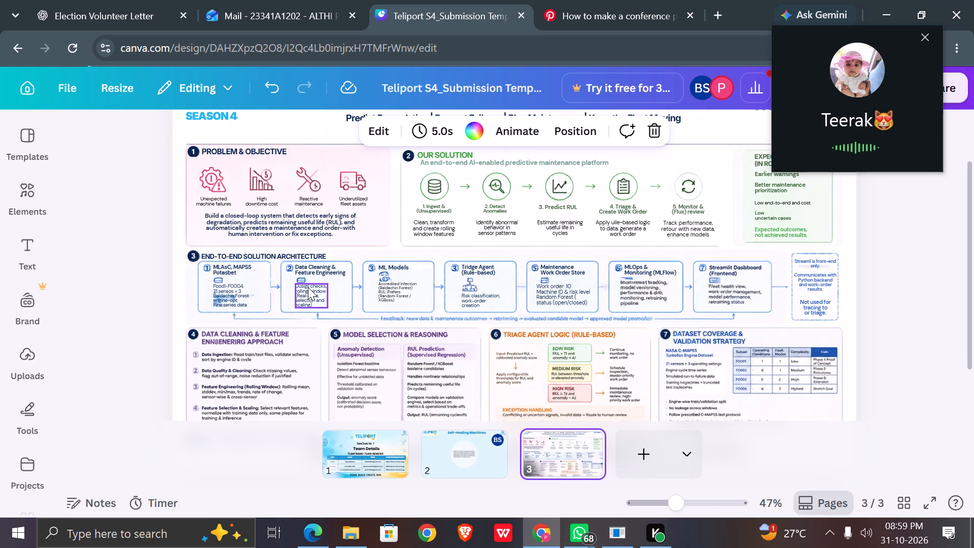
pyautogui.click(205, 214)
pyautogui.doubleClick(229, 220)
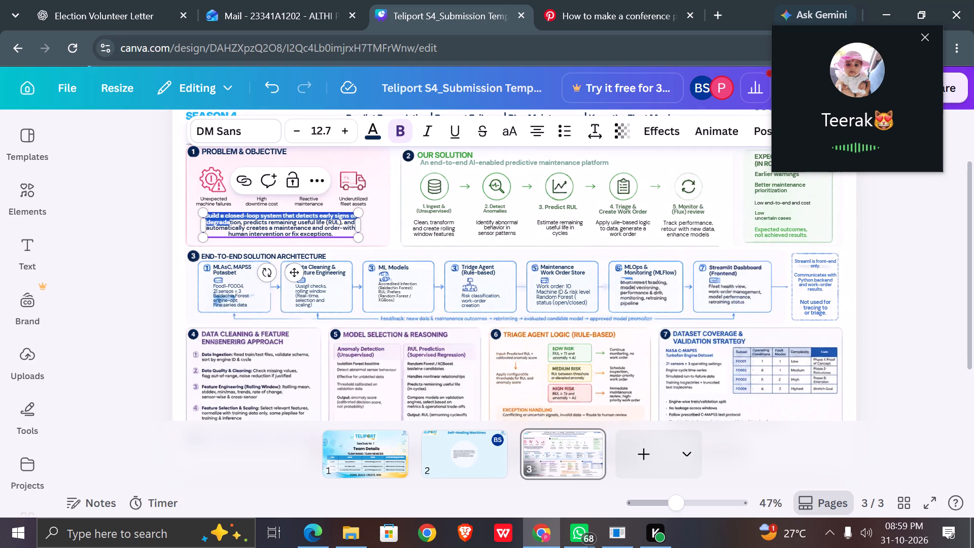
pyautogui.hotkey('ctrl', 'a')
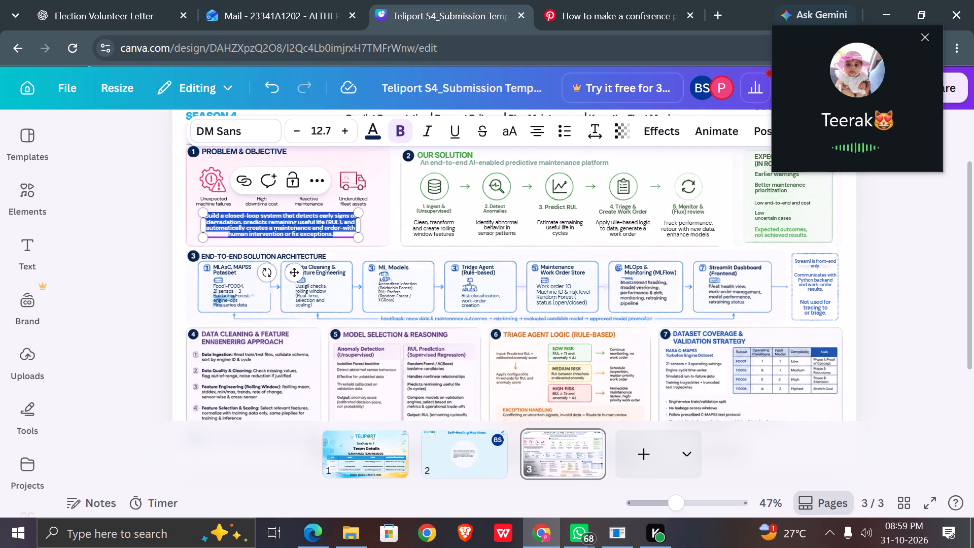
pyautogui.hotkey('ctrl', 'c')
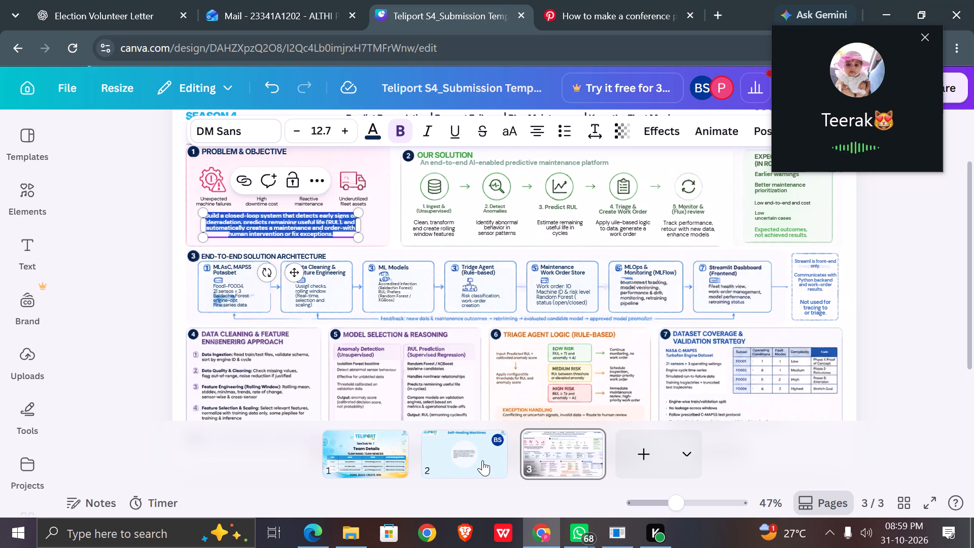
# Replace all of the circle's text on page 2 with the copied closed-loop system sentence.
pyautogui.click(482, 460)
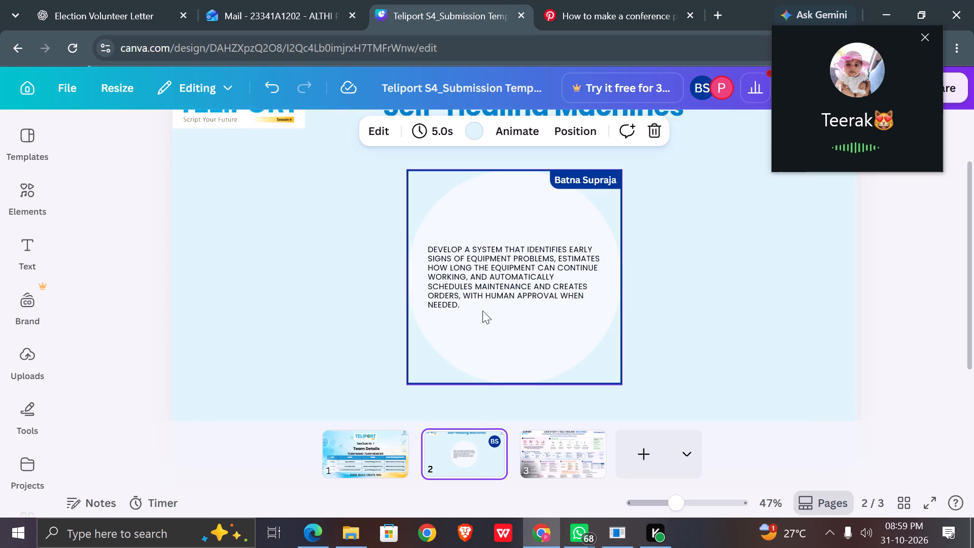
pyautogui.click(469, 306)
pyautogui.doubleClick(469, 306)
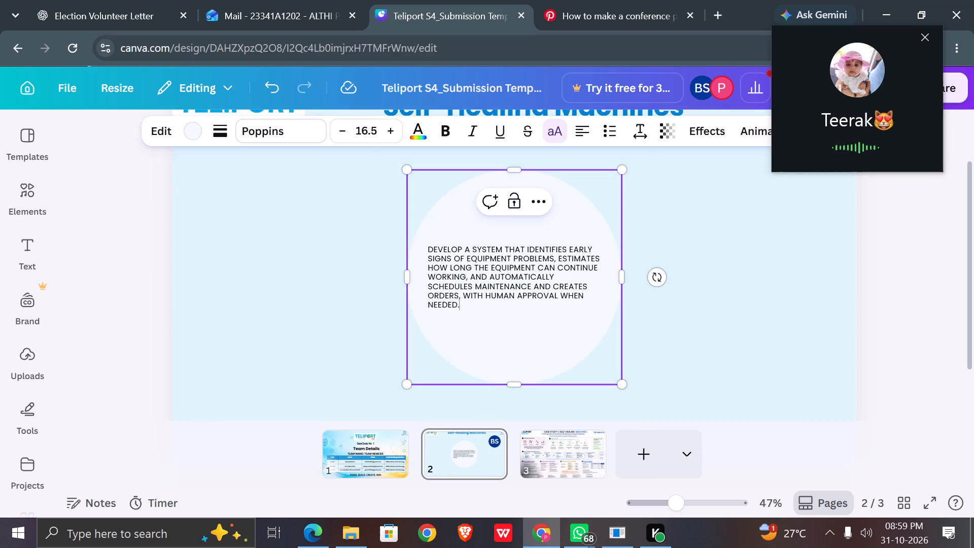
pyautogui.hotkey('ctrl', 'a')
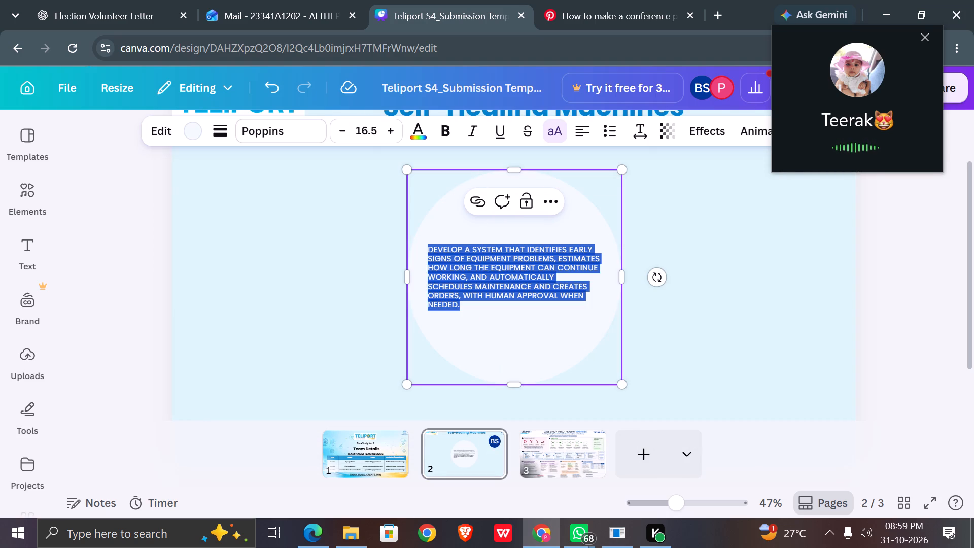
pyautogui.hotkey('ctrl', 'v')
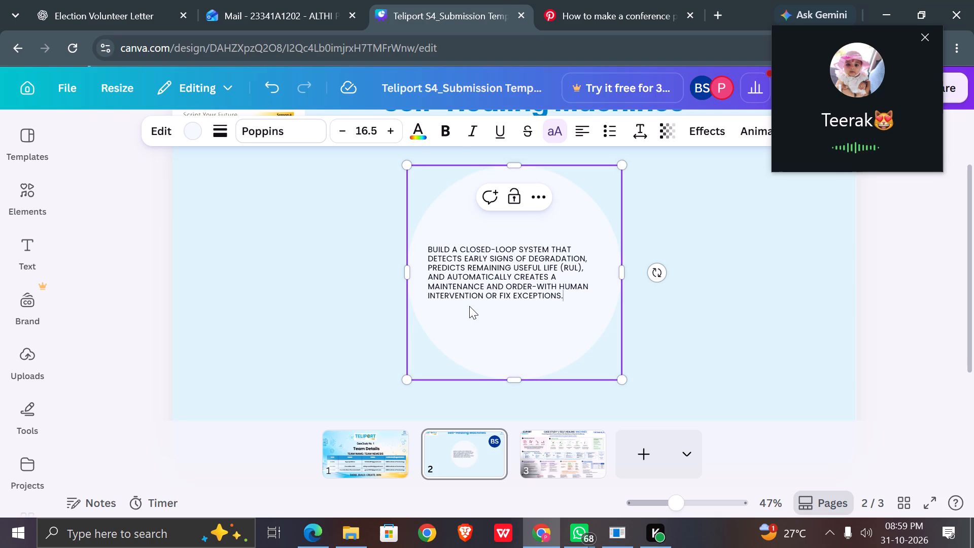
pyautogui.hotkey('ctrl', 'z')
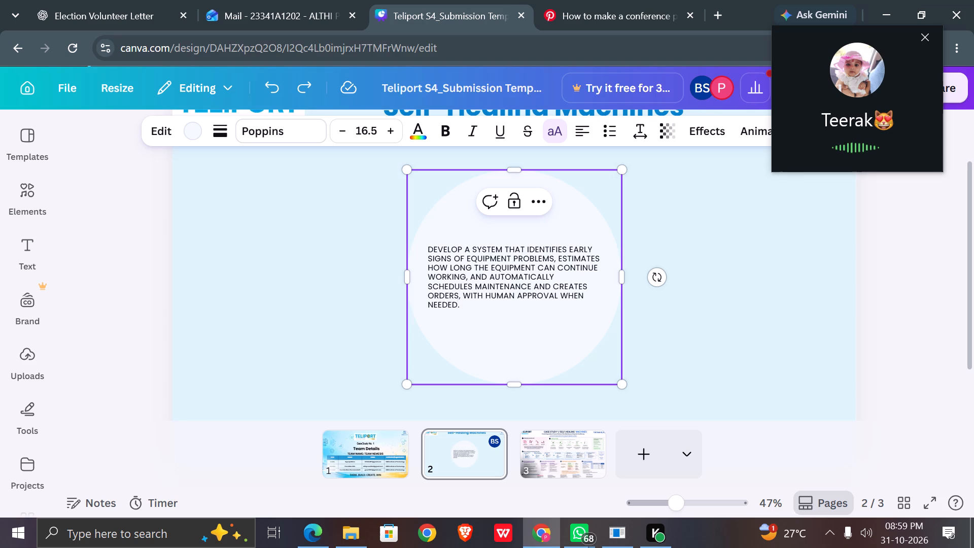
pyautogui.hotkey('ctrl', 'v')
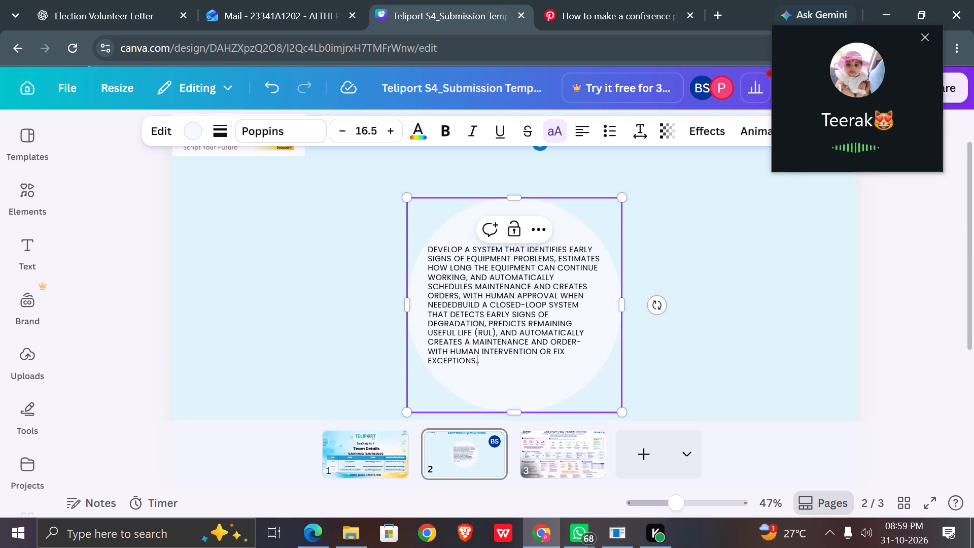
pyautogui.moveTo(494, 360); pyautogui.dragTo(438, 282)
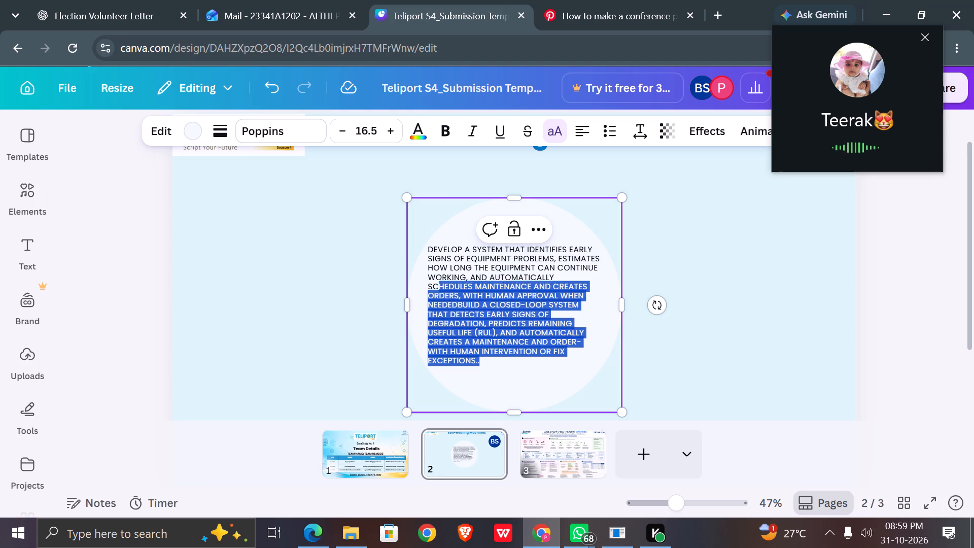
pyautogui.moveTo(438, 282); pyautogui.dragTo(426, 252)
pyautogui.hotkey('ctrl', 'v')
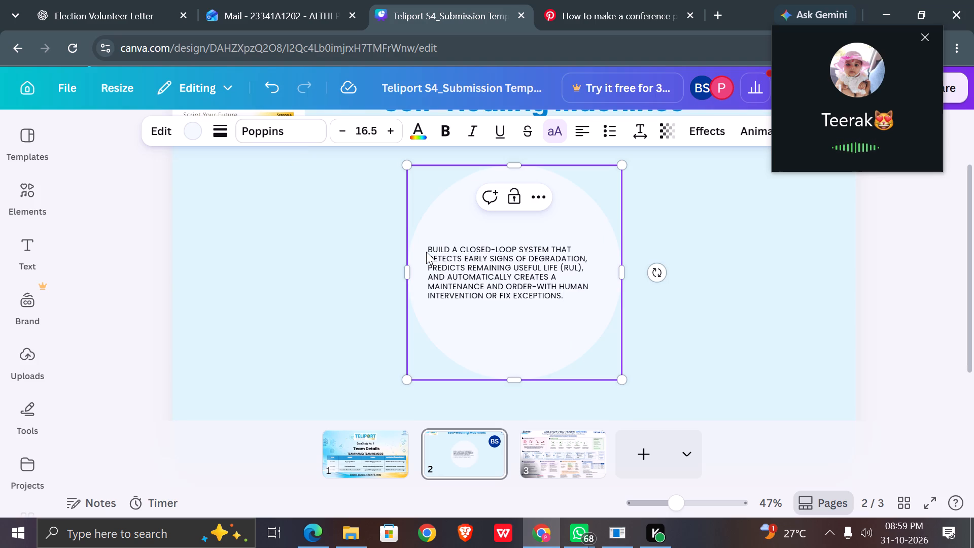
pyautogui.click(672, 310)
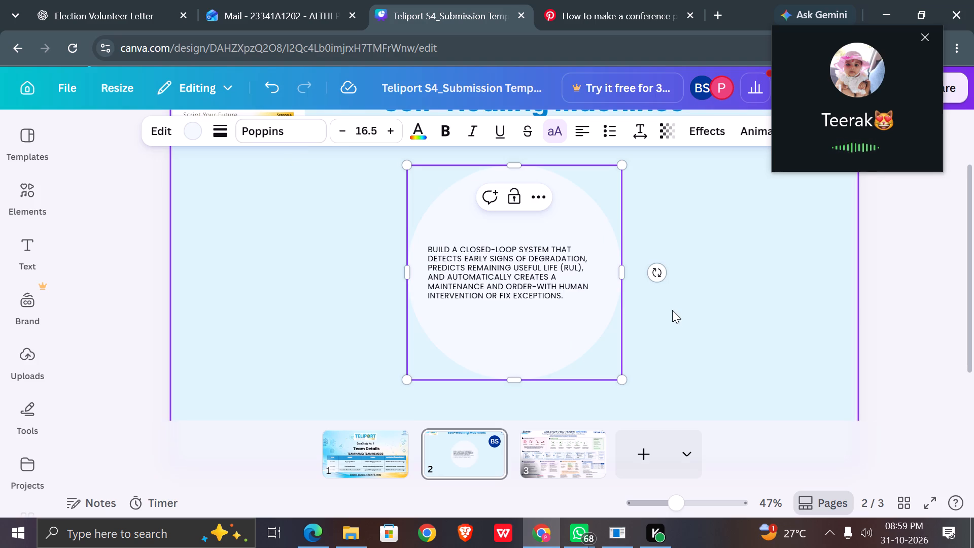
# Shrink the circle proportionally to about 533 by 533, keeping its upper-left corner in place.
pyautogui.click(531, 258)
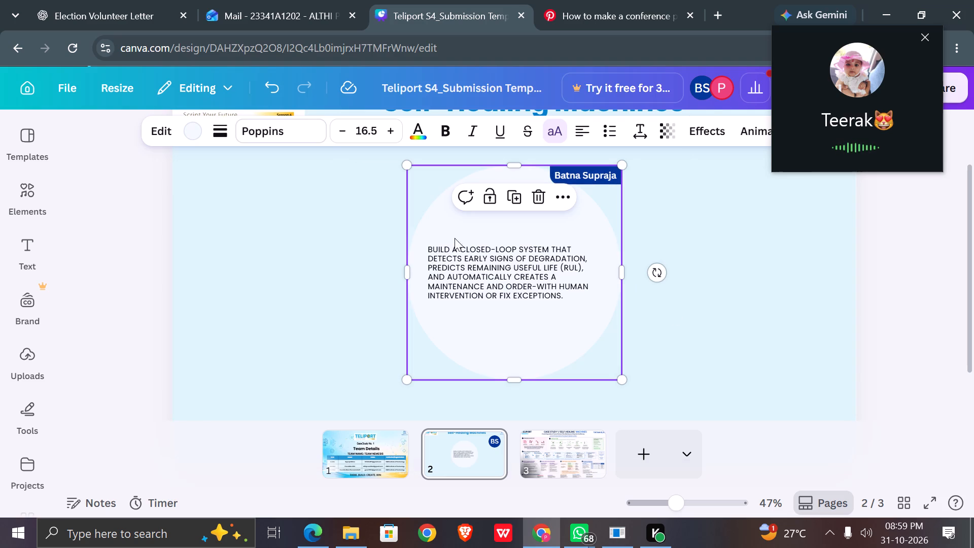
pyautogui.click(430, 248)
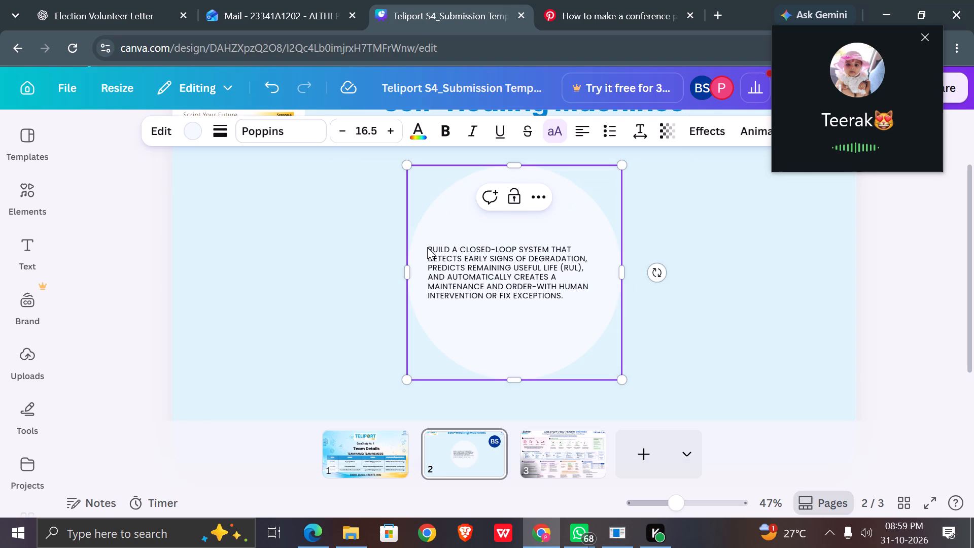
pyautogui.click(453, 227)
pyautogui.click(559, 333)
pyautogui.moveTo(623, 376); pyautogui.dragTo(613, 373)
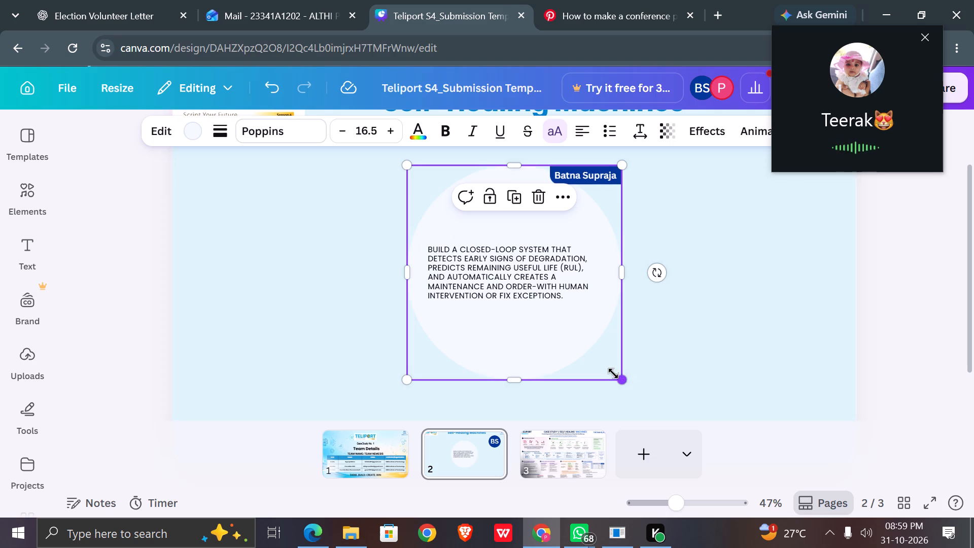
pyautogui.moveTo(613, 373); pyautogui.dragTo(594, 355)
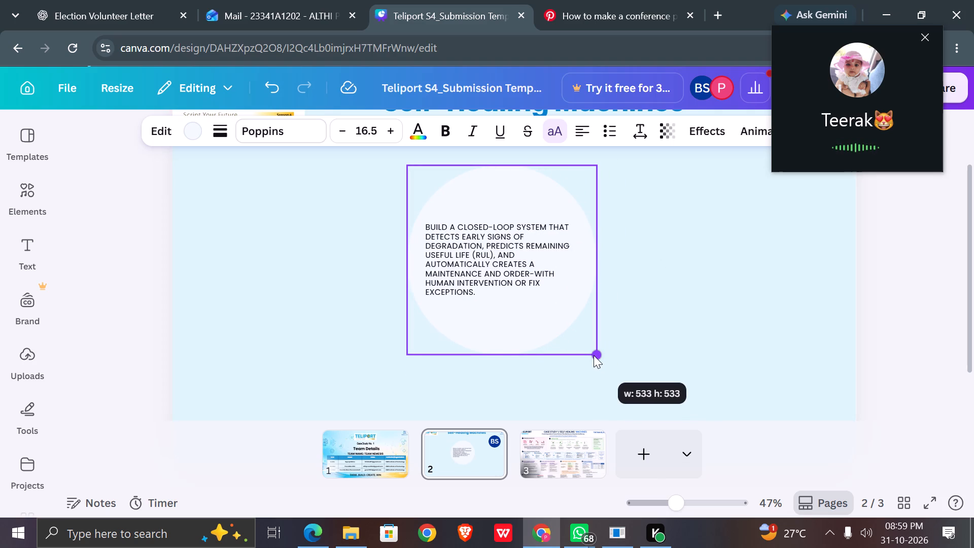
pyautogui.moveTo(594, 355); pyautogui.dragTo(594, 355)
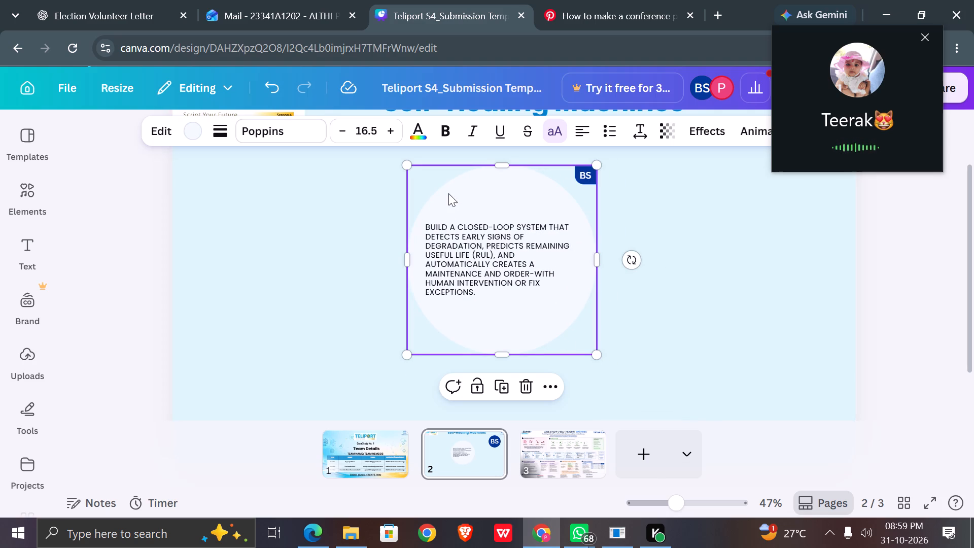
# Insert four blank lines before the sentence in the circle to move the text lower.
pyautogui.doubleClick(447, 210)
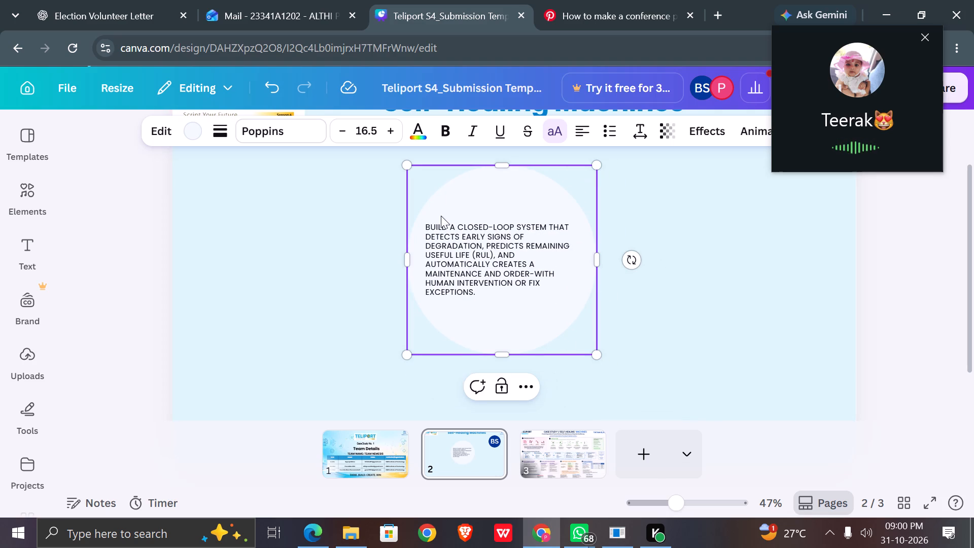
pyautogui.click(424, 226)
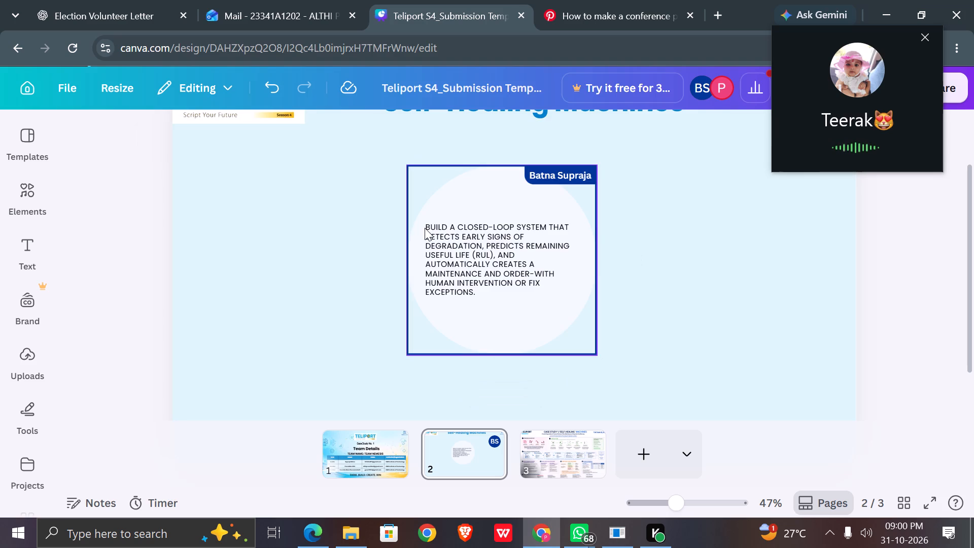
pyautogui.click(427, 228)
pyautogui.click(427, 228)
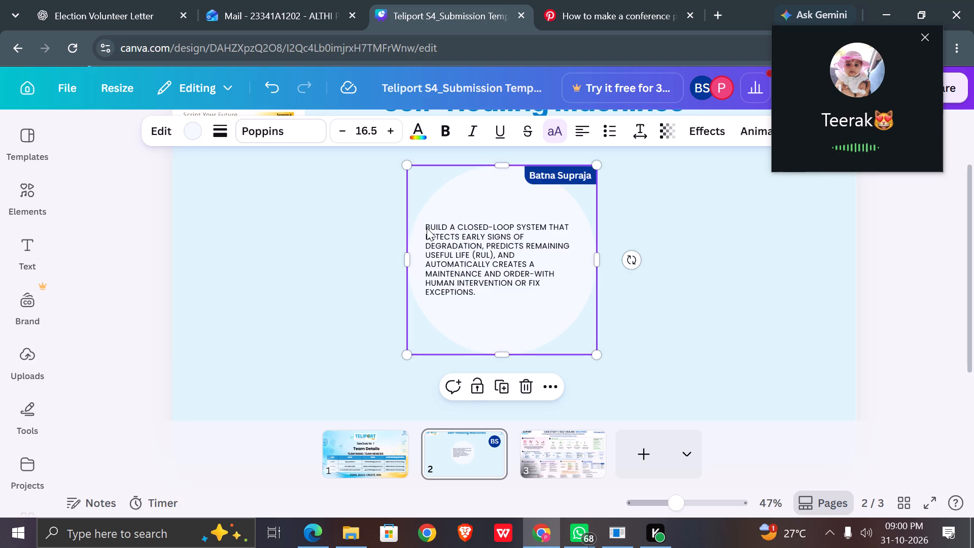
pyautogui.press('Return')
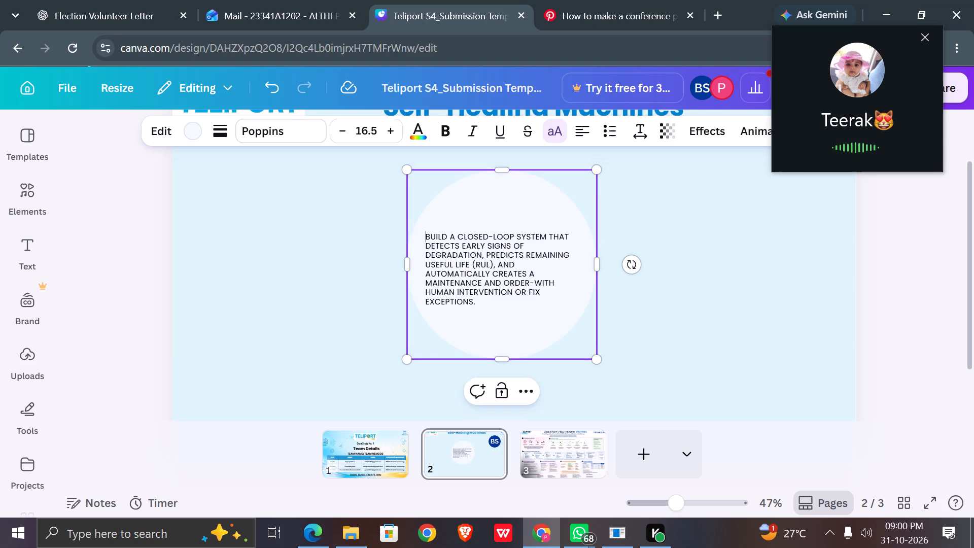
pyautogui.press('Return')
pyautogui.press('Return')
pyautogui.press('Return')
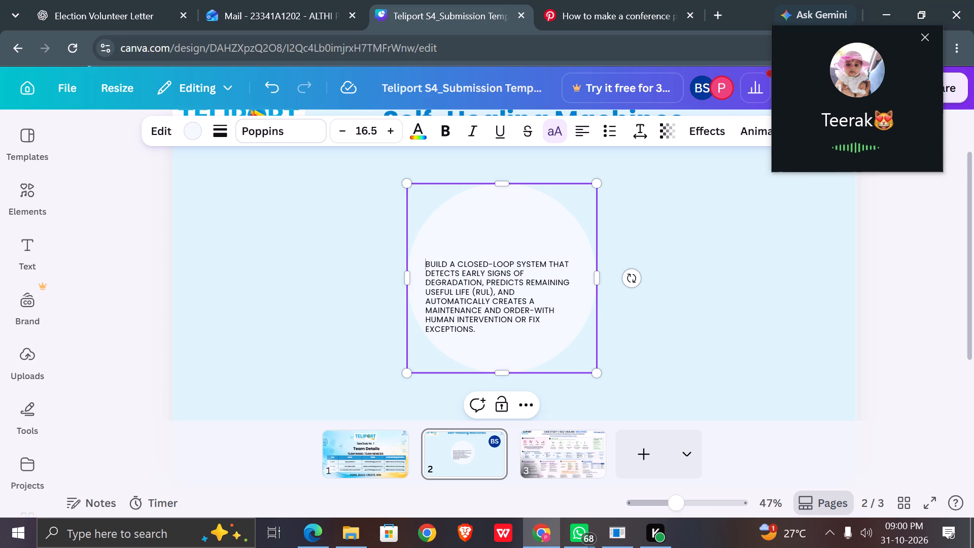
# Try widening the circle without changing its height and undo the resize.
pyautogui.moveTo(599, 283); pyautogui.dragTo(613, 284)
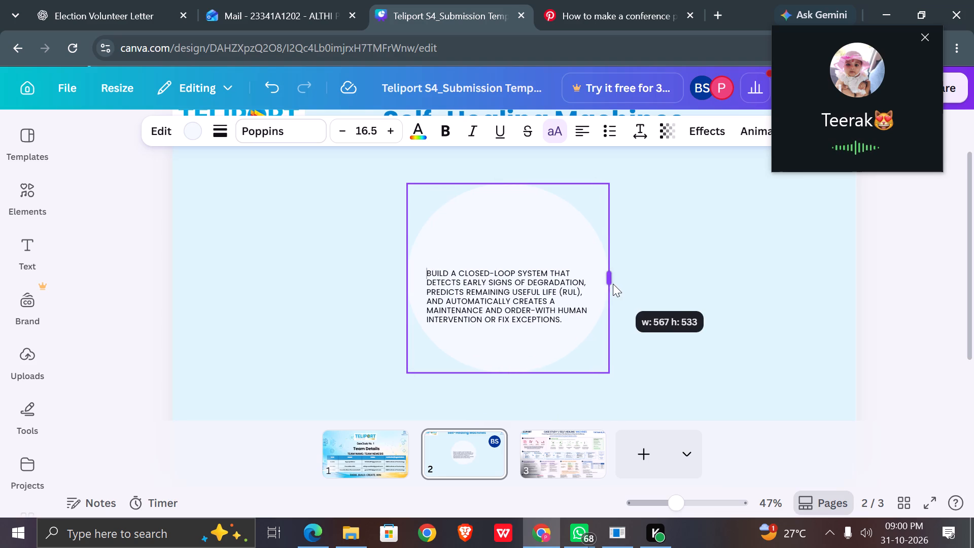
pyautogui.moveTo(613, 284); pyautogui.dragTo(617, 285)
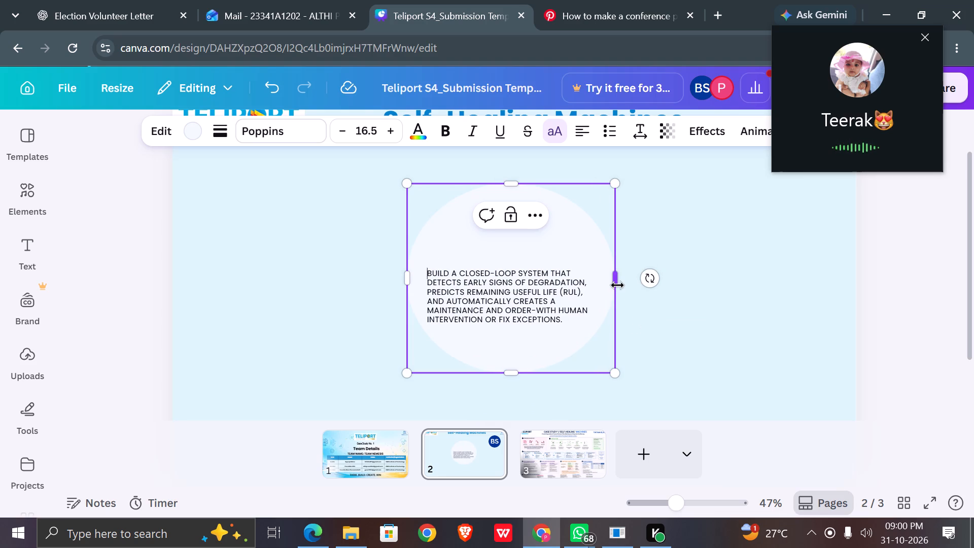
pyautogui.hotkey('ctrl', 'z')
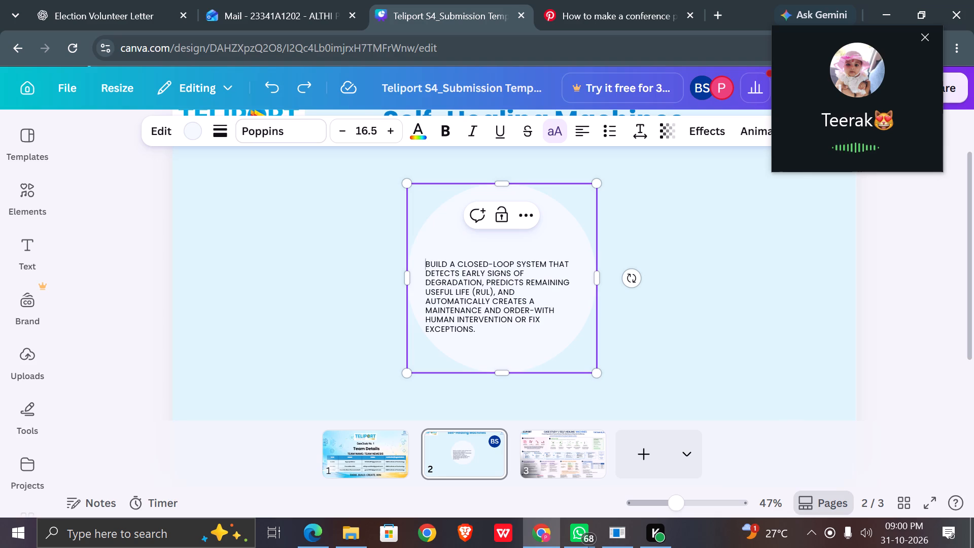
# Select the whole sentence in the circle and set its letter spacing to 66 and padding to 11.
pyautogui.click(476, 331)
pyautogui.moveTo(476, 331); pyautogui.dragTo(427, 269)
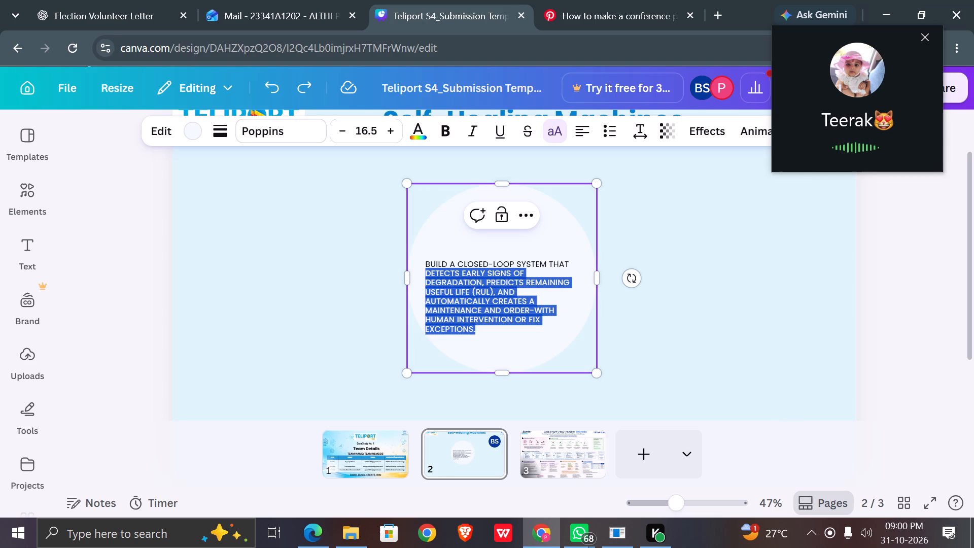
pyautogui.moveTo(427, 269); pyautogui.dragTo(425, 268)
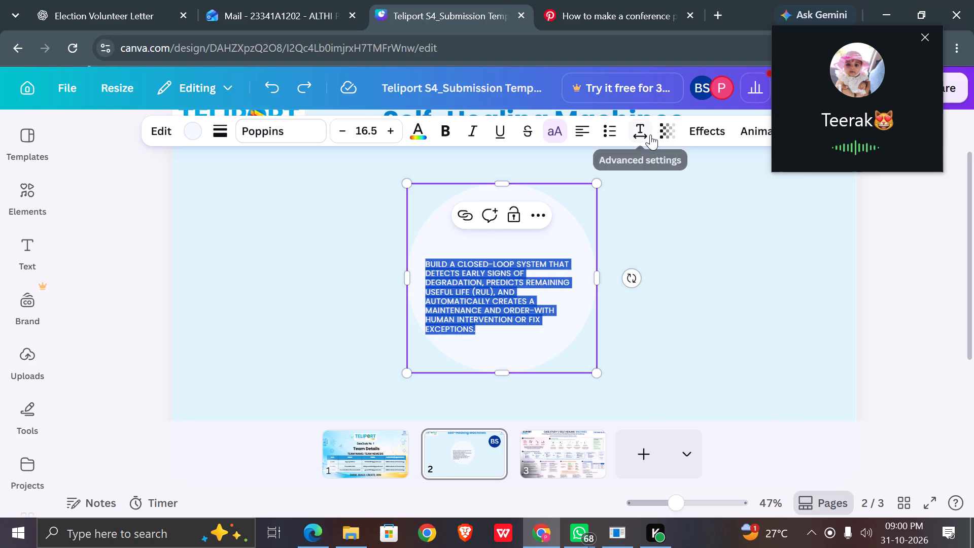
pyautogui.click(650, 134)
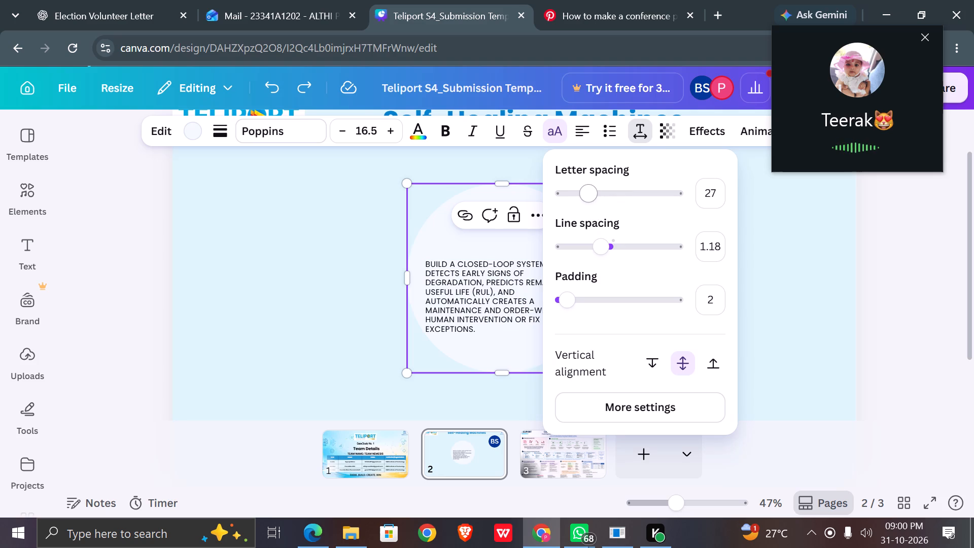
pyautogui.moveTo(586, 200); pyautogui.dragTo(592, 201)
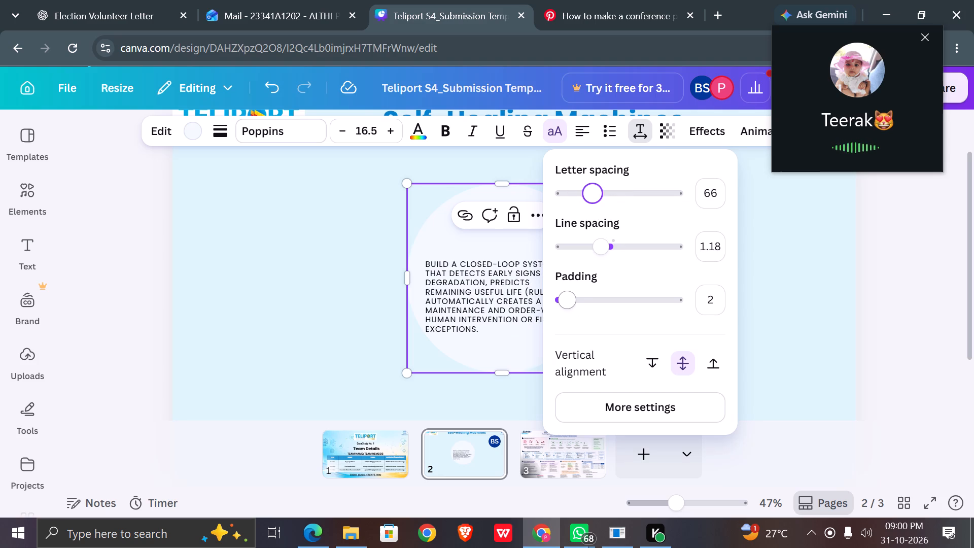
pyautogui.moveTo(570, 308); pyautogui.dragTo(587, 309)
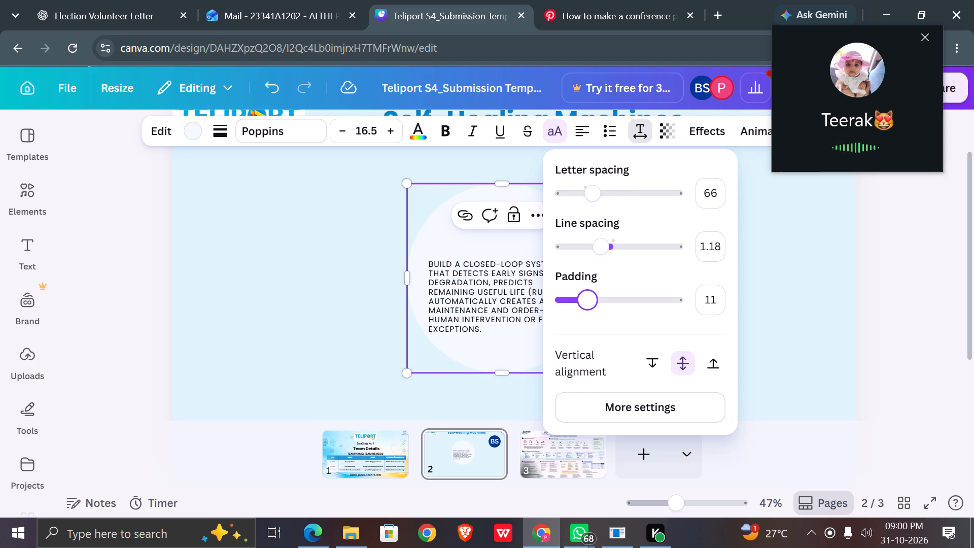
# Increase the padding of the circle's text slightly, close the spacing settings and reselect the circle.
pyautogui.moveTo(587, 309); pyautogui.dragTo(595, 311)
pyautogui.click(851, 376)
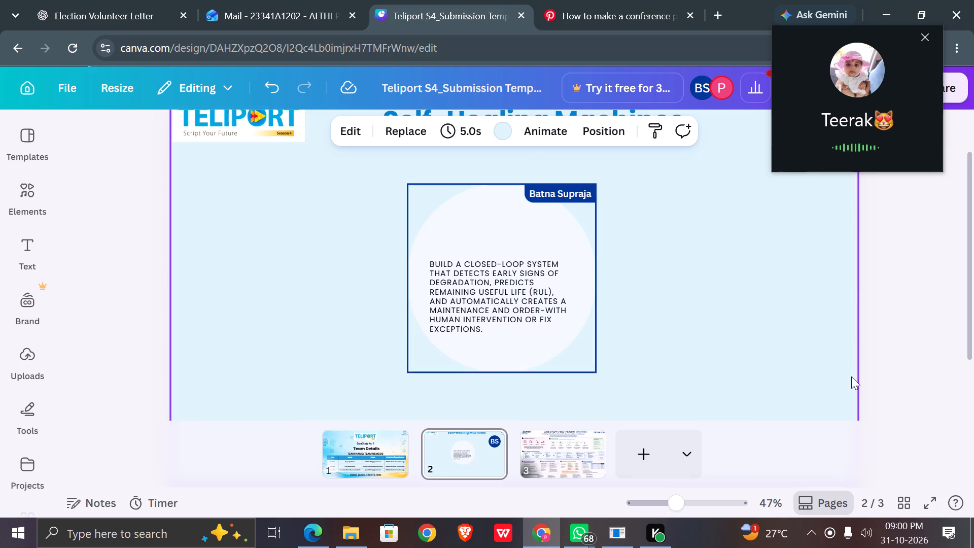
pyautogui.click(513, 326)
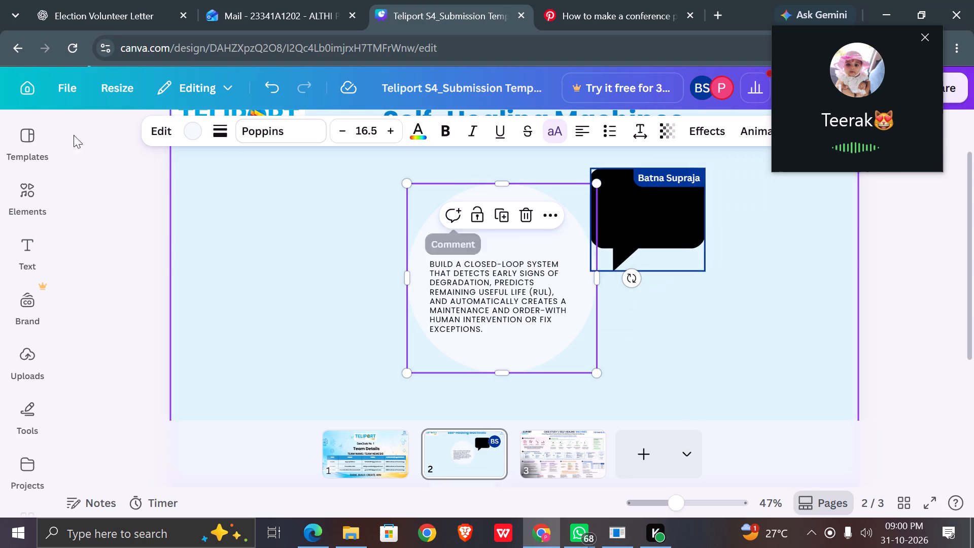
# Open the elements library and enter "machines" as the search text.
pyautogui.click(29, 194)
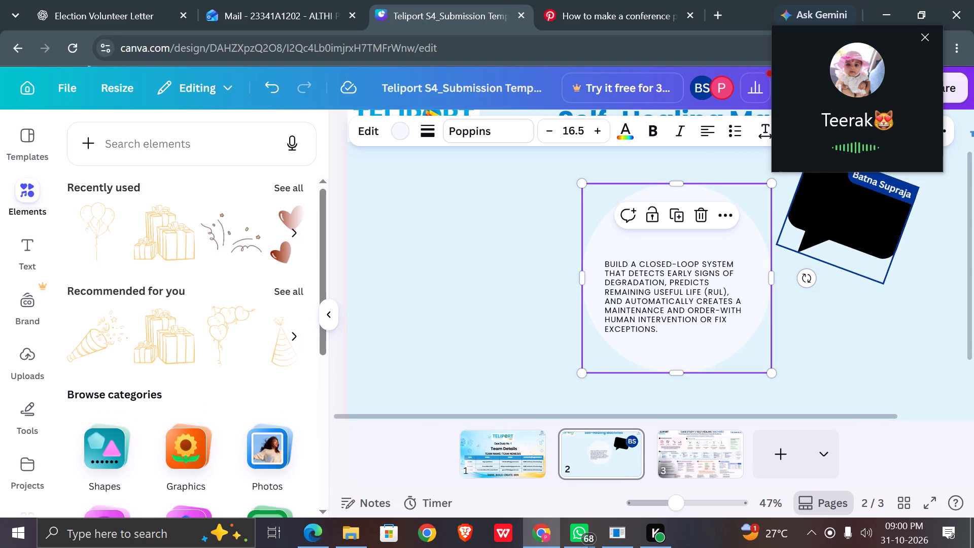
pyautogui.click(163, 151)
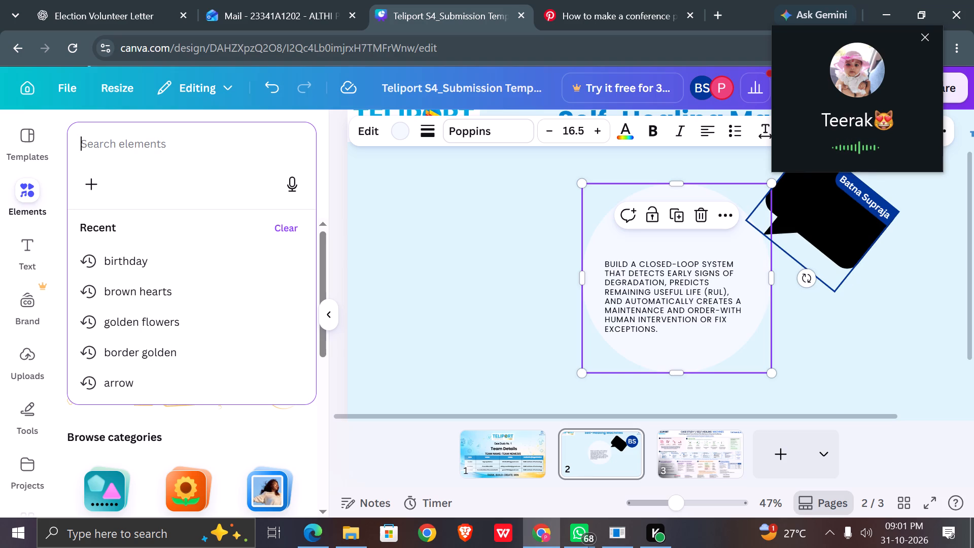
pyautogui.write('machines')
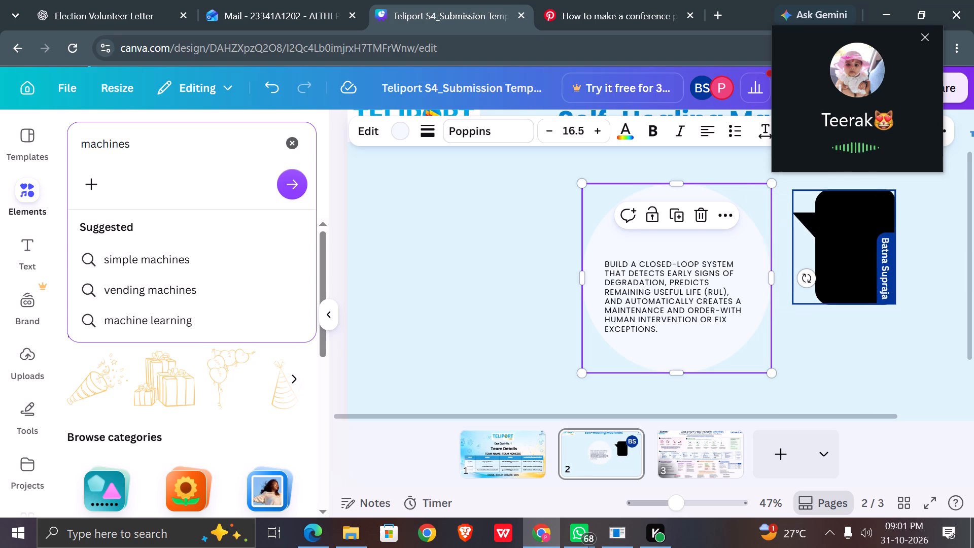
# Look over page 2's layout and page 3's Problem & Objective section, finishing back on page 2.
pyautogui.scroll(1, 163, 151)
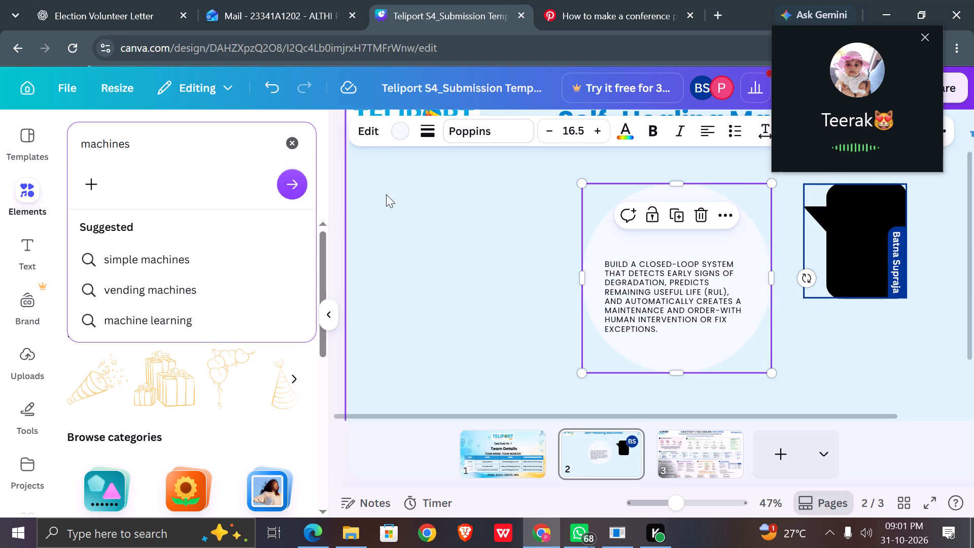
pyautogui.scroll(3, 536, 302)
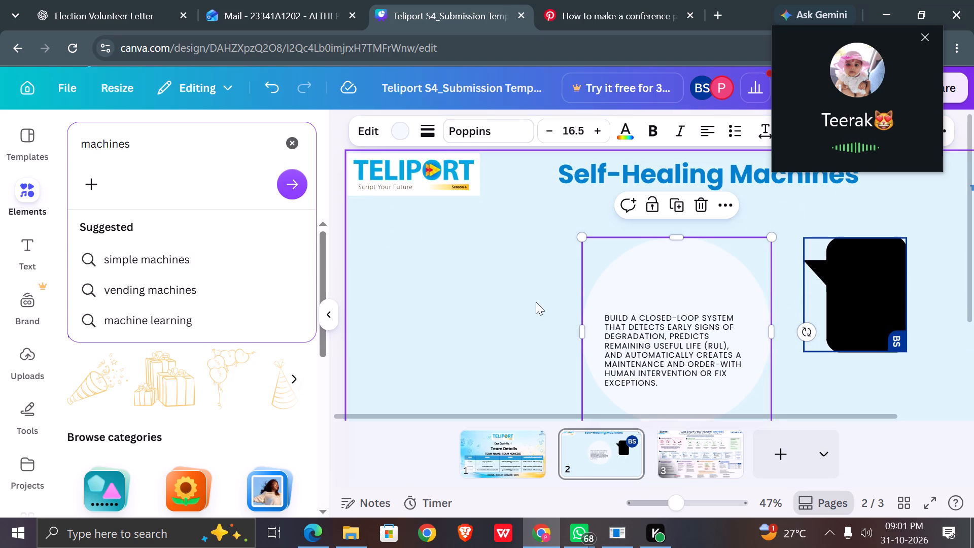
pyautogui.scroll(-1, 536, 302)
pyautogui.scroll(1, 536, 302)
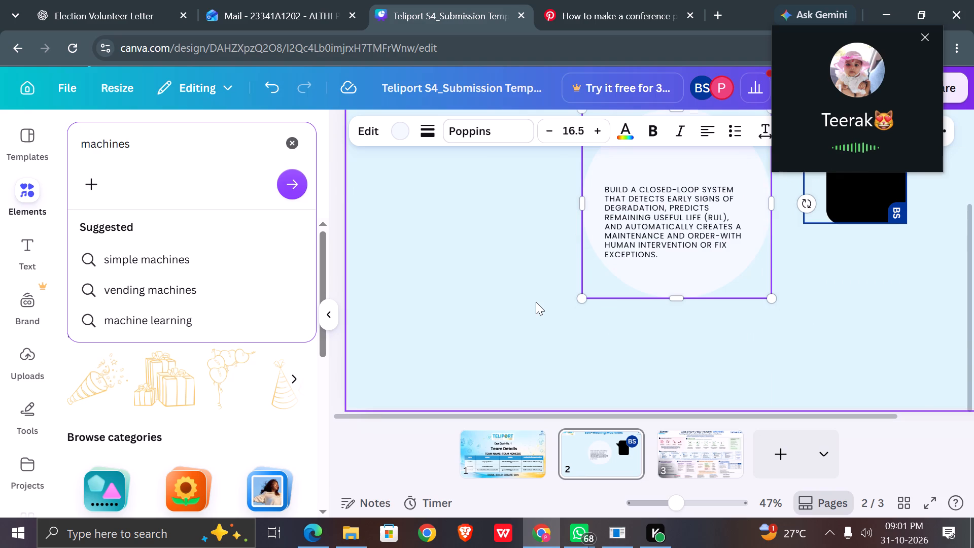
pyautogui.scroll(2, 536, 302)
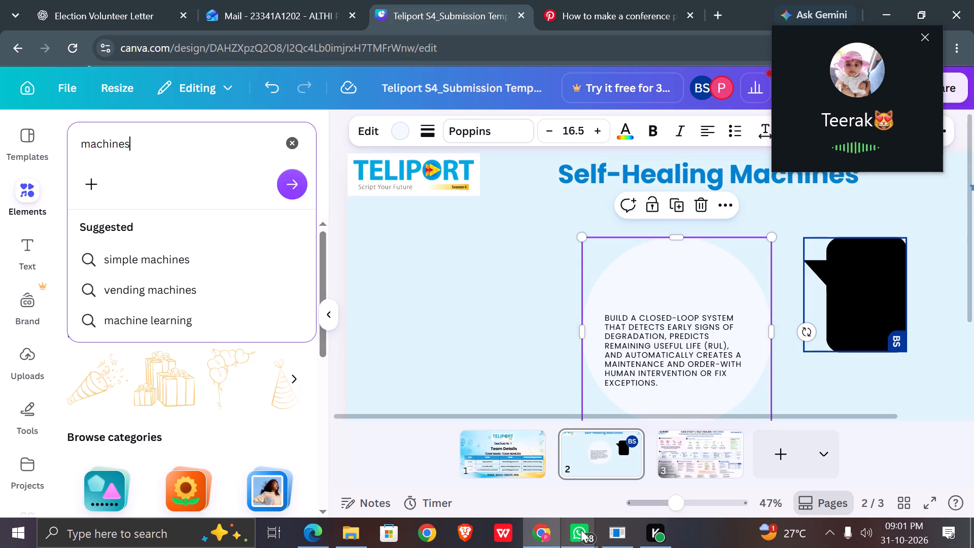
pyautogui.click(605, 531)
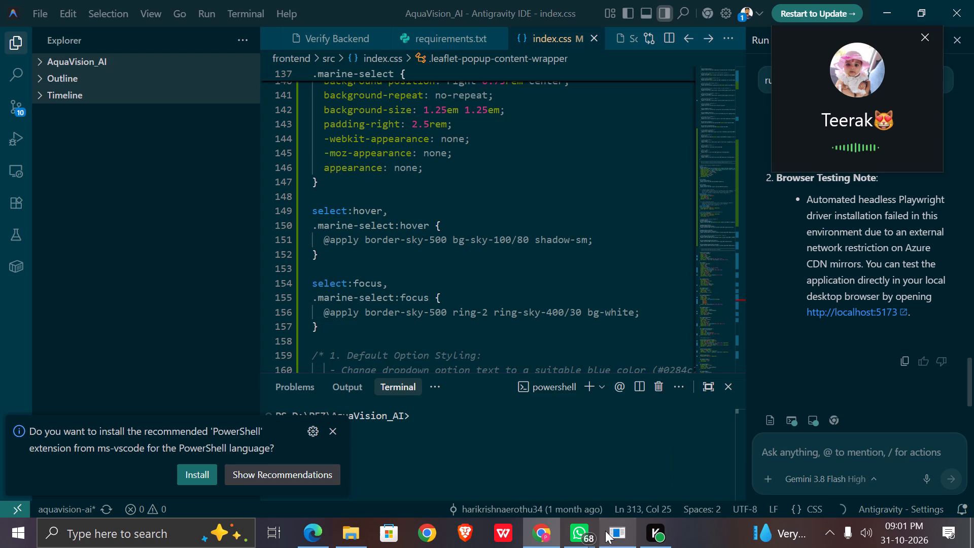
pyautogui.click(605, 531)
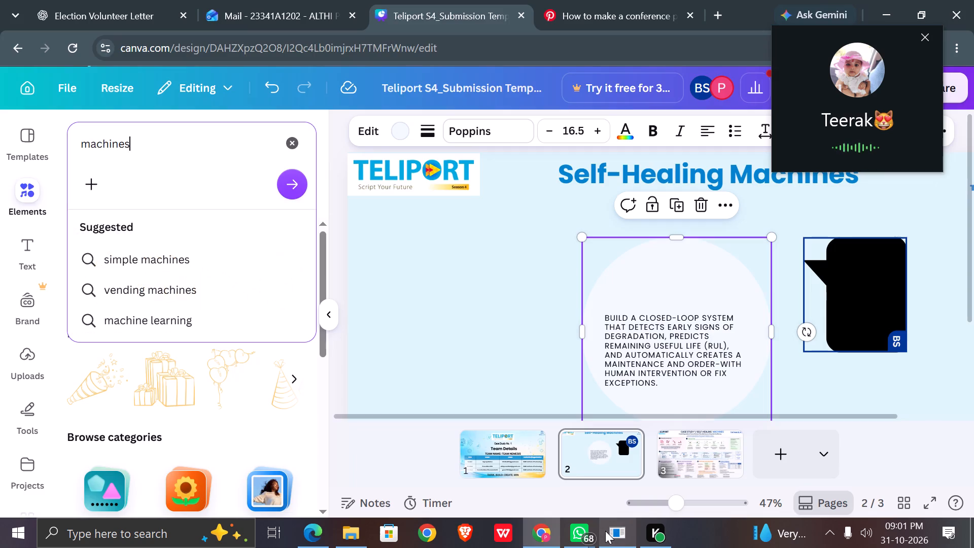
pyautogui.click(685, 455)
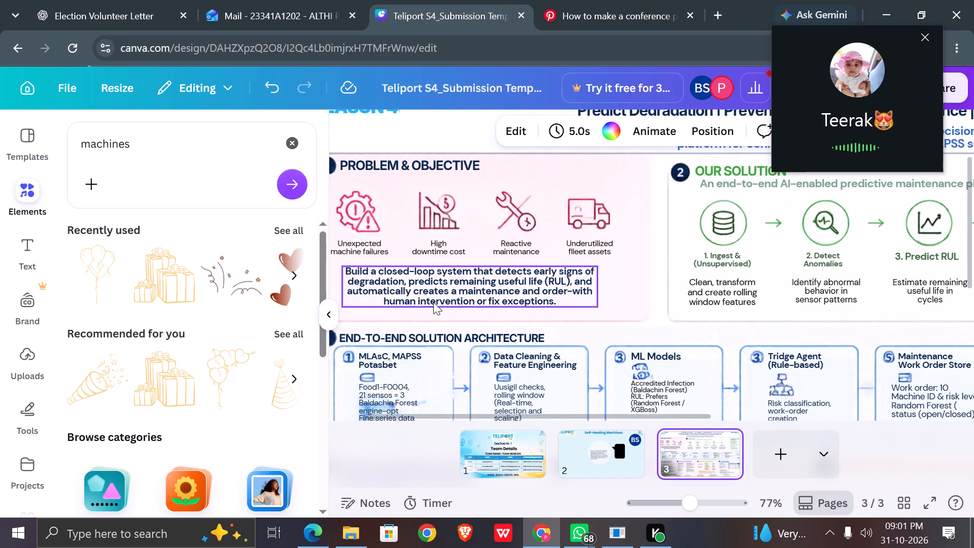
pyautogui.click(610, 472)
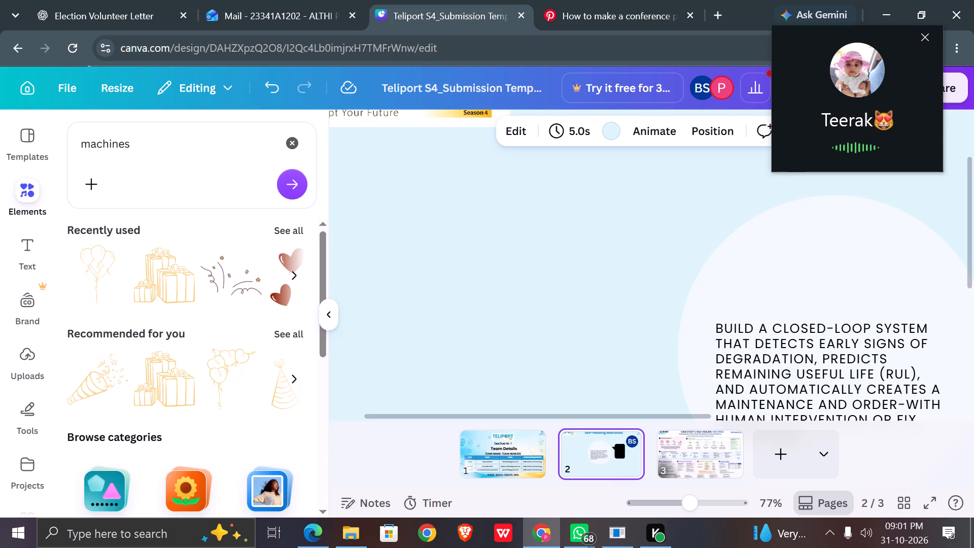
# Insert the word "vahical" before "machines" in the element search text.
pyautogui.click(142, 151)
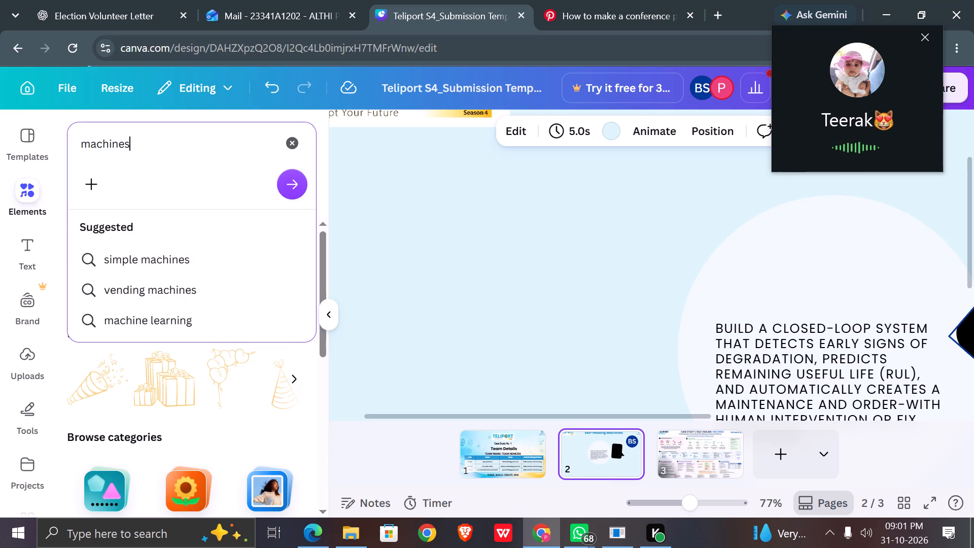
pyautogui.click(78, 141)
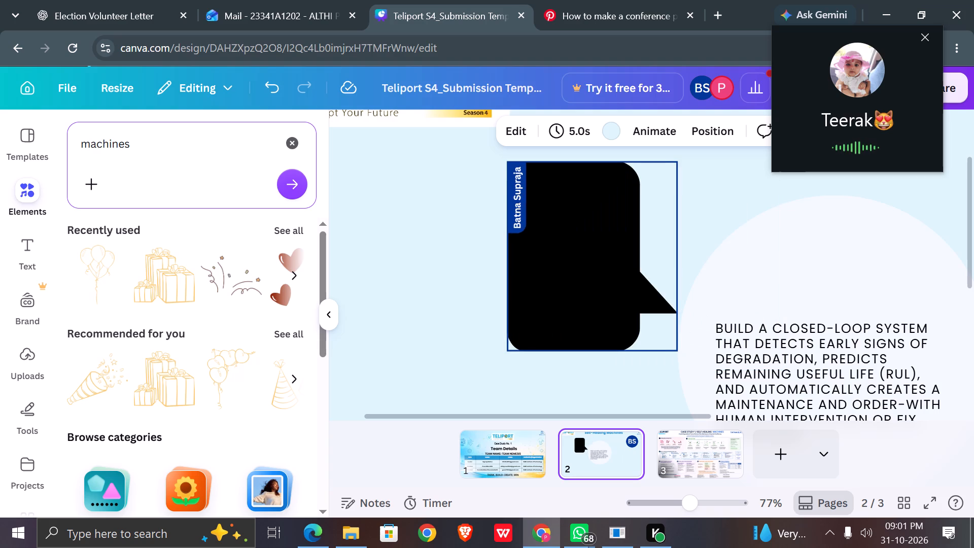
pyautogui.click(96, 144)
pyautogui.press('Left')
pyautogui.press('Left')
pyautogui.press('Left')
pyautogui.press('Left')
pyautogui.press('Left')
pyautogui.press('Left')
pyautogui.press('Left')
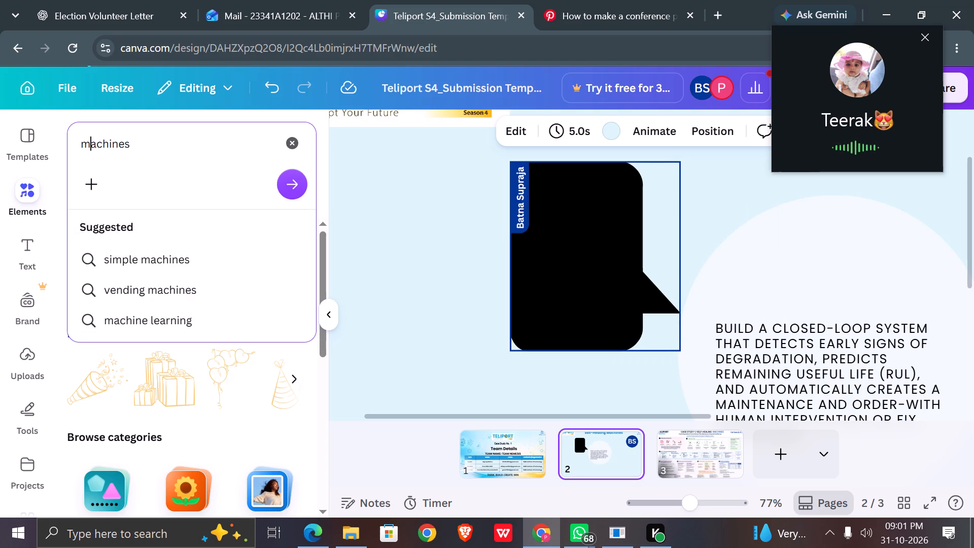
pyautogui.write('vahica')
pyautogui.write('l')
pyautogui.press('space')
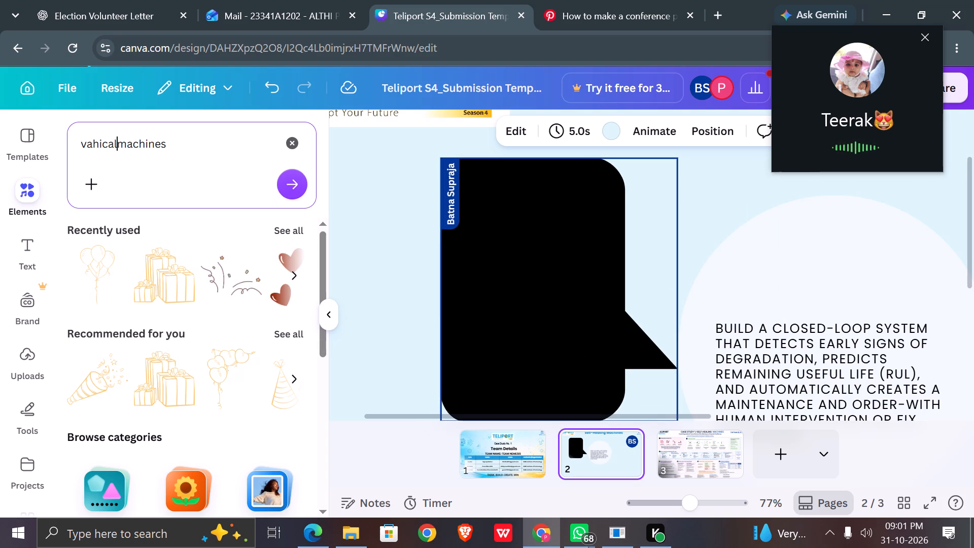
# Correct the first search word to "vehicle" and search the elements for "vehicle machines".
pyautogui.click(103, 138)
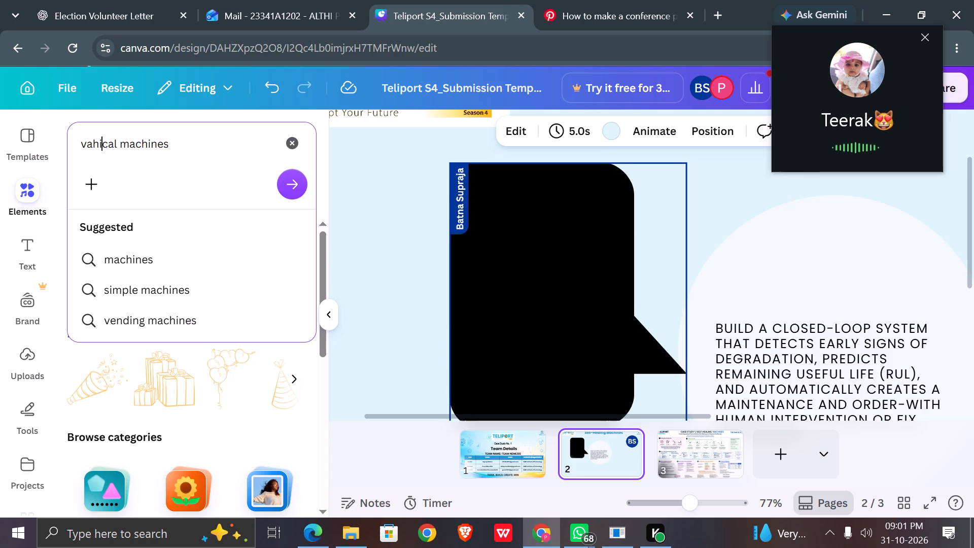
pyautogui.rightClick(103, 138)
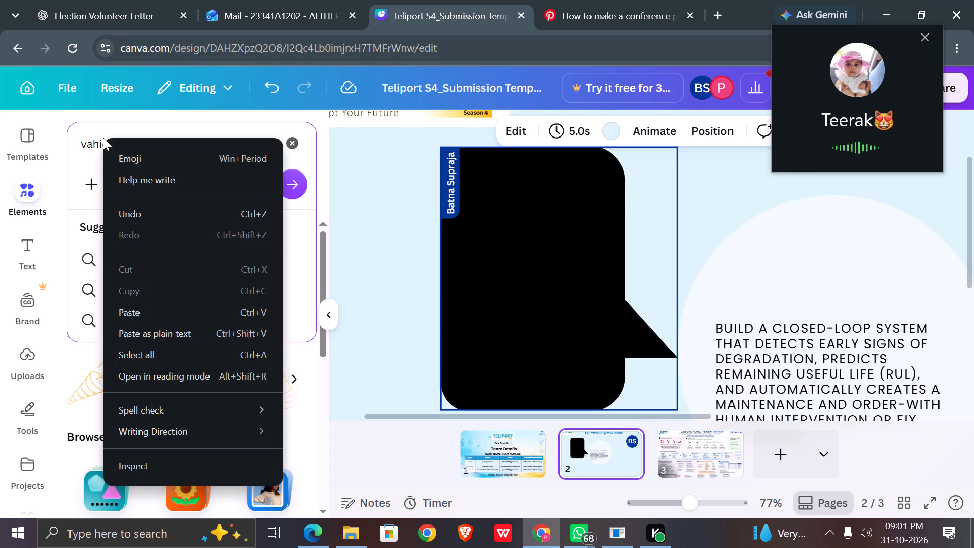
pyautogui.click(98, 139)
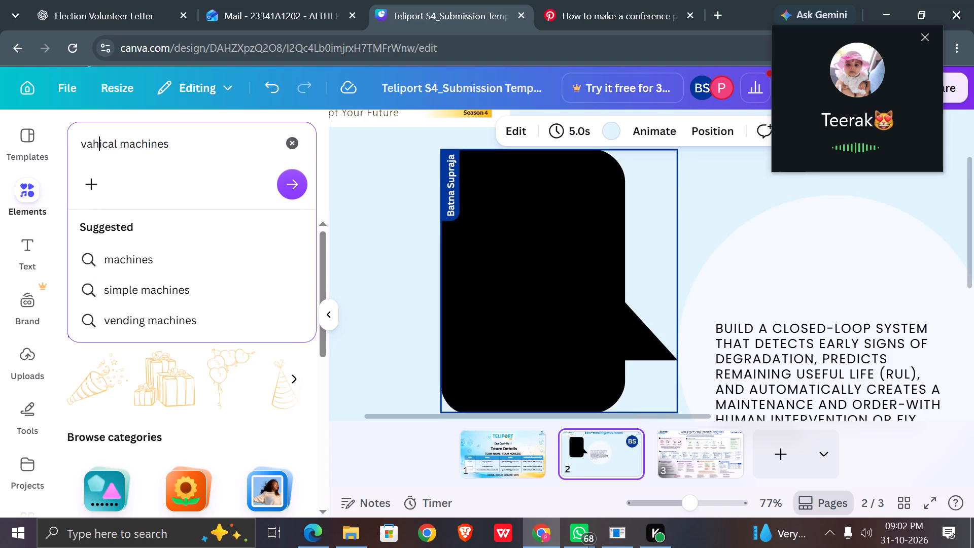
pyautogui.click(114, 141)
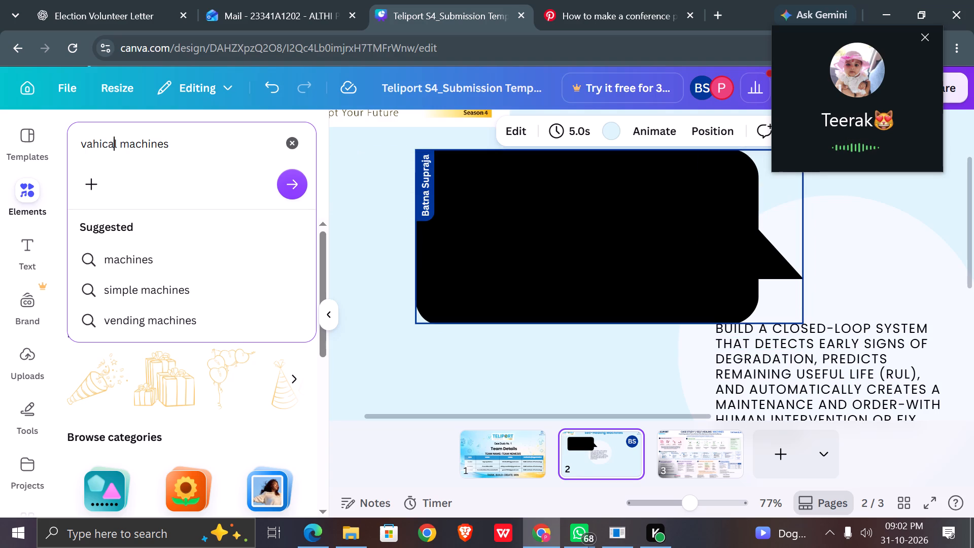
pyautogui.press('Left')
pyautogui.press('Left')
pyautogui.press('Left')
pyautogui.press('Left')
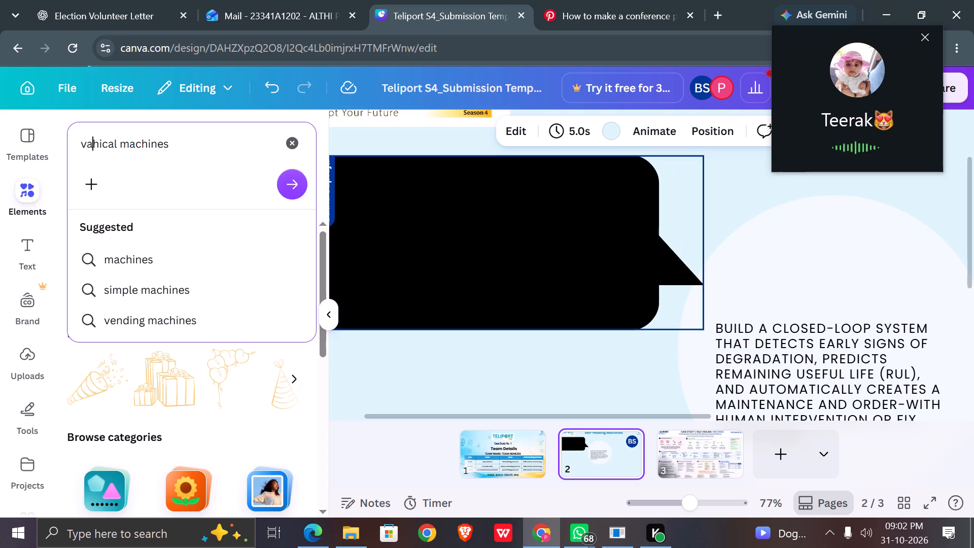
pyautogui.press('BackSpace')
pyautogui.press('e')
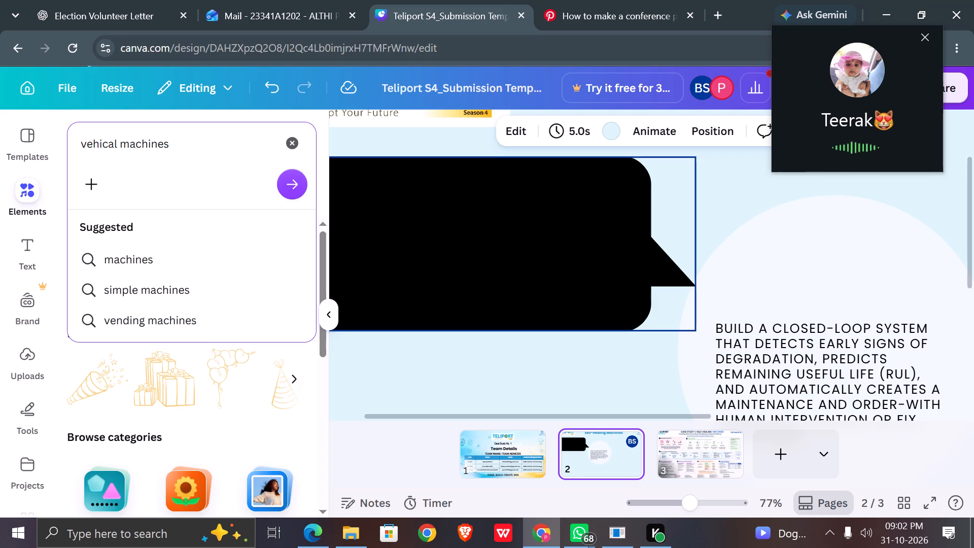
pyautogui.press('Right')
pyautogui.press('Right')
pyautogui.press('Right')
pyautogui.press('Right')
pyautogui.press('Right')
pyautogui.press('BackSpace')
pyautogui.press('BackSpace')
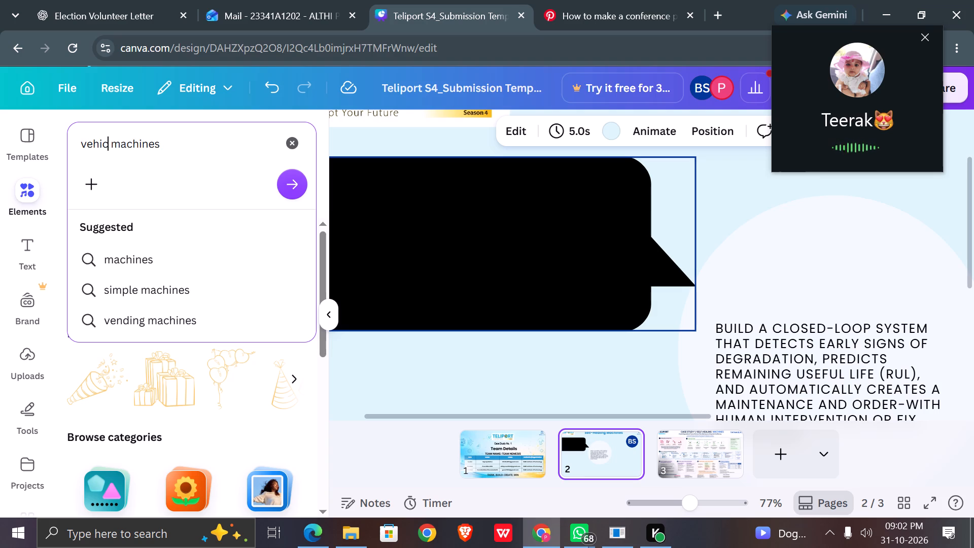
pyautogui.write('le')
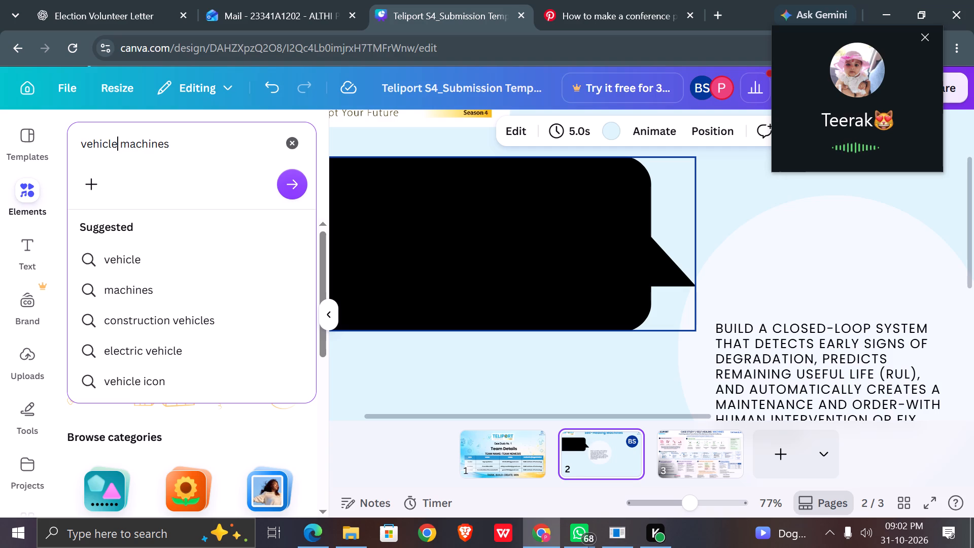
pyautogui.press('Return')
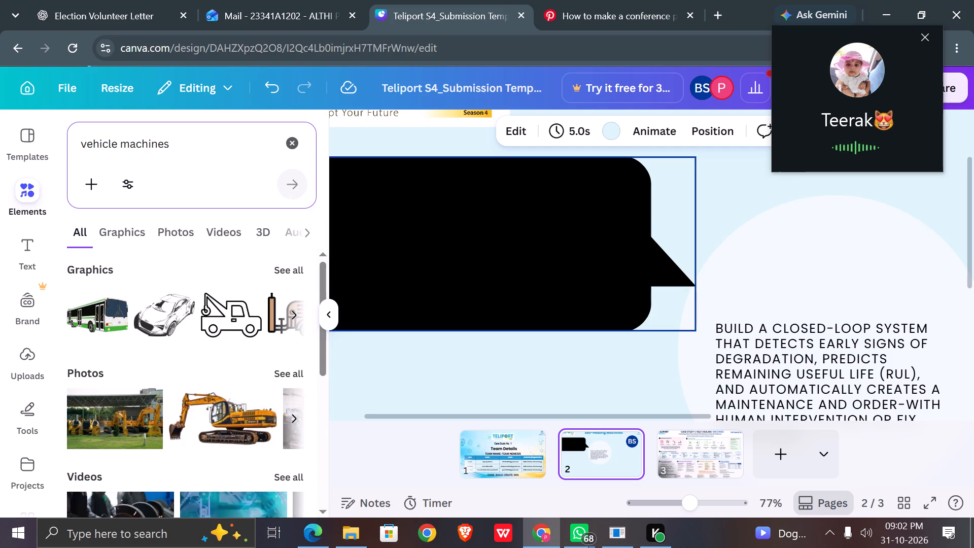
# Show all graphics results for "vehicle machines" and browse them for a suitable illustration.
pyautogui.click(292, 268)
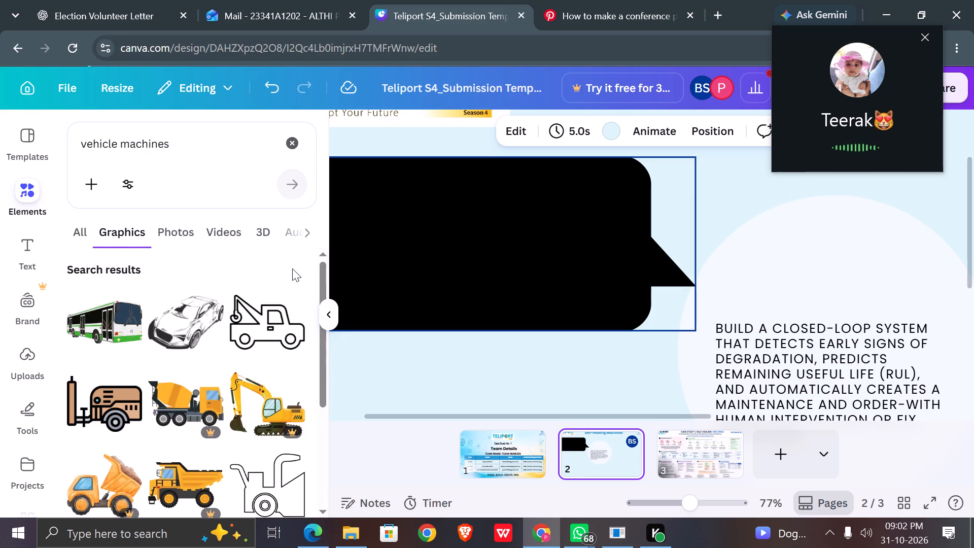
pyautogui.scroll(-4, 220, 329)
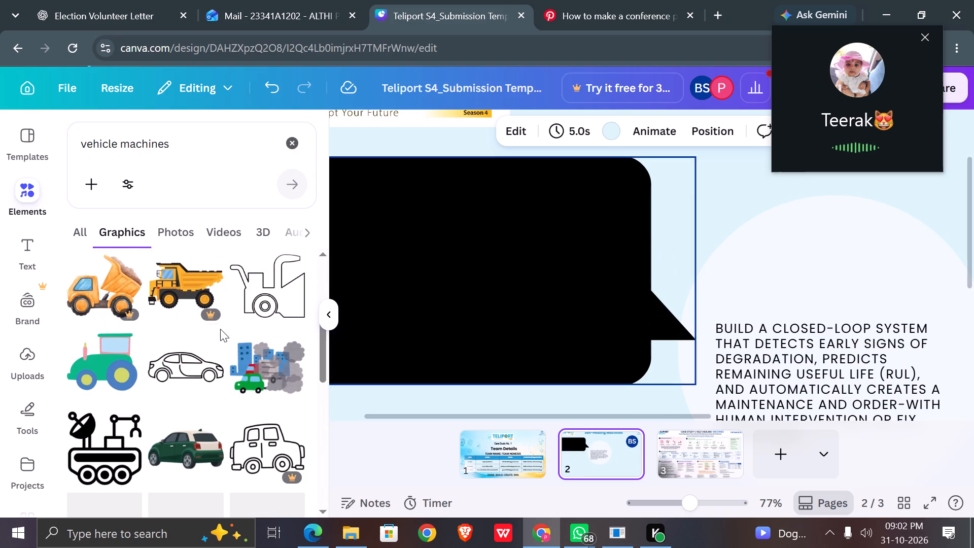
pyautogui.scroll(-1, 220, 329)
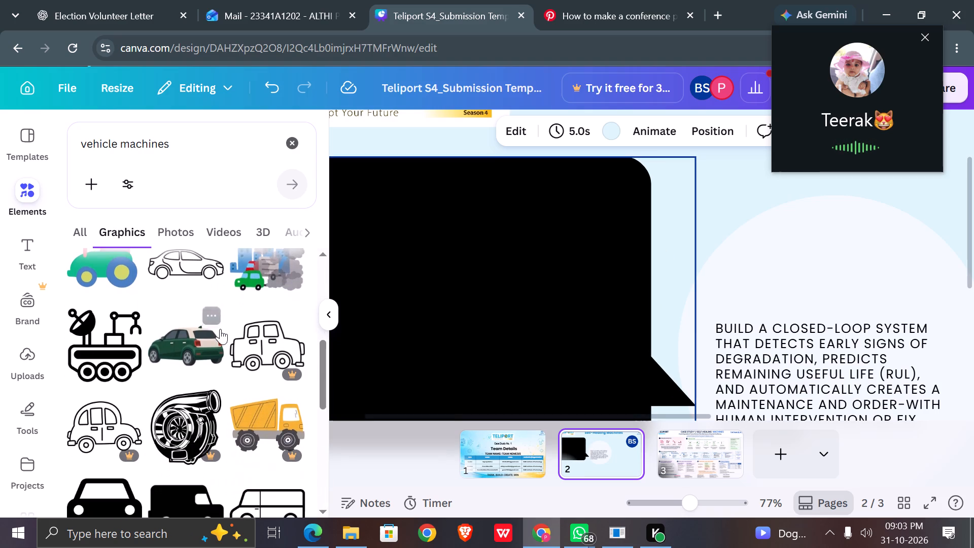
pyautogui.scroll(-1, 220, 329)
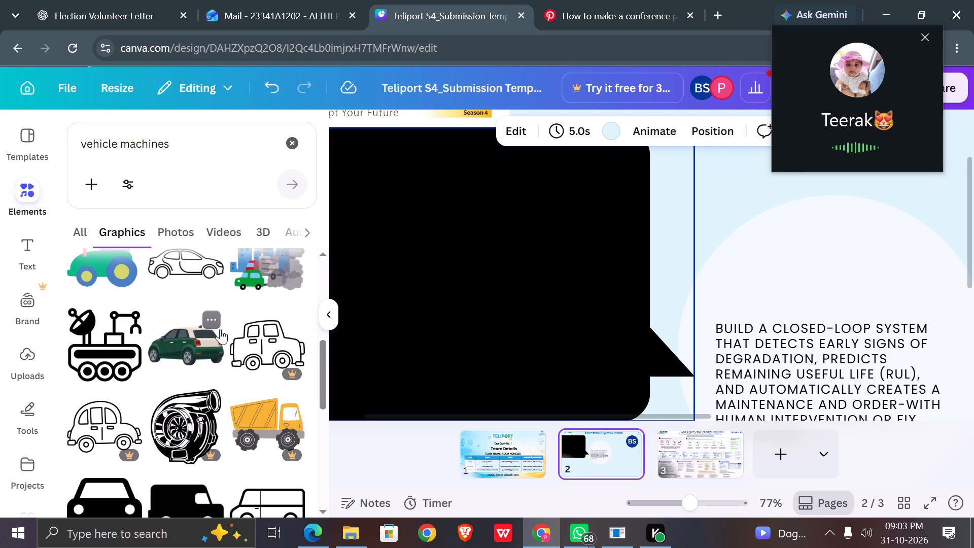
pyautogui.scroll(-1, 220, 329)
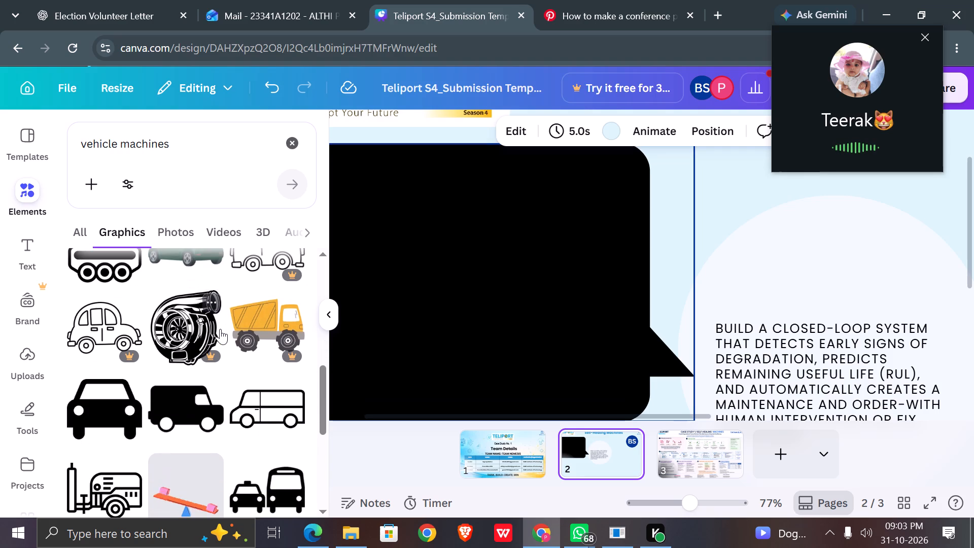
pyautogui.scroll(-3, 220, 329)
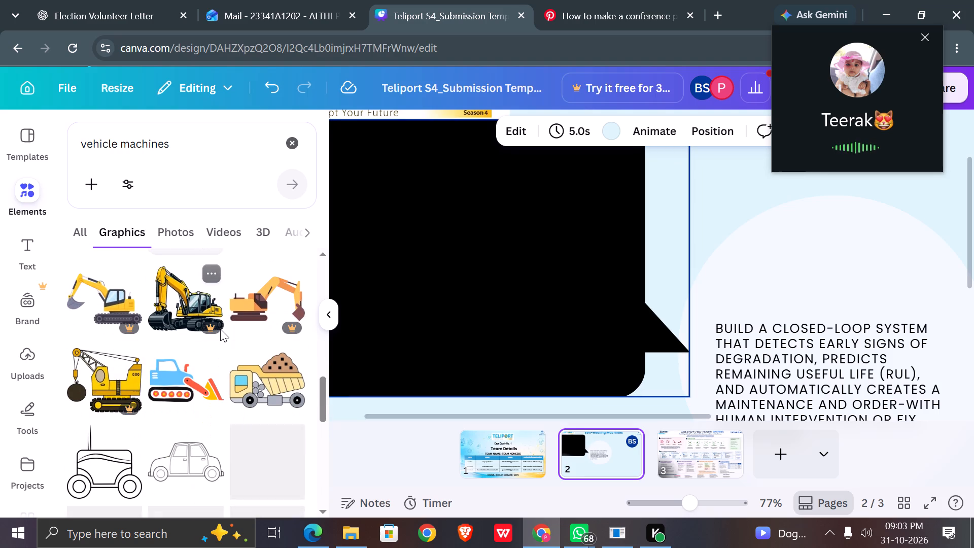
# Change the element search to "vehicle parts" and run it for graphics.
pyautogui.click(183, 141)
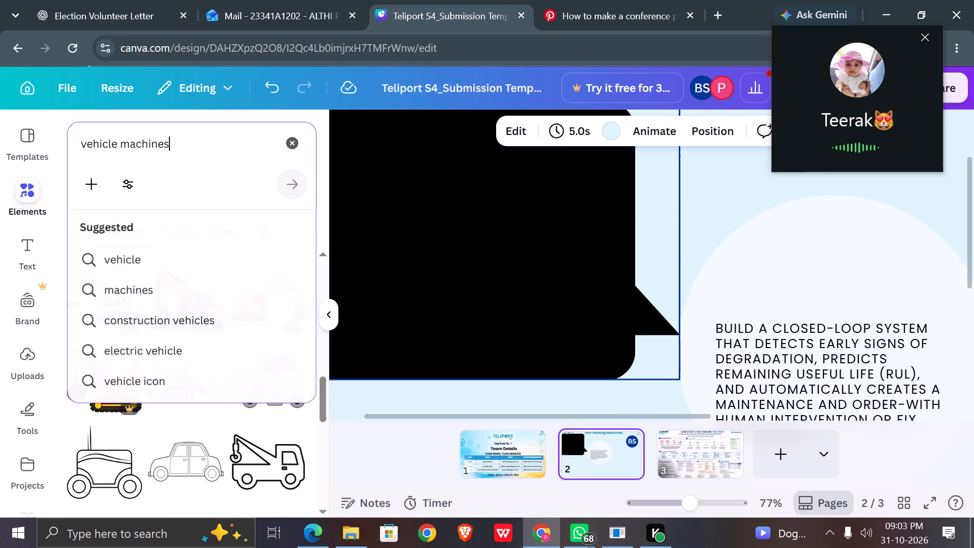
pyautogui.press('BackSpace')
pyautogui.press('BackSpace')
pyautogui.press('BackSpace')
pyautogui.press('BackSpace')
pyautogui.press('BackSpace')
pyautogui.press('BackSpace')
pyautogui.press('BackSpace')
pyautogui.press('BackSpace')
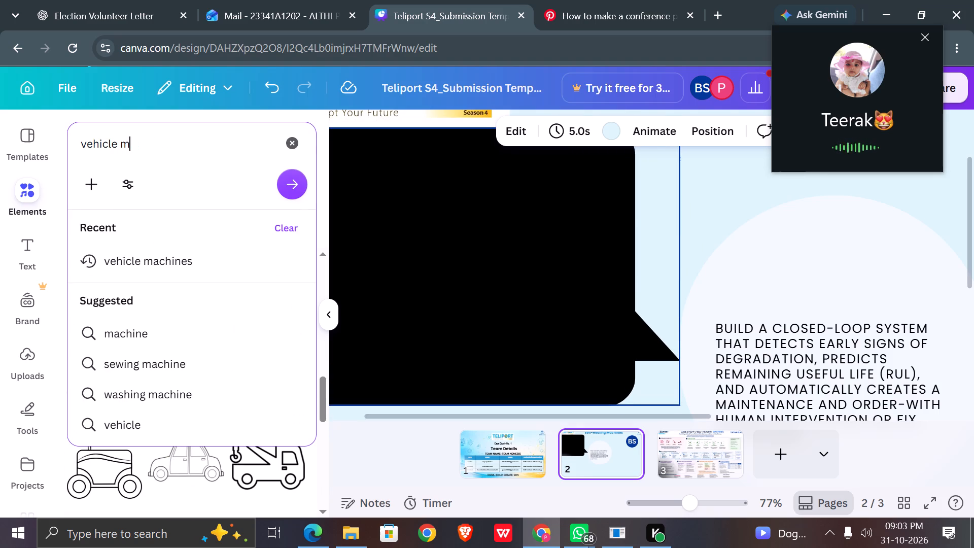
pyautogui.write('parts')
pyautogui.press('Return')
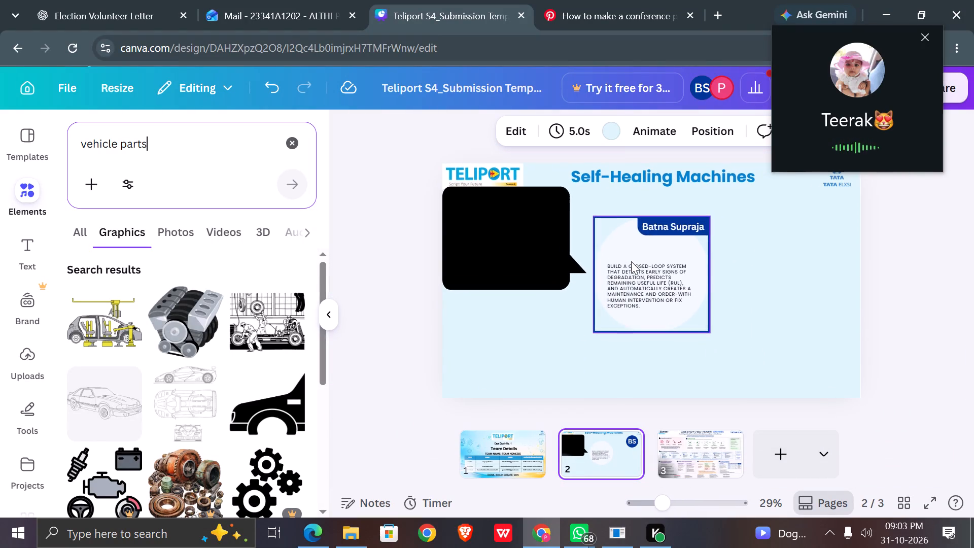
# Browse the "vehicle parts" graphics results for an illustration that suits the Self-Healing Machines page.
pyautogui.scroll(-1, 158, 300)
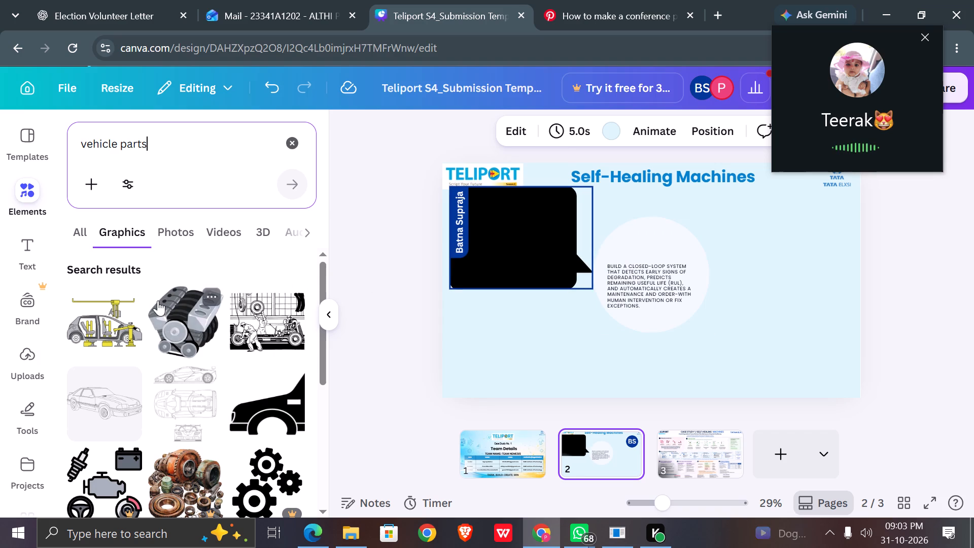
pyautogui.scroll(-2, 158, 300)
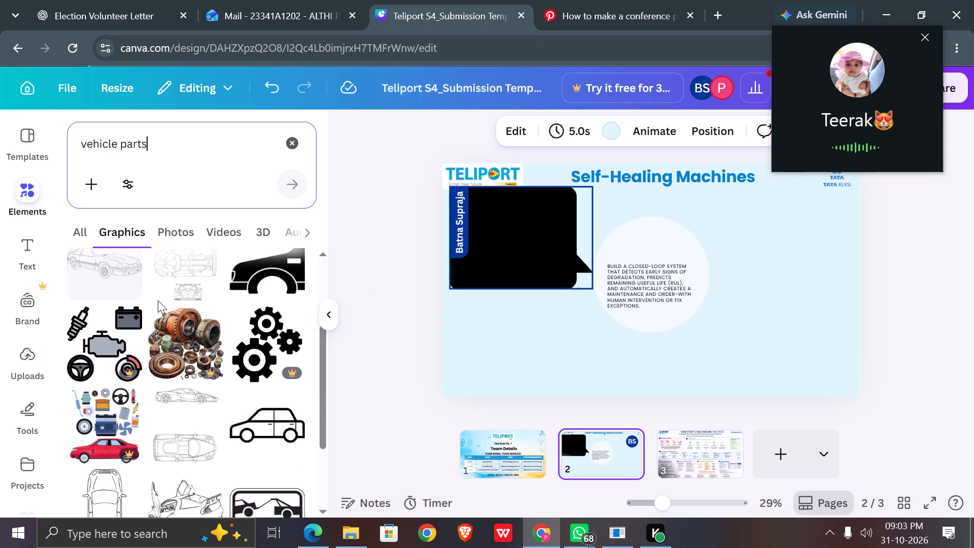
pyautogui.scroll(-5, 158, 300)
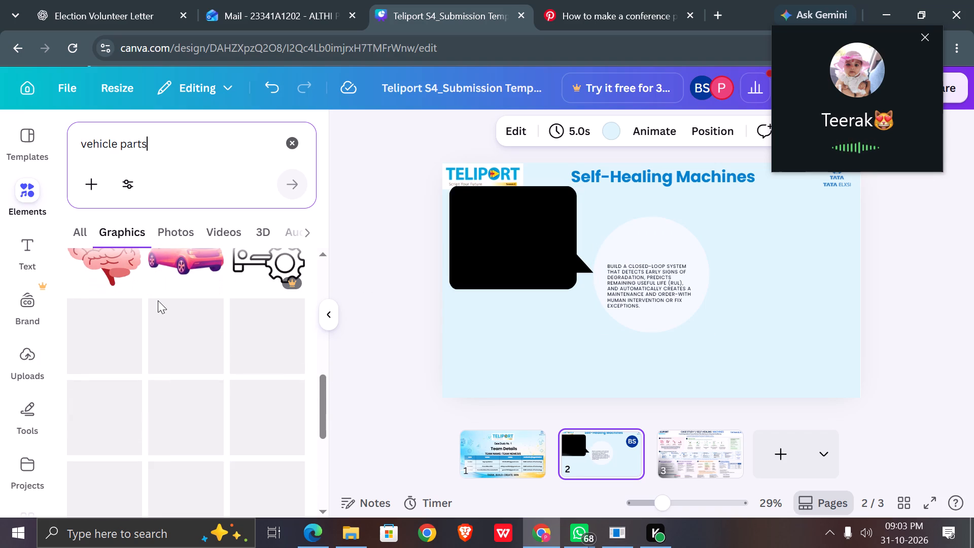
pyautogui.scroll(-4, 158, 300)
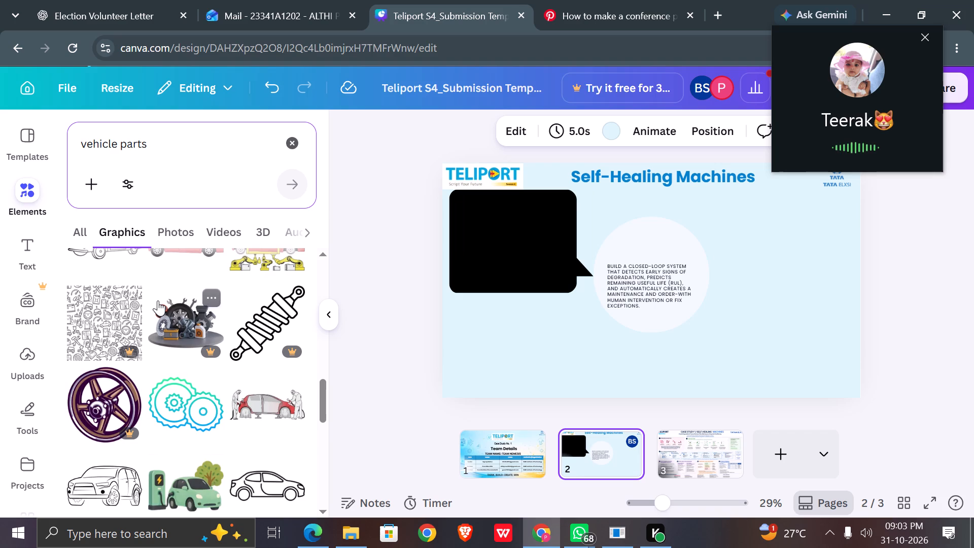
pyautogui.scroll(2, 158, 300)
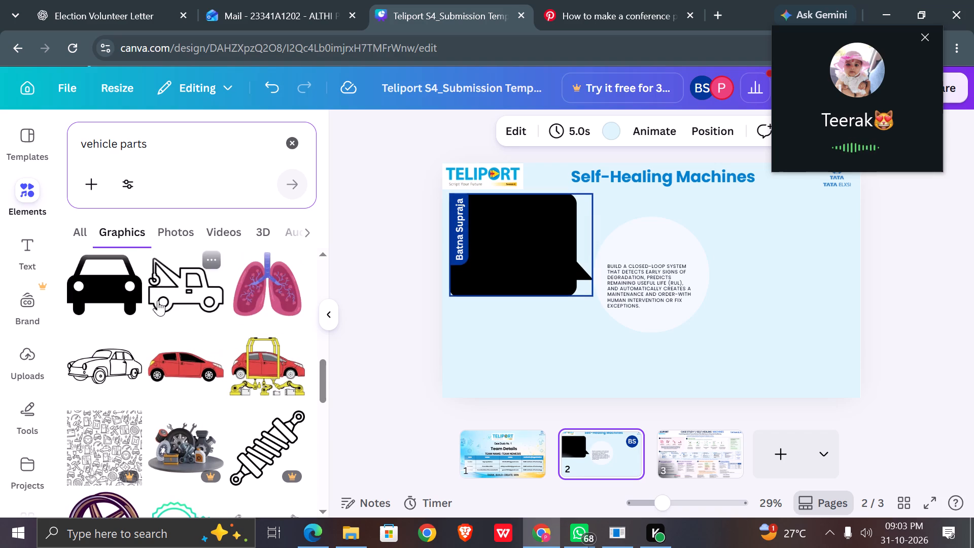
pyautogui.scroll(-5, 158, 300)
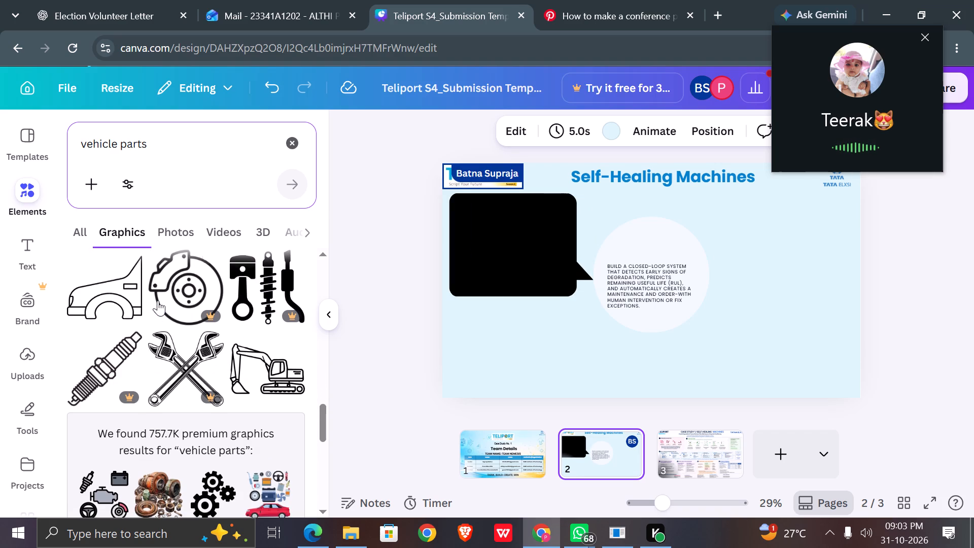
pyautogui.scroll(-4, 158, 300)
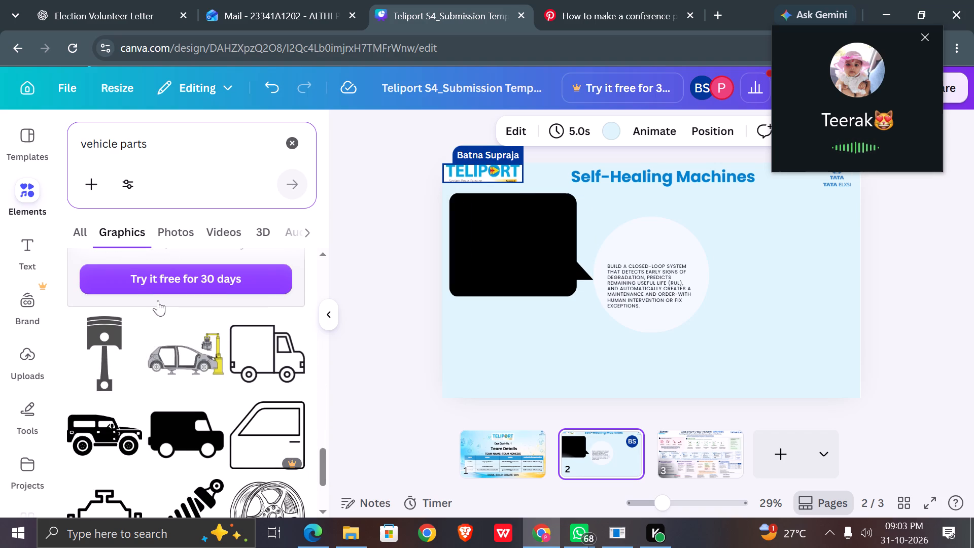
pyautogui.scroll(-4, 158, 300)
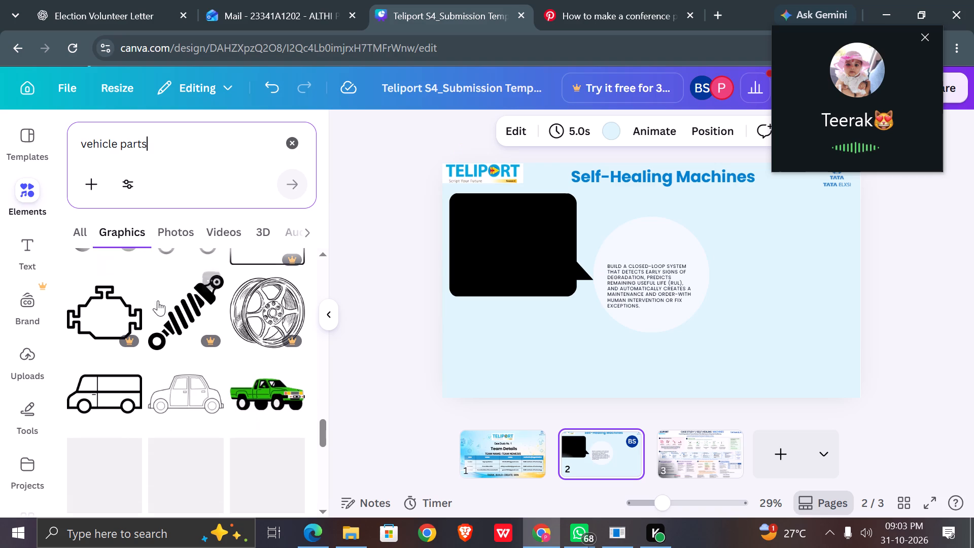
pyautogui.scroll(-2, 158, 300)
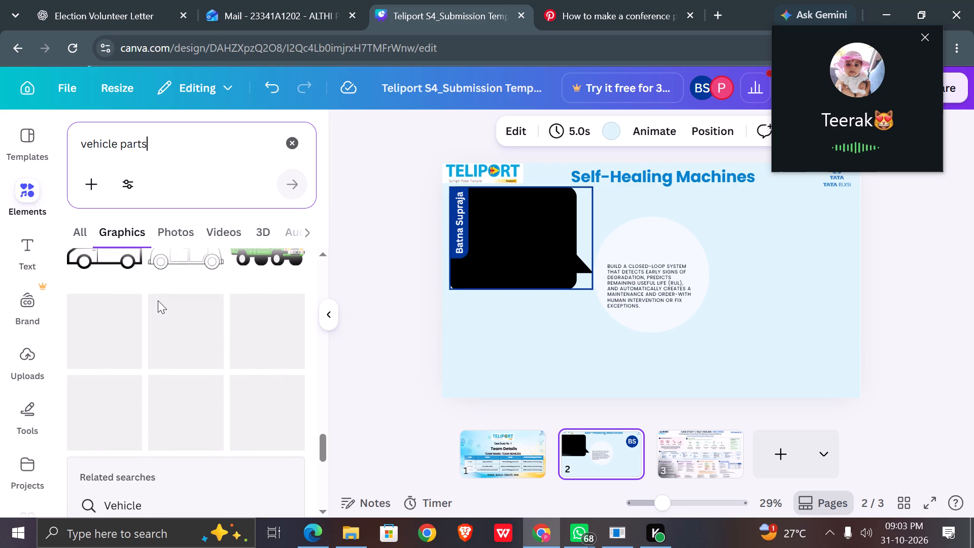
pyautogui.scroll(-2, 158, 300)
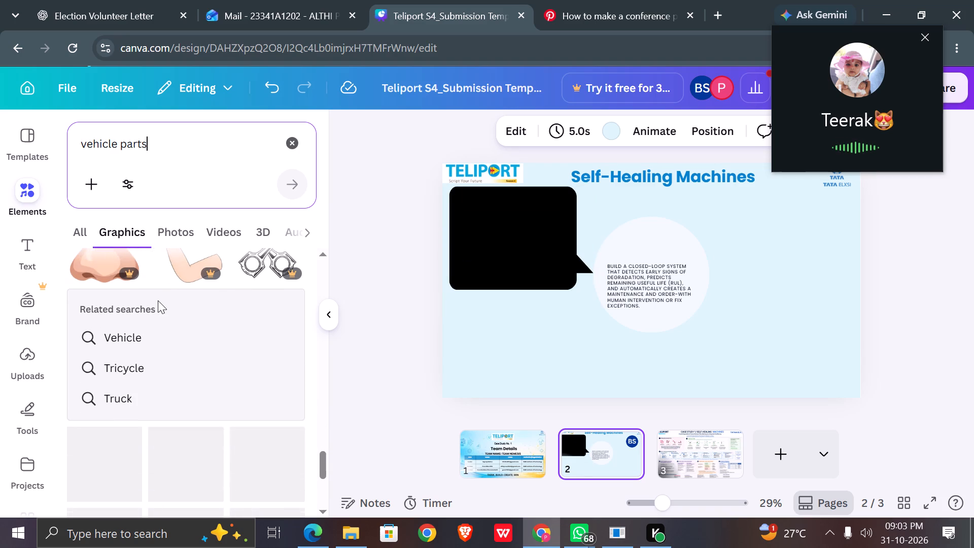
pyautogui.scroll(-2, 158, 300)
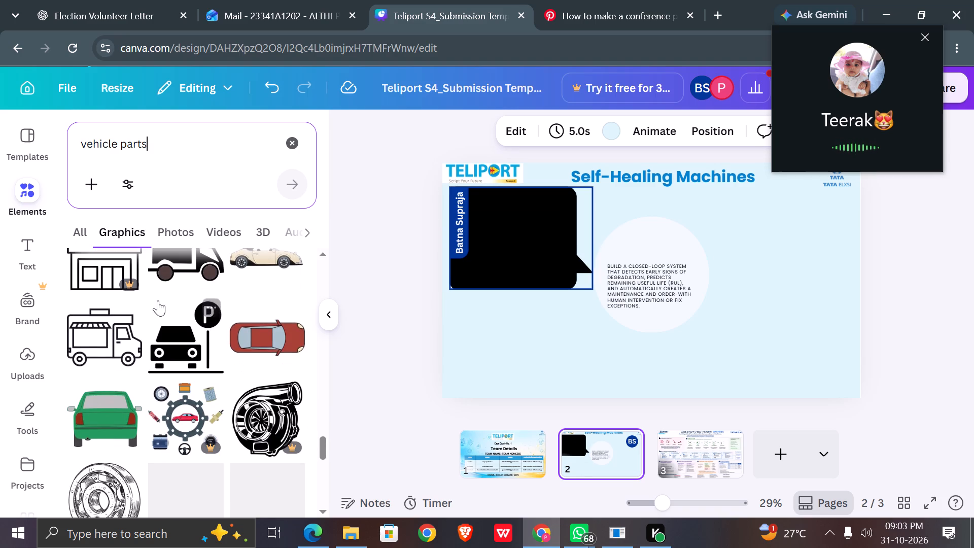
pyautogui.scroll(1, 158, 300)
pyautogui.scroll(-2, 158, 300)
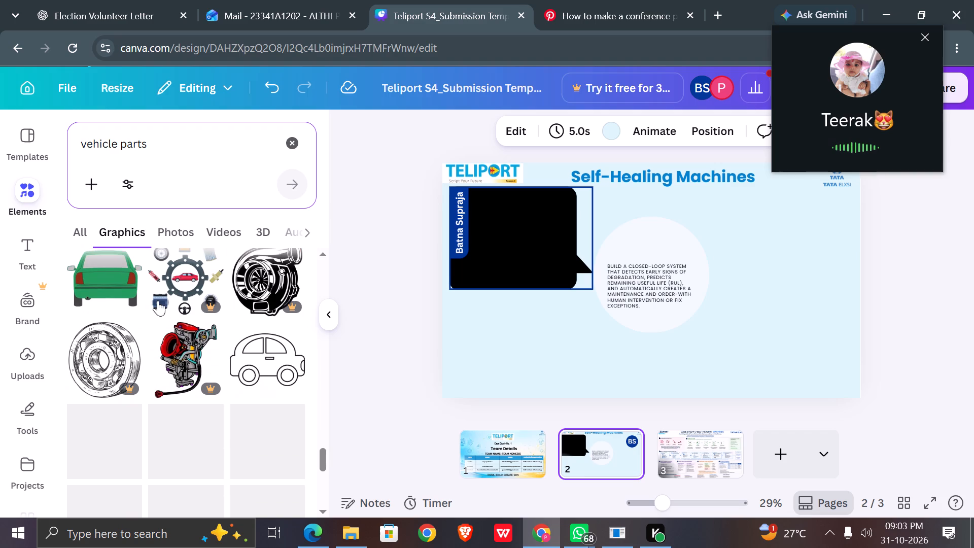
pyautogui.scroll(-3, 158, 300)
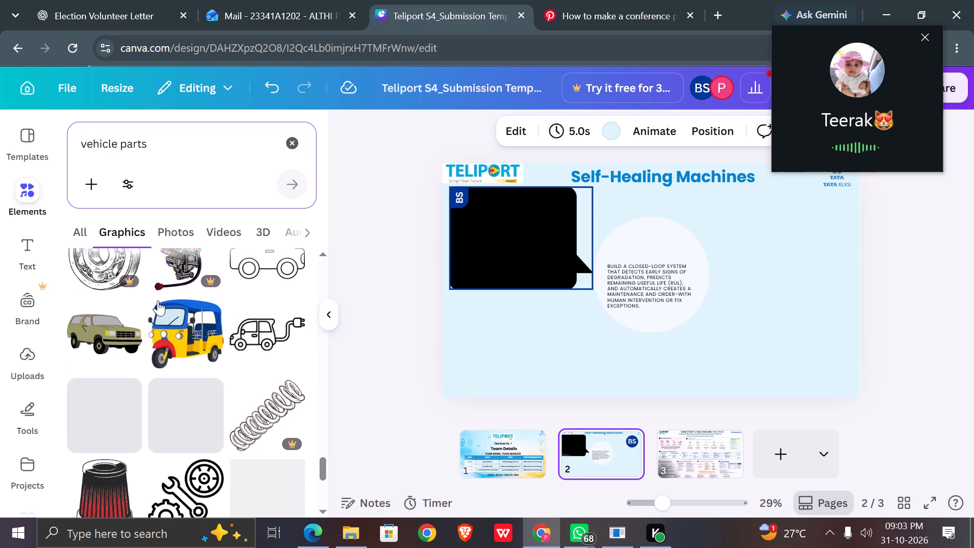
pyautogui.scroll(-3, 158, 300)
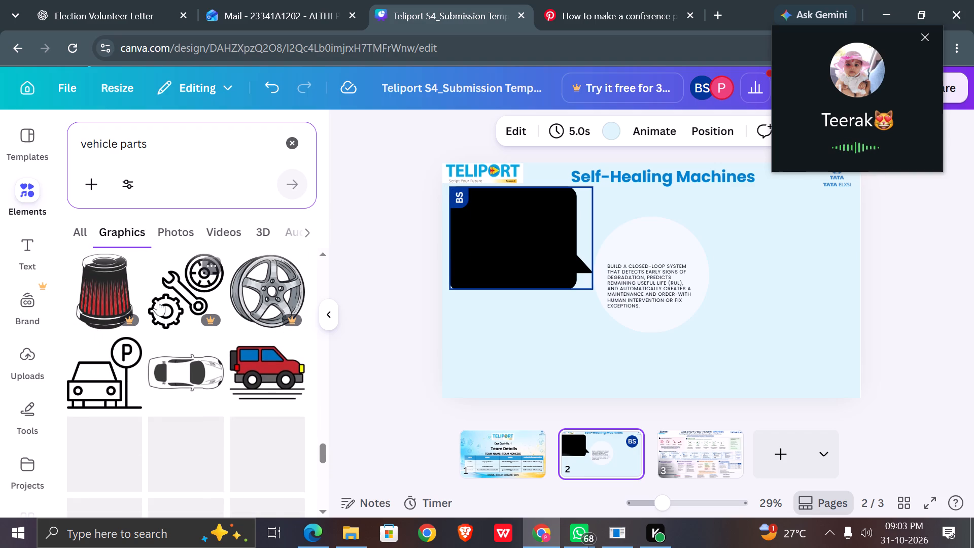
pyautogui.scroll(-3, 158, 300)
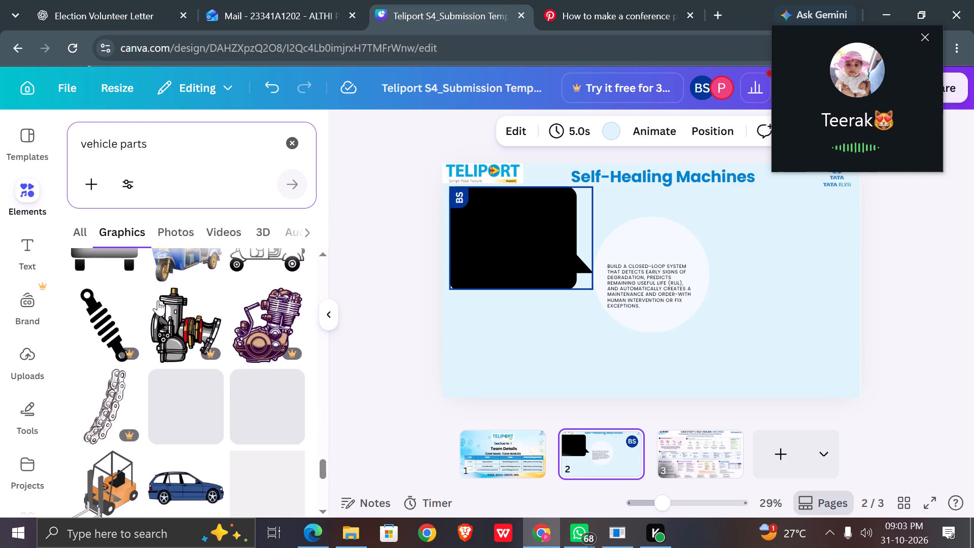
pyautogui.scroll(-3, 158, 300)
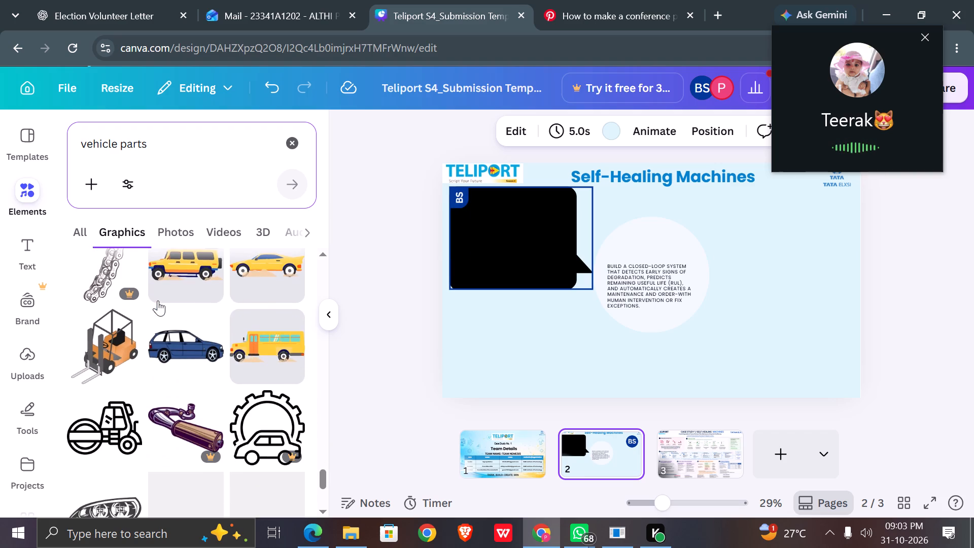
pyautogui.scroll(-3, 158, 300)
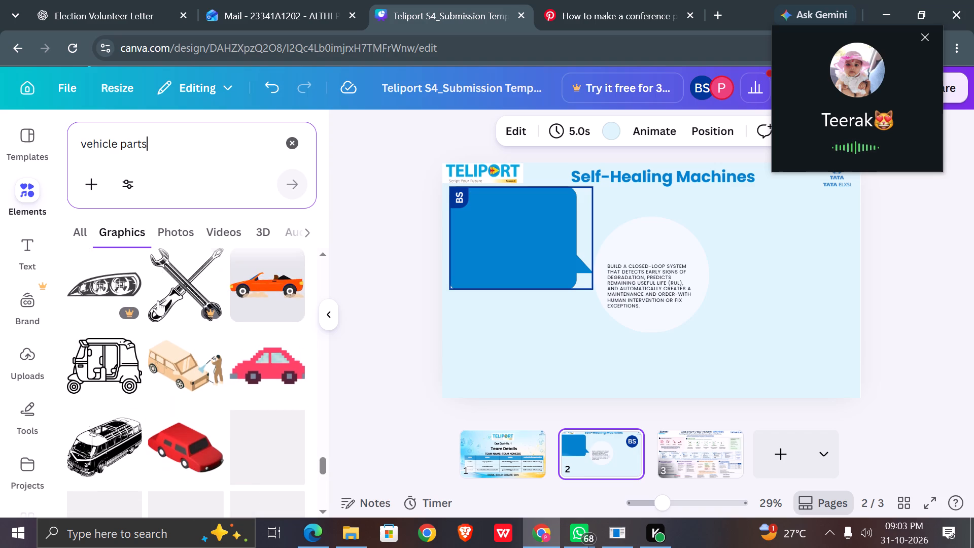
pyautogui.scroll(-2, 158, 300)
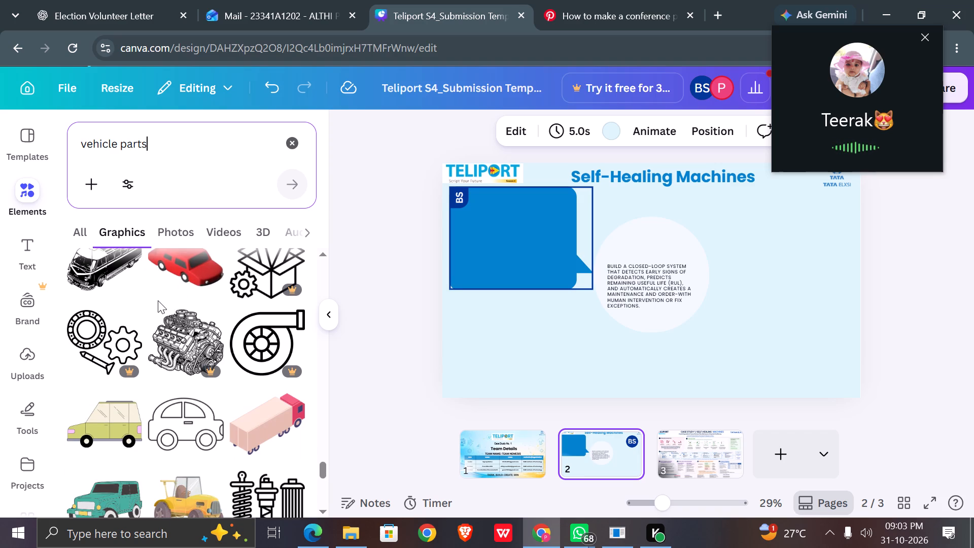
pyautogui.scroll(-2, 158, 300)
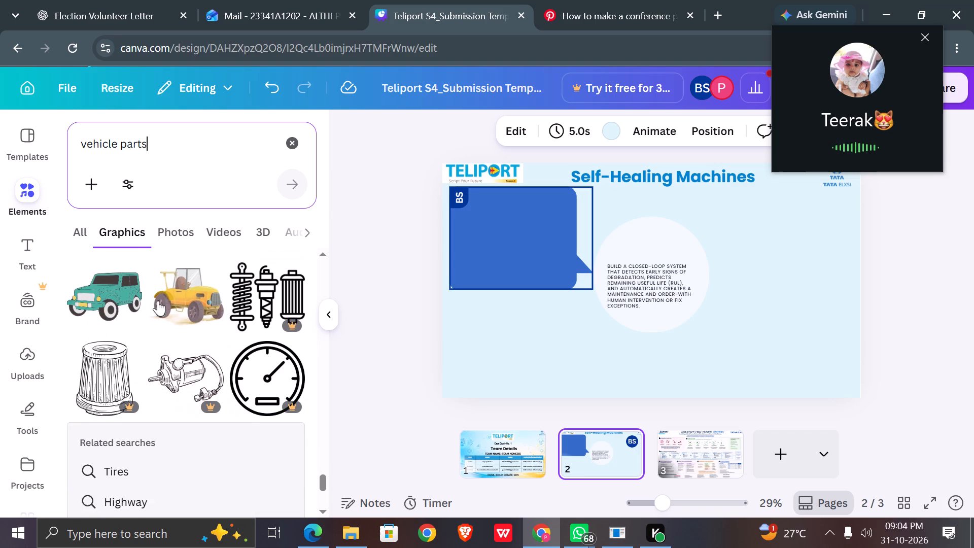
pyautogui.scroll(-3, 158, 300)
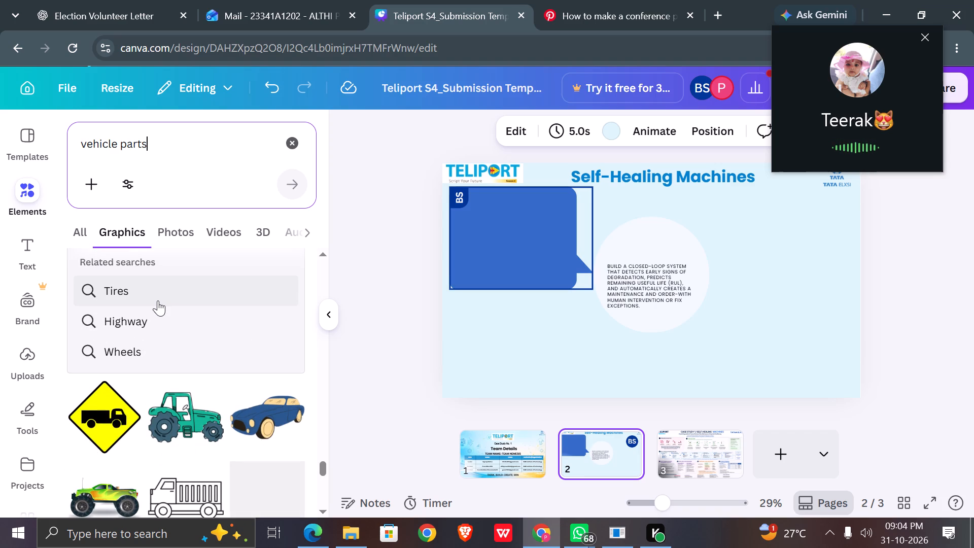
pyautogui.scroll(-2, 158, 300)
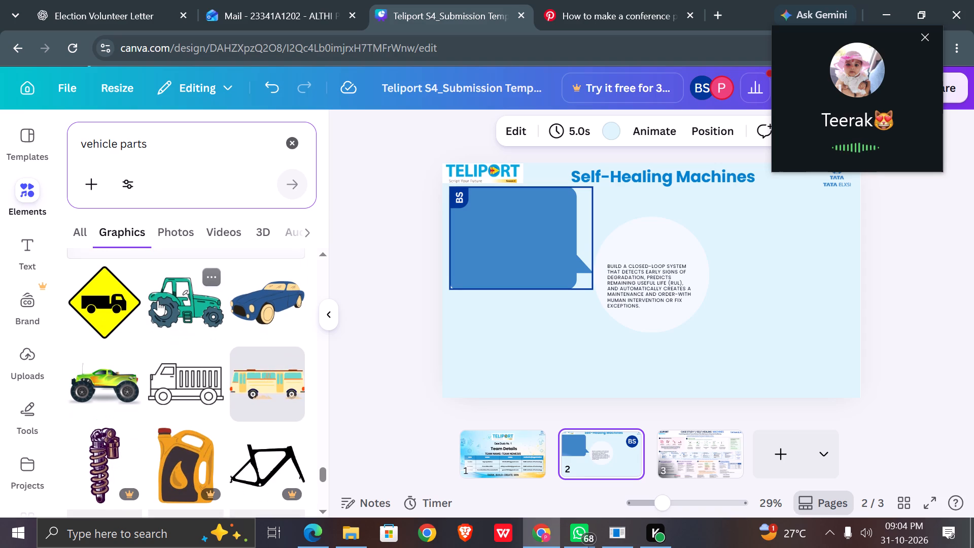
pyautogui.scroll(-3, 158, 300)
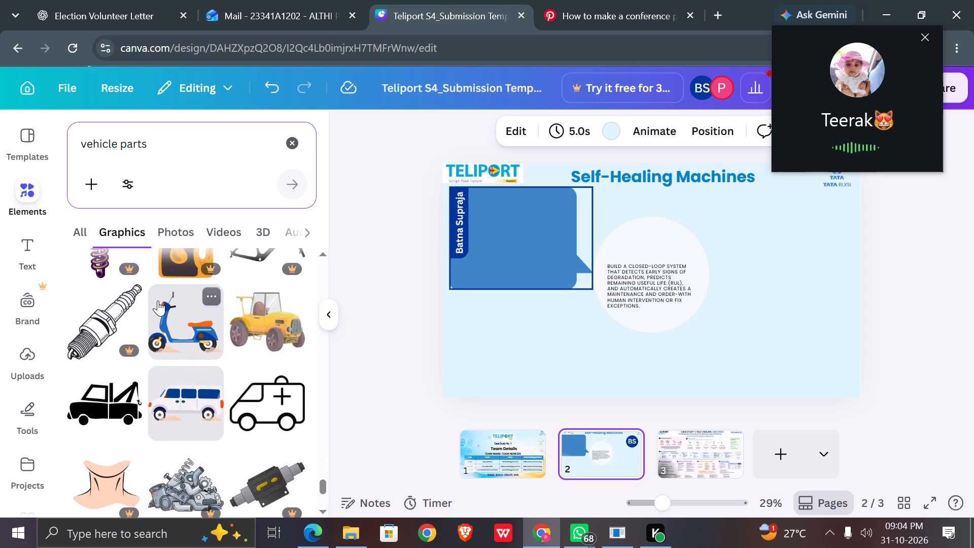
pyautogui.scroll(-3, 158, 300)
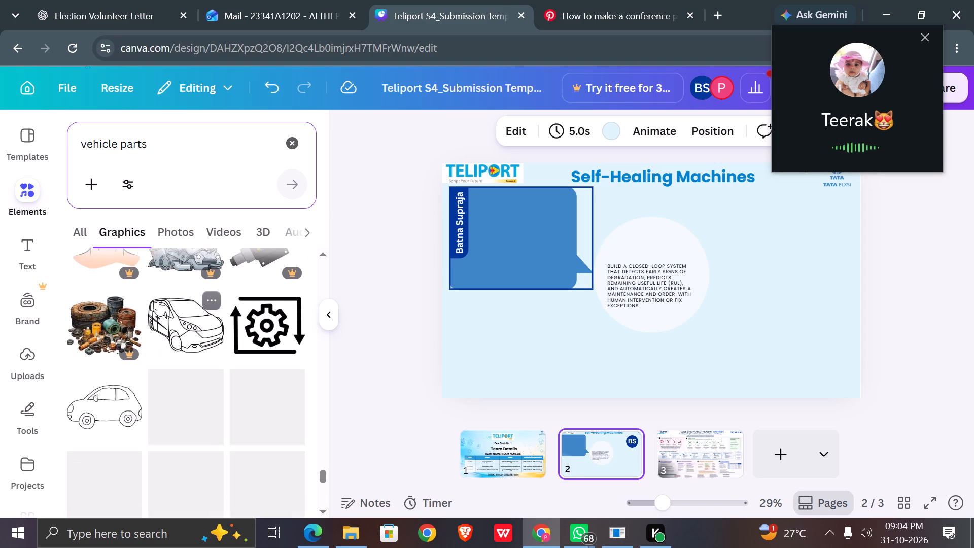
pyautogui.scroll(-2, 158, 300)
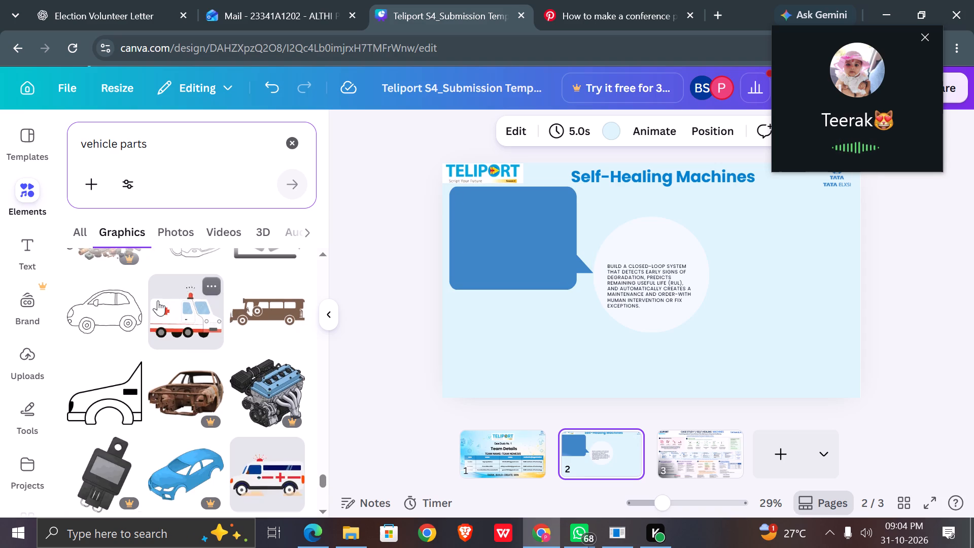
pyautogui.scroll(-4, 158, 300)
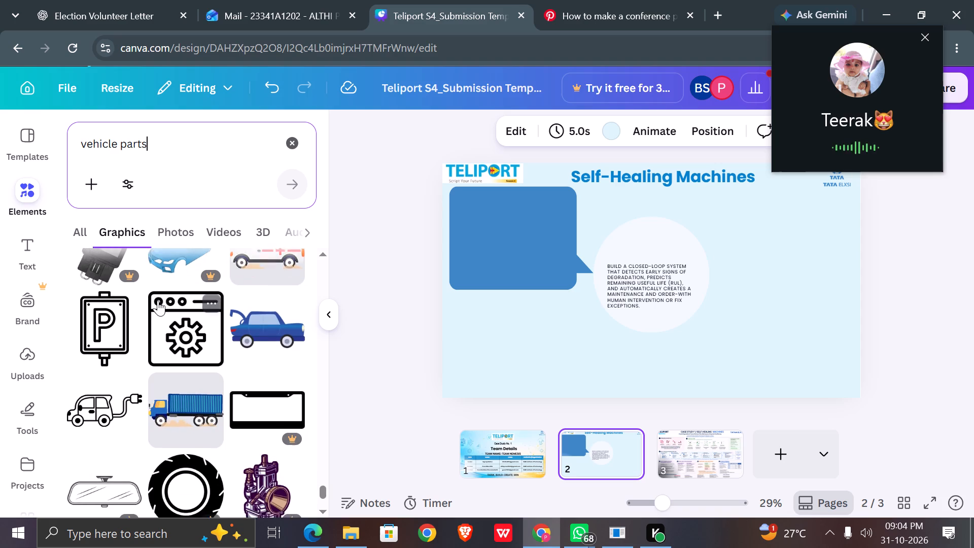
pyautogui.scroll(-3, 158, 300)
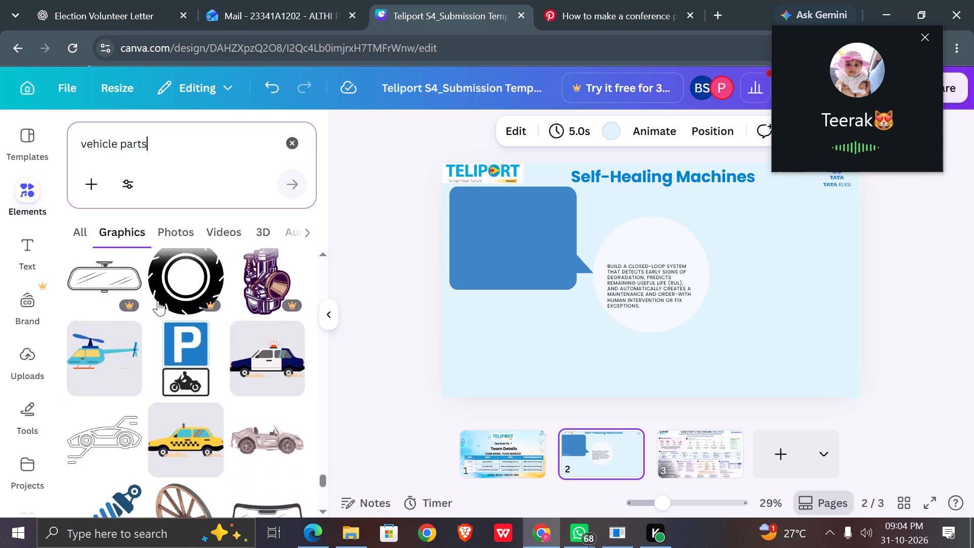
pyautogui.scroll(-1, 158, 300)
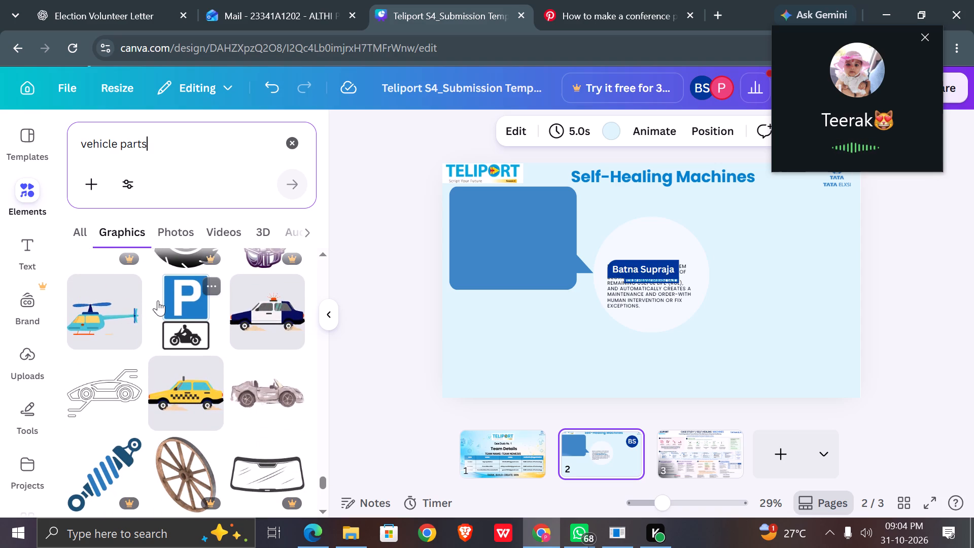
pyautogui.scroll(-2, 158, 300)
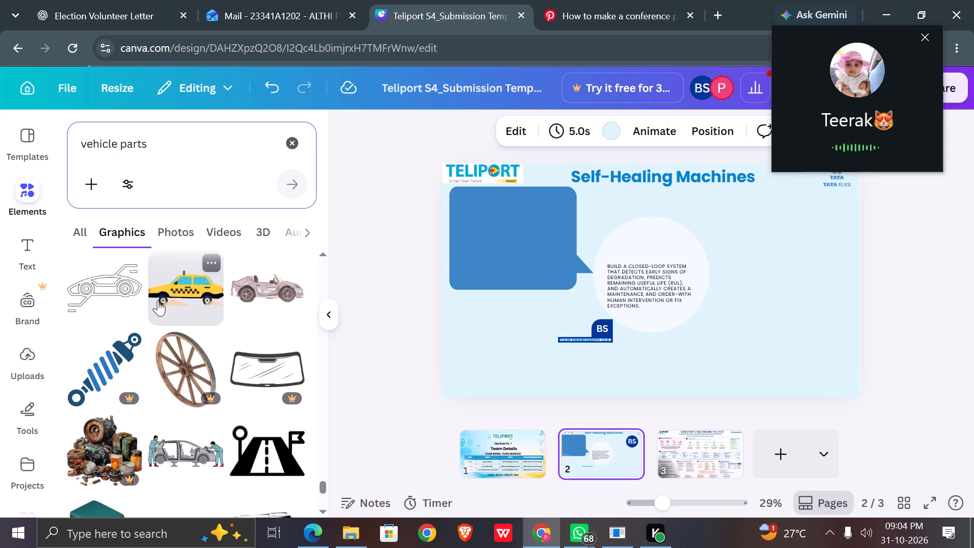
pyautogui.scroll(-1, 158, 300)
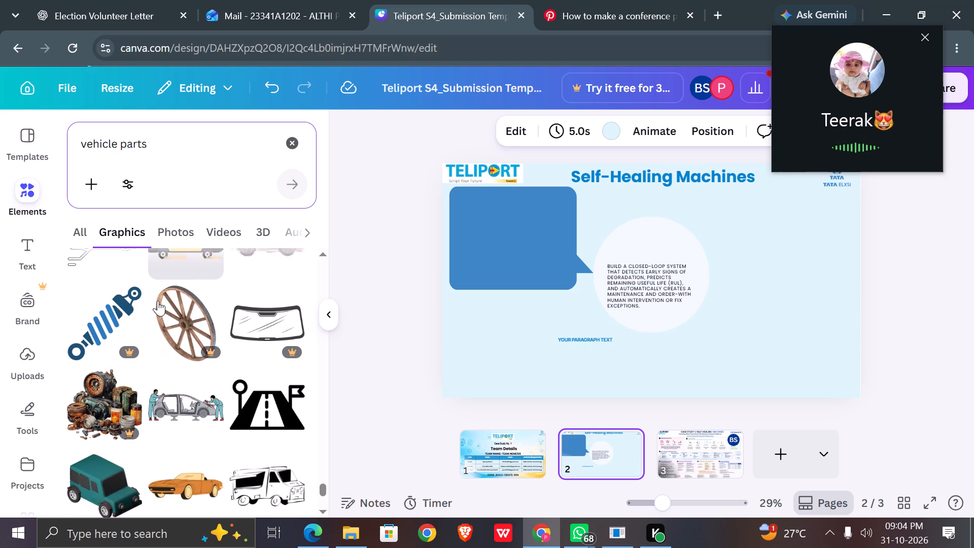
pyautogui.scroll(-2, 158, 300)
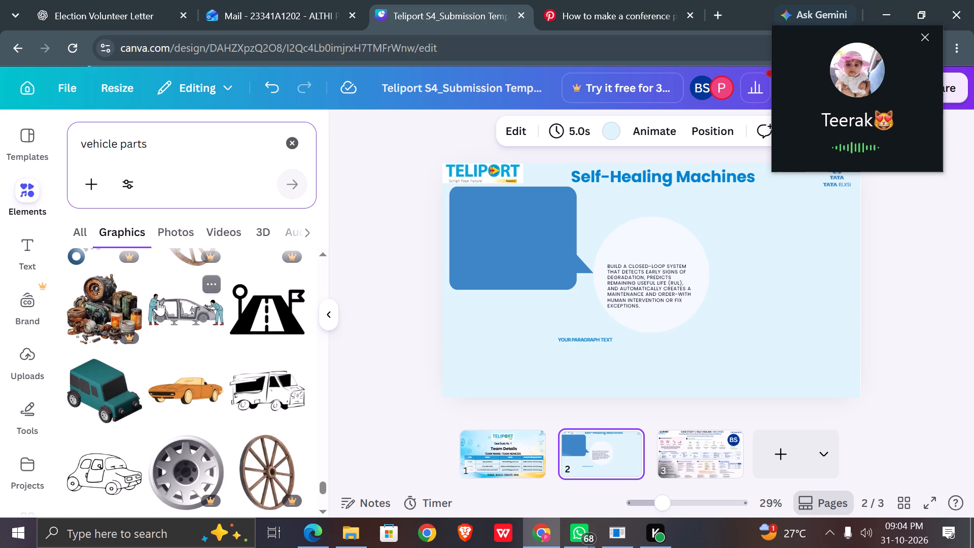
pyautogui.scroll(-4, 158, 300)
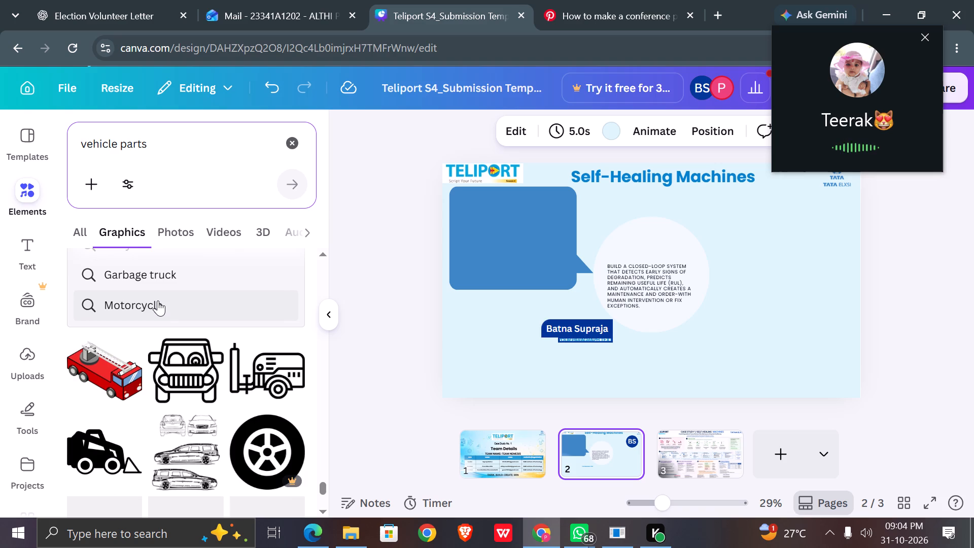
pyautogui.scroll(-2, 158, 300)
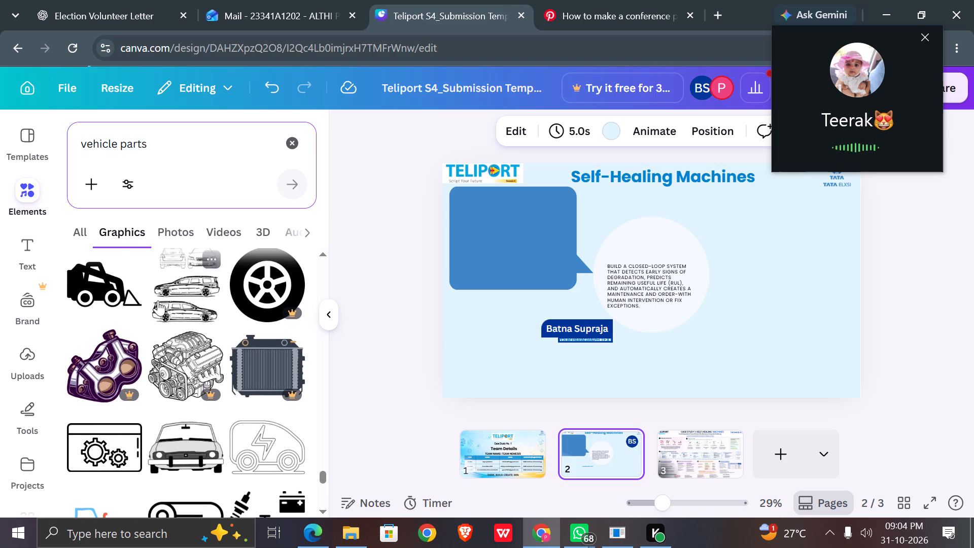
# Look further through the "vehicle parts" graphics, returning to the first results, for an illustration that suits the objective circle.
pyautogui.scroll(-3, 158, 300)
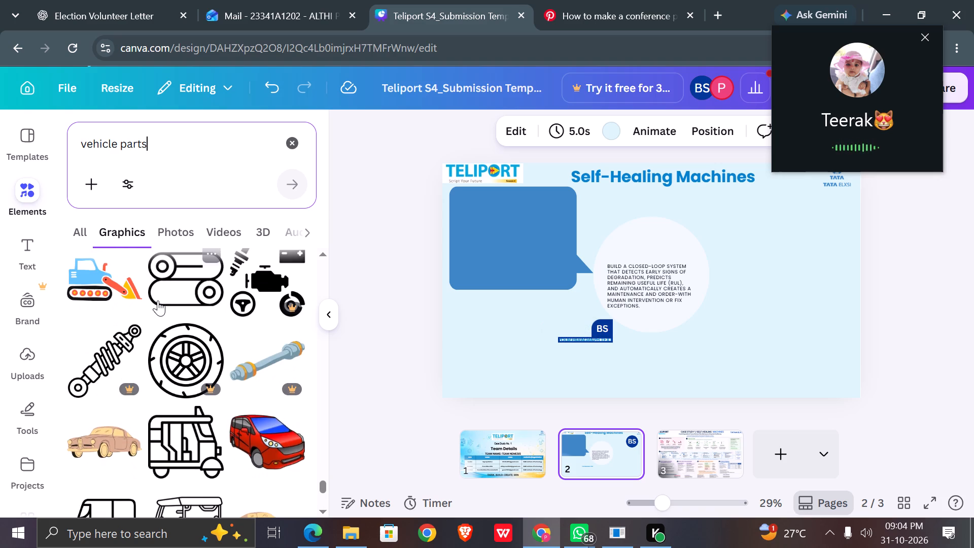
pyautogui.scroll(-4, 158, 300)
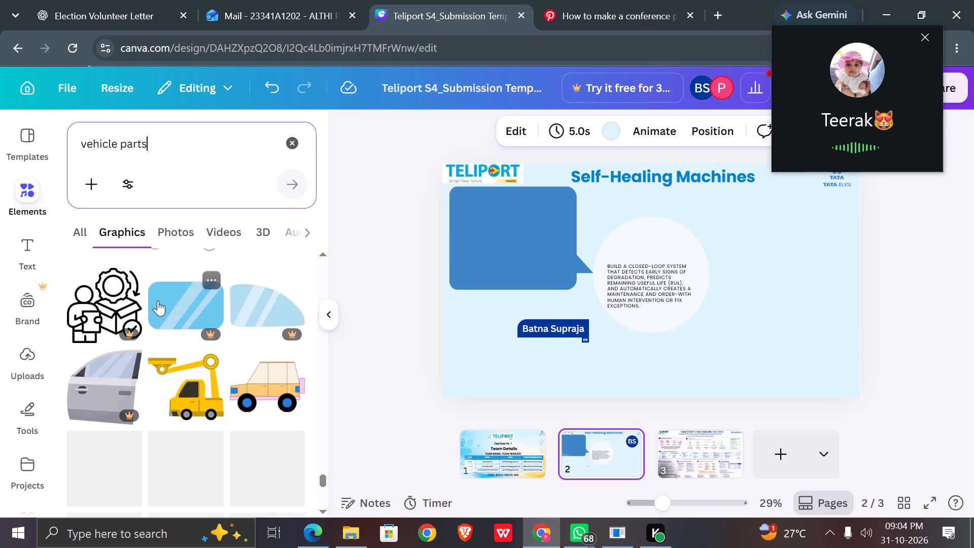
pyautogui.scroll(-2, 158, 300)
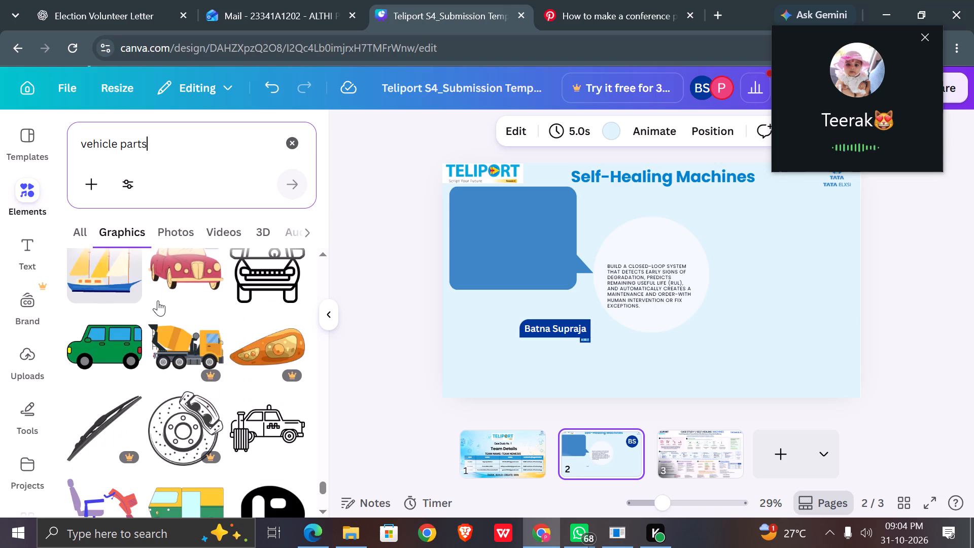
pyautogui.scroll(-2, 158, 300)
pyautogui.scroll(16, 158, 300)
pyautogui.scroll(6, 158, 300)
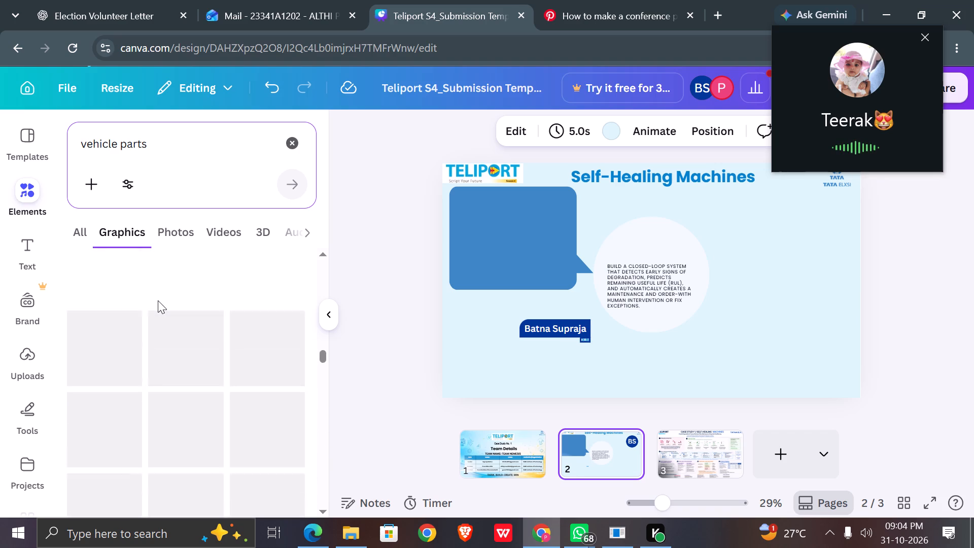
pyautogui.scroll(15, 158, 300)
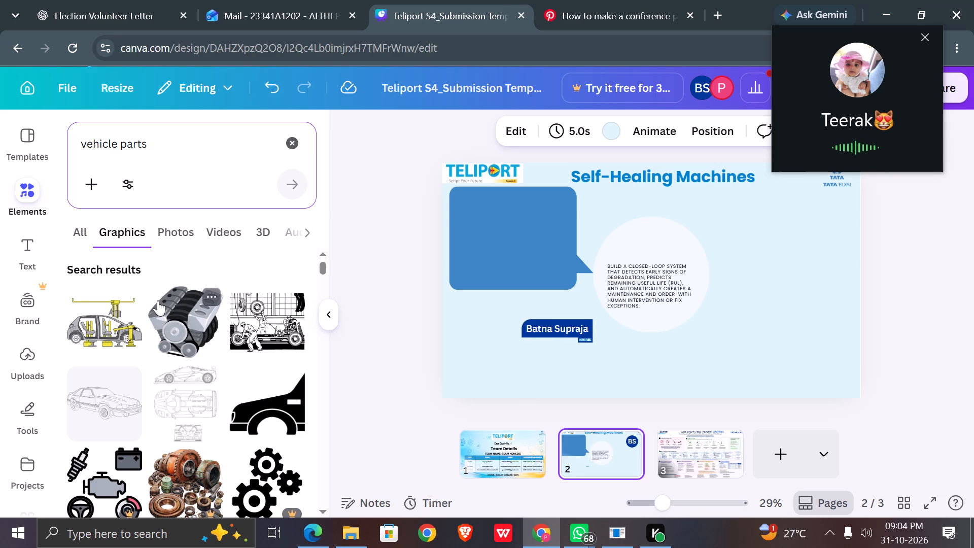
# Add the black-and-white drawing of mechanics repairing an old car, place it beside the objective circle and shrink it to under half its size.
pyautogui.click(256, 315)
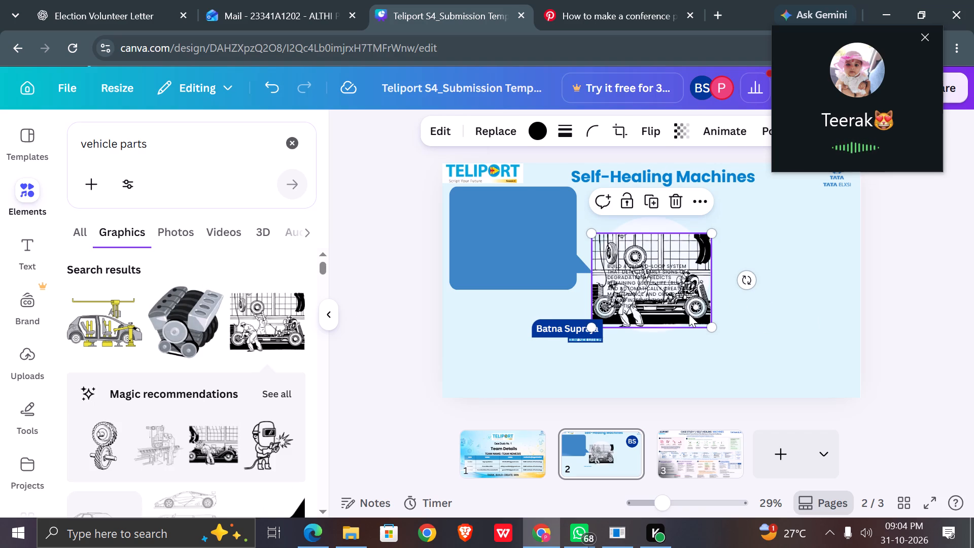
pyautogui.moveTo(689, 314); pyautogui.dragTo(825, 346)
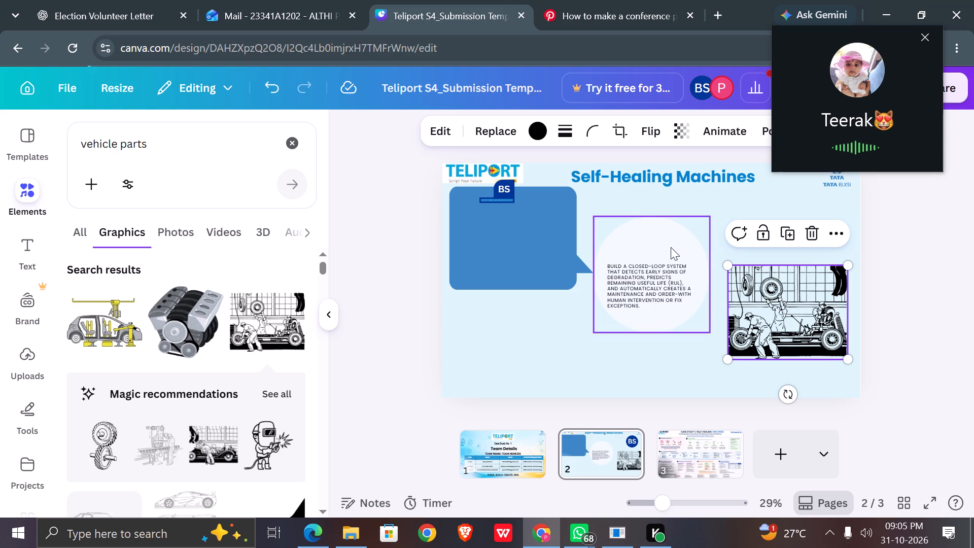
pyautogui.click(829, 319)
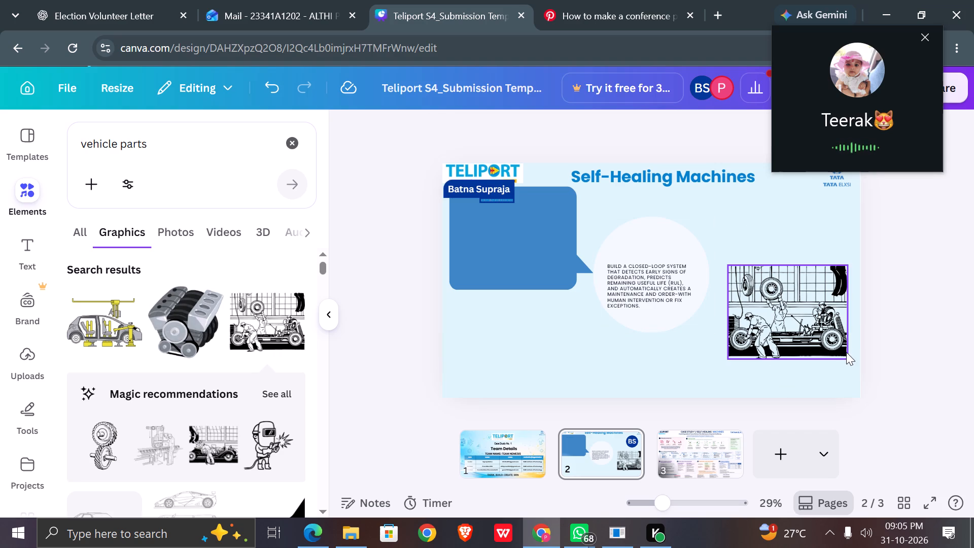
pyautogui.click(843, 352)
pyautogui.moveTo(847, 354); pyautogui.dragTo(828, 342)
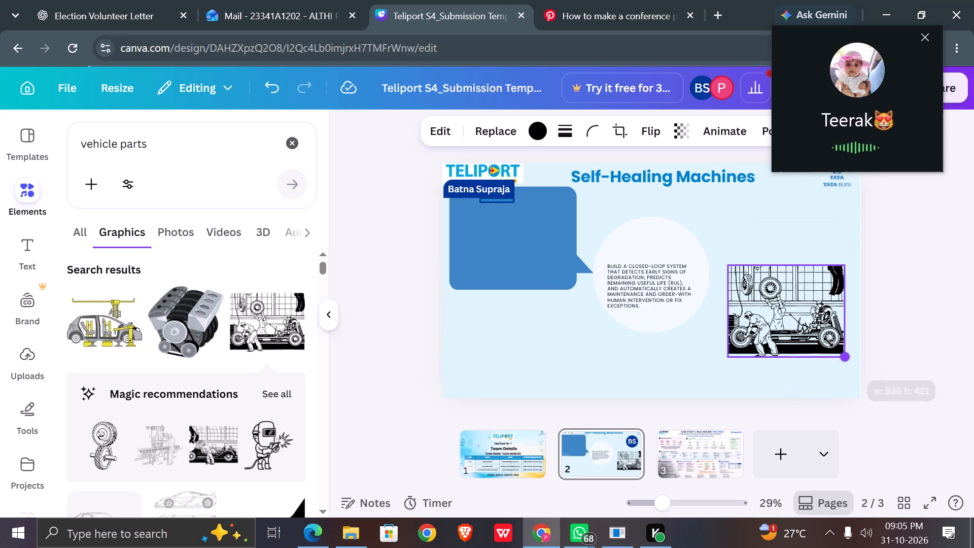
pyautogui.moveTo(828, 342); pyautogui.dragTo(771, 313)
pyautogui.moveTo(760, 295); pyautogui.dragTo(753, 290)
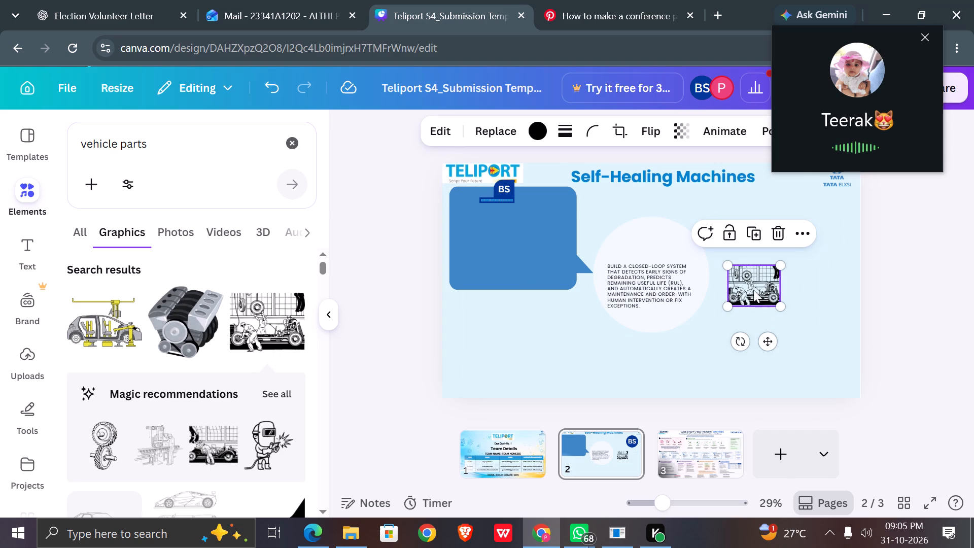
# Move the mechanics drawing into the circle, shrink it further and centre it above the objective text.
pyautogui.moveTo(753, 290); pyautogui.dragTo(655, 252)
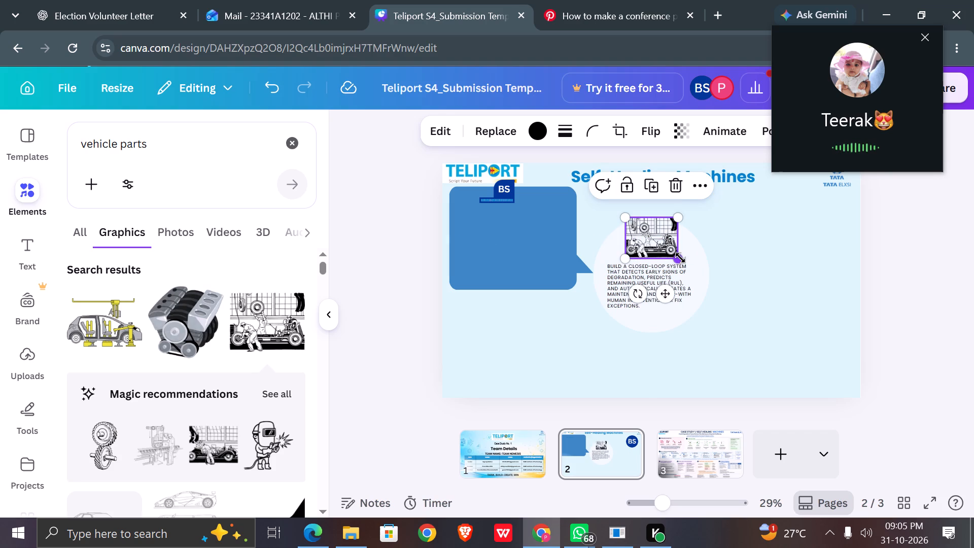
pyautogui.moveTo(680, 258); pyautogui.dragTo(664, 252)
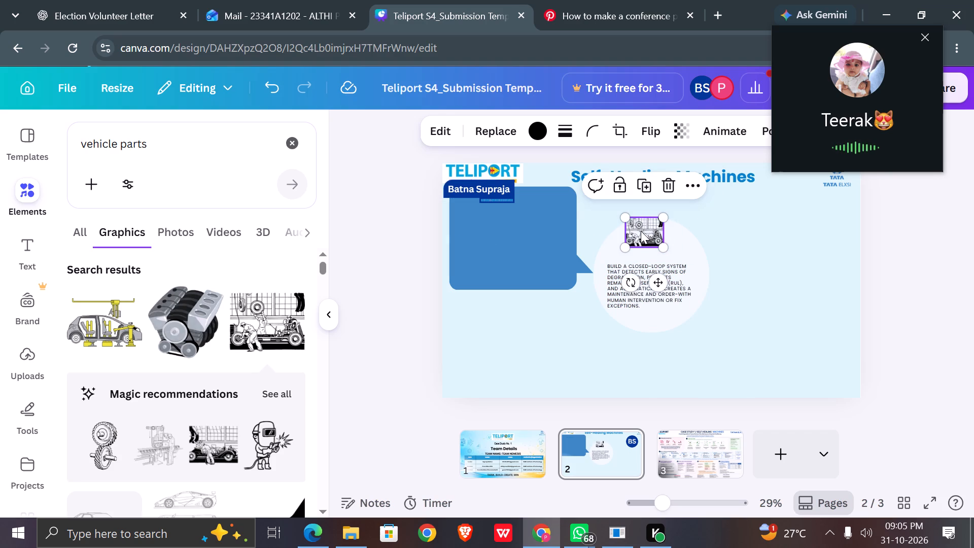
pyautogui.moveTo(641, 231); pyautogui.dragTo(646, 244)
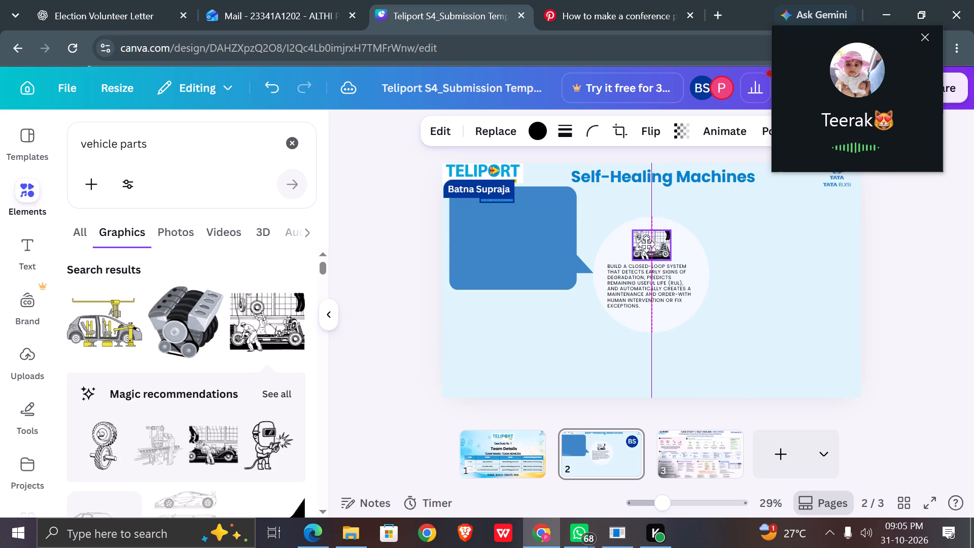
pyautogui.moveTo(646, 244); pyautogui.dragTo(646, 243)
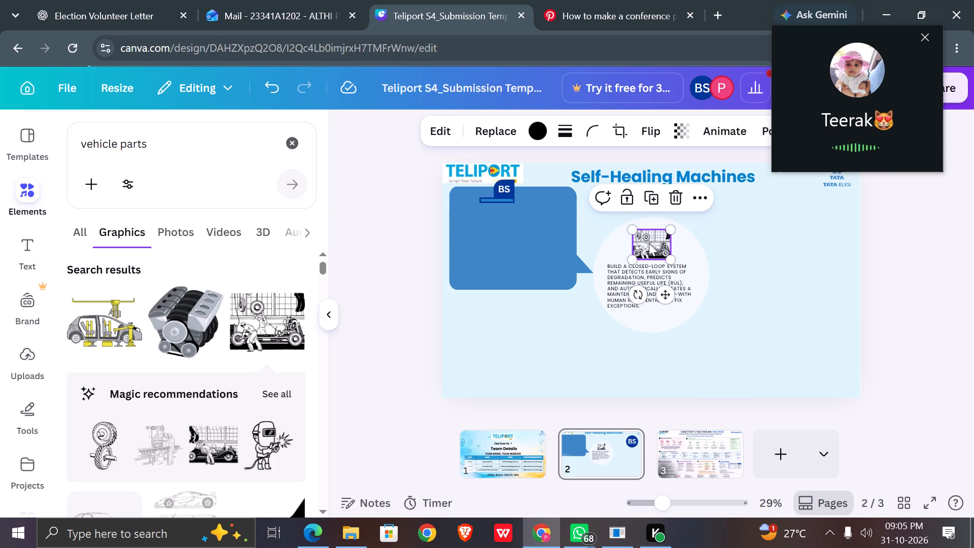
pyautogui.click(773, 286)
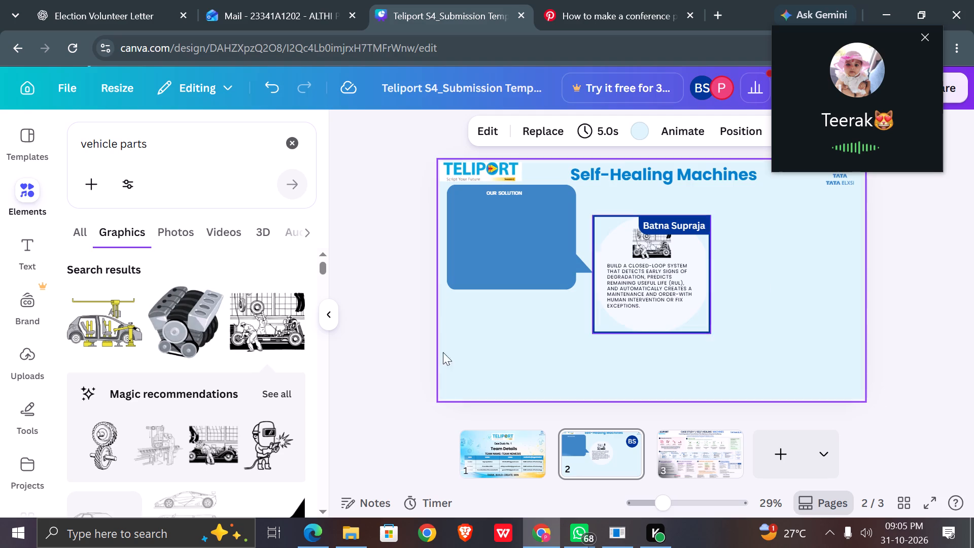
# Show all magic recommendations for the mechanics drawing and browse them for another maintenance-themed graphic.
pyautogui.scroll(-1, 151, 405)
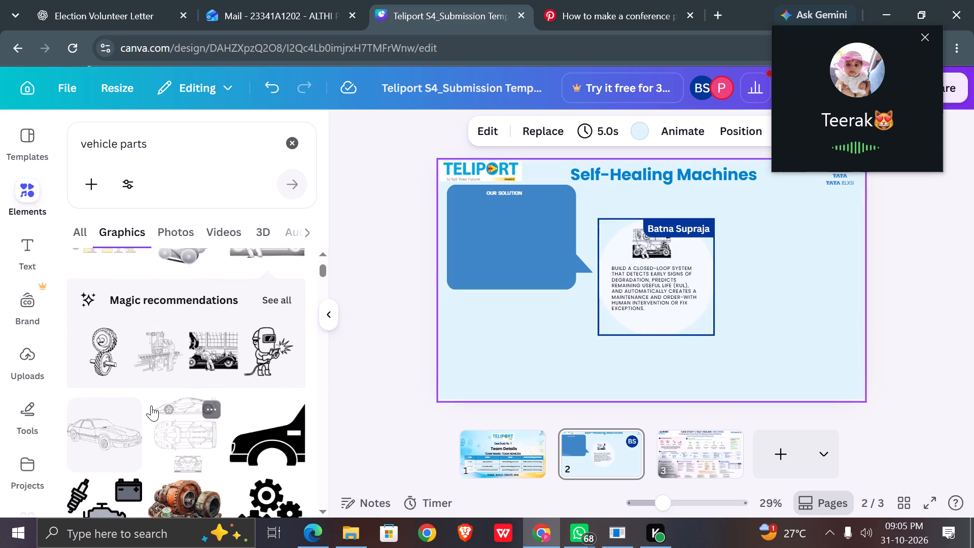
pyautogui.click(268, 298)
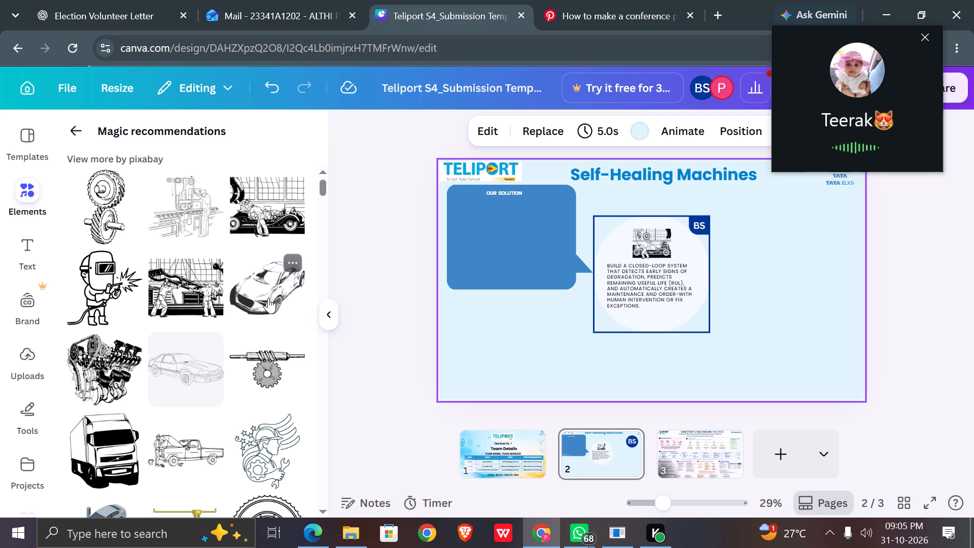
pyautogui.scroll(-2, 268, 298)
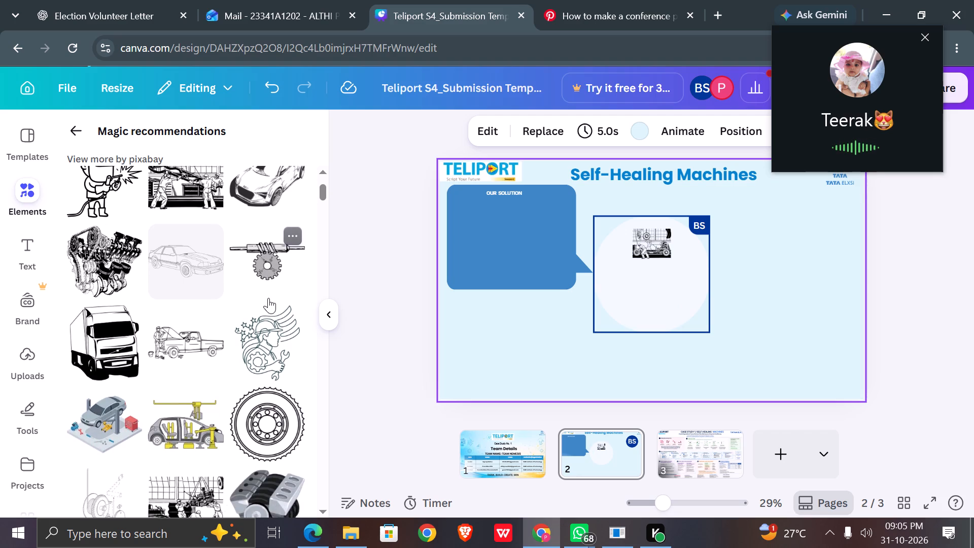
pyautogui.scroll(-2, 268, 298)
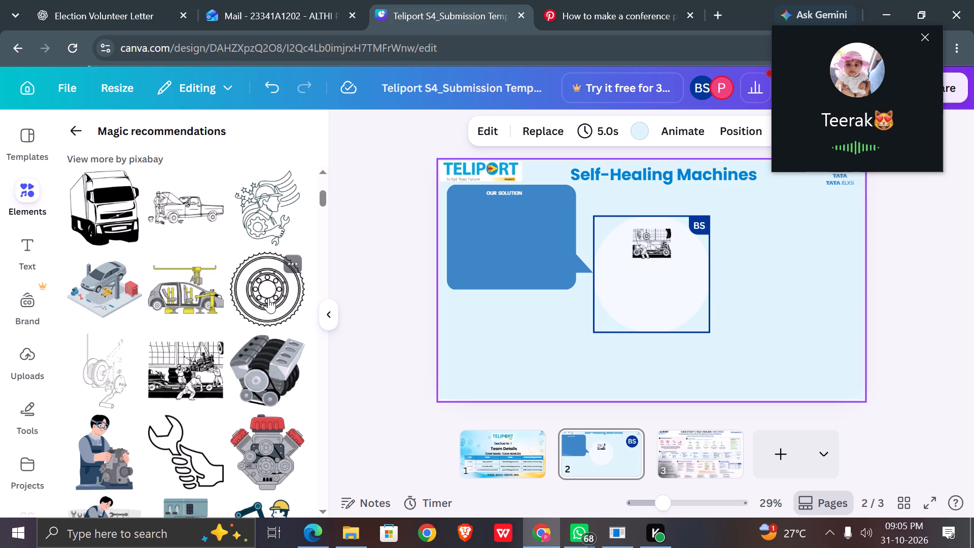
pyautogui.scroll(-2, 268, 298)
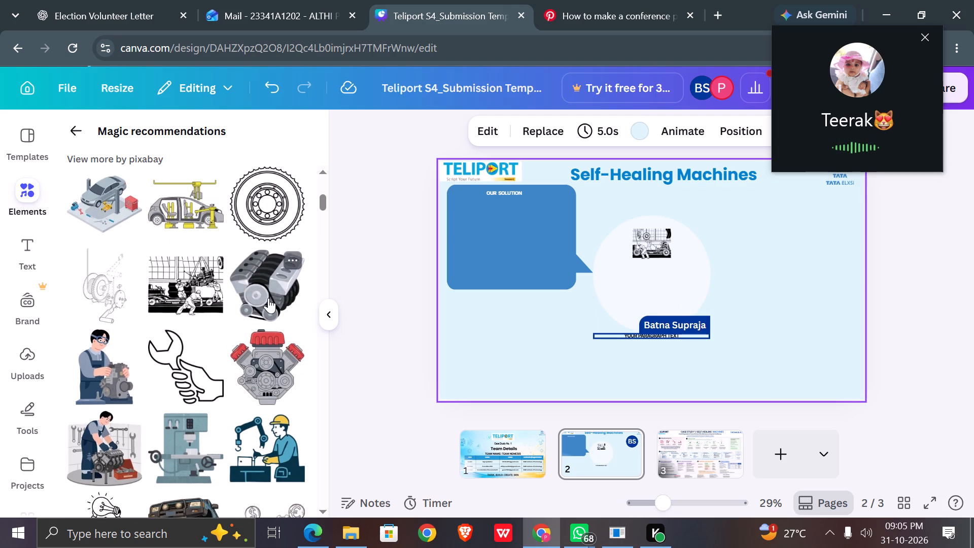
pyautogui.scroll(-1, 268, 298)
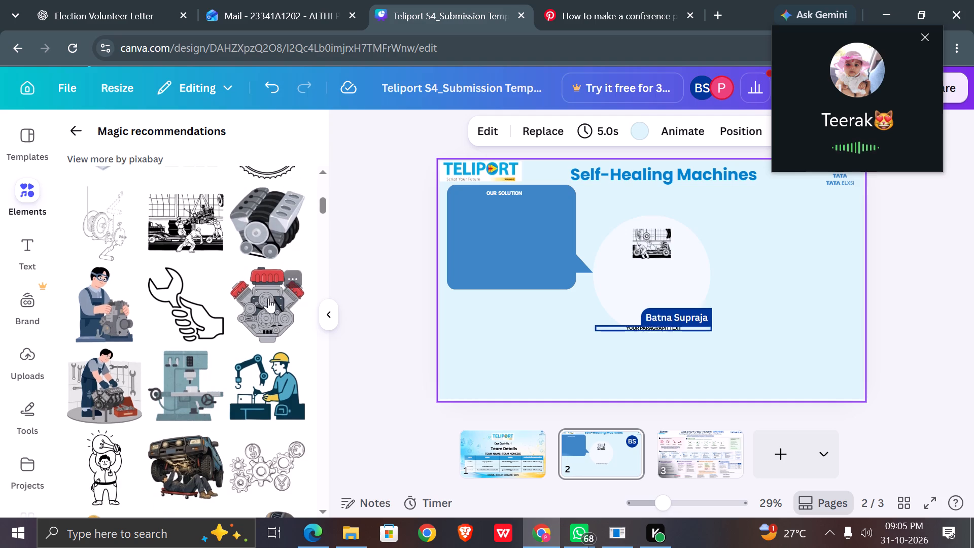
pyautogui.scroll(-2, 268, 298)
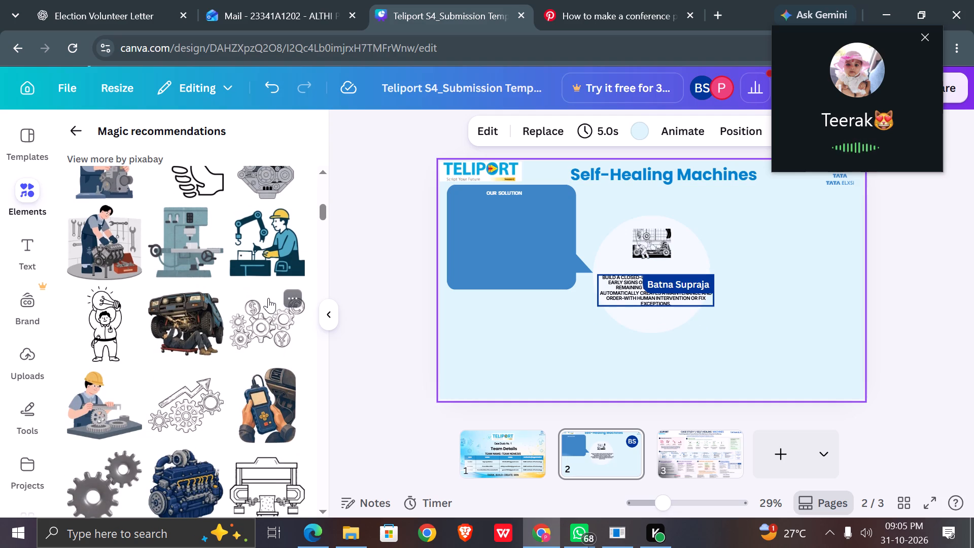
pyautogui.scroll(-1, 268, 298)
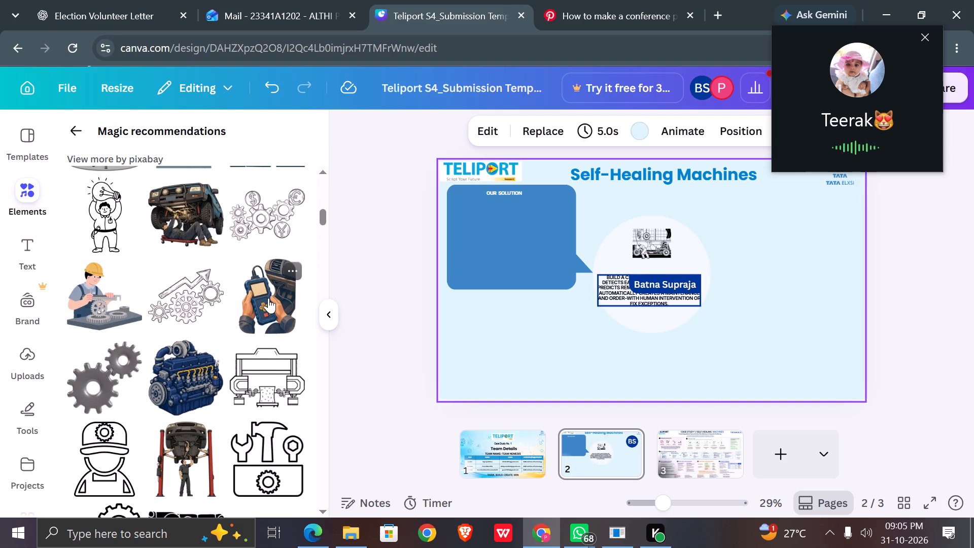
pyautogui.scroll(-4, 268, 298)
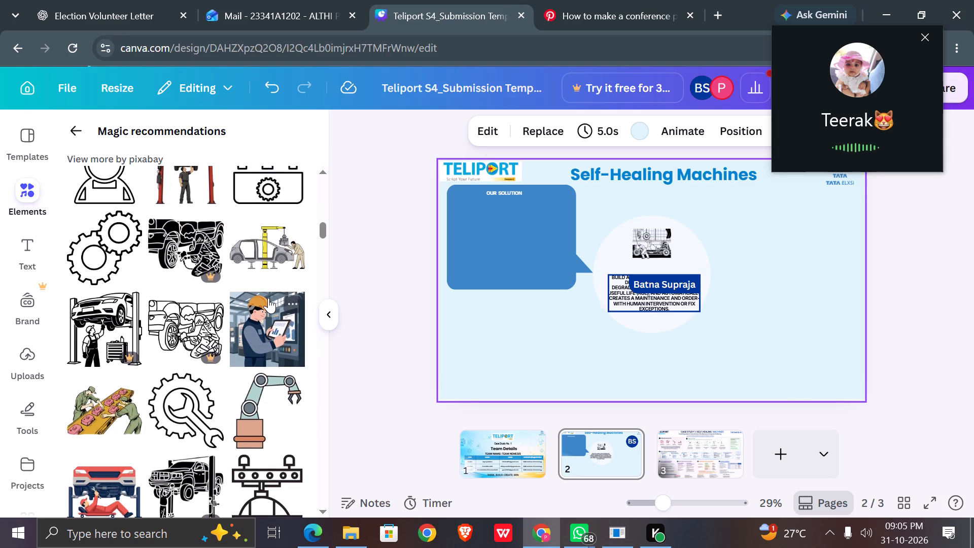
pyautogui.scroll(6, 268, 298)
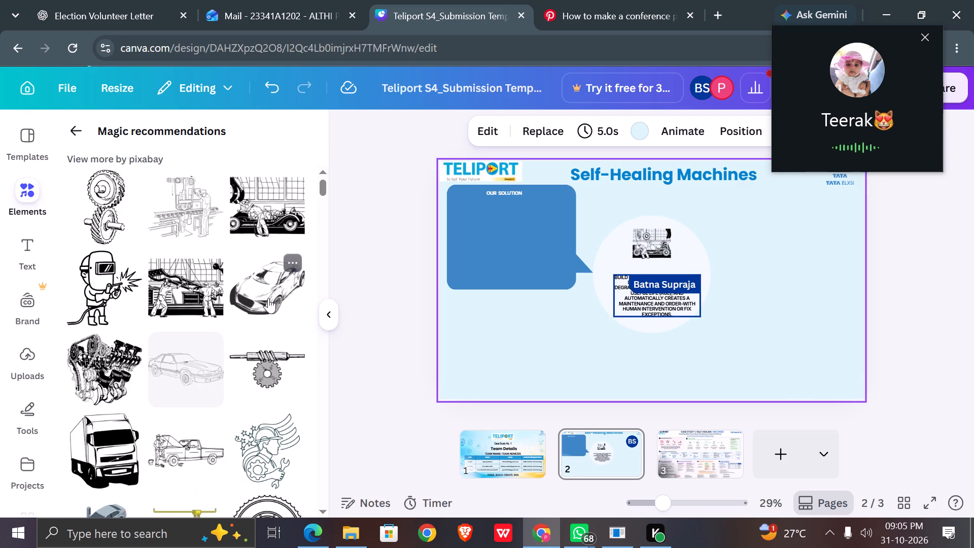
pyautogui.scroll(-1, 268, 298)
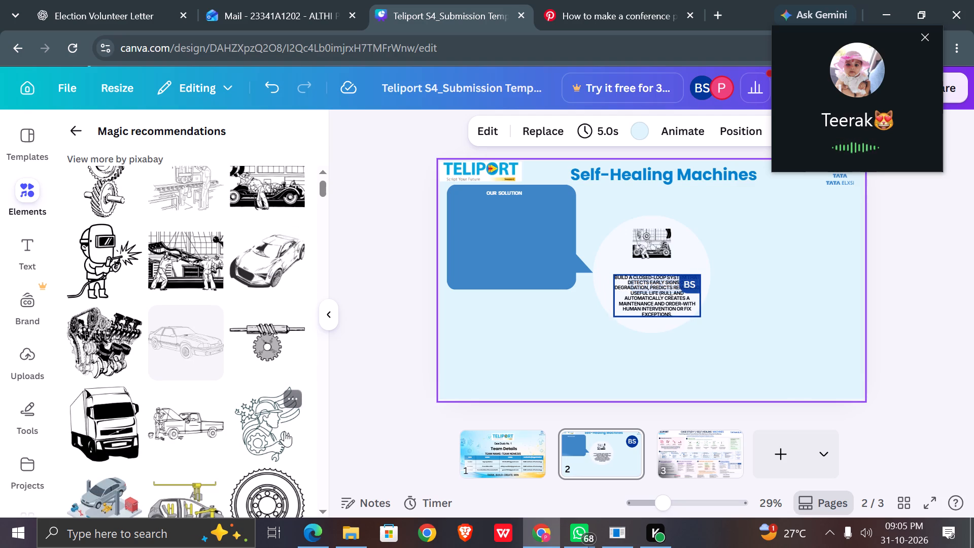
# Add the line drawing of a helmeted worker with gear and wrench, placing it slightly reduced in the empty area beside the objective circle.
pyautogui.click(285, 431)
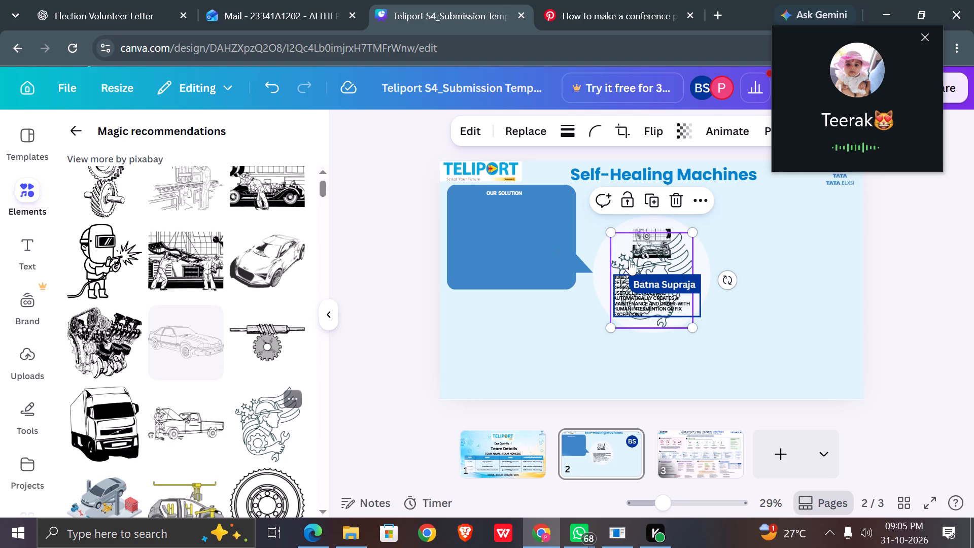
pyautogui.moveTo(627, 250); pyautogui.dragTo(759, 264)
pyautogui.moveTo(826, 338); pyautogui.dragTo(806, 326)
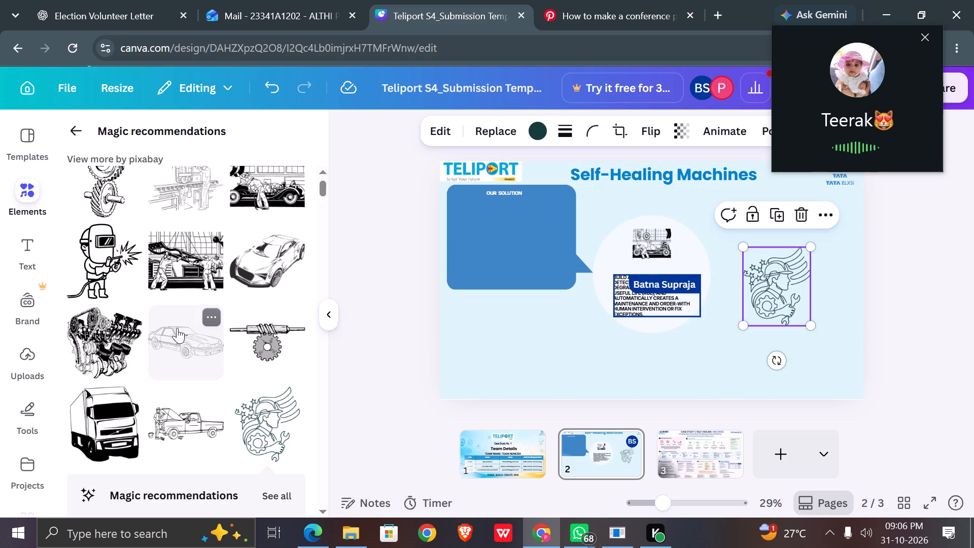
# Browse further through the magic recommendations for another vehicle-repair or maintenance graphic that suits the page.
pyautogui.scroll(-1, 177, 328)
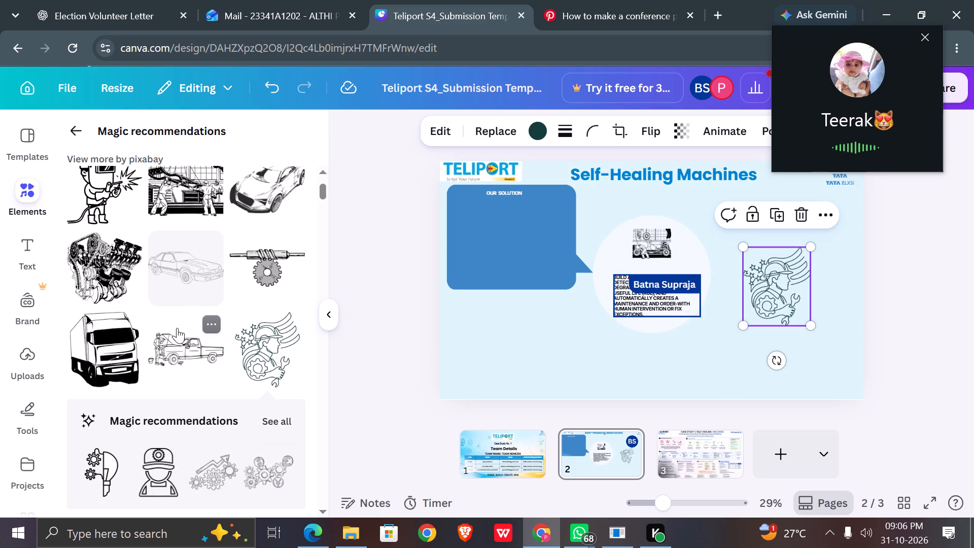
pyautogui.scroll(-3, 177, 328)
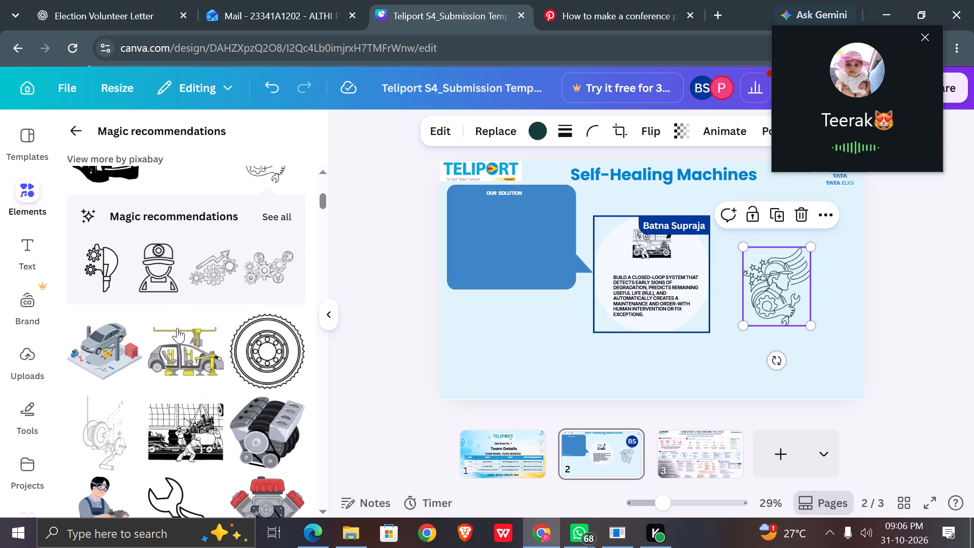
pyautogui.scroll(-1, 177, 328)
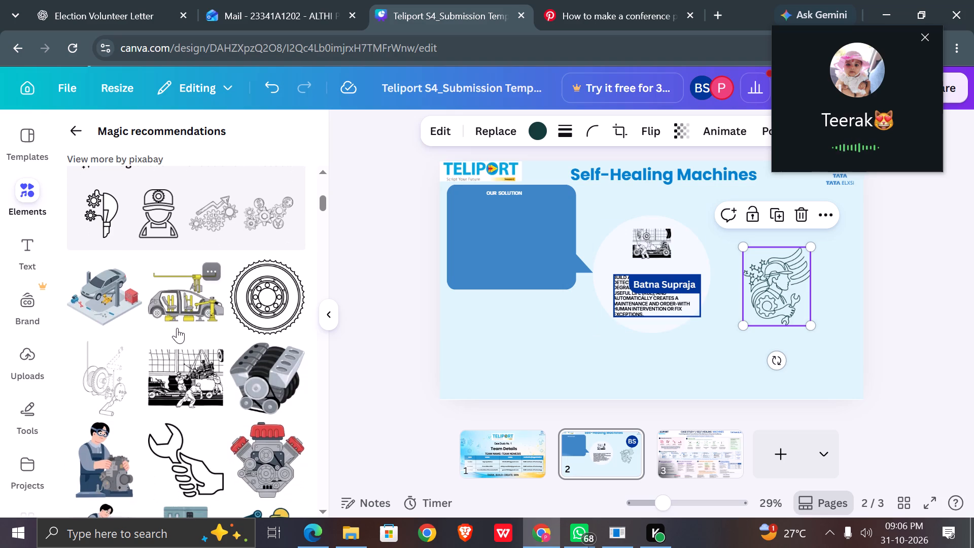
pyautogui.scroll(-3, 177, 328)
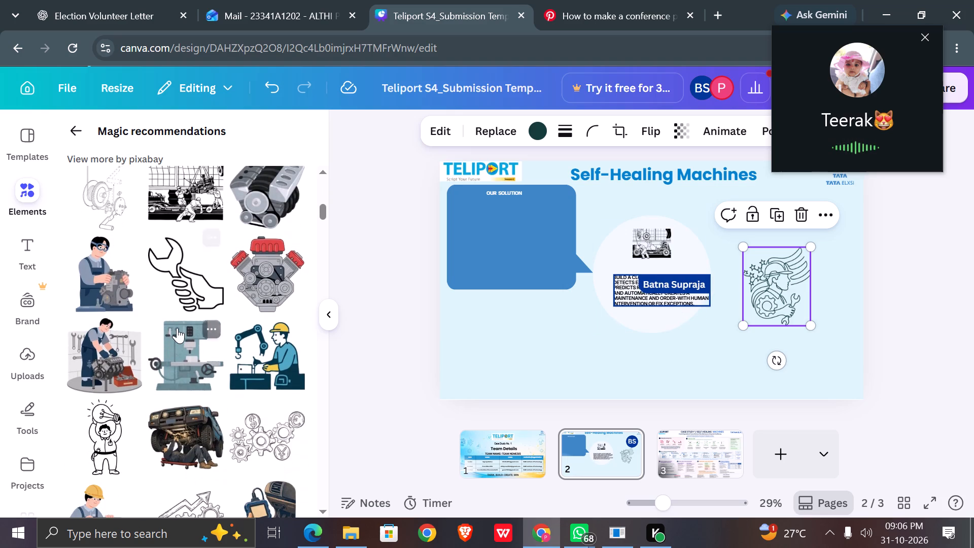
pyautogui.scroll(-1, 177, 328)
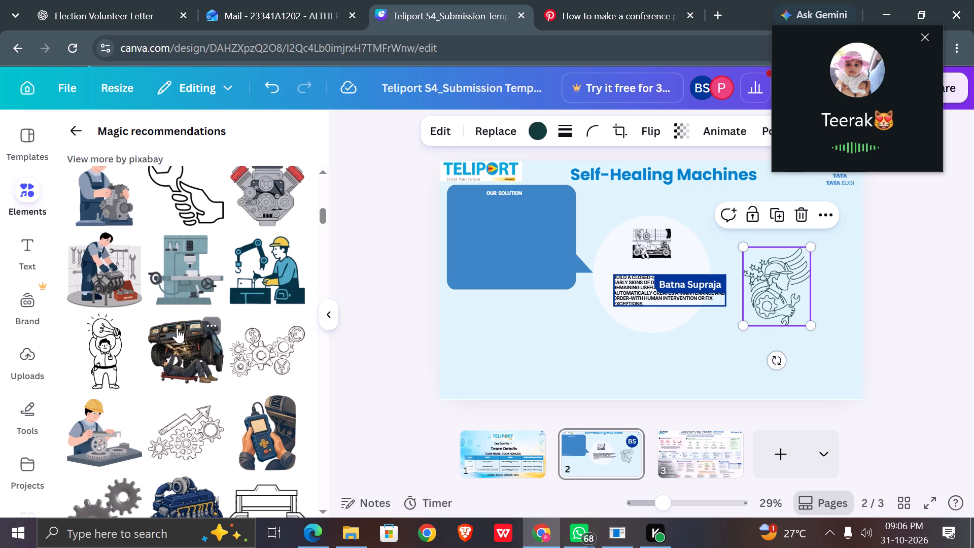
pyautogui.scroll(-5, 177, 328)
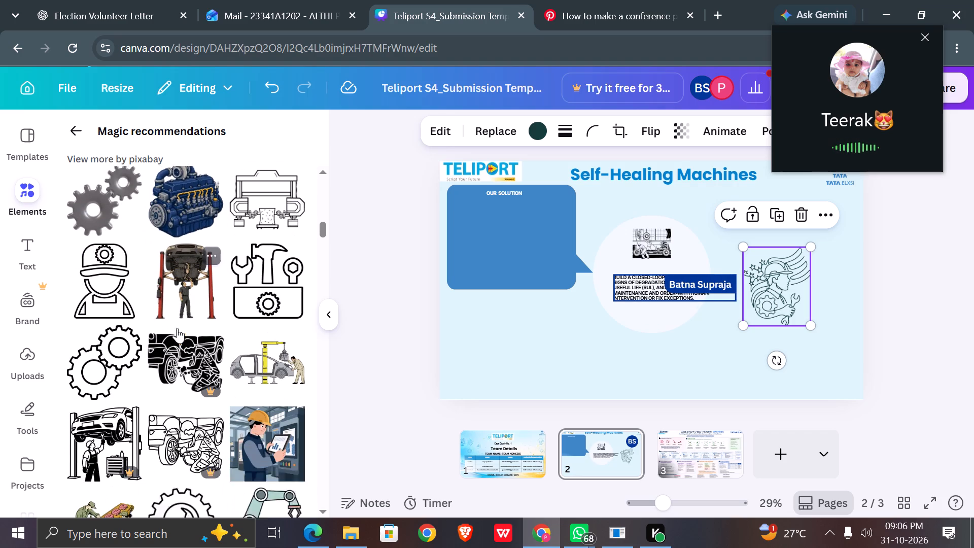
pyautogui.scroll(-4, 177, 328)
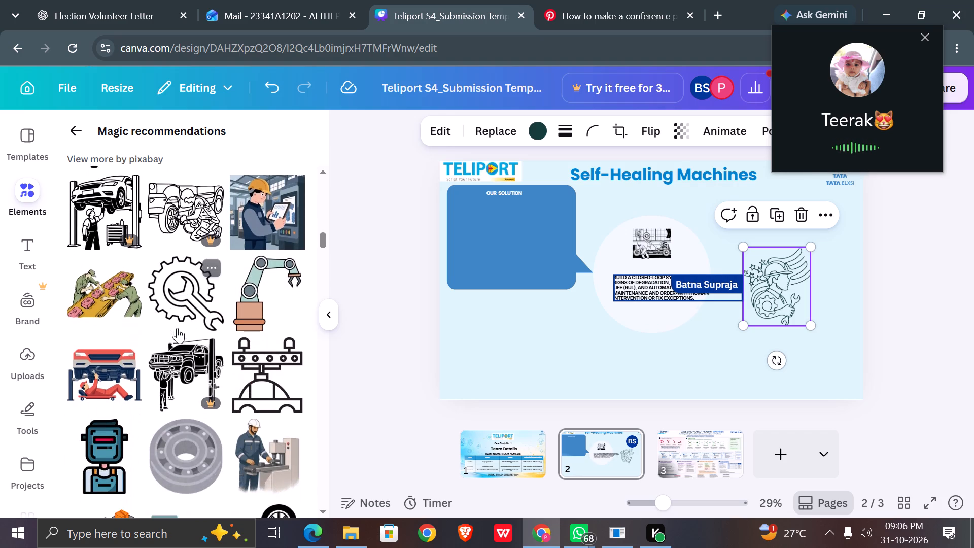
pyautogui.scroll(-3, 177, 328)
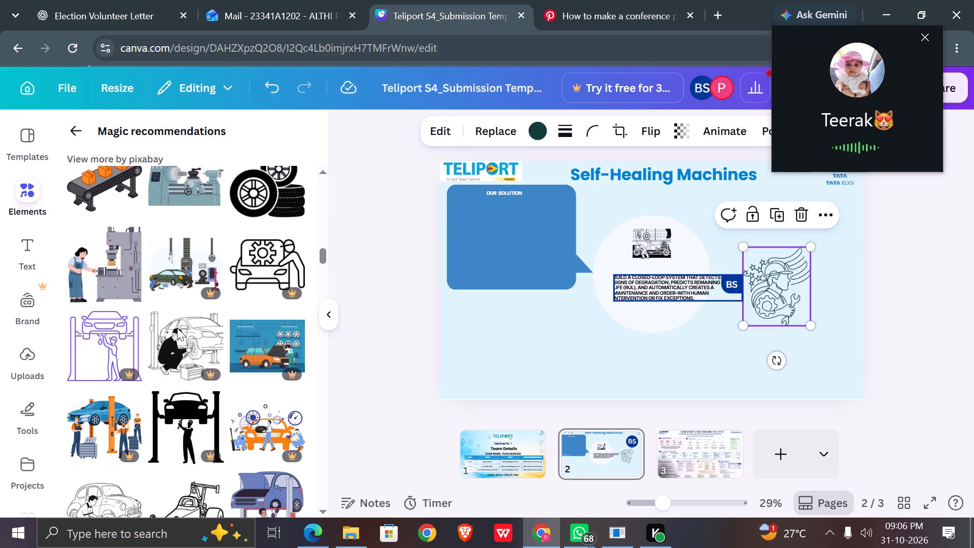
pyautogui.scroll(-4, 177, 328)
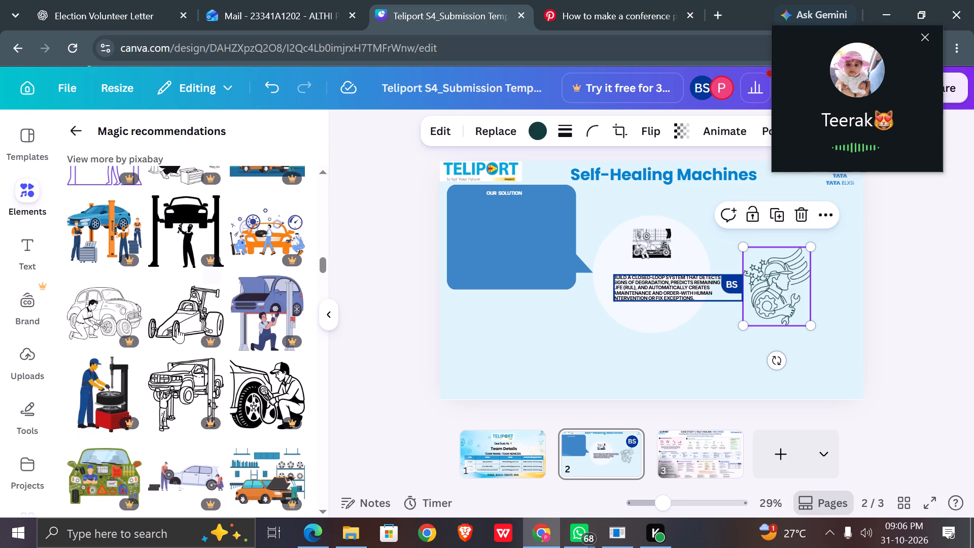
pyautogui.scroll(-1, 177, 328)
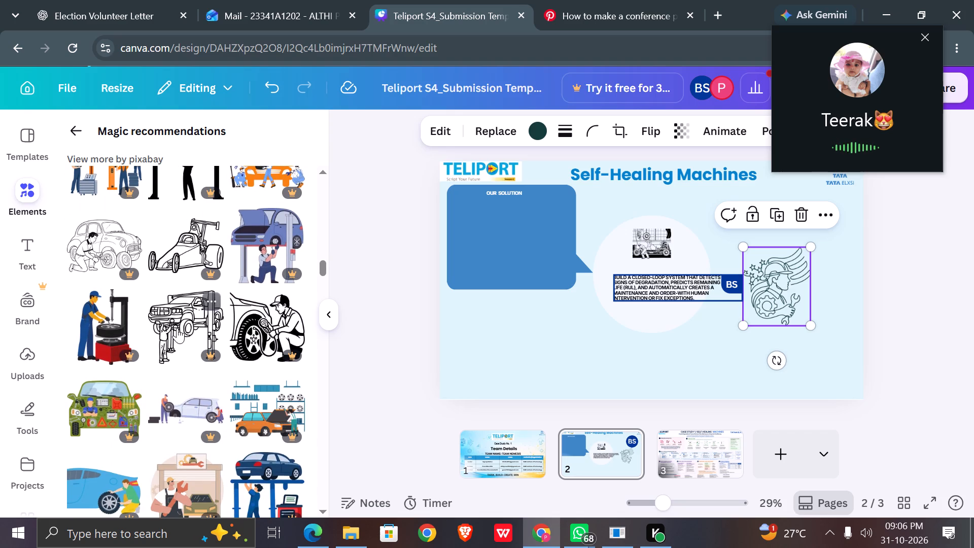
pyautogui.scroll(-2, 177, 328)
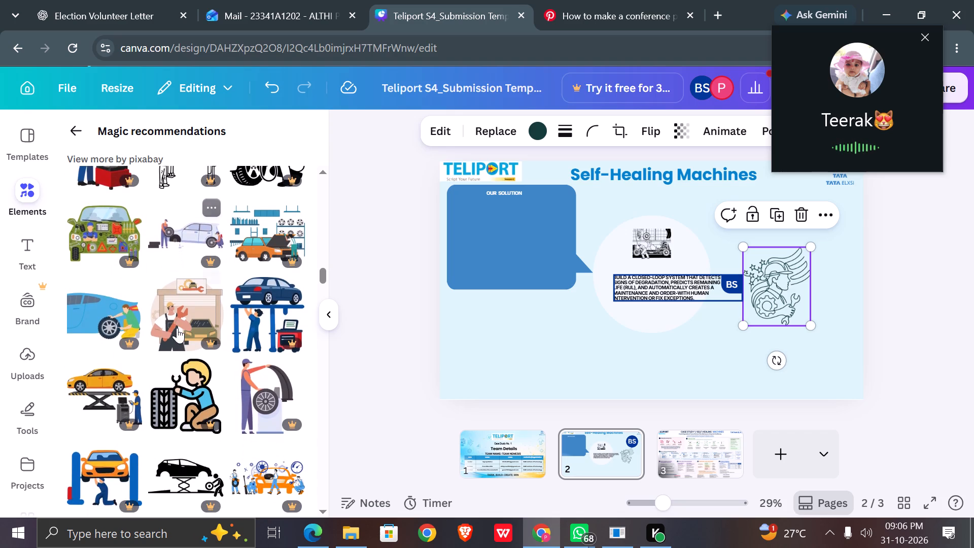
pyautogui.scroll(-1, 177, 328)
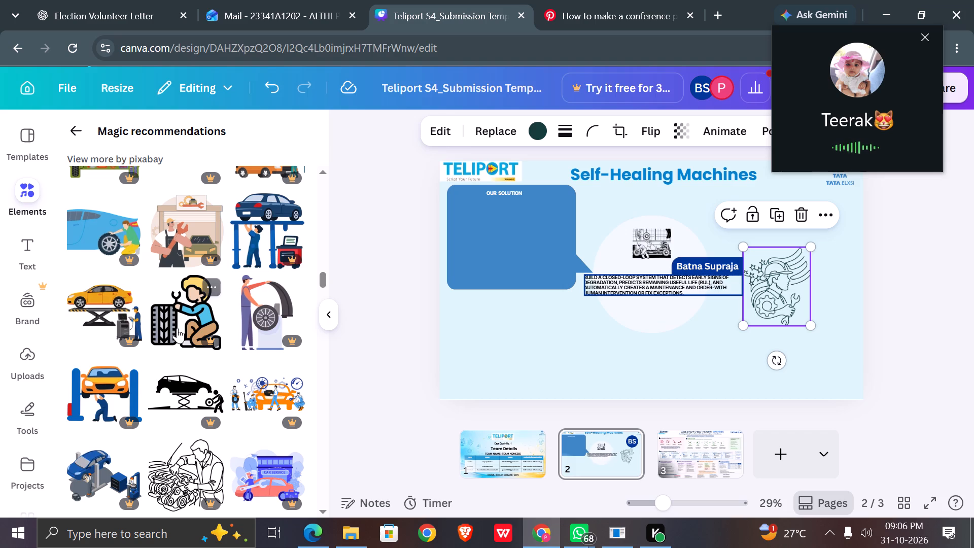
pyautogui.scroll(-4, 177, 328)
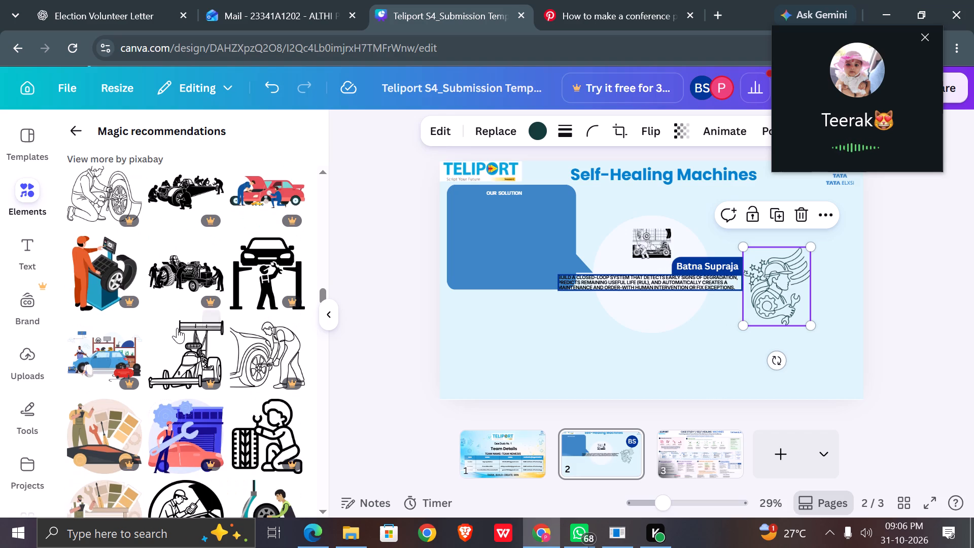
pyautogui.scroll(-4, 177, 328)
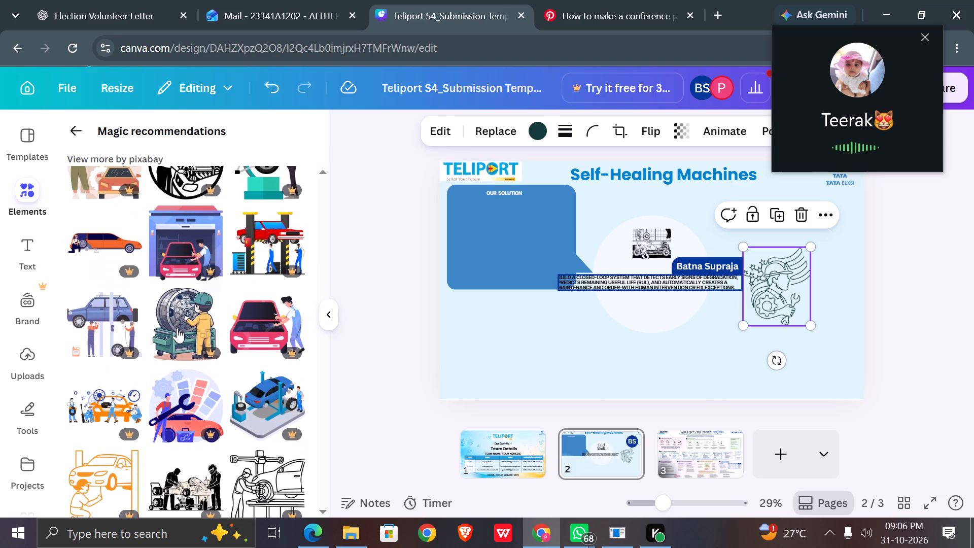
pyautogui.scroll(-2, 177, 328)
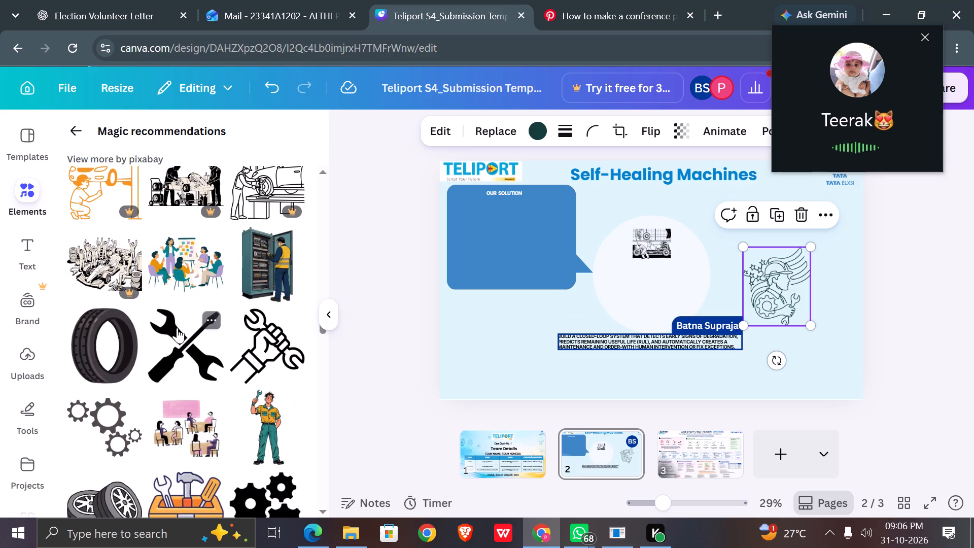
pyautogui.scroll(-2, 177, 328)
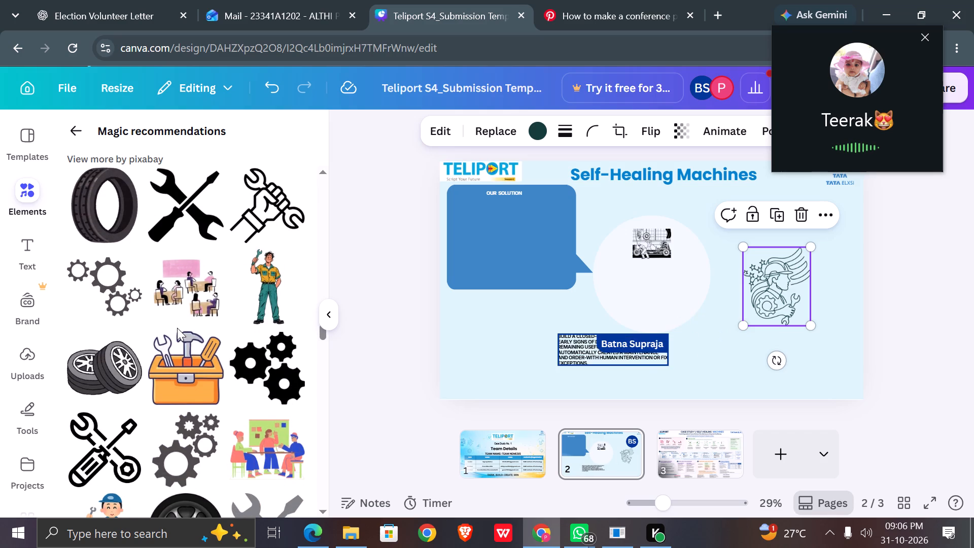
pyautogui.scroll(-1, 177, 328)
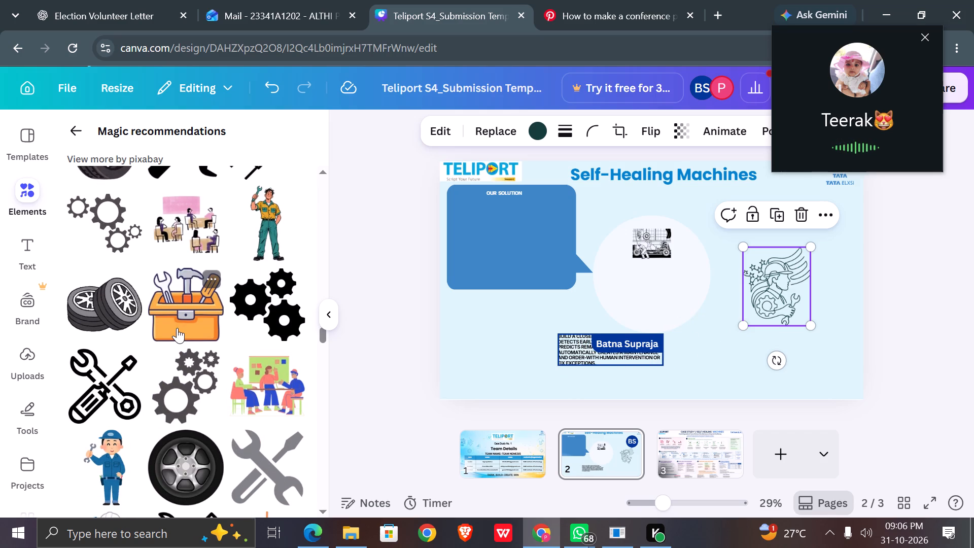
pyautogui.scroll(-3, 177, 328)
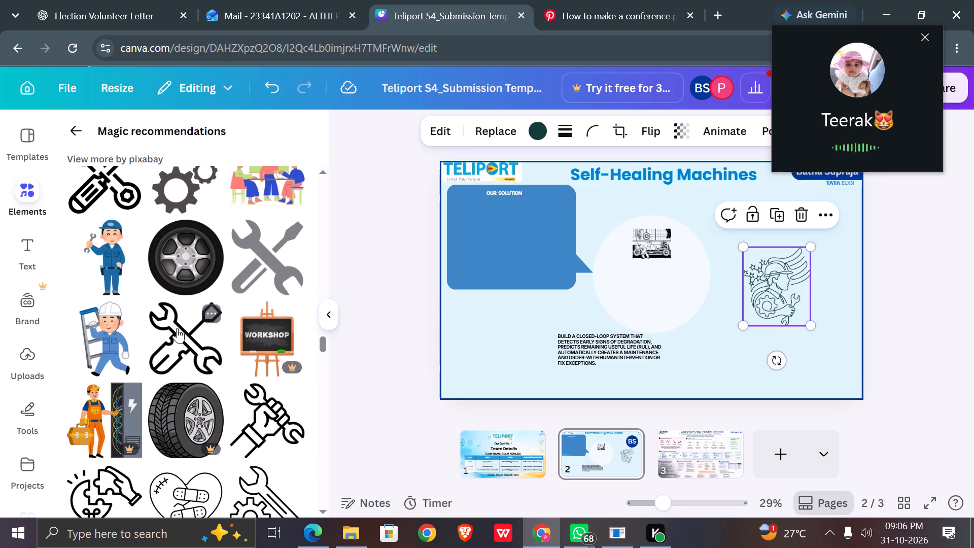
pyautogui.scroll(-5, 177, 328)
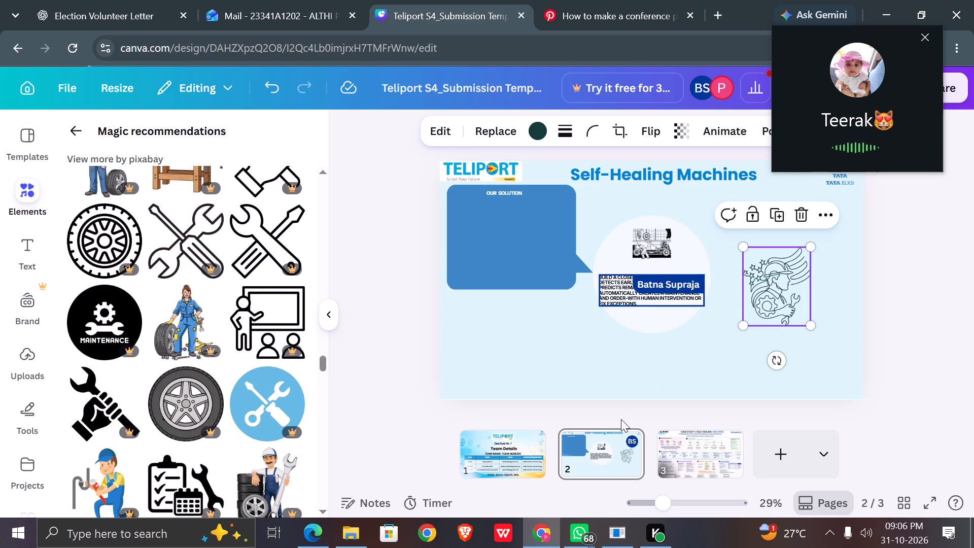
pyautogui.click(654, 341)
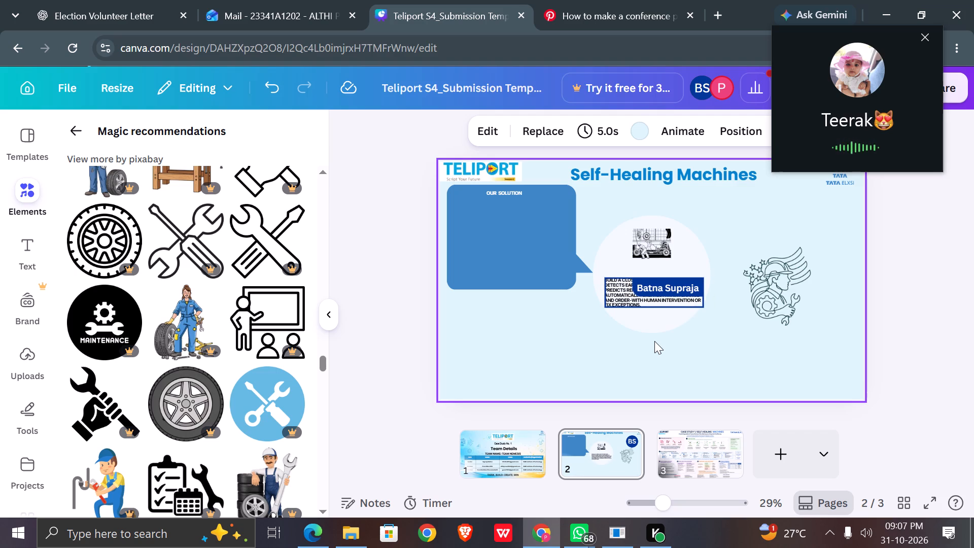
pyautogui.click(660, 315)
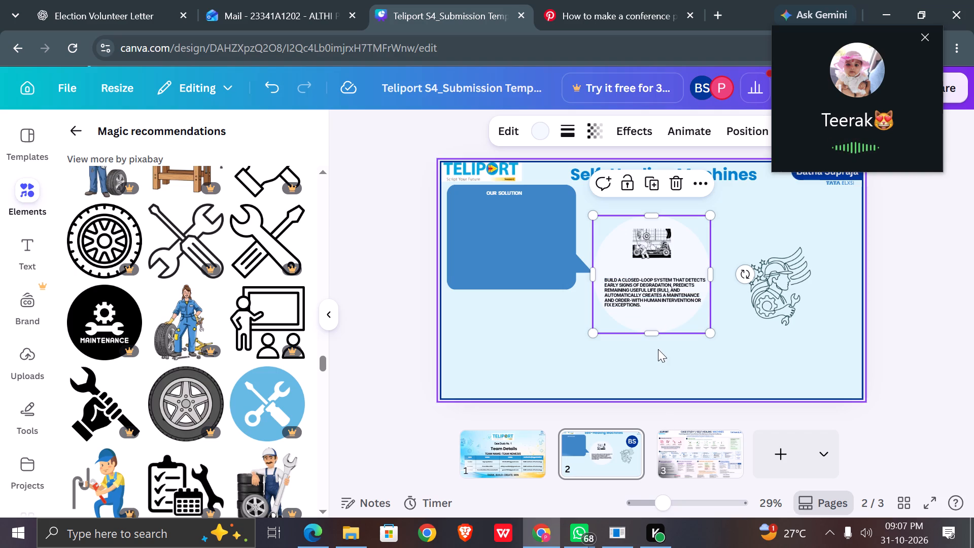
pyautogui.scroll(2, 658, 349)
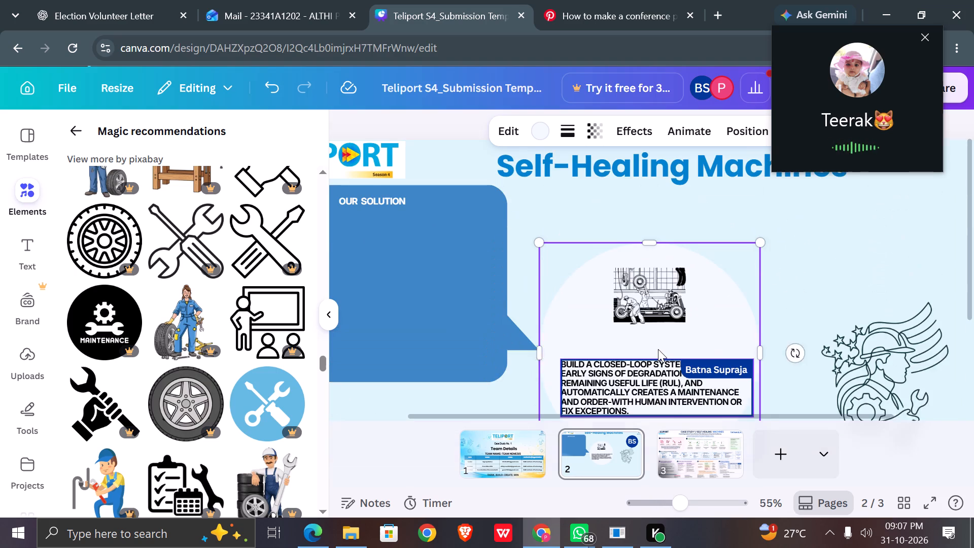
pyautogui.scroll(1, 658, 349)
pyautogui.scroll(-1, 658, 349)
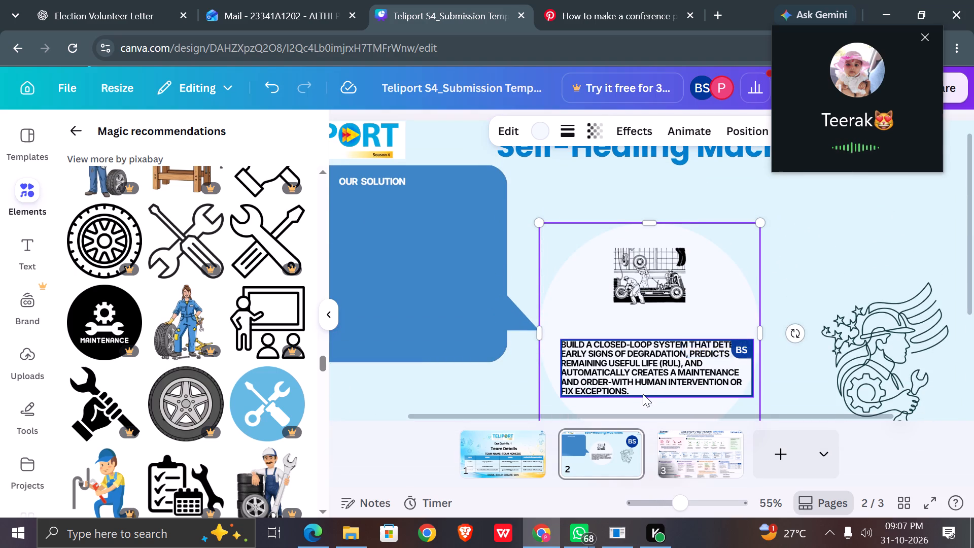
pyautogui.click(631, 391)
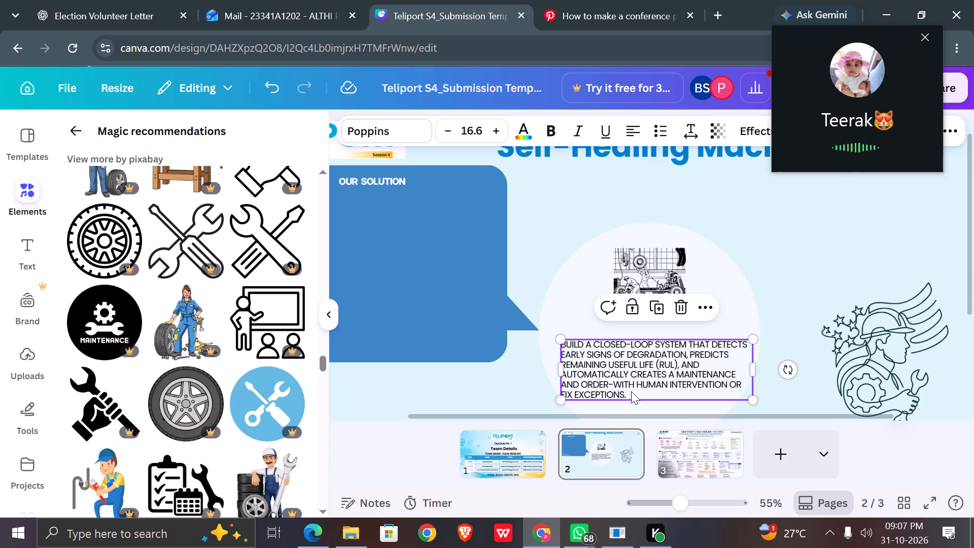
pyautogui.click(811, 256)
pyautogui.scroll(-1, 811, 256)
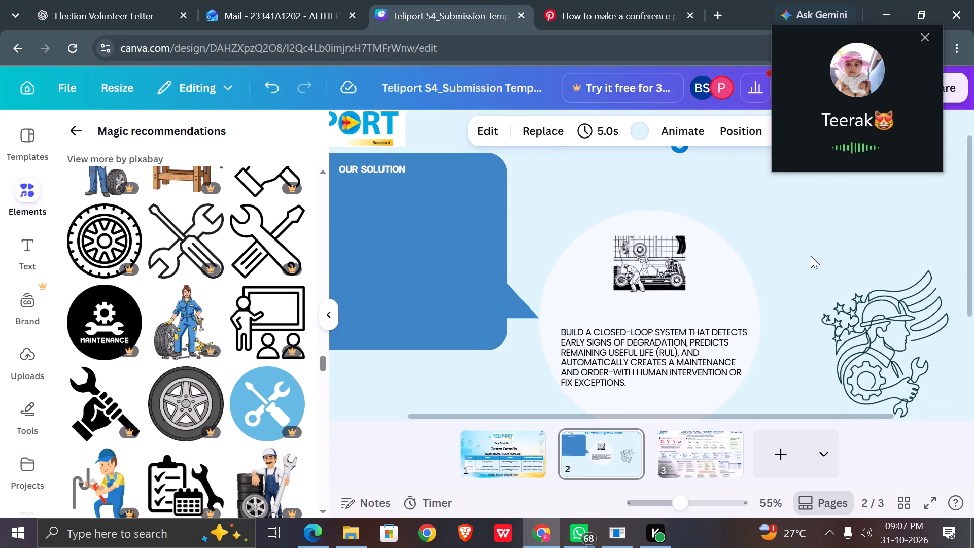
pyautogui.scroll(-1, 811, 256)
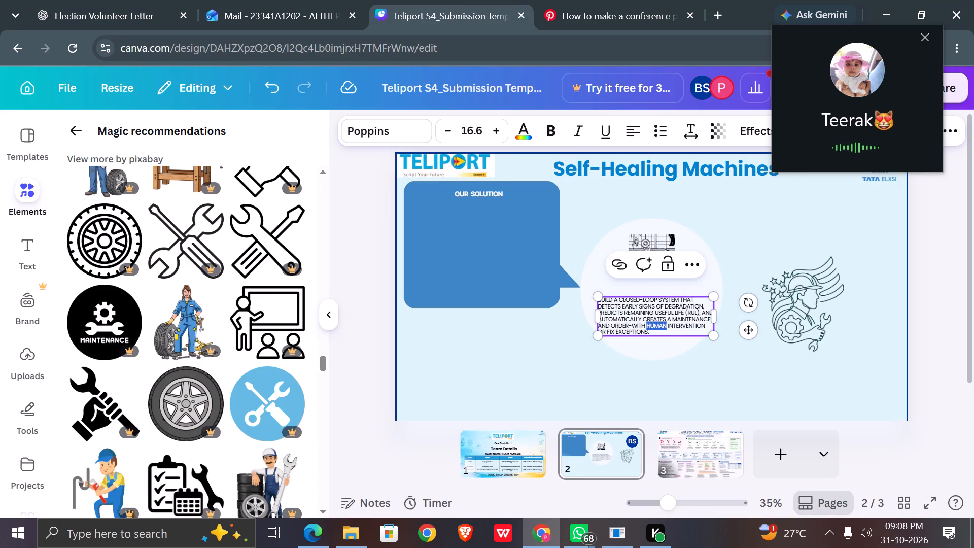
pyautogui.moveTo(649, 329); pyautogui.dragTo(614, 312)
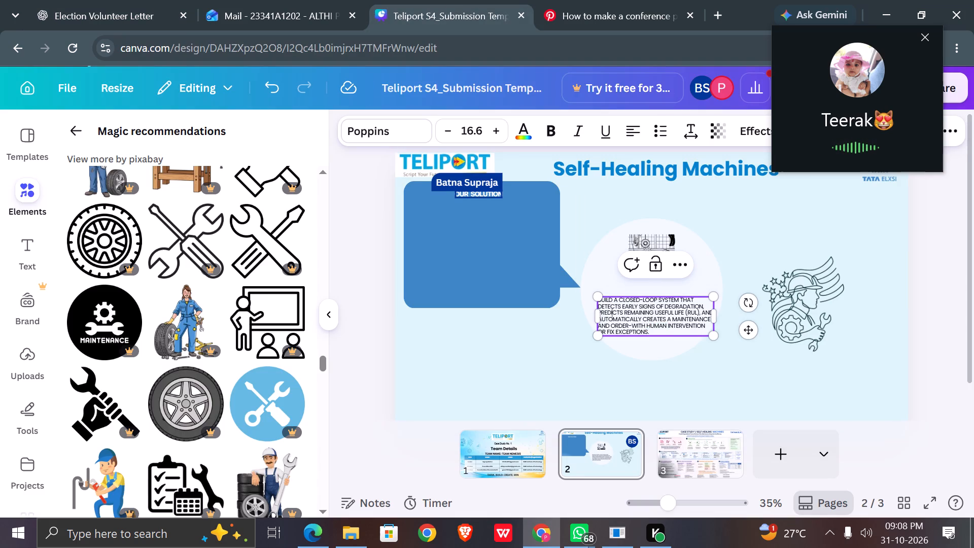
pyautogui.click(651, 331)
pyautogui.moveTo(651, 331); pyautogui.dragTo(605, 306)
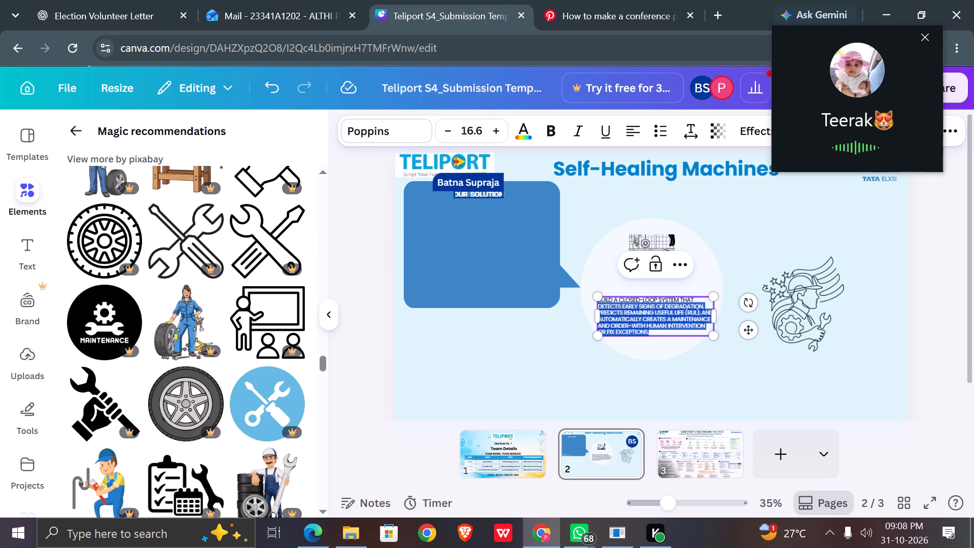
pyautogui.moveTo(605, 306); pyautogui.dragTo(602, 303)
pyautogui.hotkey('ctrl', 'v')
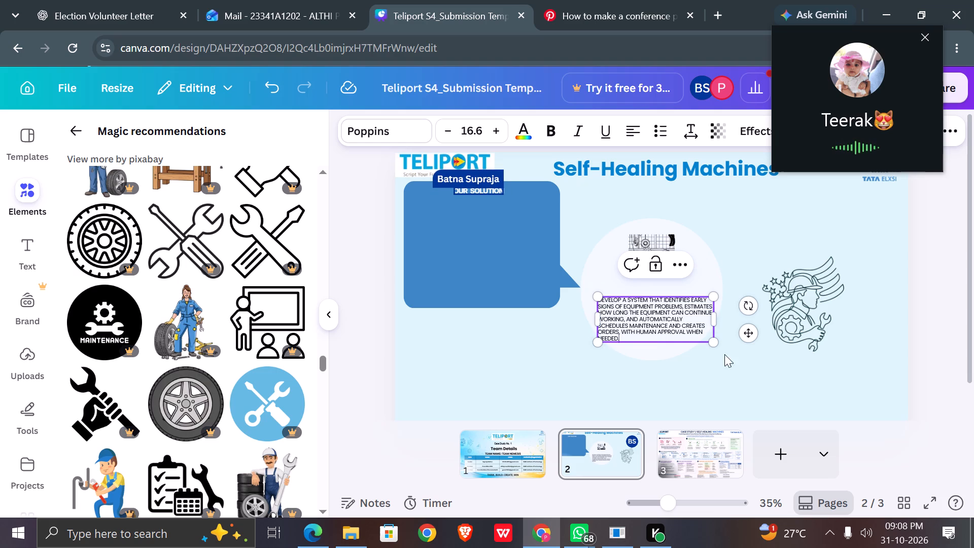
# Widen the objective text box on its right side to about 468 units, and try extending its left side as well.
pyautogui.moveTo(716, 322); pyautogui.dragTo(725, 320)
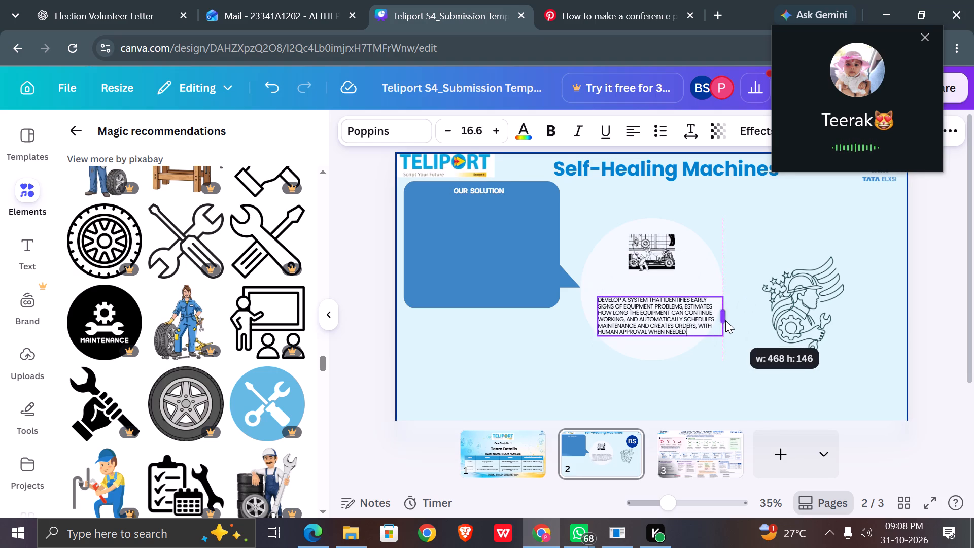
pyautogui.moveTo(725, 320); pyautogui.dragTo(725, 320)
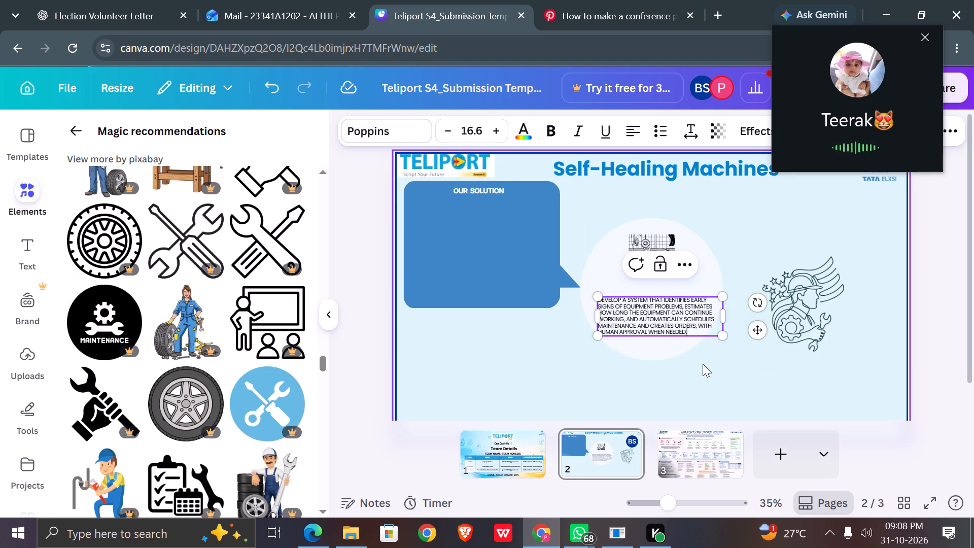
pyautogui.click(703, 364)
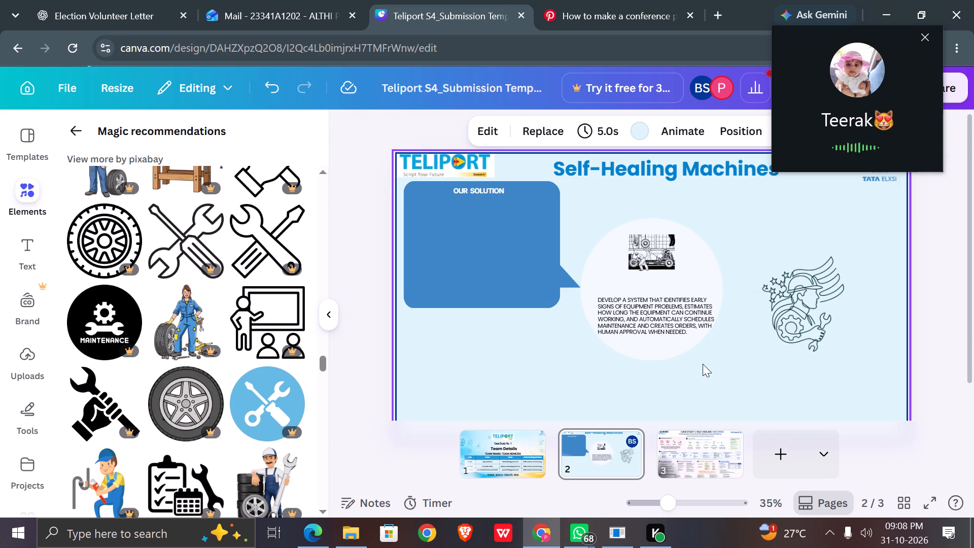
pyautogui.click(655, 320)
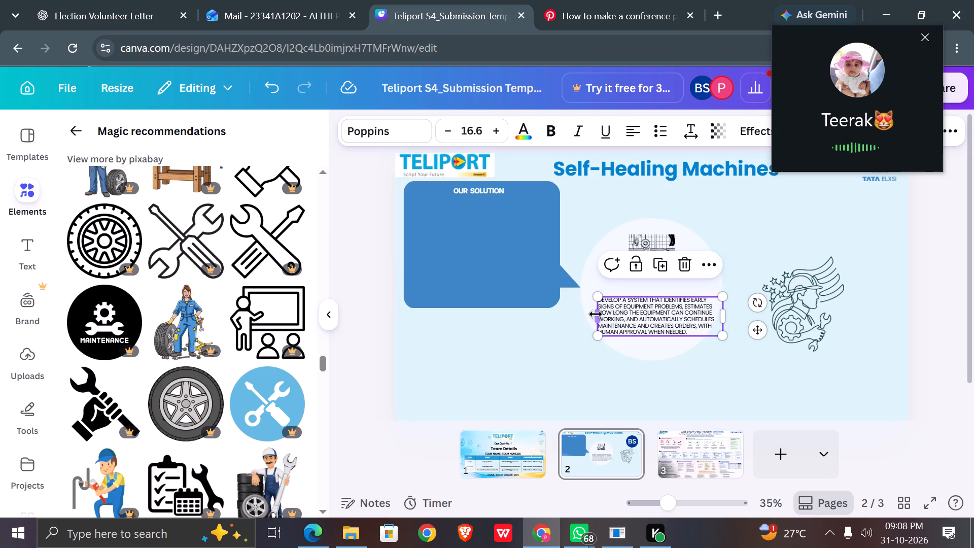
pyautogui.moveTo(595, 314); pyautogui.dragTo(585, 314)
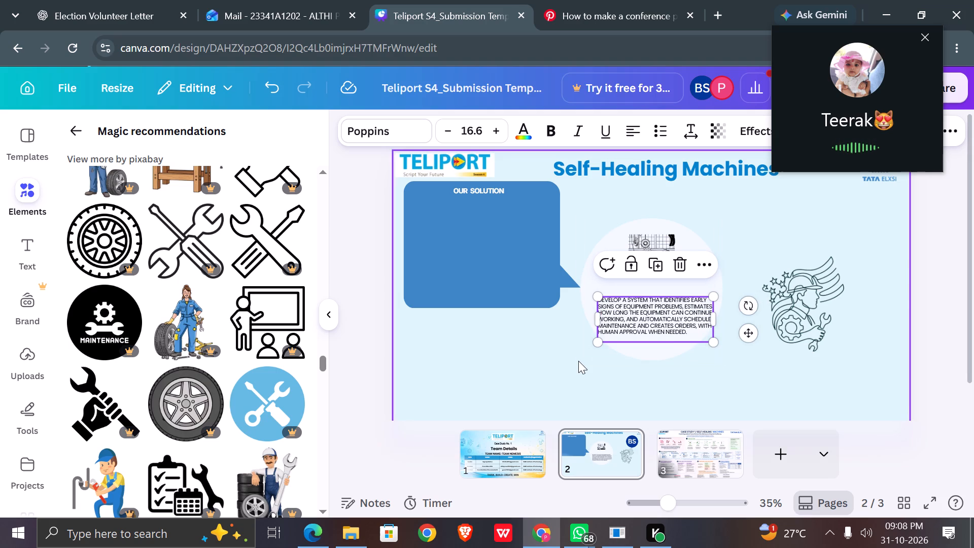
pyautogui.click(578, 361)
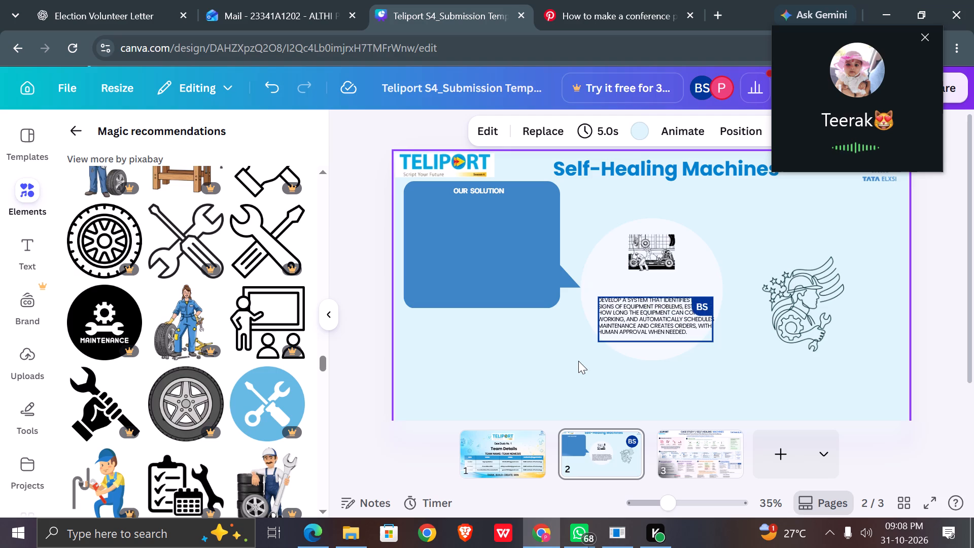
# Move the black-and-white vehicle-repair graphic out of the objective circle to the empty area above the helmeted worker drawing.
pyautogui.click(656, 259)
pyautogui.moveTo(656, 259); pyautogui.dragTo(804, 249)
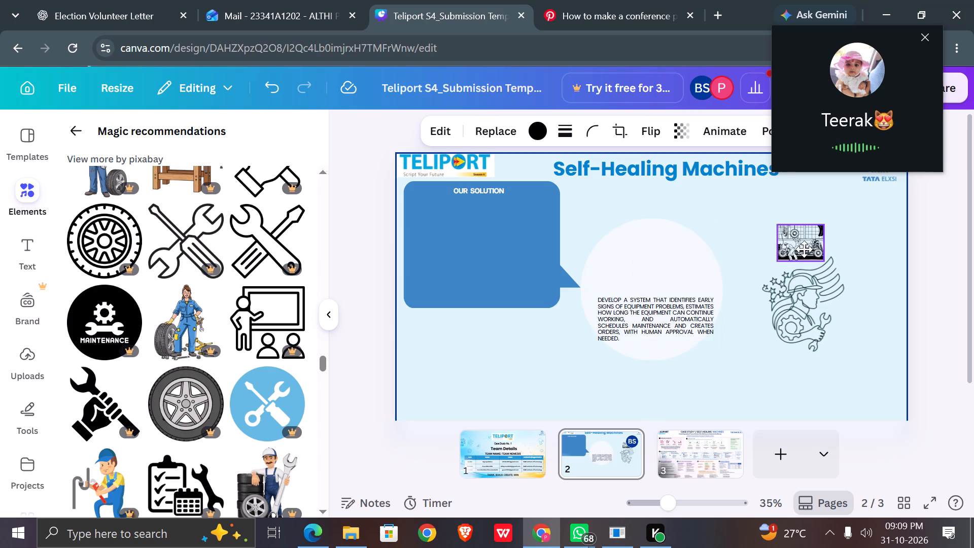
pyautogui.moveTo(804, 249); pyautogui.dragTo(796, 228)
# Shrink the helmeted worker line drawing and place it inside the objective circle, centred above the objective text.
pyautogui.click(807, 320)
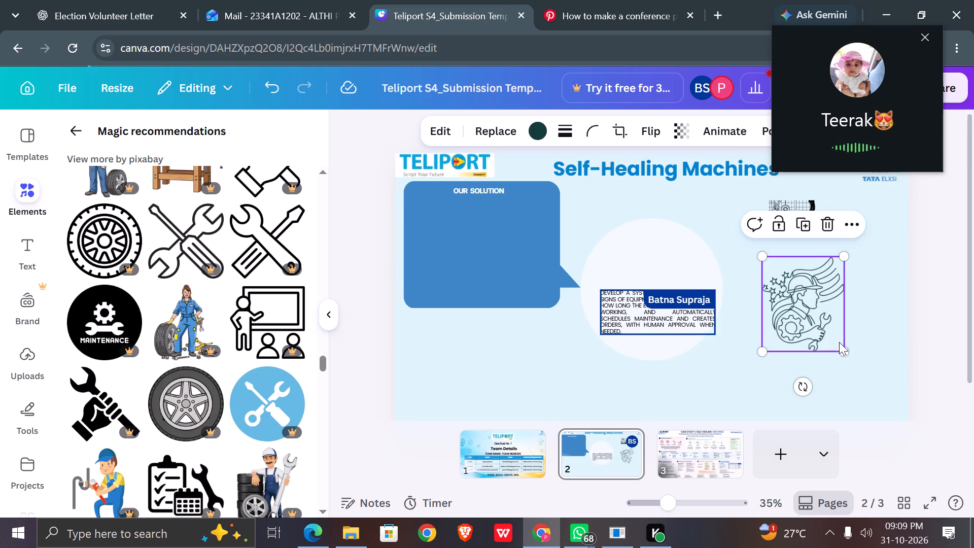
pyautogui.moveTo(844, 350); pyautogui.dragTo(826, 318)
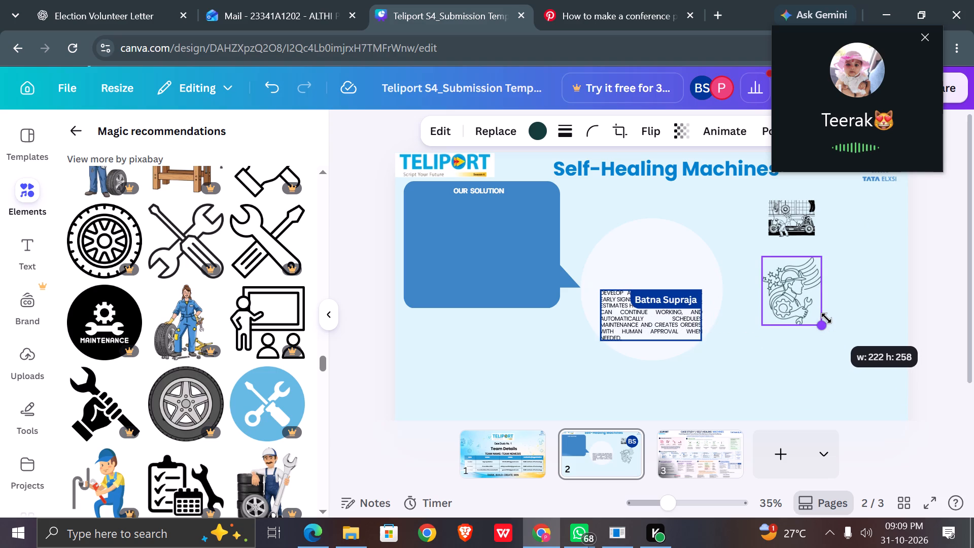
pyautogui.moveTo(826, 318); pyautogui.dragTo(824, 317)
pyautogui.moveTo(798, 277); pyautogui.dragTo(659, 246)
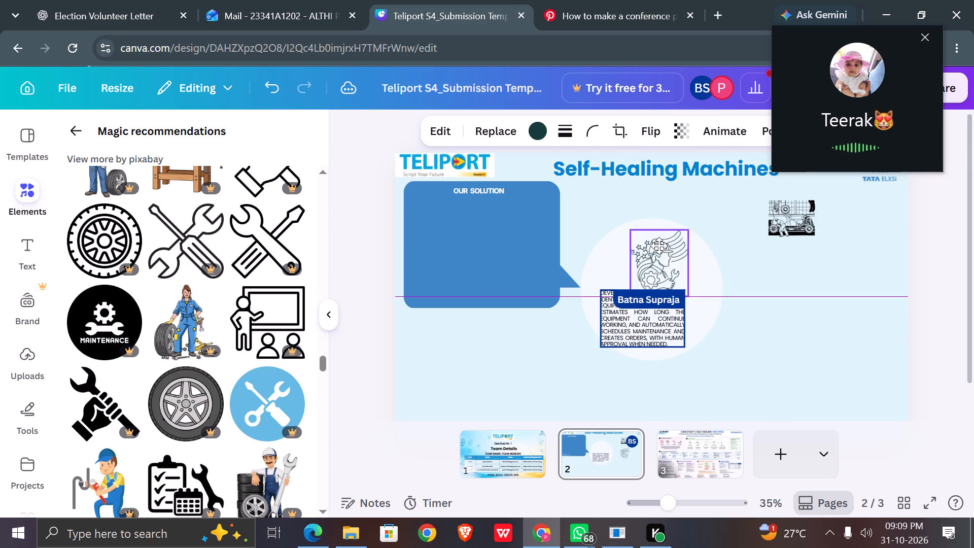
pyautogui.moveTo(659, 246); pyautogui.dragTo(651, 242)
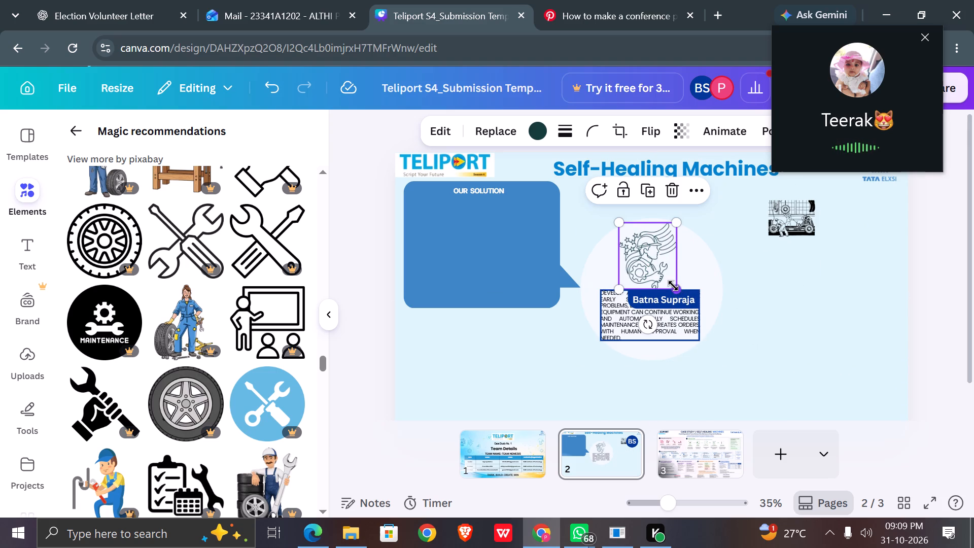
pyautogui.moveTo(675, 286); pyautogui.dragTo(670, 279)
pyautogui.moveTo(651, 256); pyautogui.dragTo(658, 258)
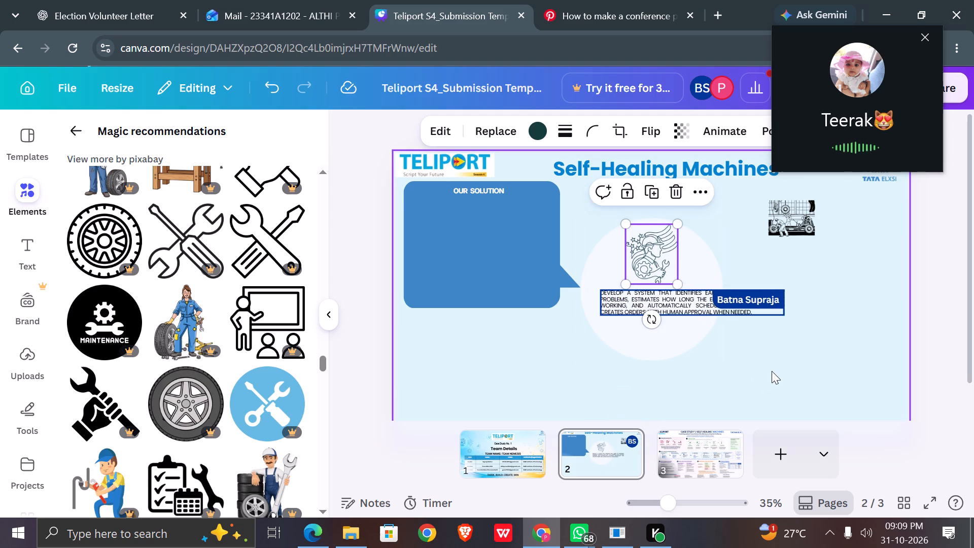
pyautogui.click(772, 371)
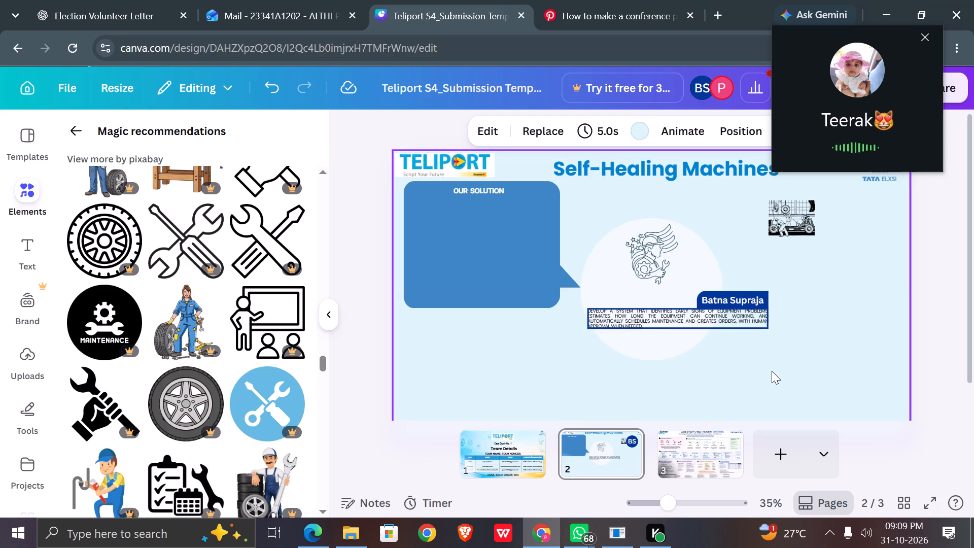
# Browse further through the magic recommendations for another repair or maintenance graphic that suits the page.
pyautogui.scroll(-1, 173, 452)
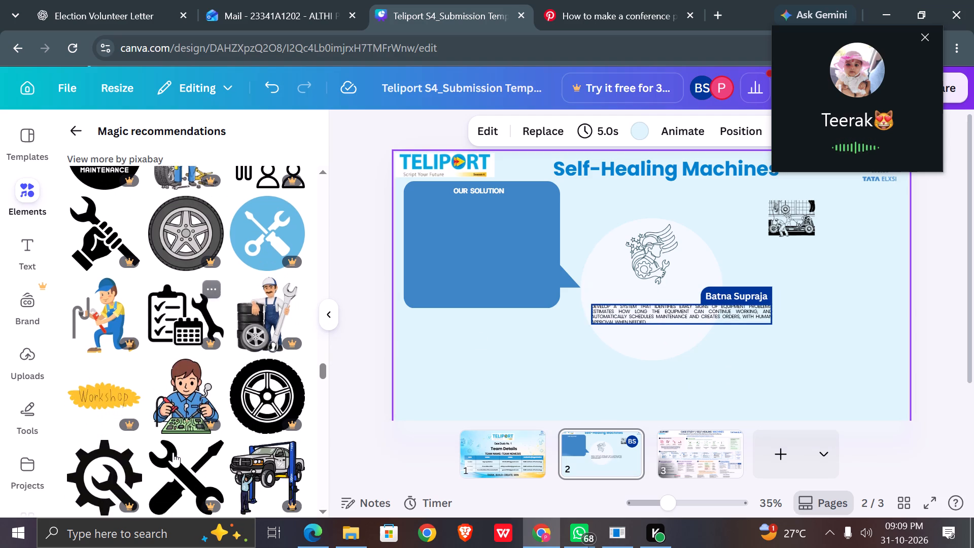
pyautogui.scroll(-4, 173, 452)
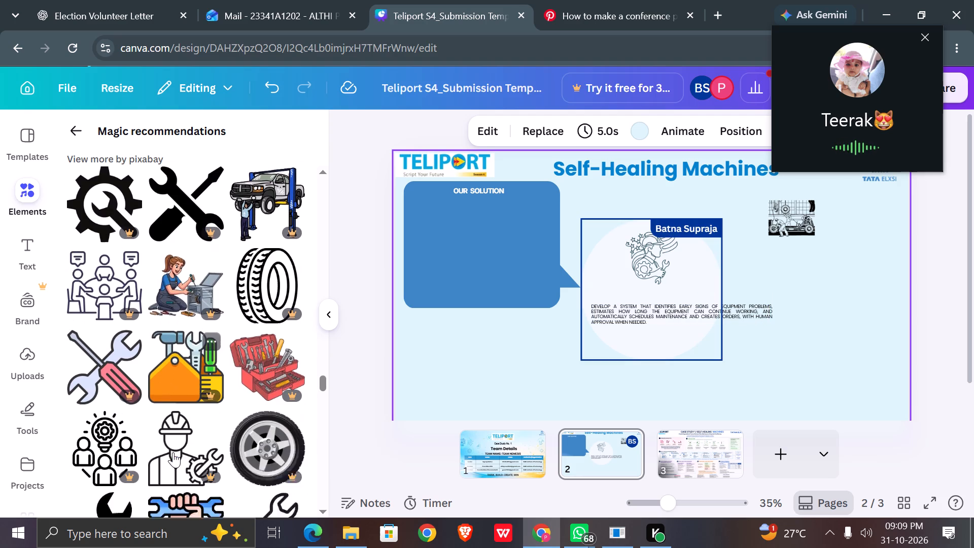
pyautogui.scroll(-4, 173, 452)
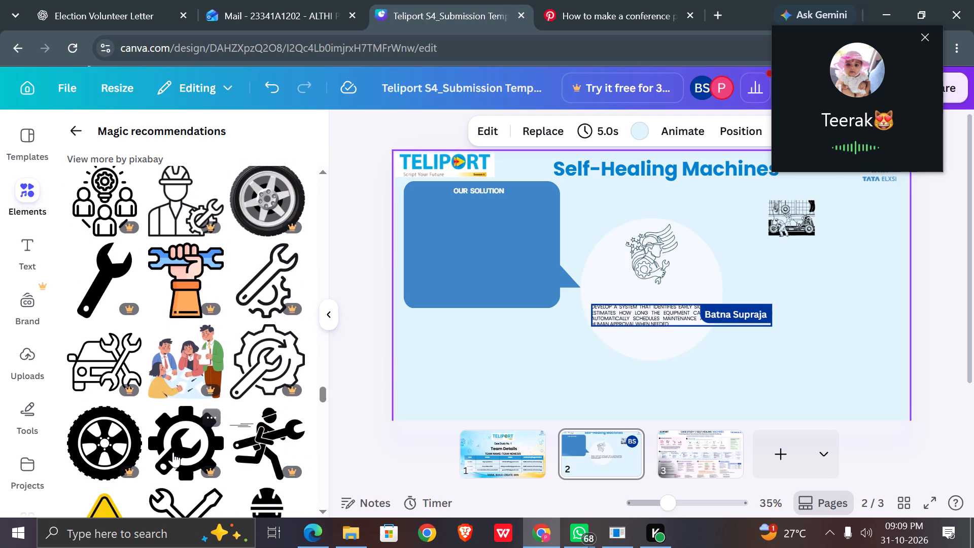
pyautogui.scroll(-4, 173, 452)
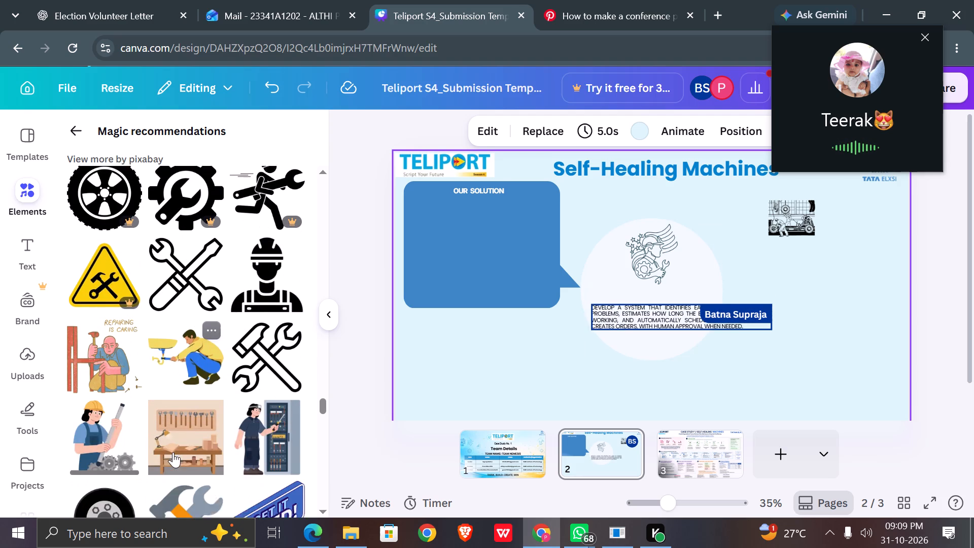
pyautogui.scroll(-5, 173, 452)
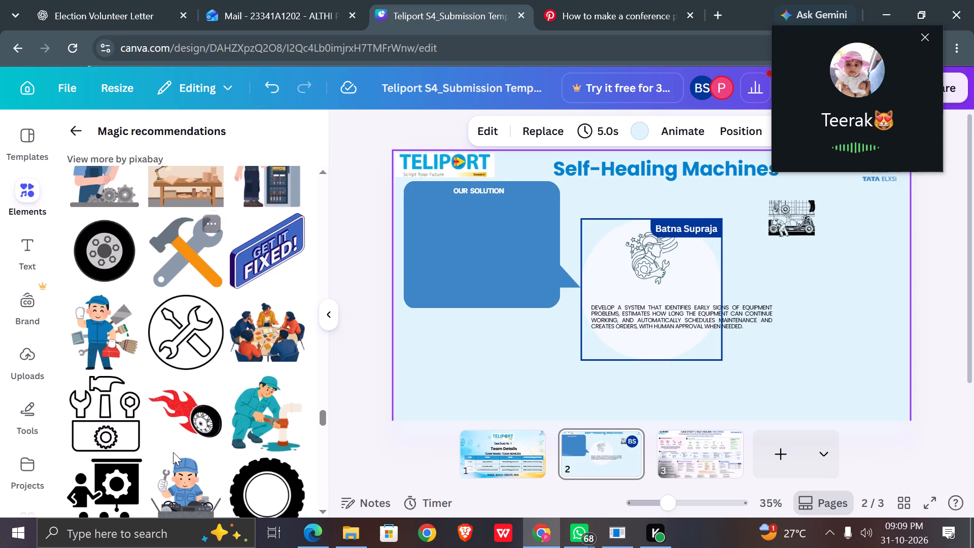
pyautogui.scroll(-3, 173, 452)
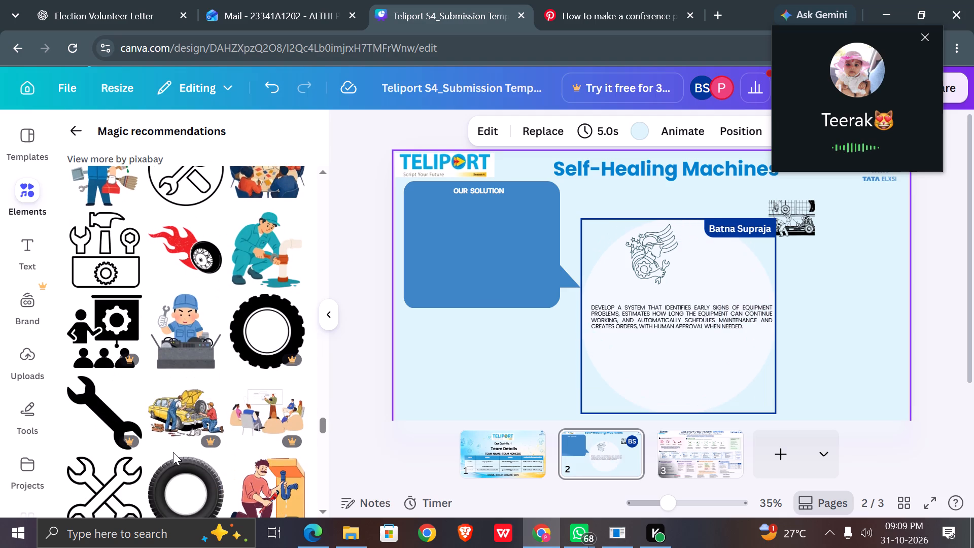
pyautogui.scroll(-3, 173, 452)
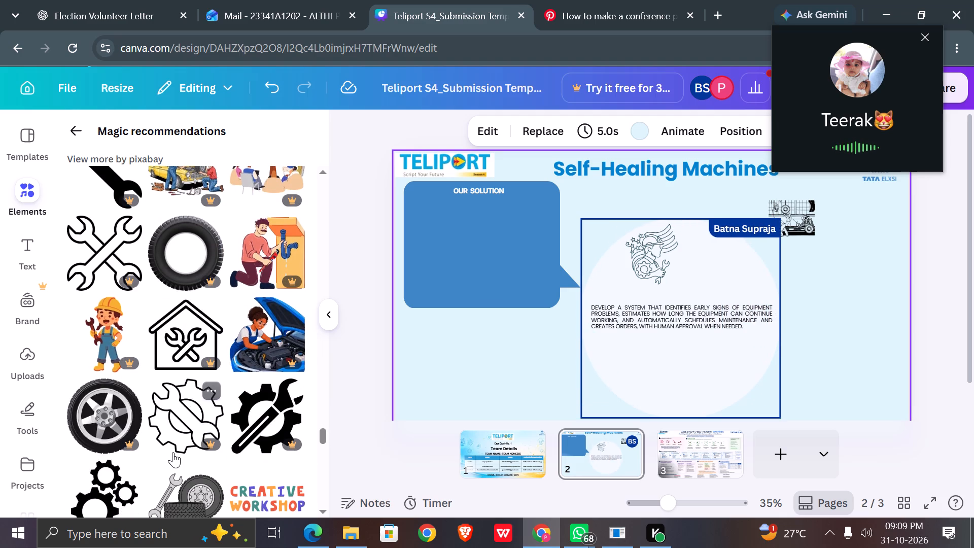
pyautogui.scroll(-2, 173, 452)
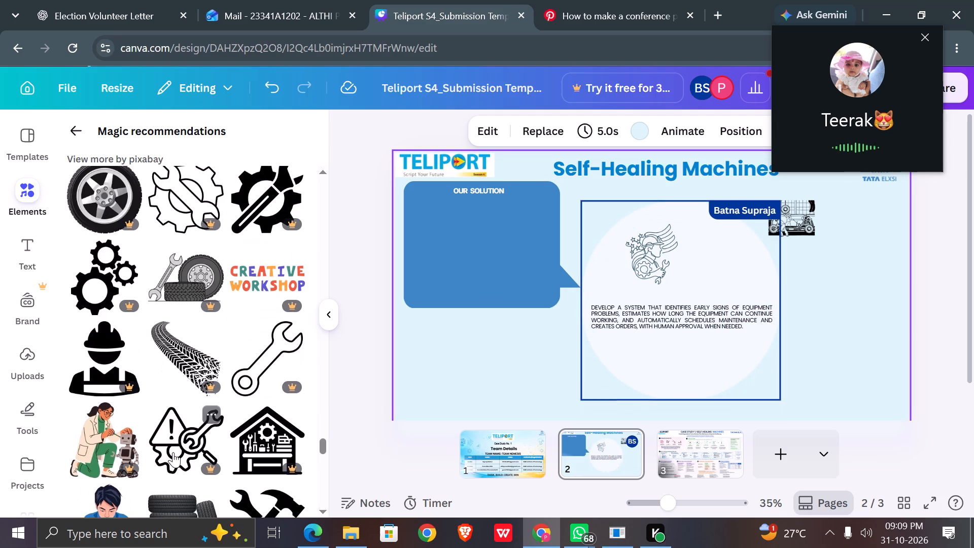
pyautogui.scroll(-1, 173, 452)
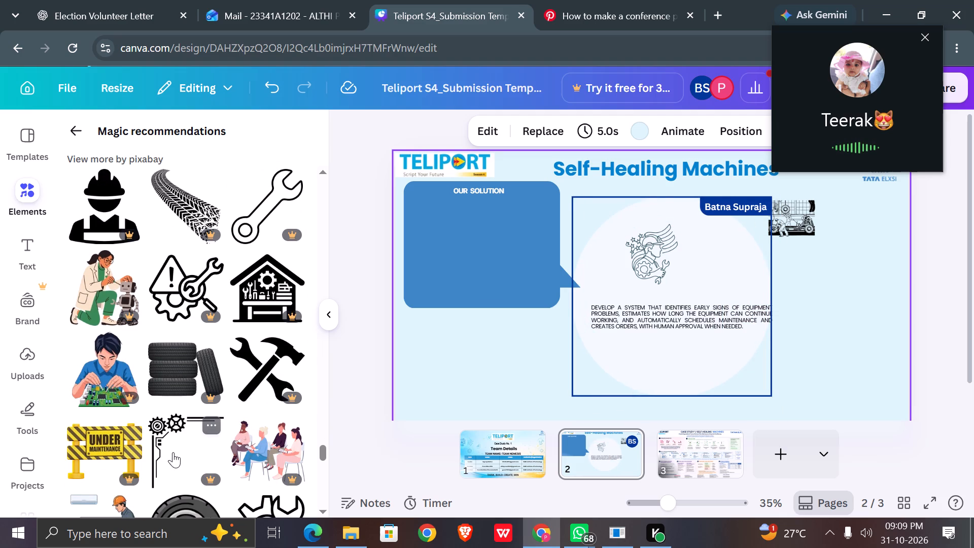
pyautogui.scroll(-3, 173, 452)
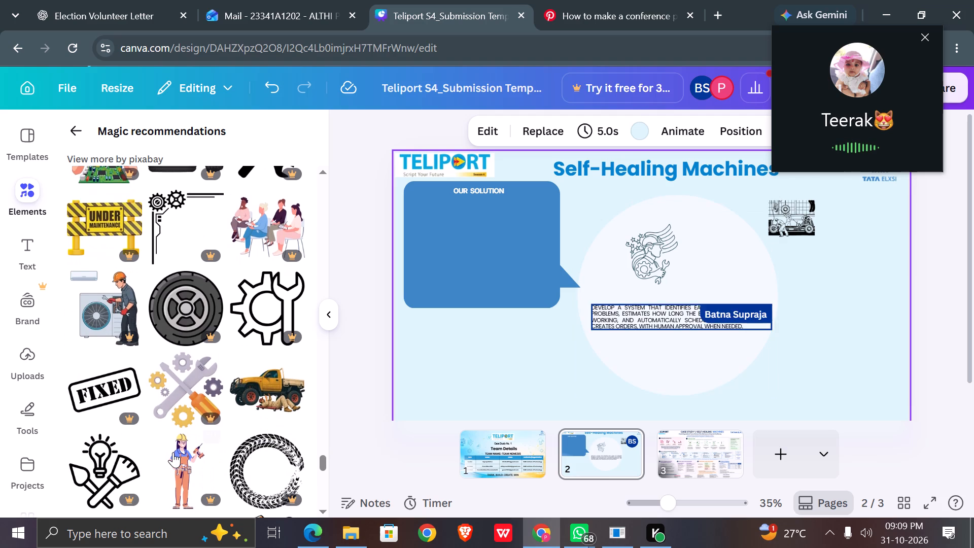
pyautogui.scroll(-4, 173, 452)
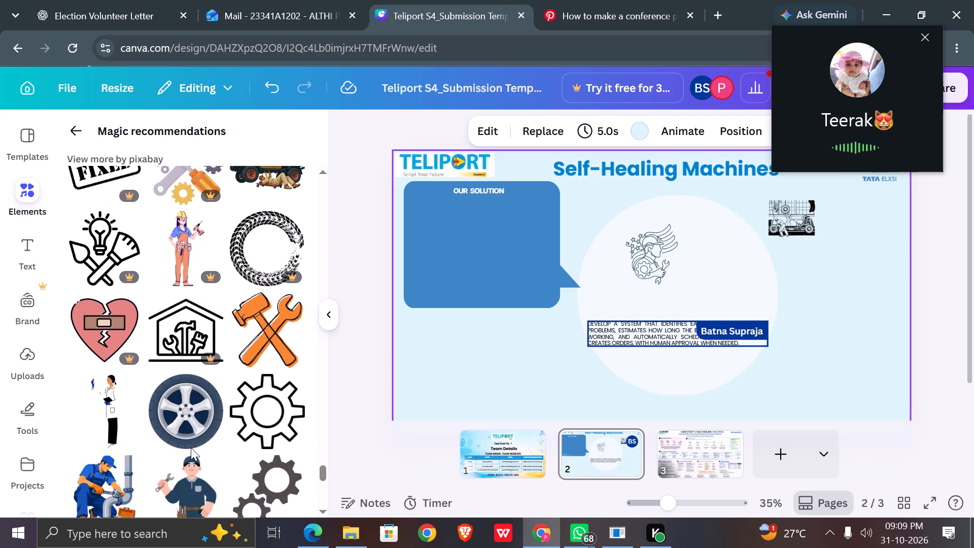
# Delete the black-and-white vehicle-repair graphic from the page.
pyautogui.click(784, 224)
pyautogui.press('Delete')
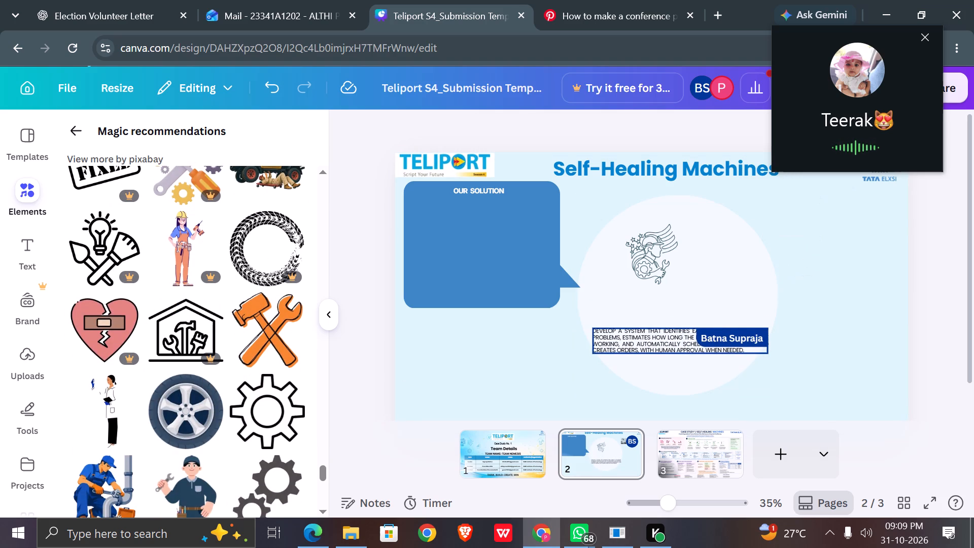
# Enlarge the helmeted worker drawing slightly and centre it horizontally in the upper part of the objective circle.
pyautogui.click(653, 239)
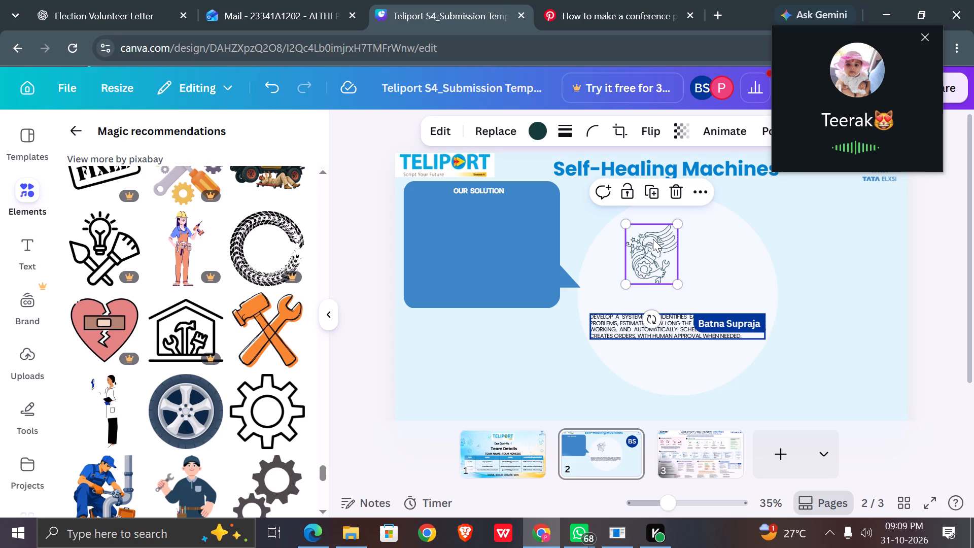
pyautogui.moveTo(653, 239); pyautogui.dragTo(671, 236)
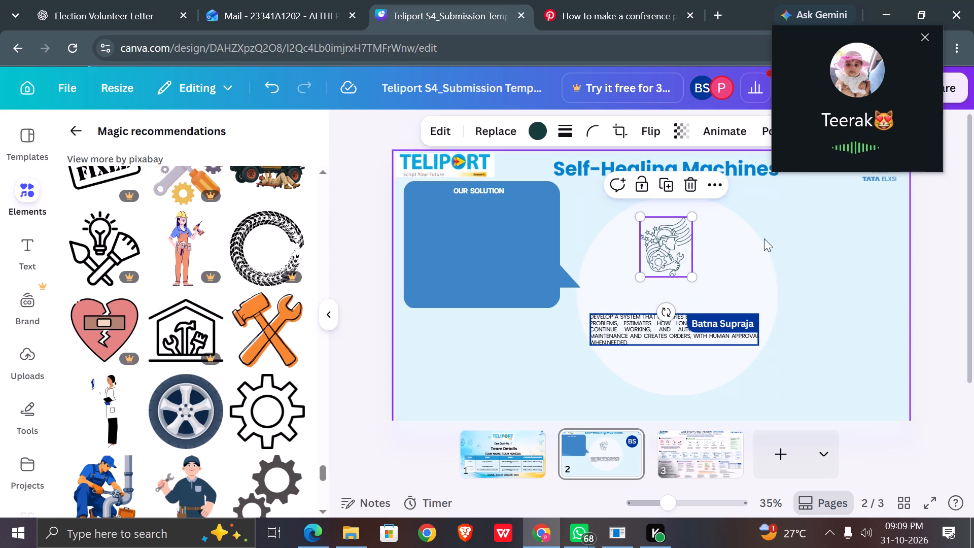
pyautogui.moveTo(690, 273); pyautogui.dragTo(680, 266)
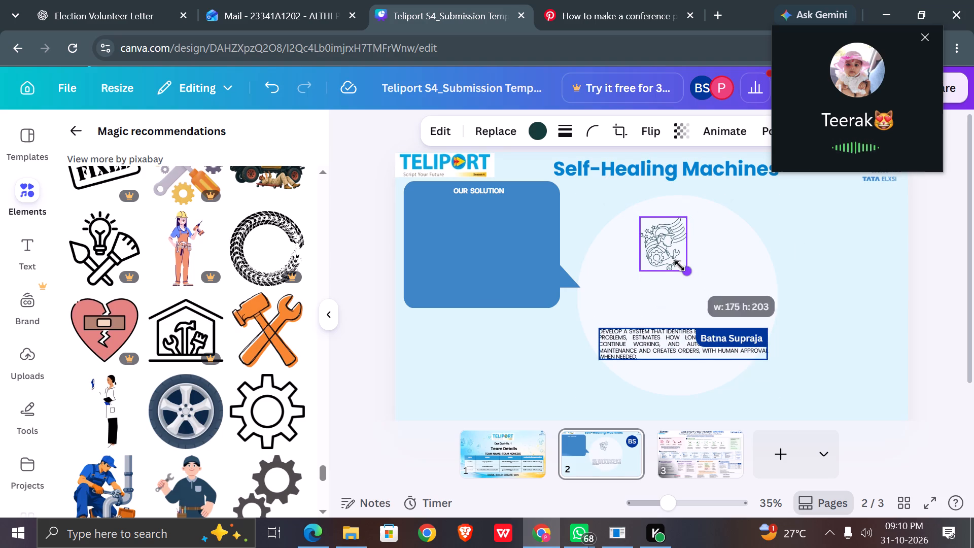
pyautogui.moveTo(680, 266); pyautogui.dragTo(708, 272)
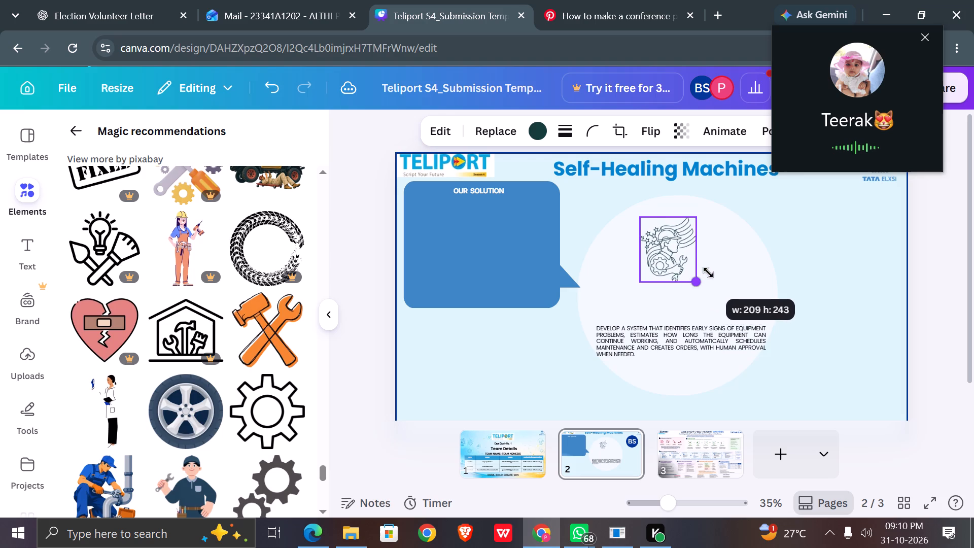
pyautogui.moveTo(708, 272); pyautogui.dragTo(715, 275)
pyautogui.moveTo(663, 245); pyautogui.dragTo(668, 239)
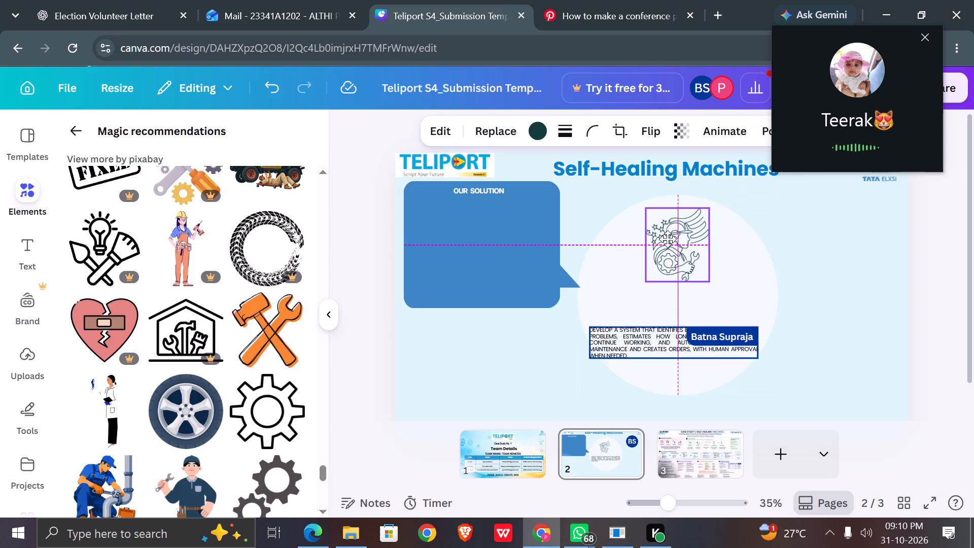
pyautogui.moveTo(668, 239); pyautogui.dragTo(669, 238)
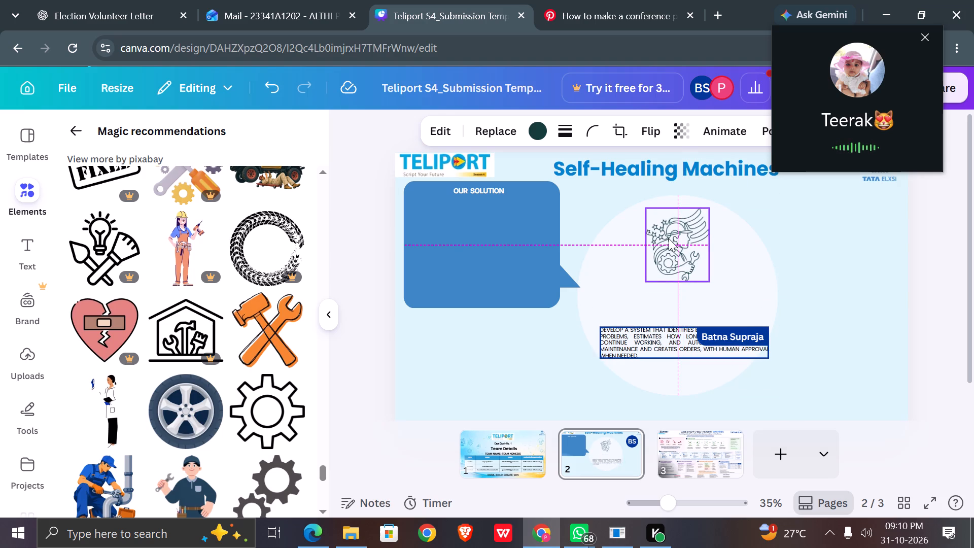
pyautogui.click(821, 300)
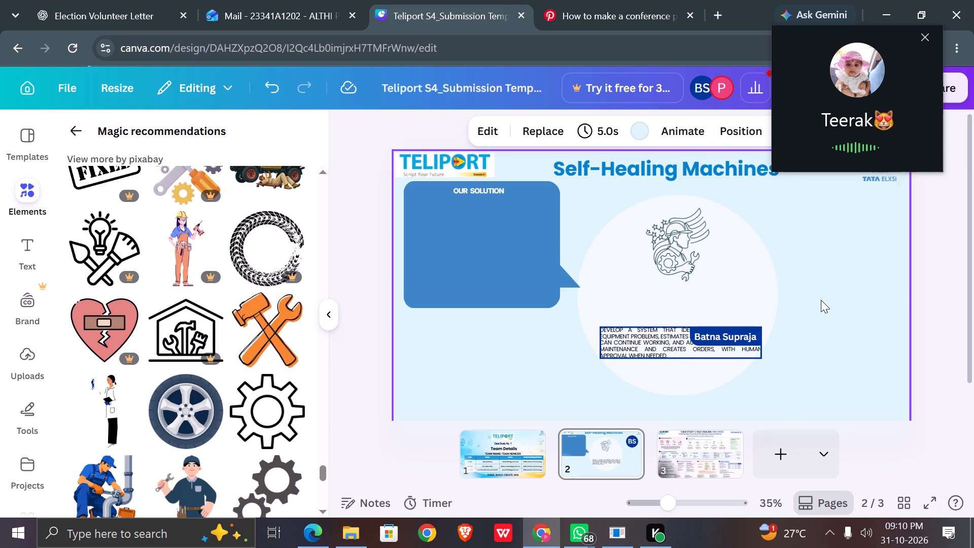
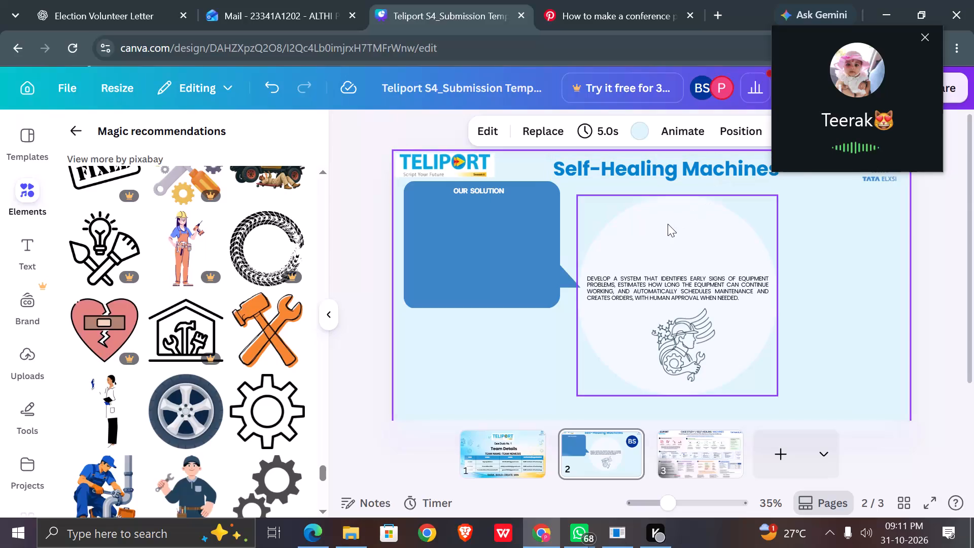
# Check the layout of the reference conference poster on Pinterest against the central objective circle, and return to the design.
pyautogui.doubleClick(666, 221)
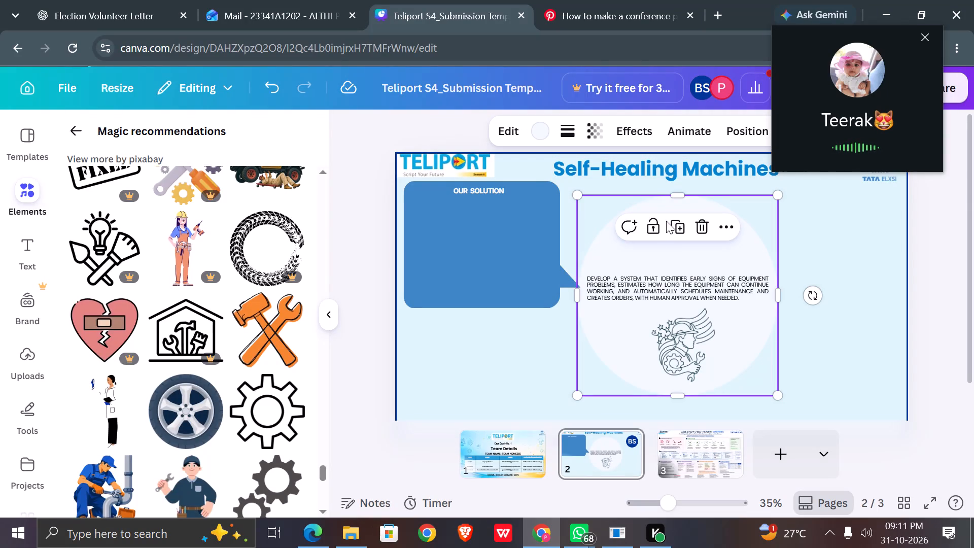
pyautogui.click(664, 252)
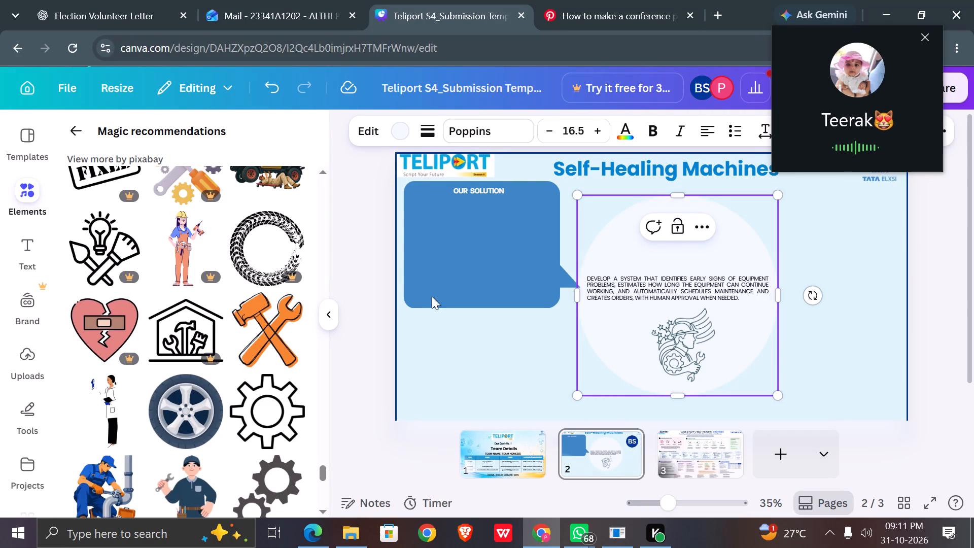
pyautogui.click(601, 1)
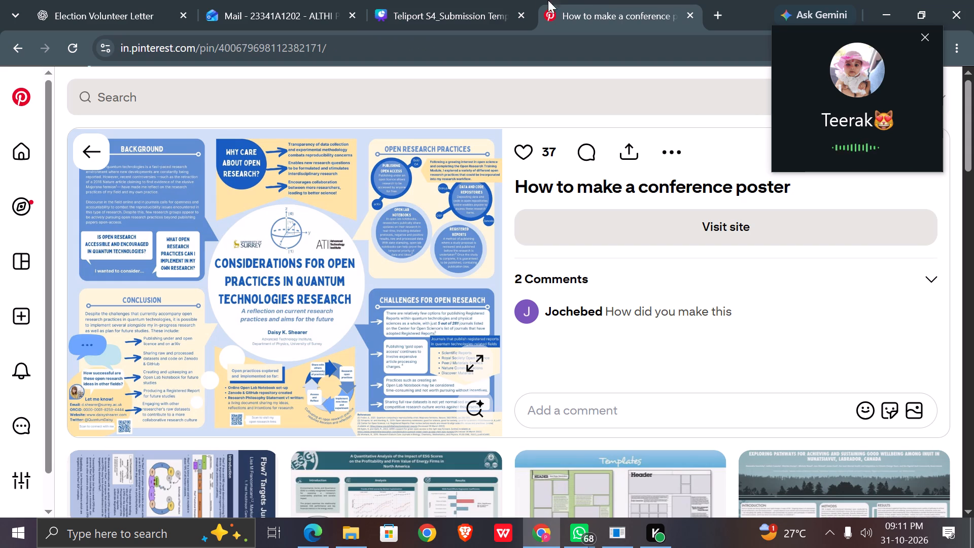
pyautogui.click(461, 0)
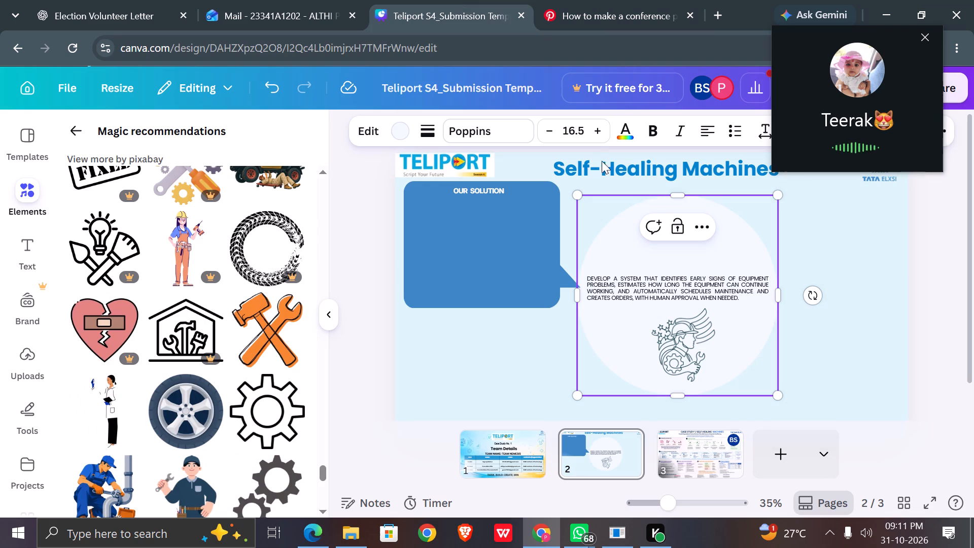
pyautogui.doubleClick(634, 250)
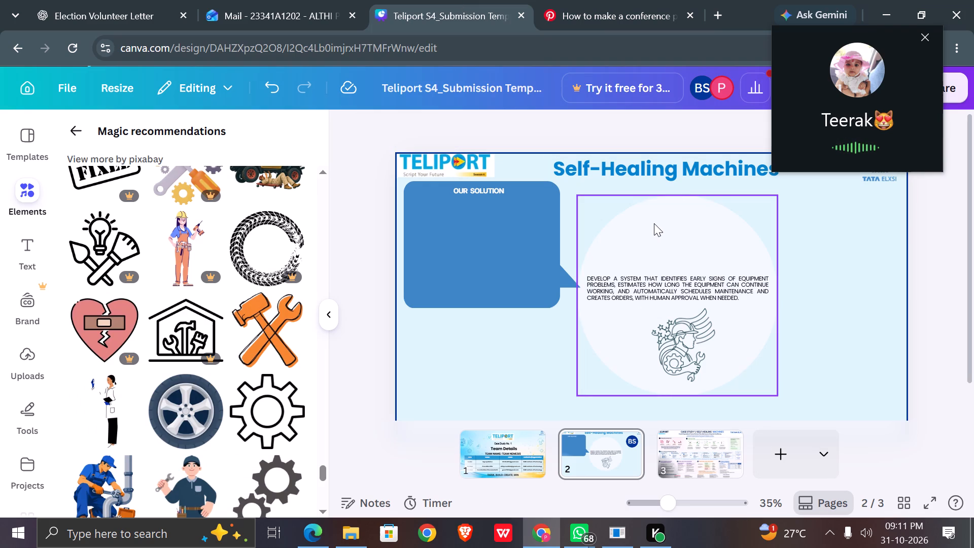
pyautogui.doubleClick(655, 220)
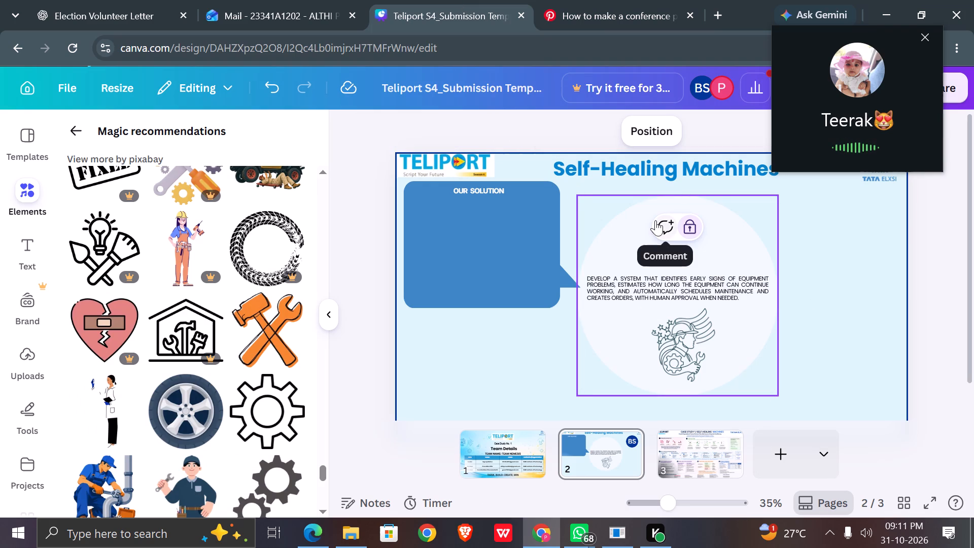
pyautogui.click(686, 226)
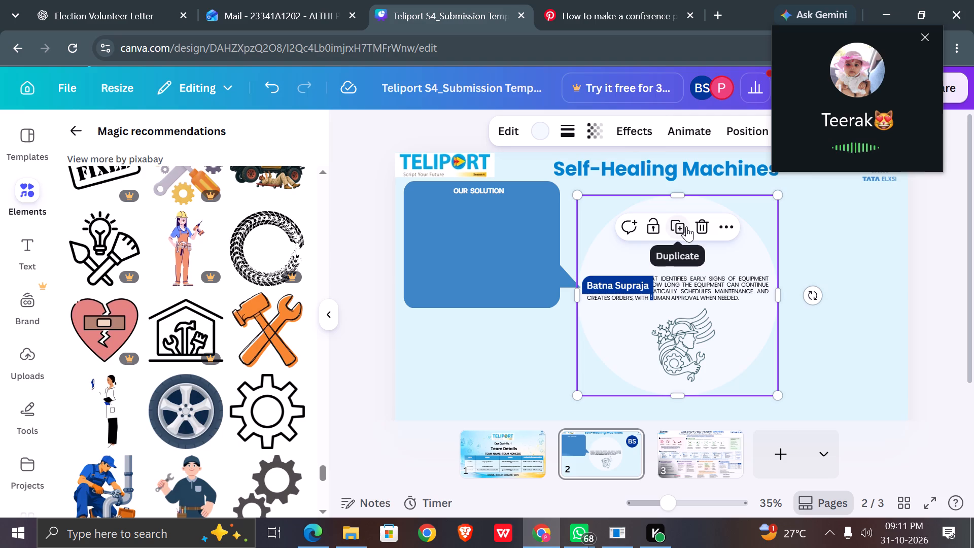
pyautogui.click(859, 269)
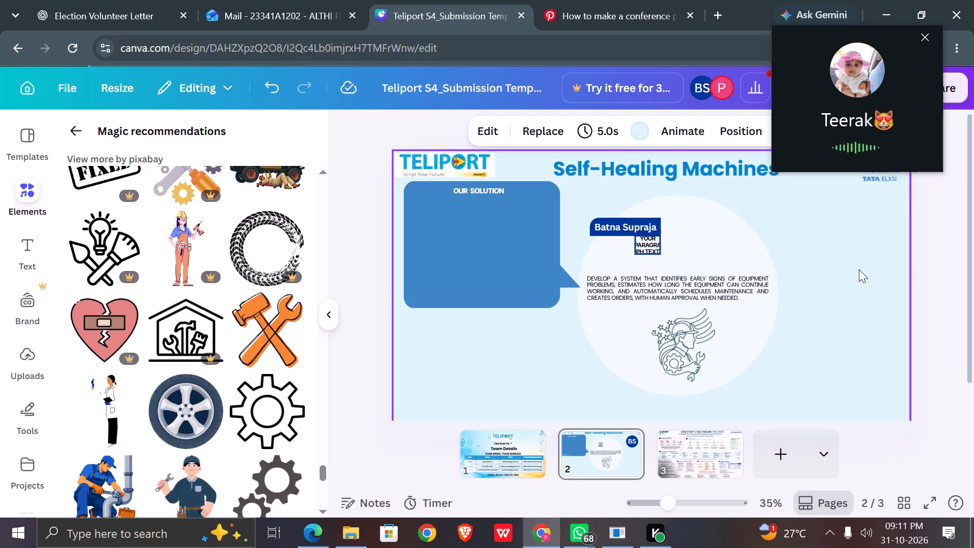
# Look through the design's pages and examine the Our Solution section of the page 3 case study poster up close.
pyautogui.click(519, 454)
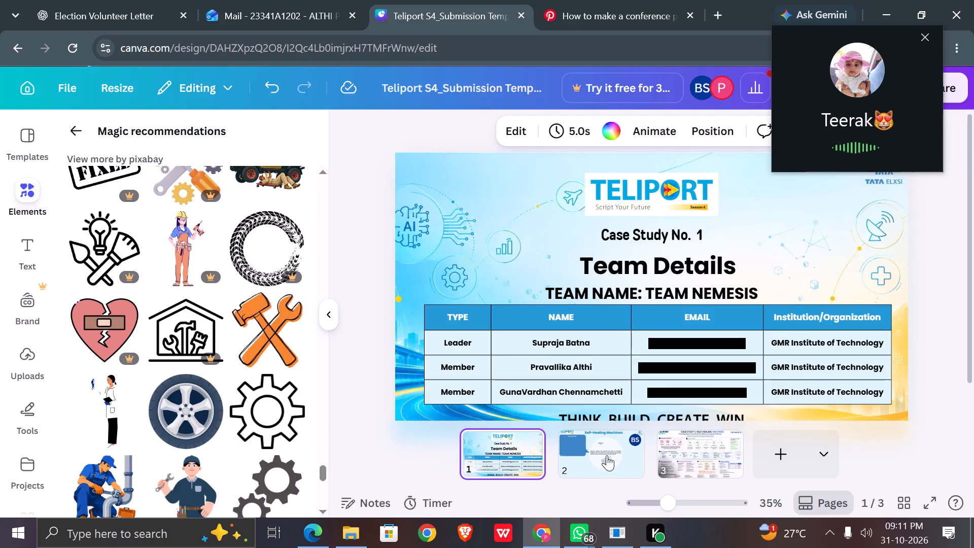
pyautogui.click(605, 455)
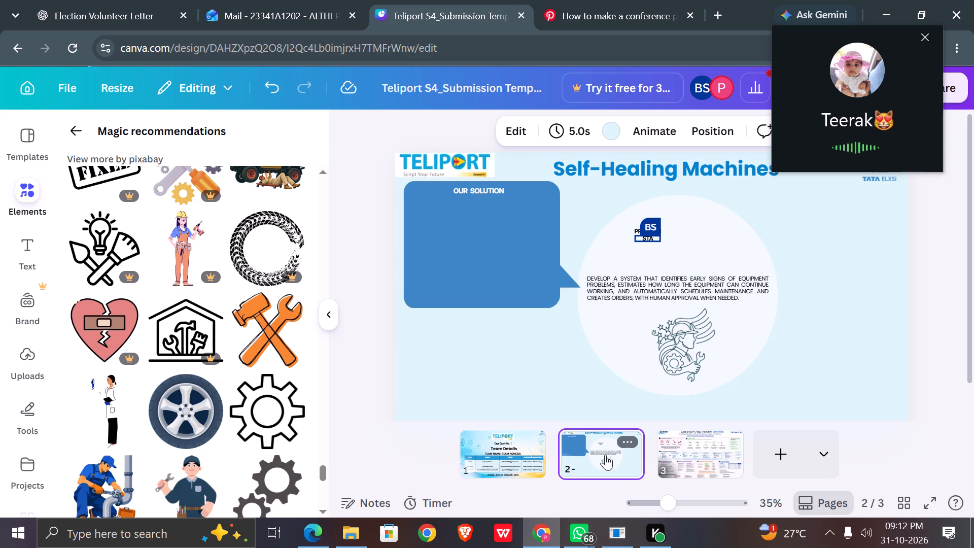
pyautogui.click(703, 468)
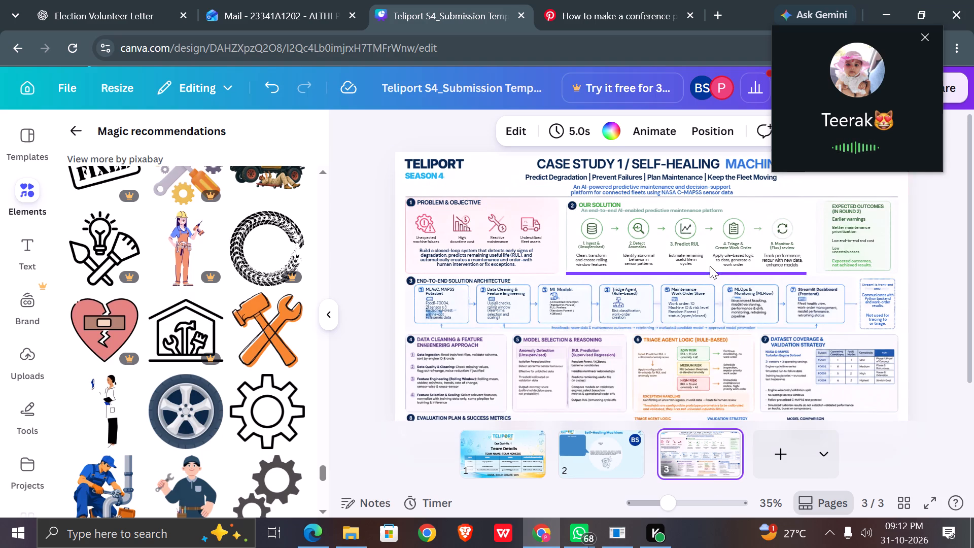
pyautogui.scroll(1, 710, 266)
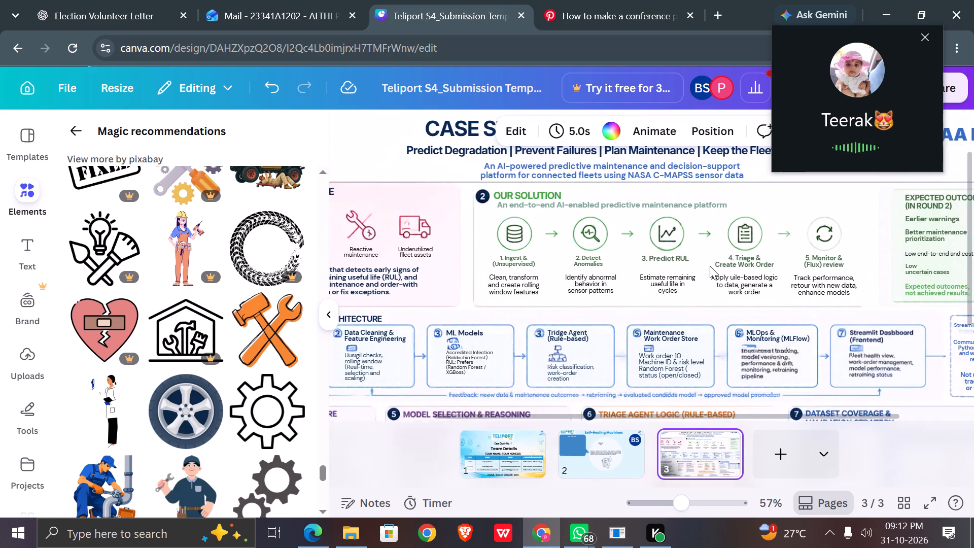
pyautogui.scroll(1, 710, 266)
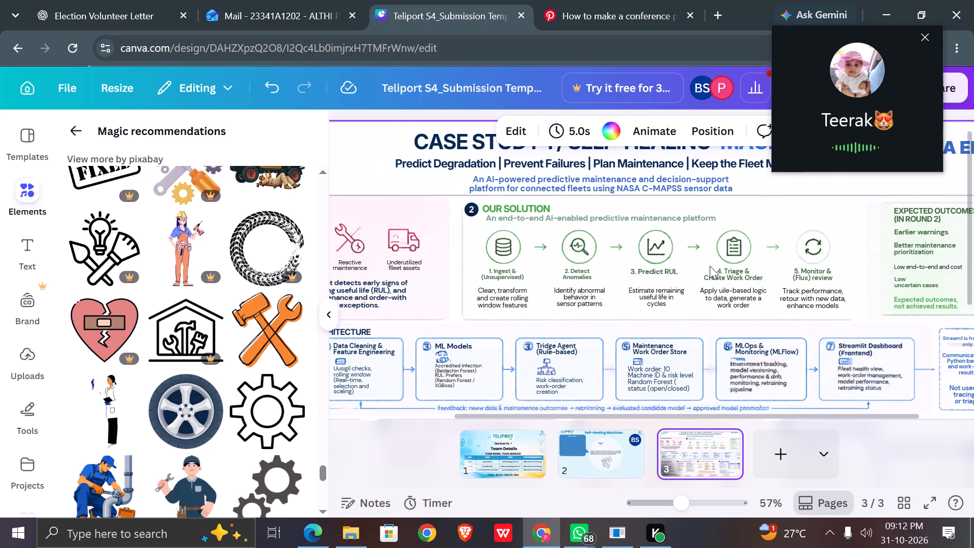
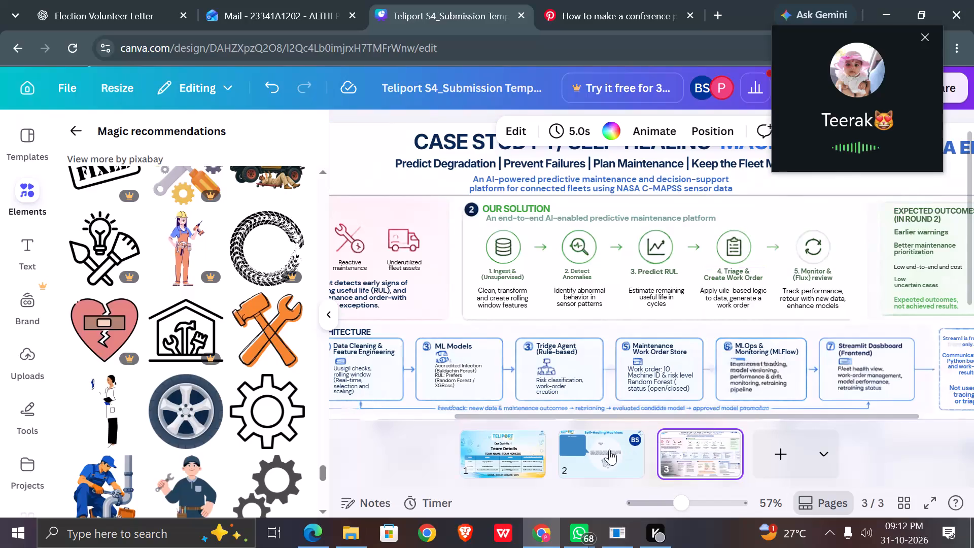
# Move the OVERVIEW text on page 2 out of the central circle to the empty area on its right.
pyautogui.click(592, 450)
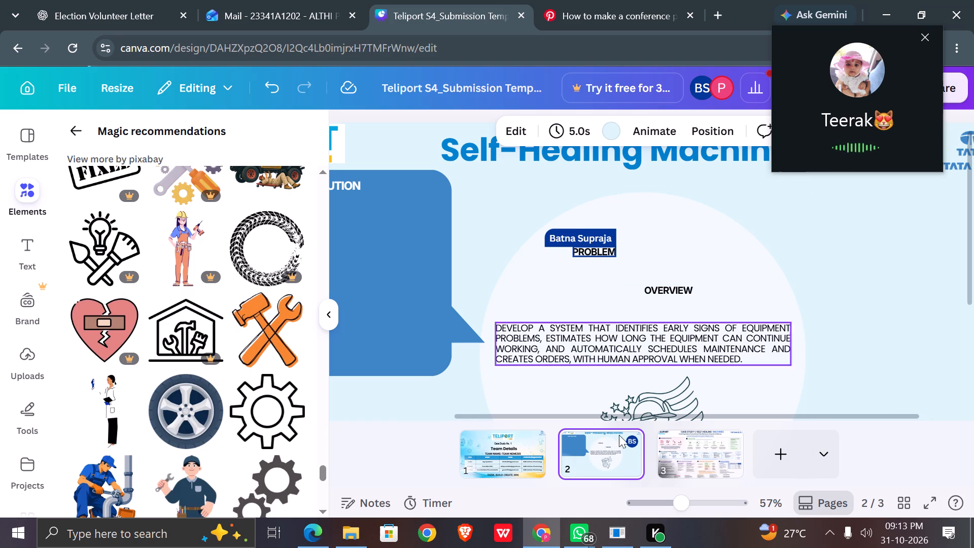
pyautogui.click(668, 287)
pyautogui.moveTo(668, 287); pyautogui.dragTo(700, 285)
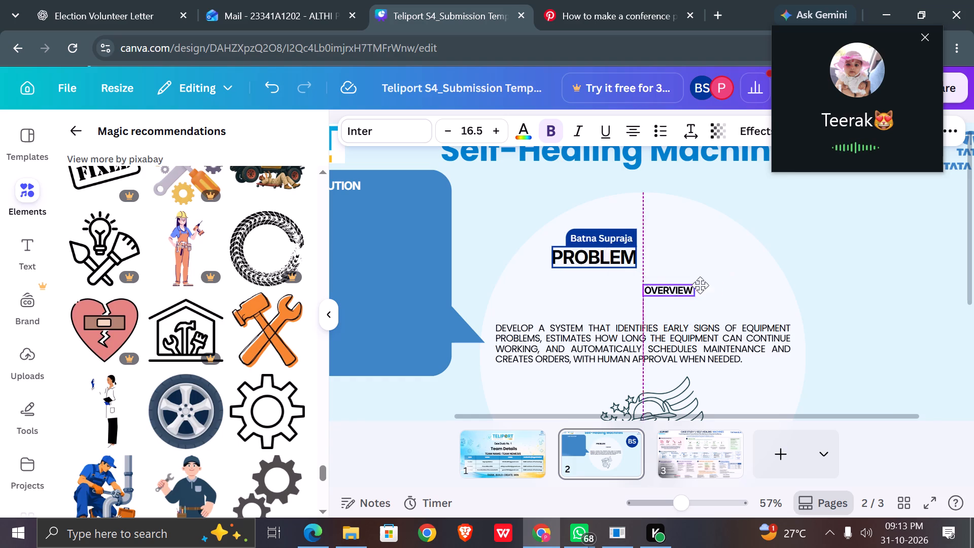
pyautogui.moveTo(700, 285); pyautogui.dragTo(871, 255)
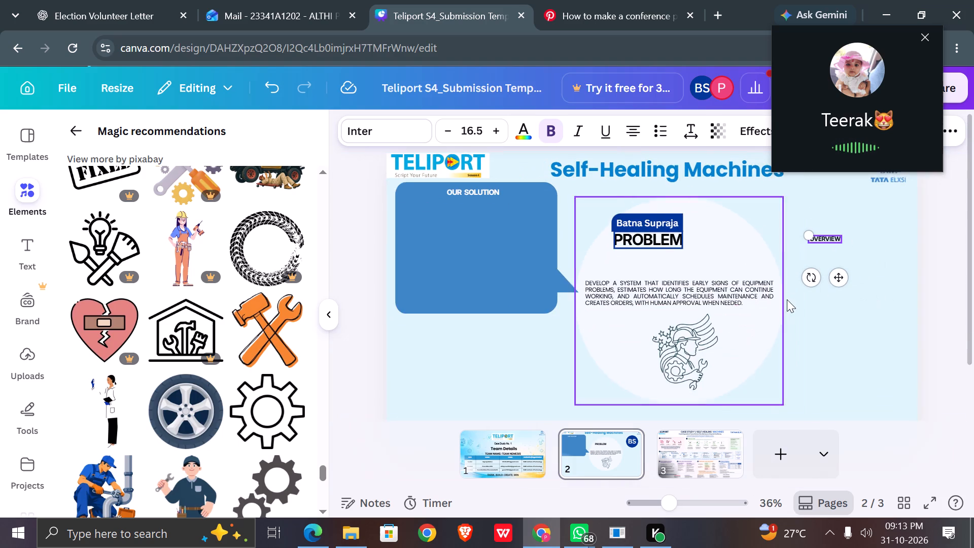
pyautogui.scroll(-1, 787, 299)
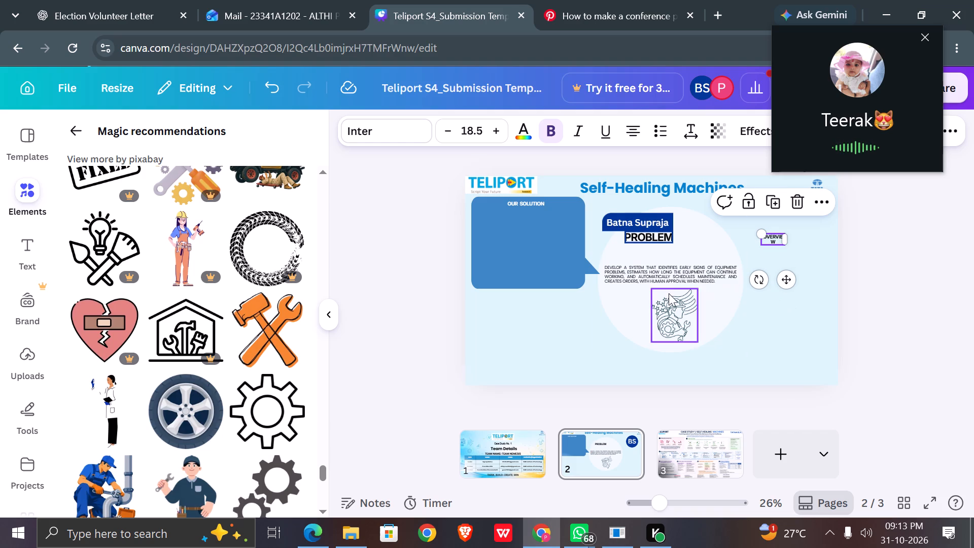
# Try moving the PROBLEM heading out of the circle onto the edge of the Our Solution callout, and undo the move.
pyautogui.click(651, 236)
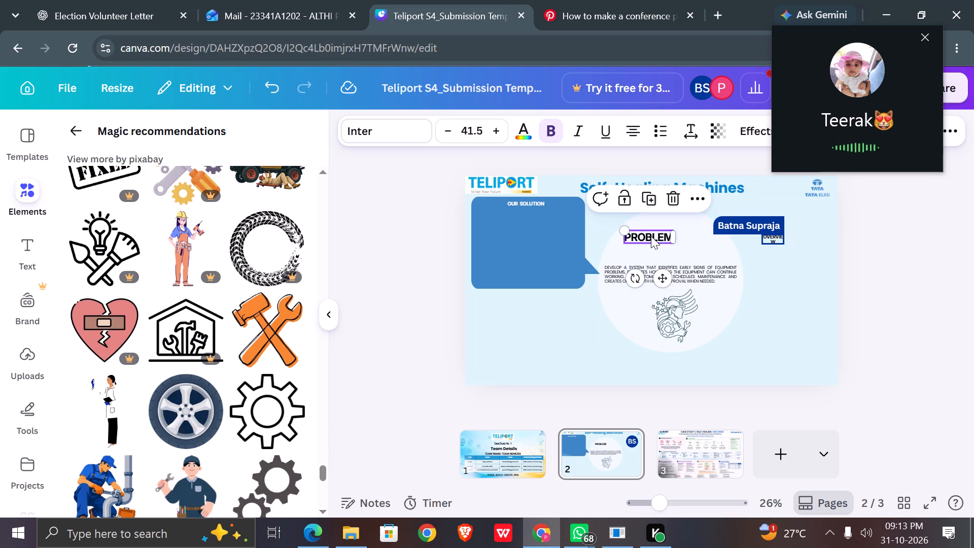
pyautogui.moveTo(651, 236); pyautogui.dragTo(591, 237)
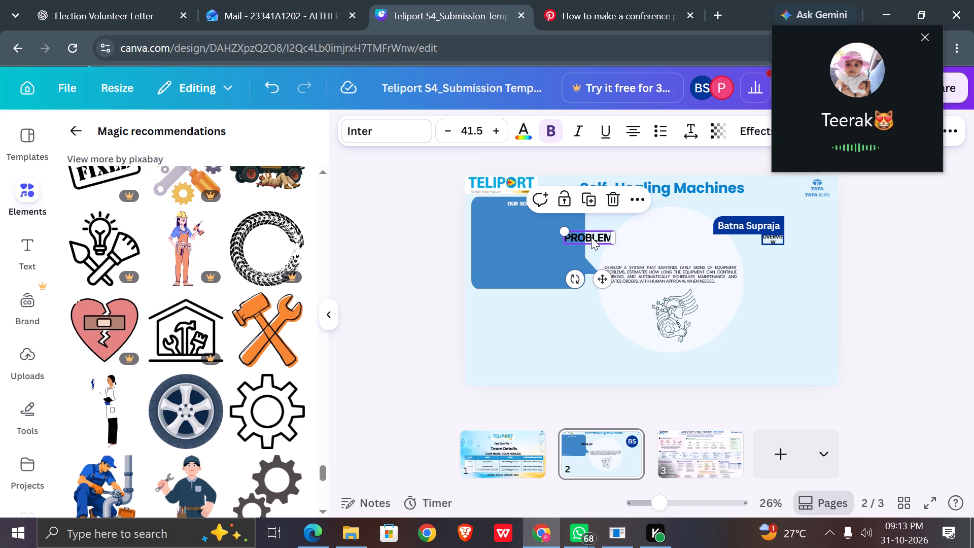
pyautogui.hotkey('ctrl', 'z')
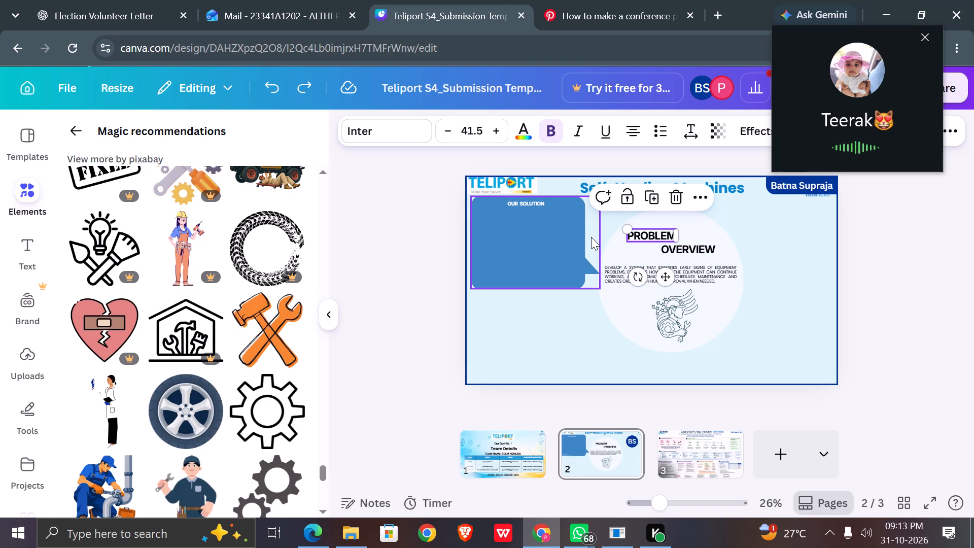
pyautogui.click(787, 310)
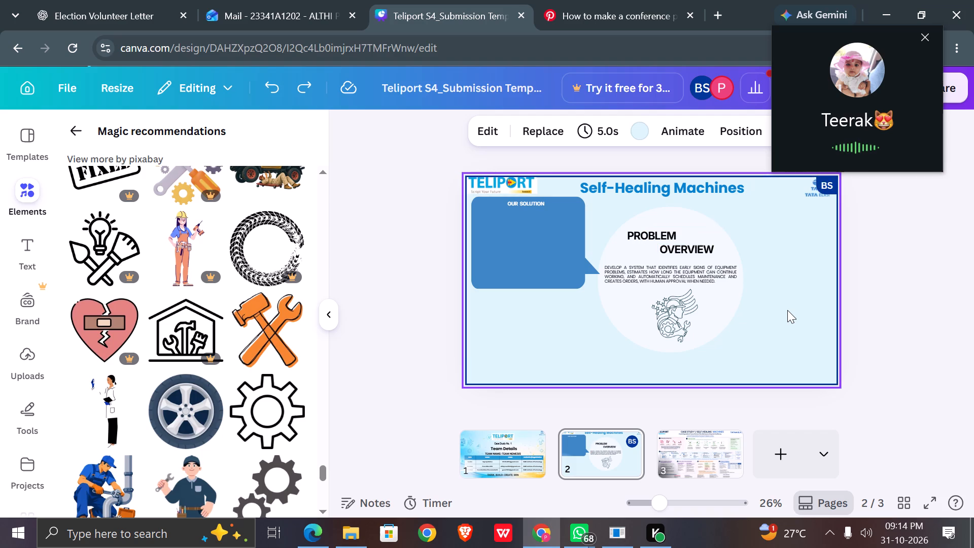
# Browse related posters on Pinterest, go back to the Editable A0 Scientific Research Poster Template, and compare its layout with page 2 in Canva.
pyautogui.click(587, 1)
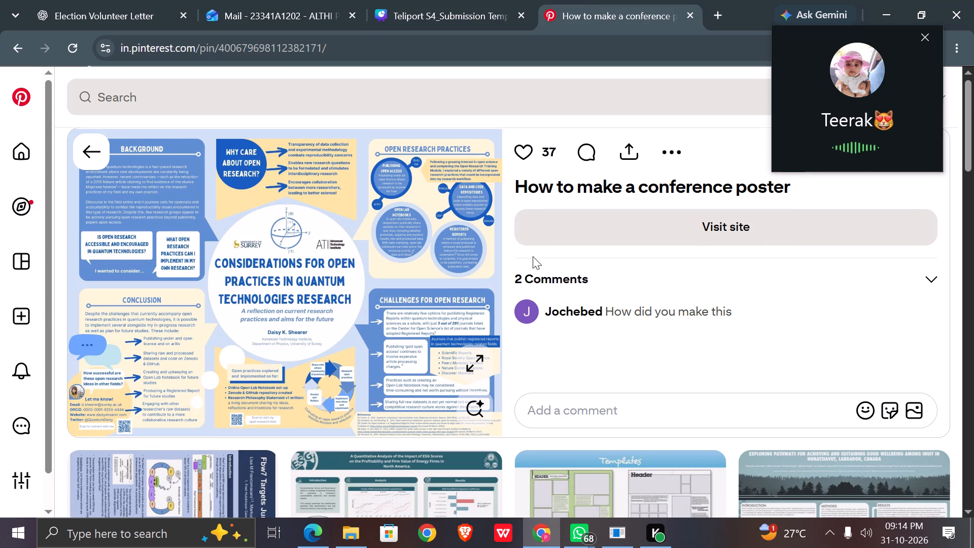
pyautogui.scroll(-6, 409, 144)
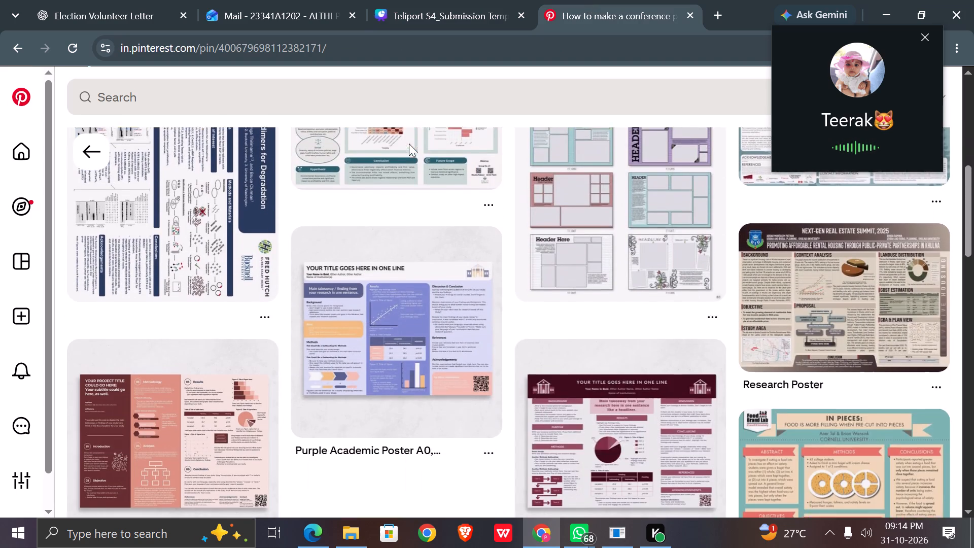
pyautogui.scroll(-1, 409, 144)
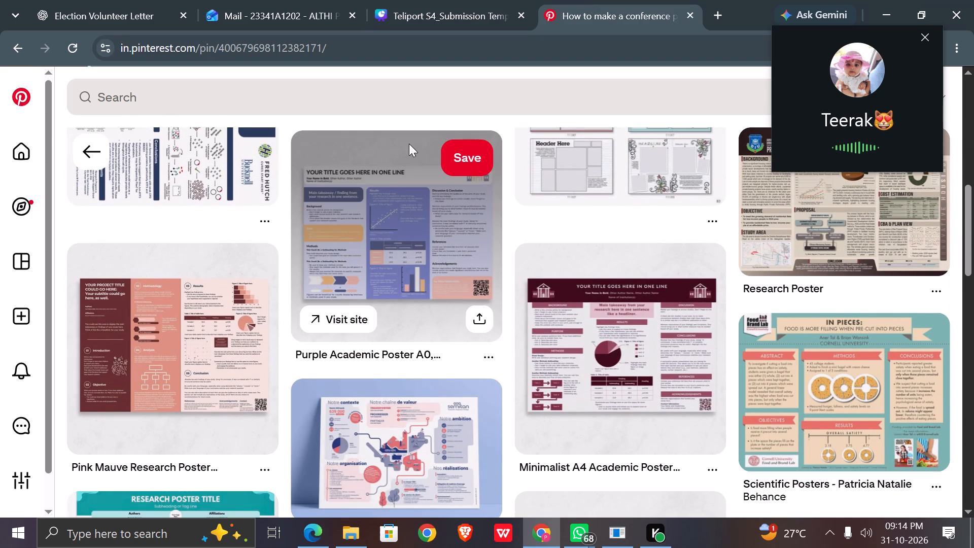
pyautogui.click(14, 53)
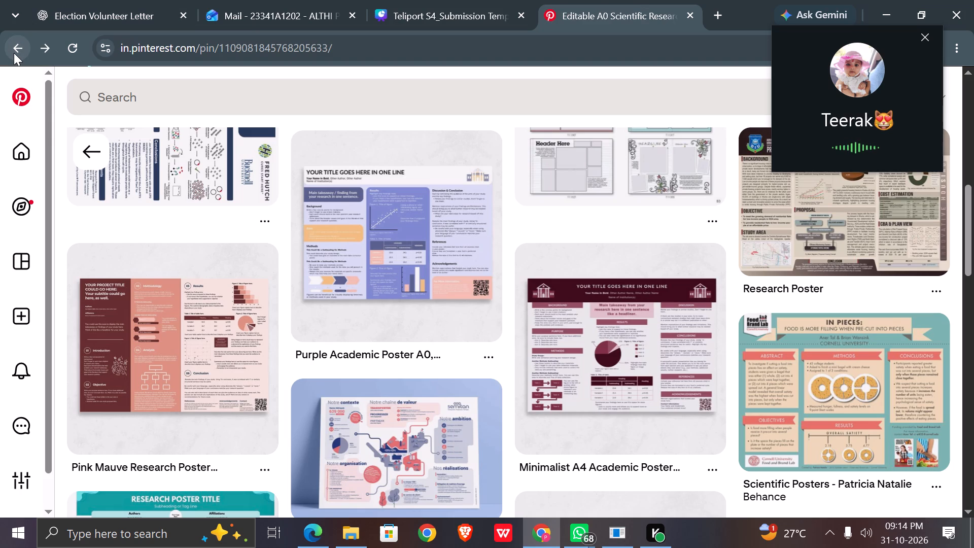
pyautogui.scroll(3, 360, 234)
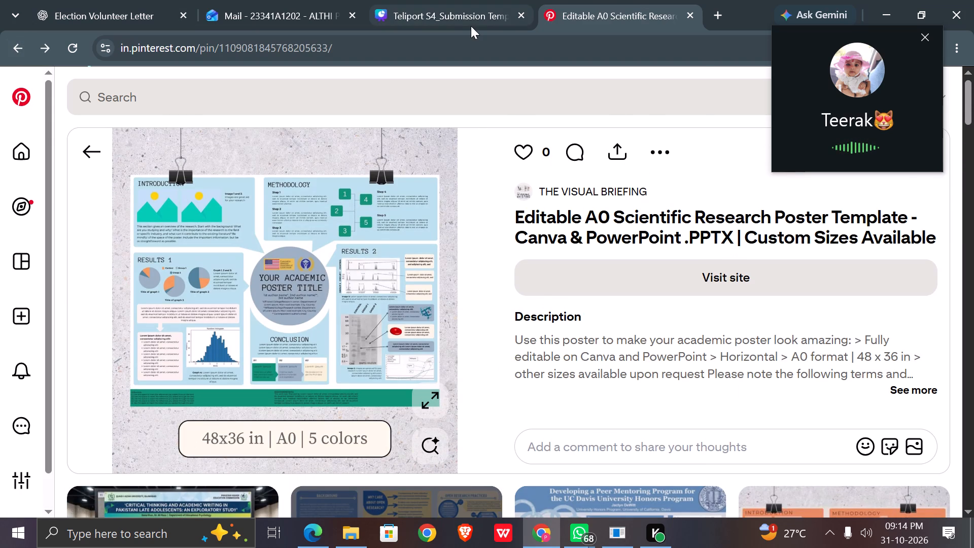
pyautogui.click(431, 14)
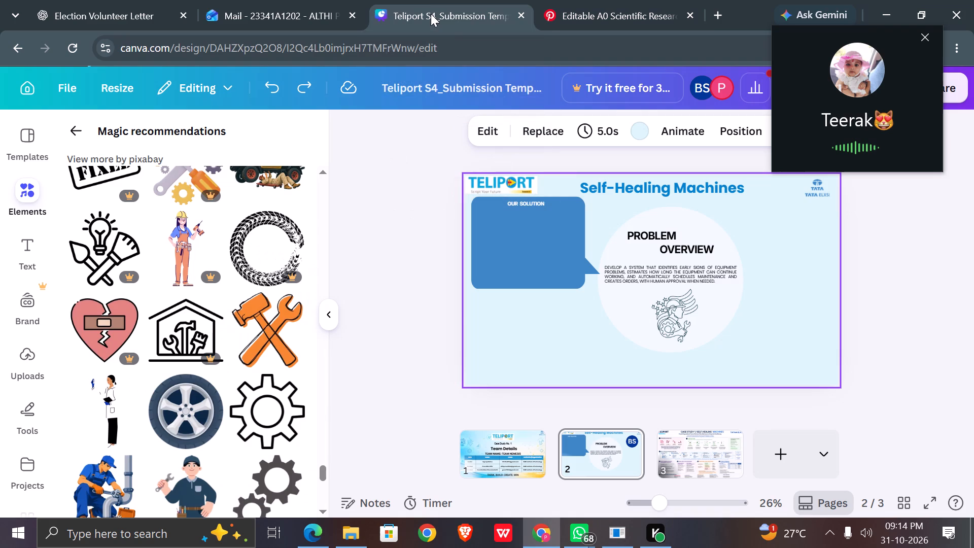
pyautogui.click(435, 311)
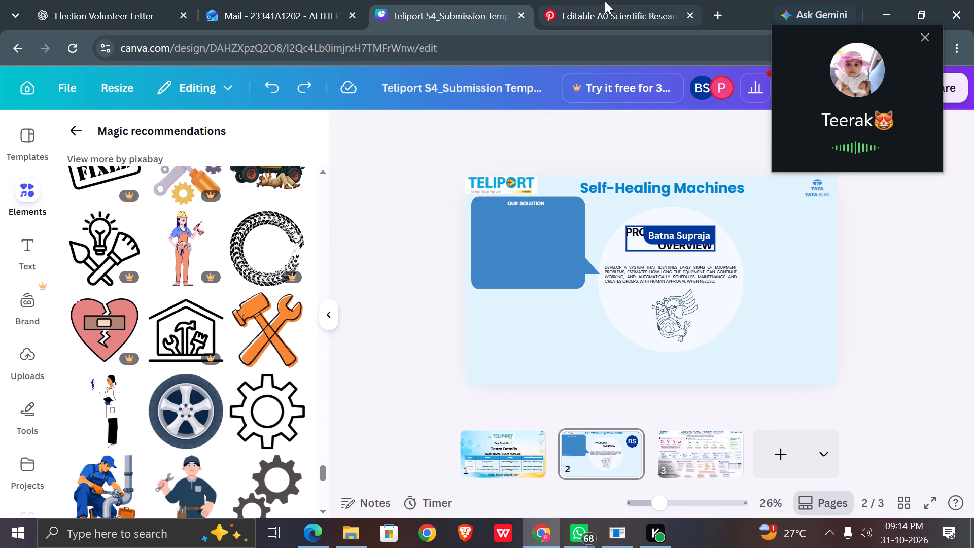
pyautogui.click(605, 1)
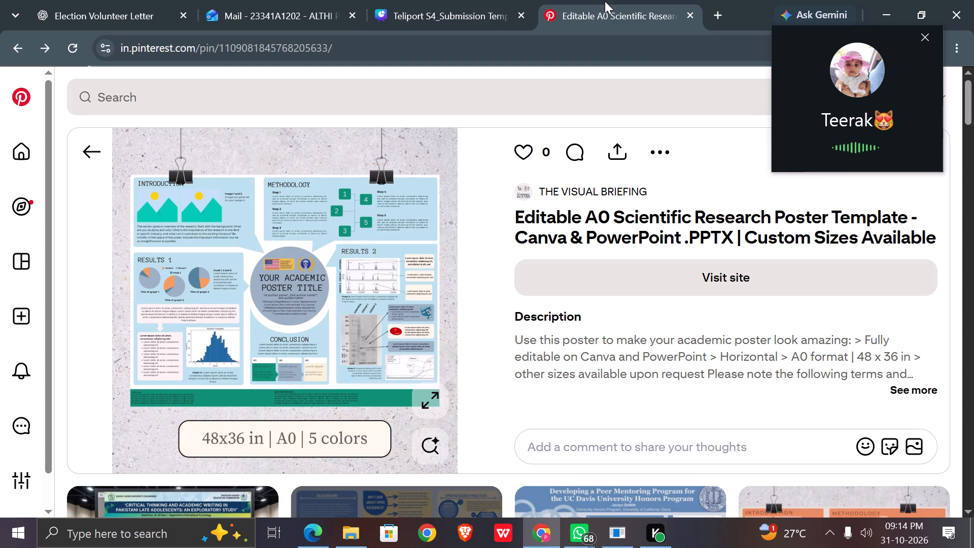
pyautogui.click(486, 6)
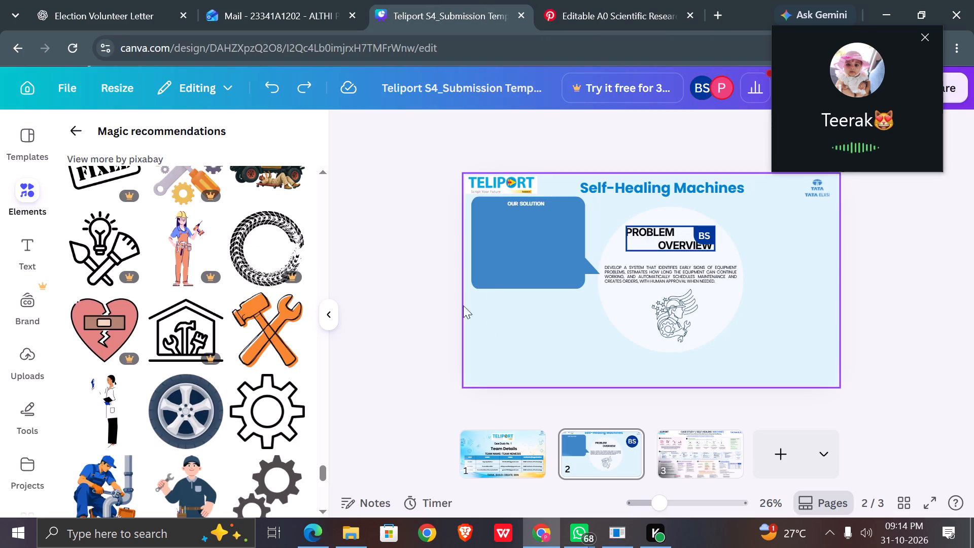
pyautogui.click(440, 284)
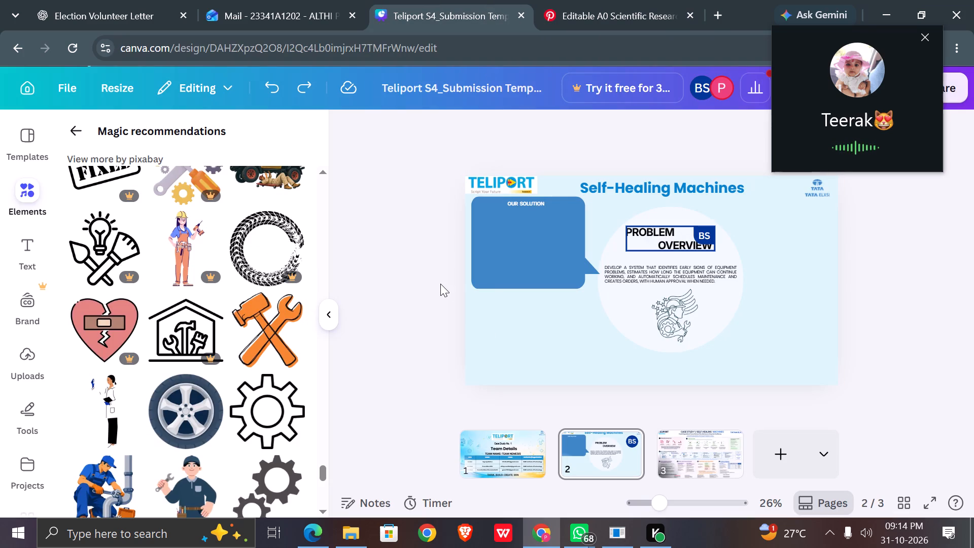
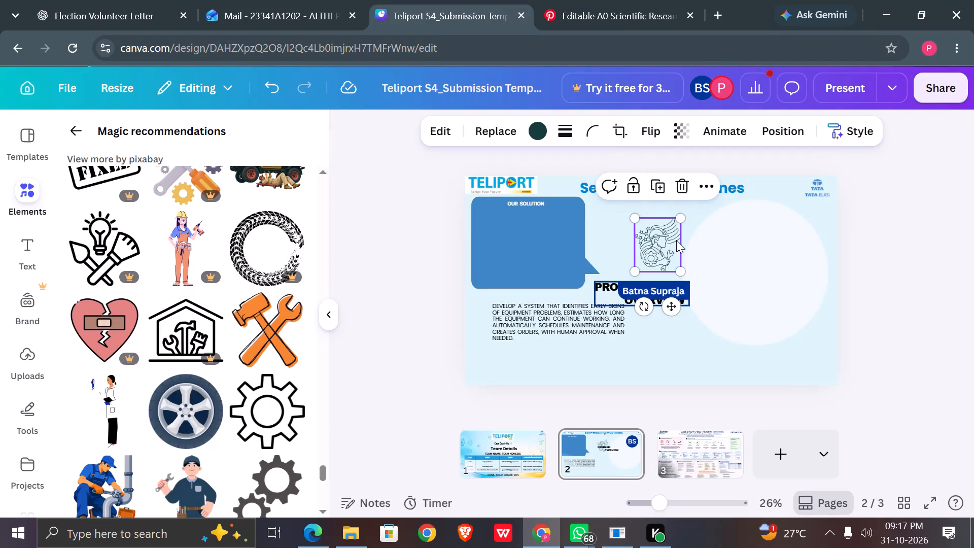
# Move the pale circle below the description paragraph in page 2's layer order.
pyautogui.click(784, 129)
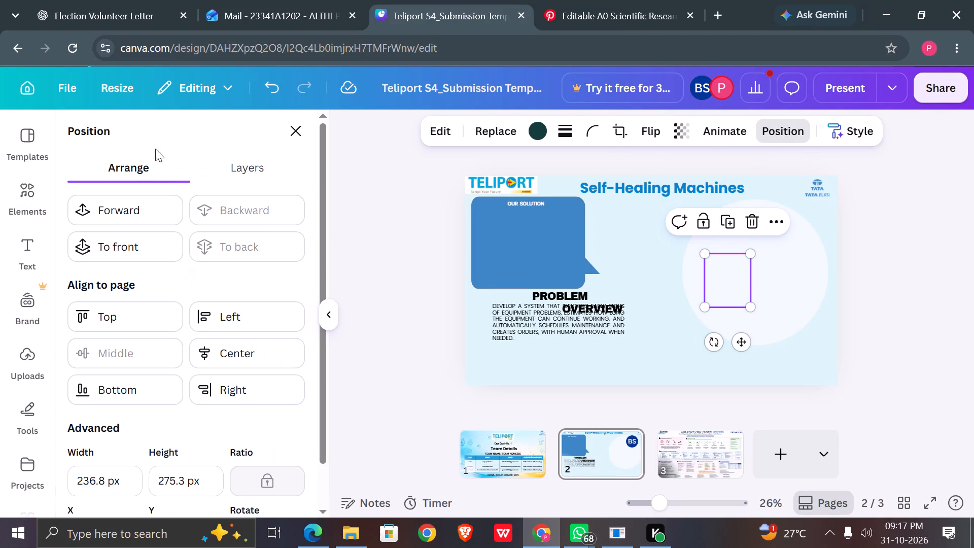
pyautogui.click(245, 168)
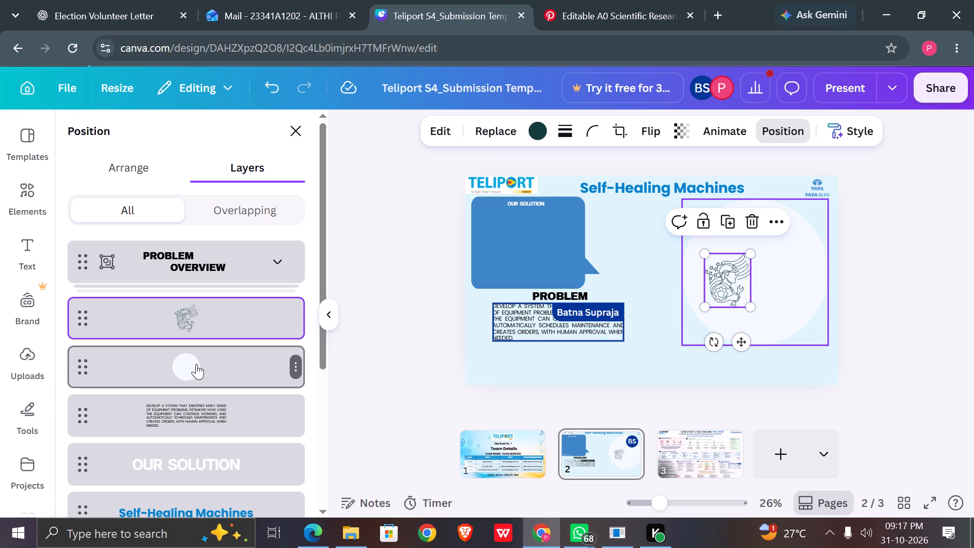
pyautogui.moveTo(196, 364); pyautogui.dragTo(203, 435)
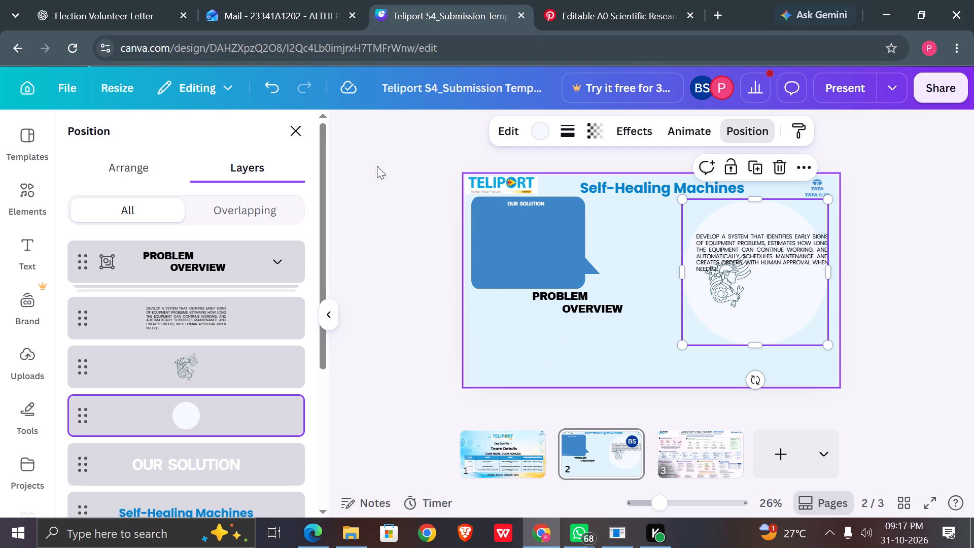
pyautogui.click(293, 128)
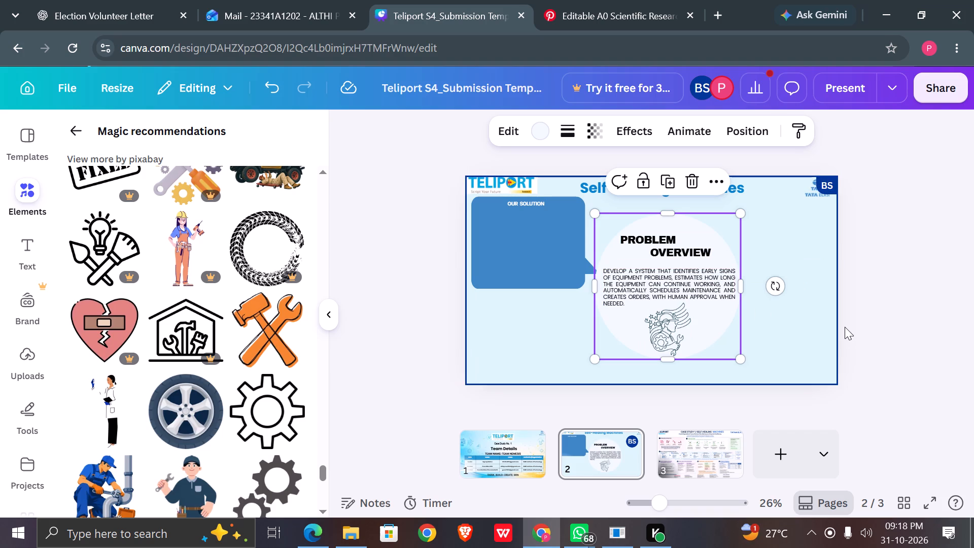
pyautogui.click(819, 316)
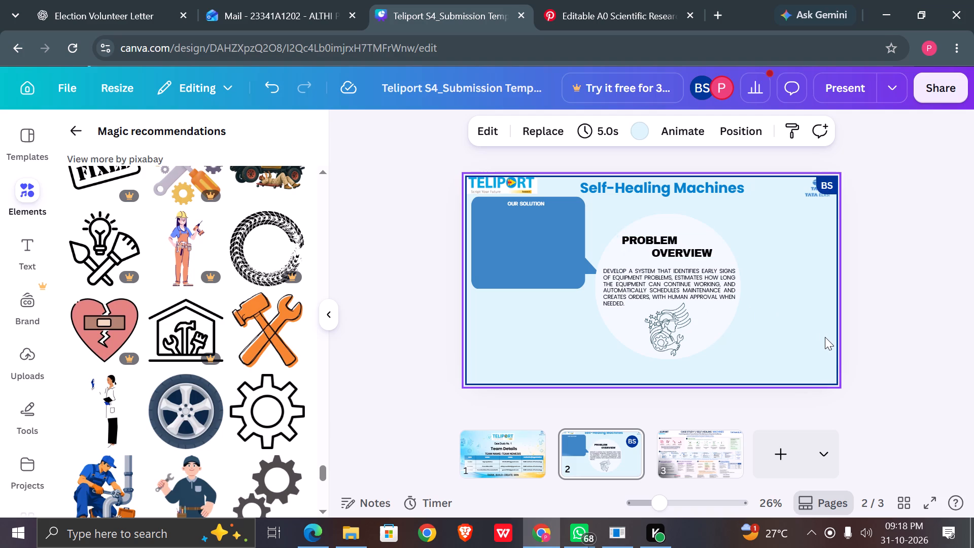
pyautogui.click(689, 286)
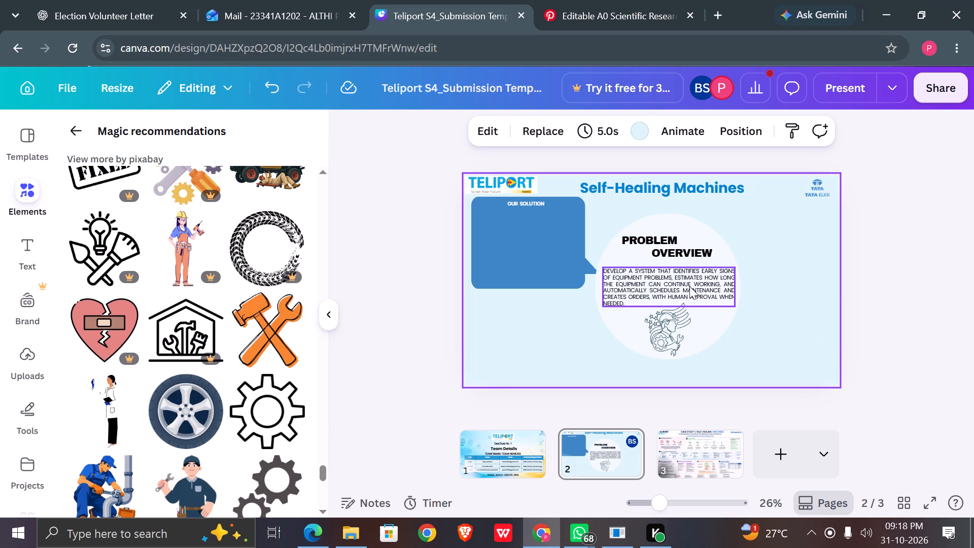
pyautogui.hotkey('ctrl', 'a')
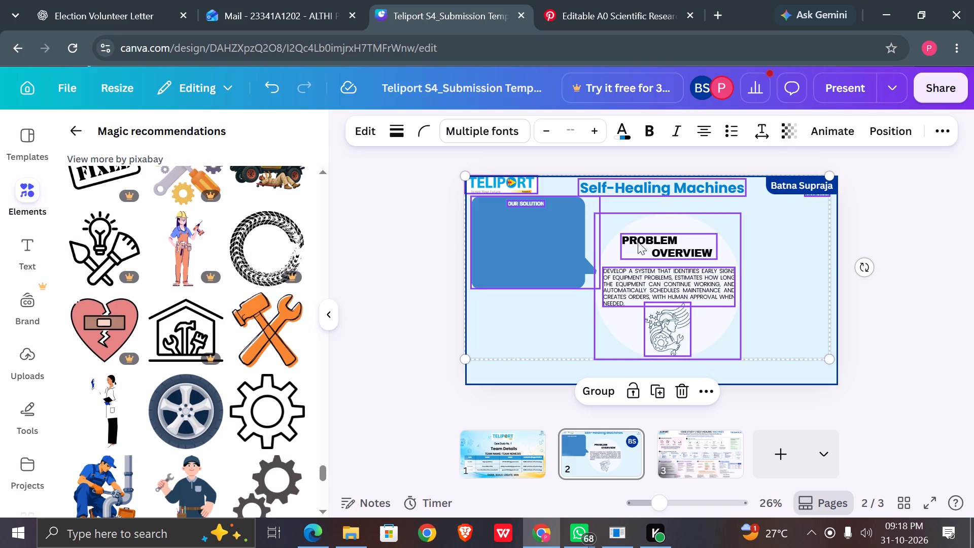
# Look through the Pinterest poster template and its related posters, and compare them with page 2 in Canva.
pyautogui.click(575, 15)
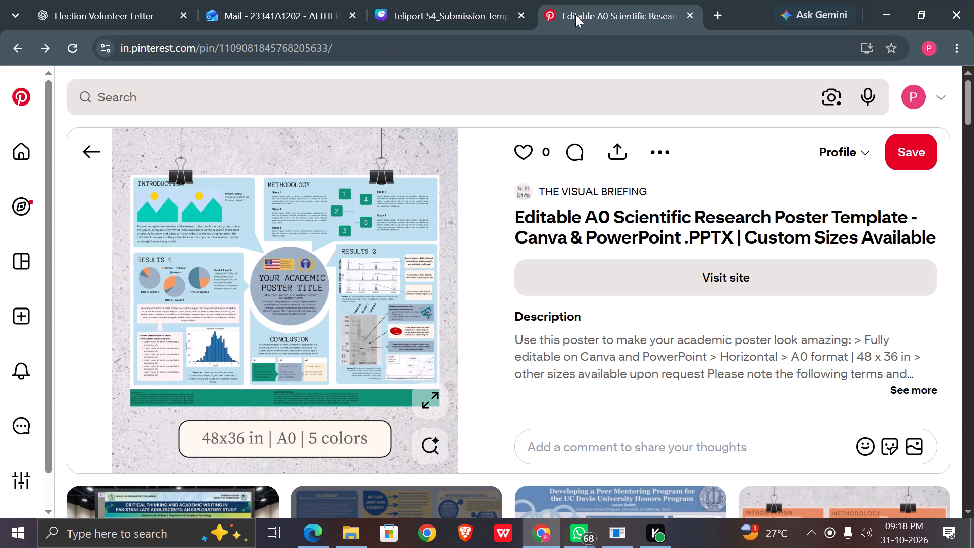
pyautogui.scroll(-2, 361, 205)
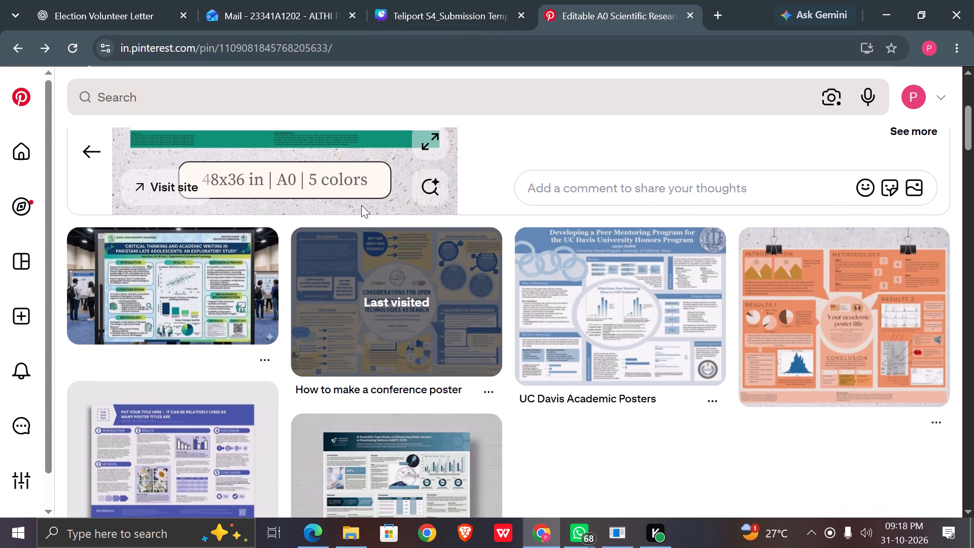
pyautogui.scroll(-1, 361, 205)
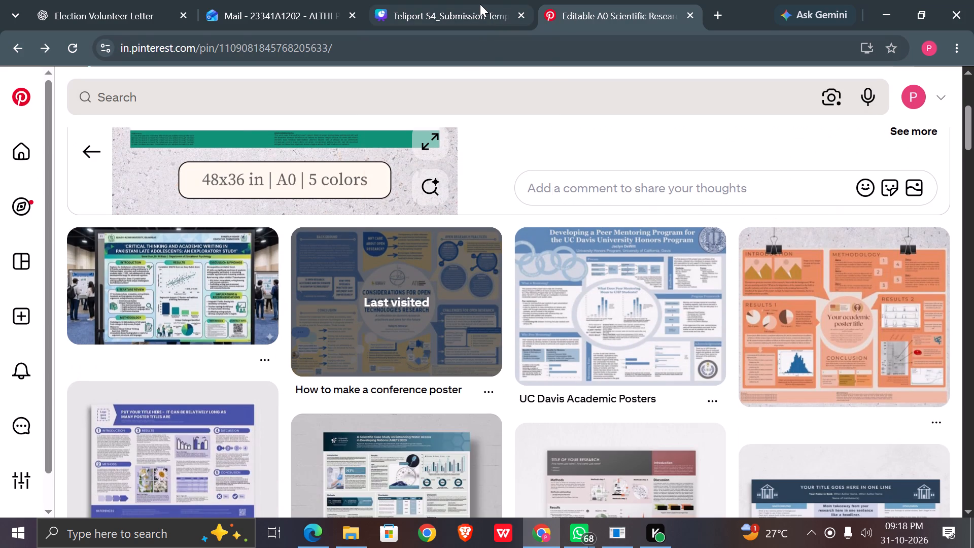
pyautogui.click(480, 4)
pyautogui.click(630, 0)
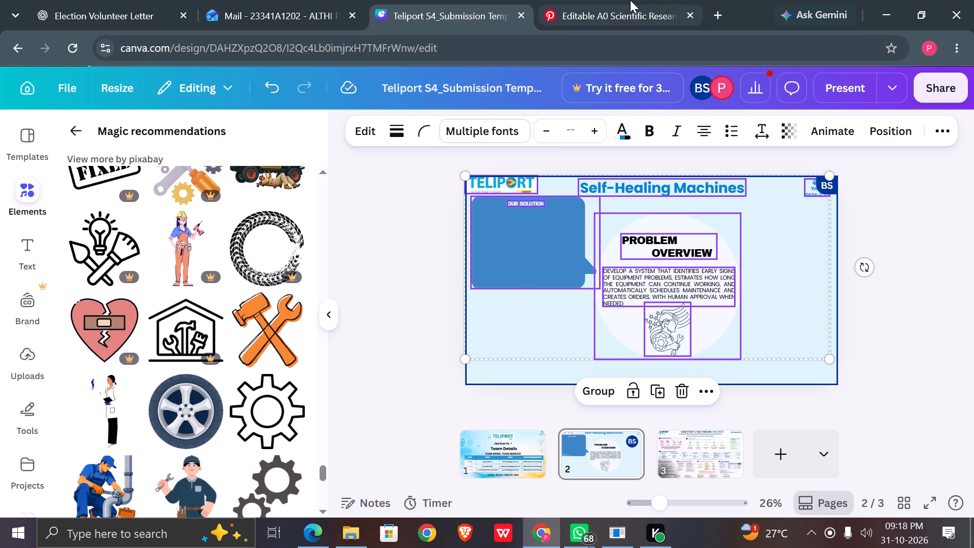
pyautogui.click(509, 0)
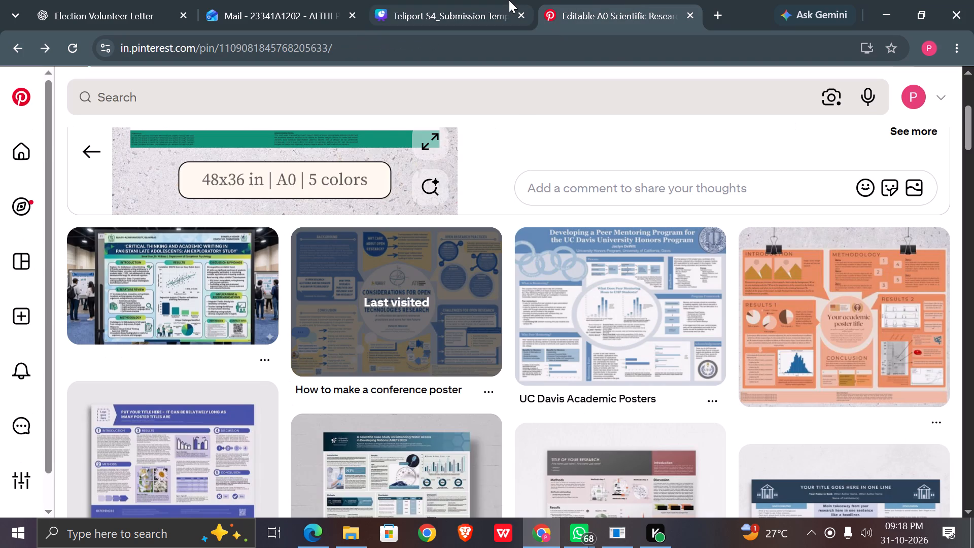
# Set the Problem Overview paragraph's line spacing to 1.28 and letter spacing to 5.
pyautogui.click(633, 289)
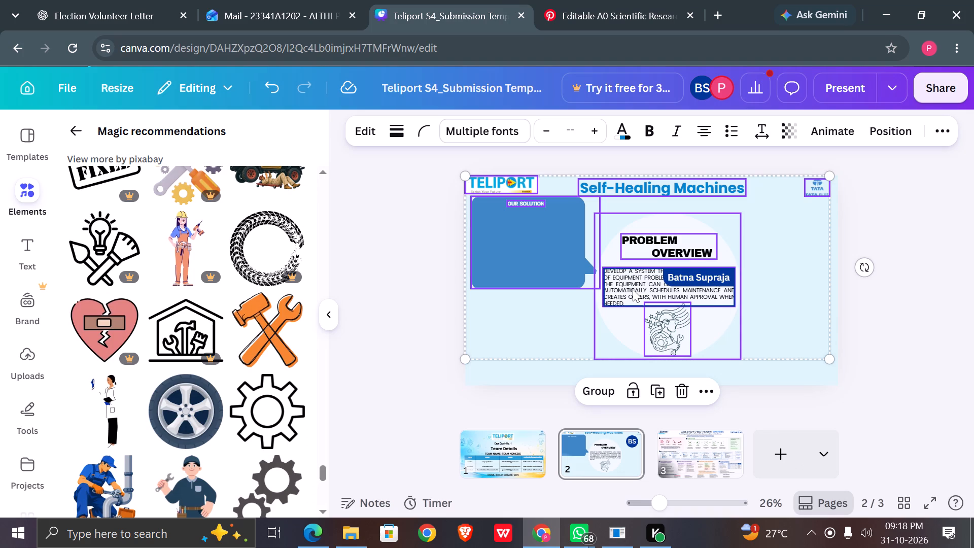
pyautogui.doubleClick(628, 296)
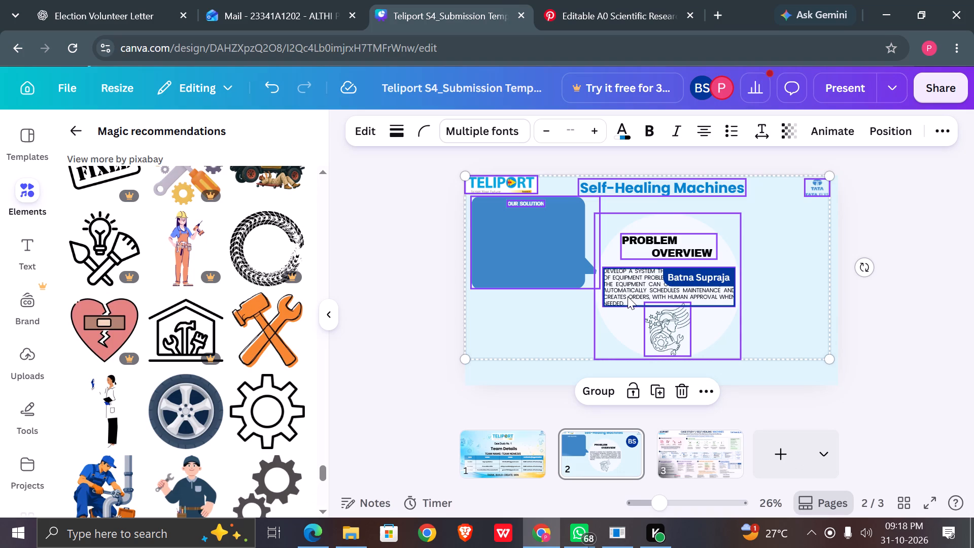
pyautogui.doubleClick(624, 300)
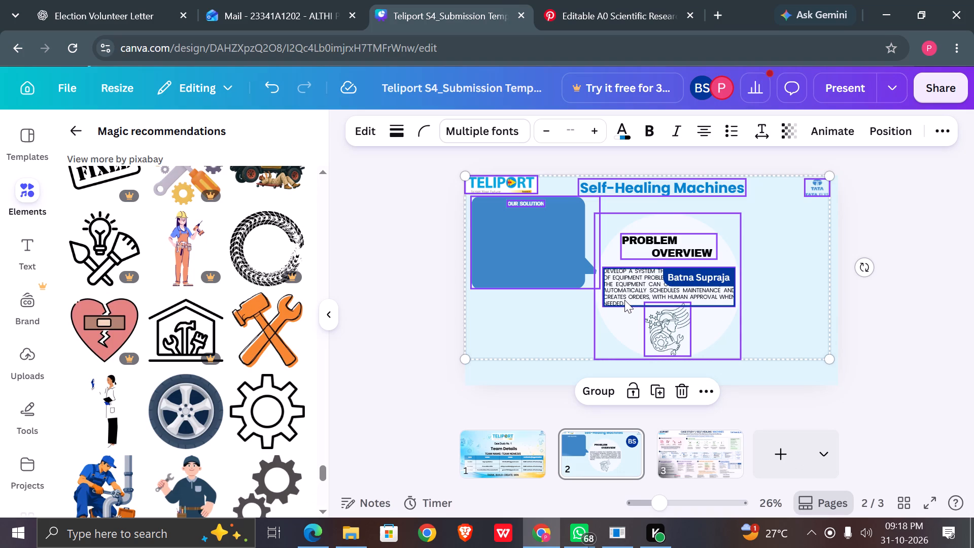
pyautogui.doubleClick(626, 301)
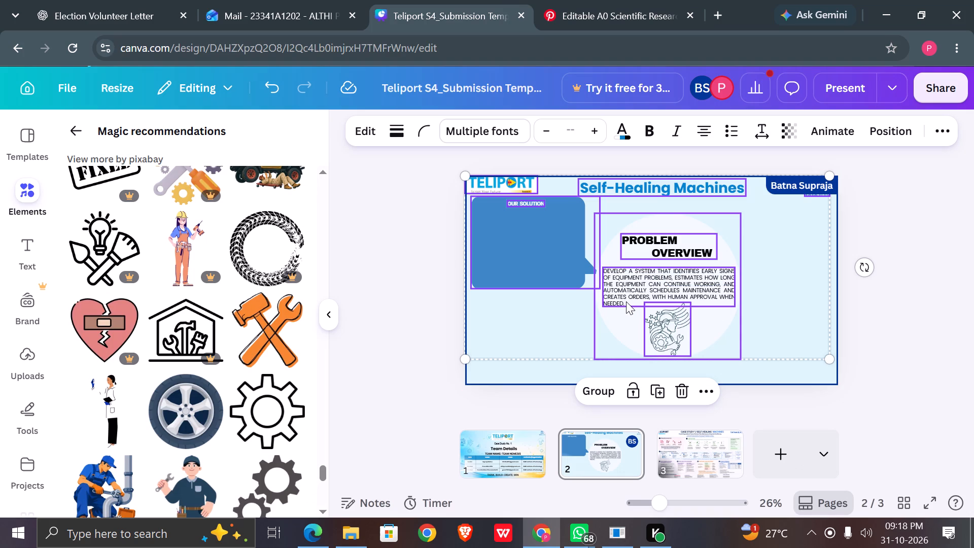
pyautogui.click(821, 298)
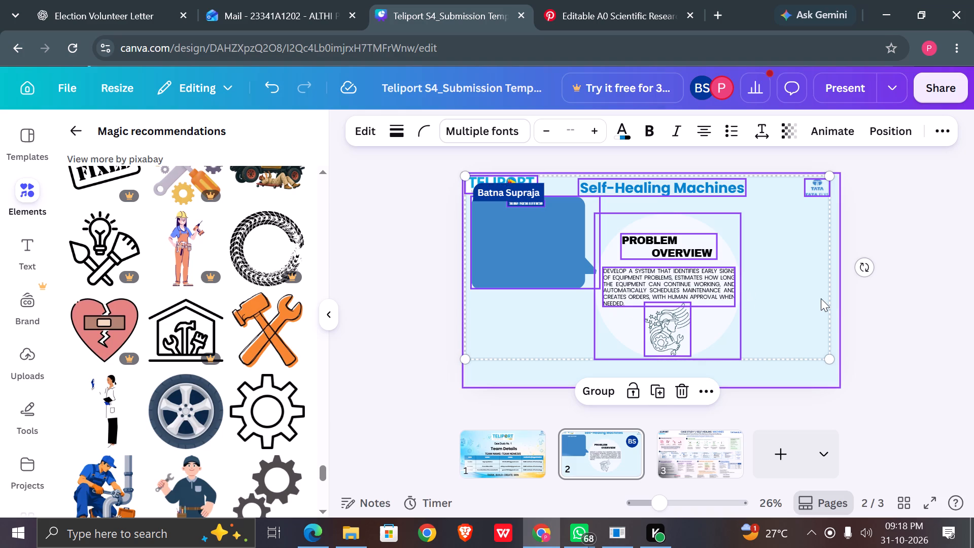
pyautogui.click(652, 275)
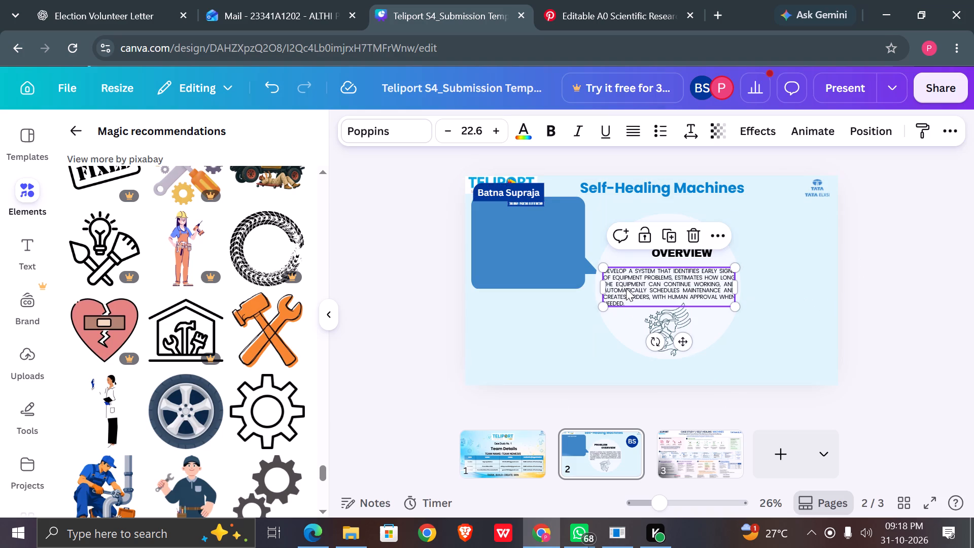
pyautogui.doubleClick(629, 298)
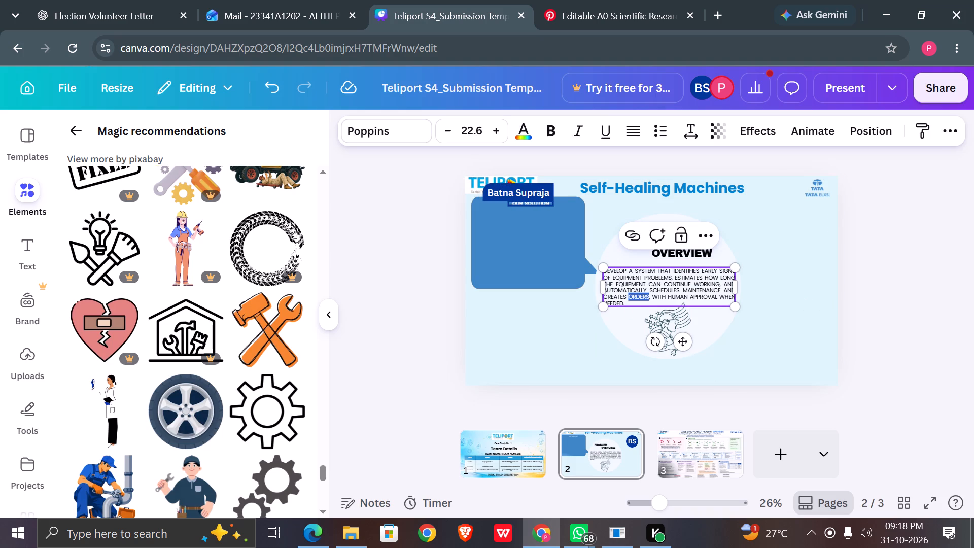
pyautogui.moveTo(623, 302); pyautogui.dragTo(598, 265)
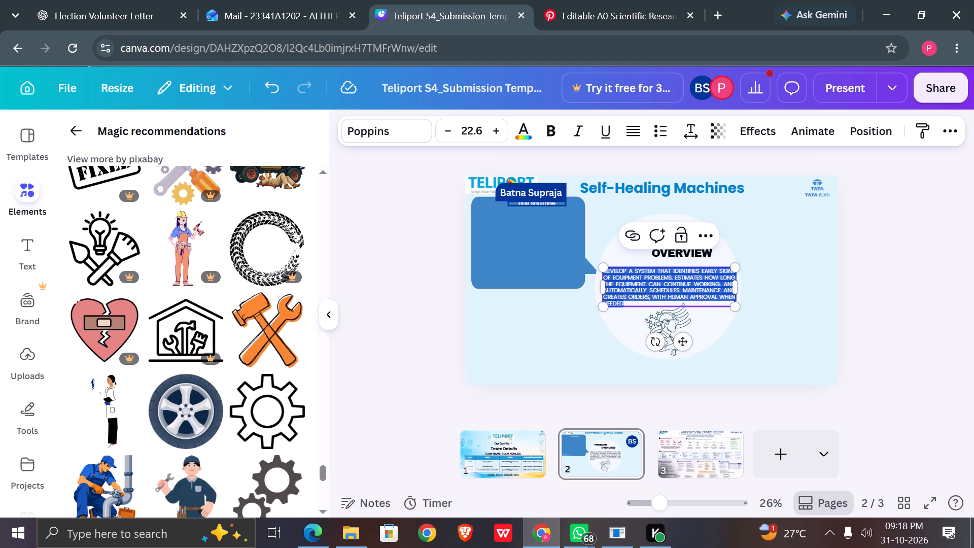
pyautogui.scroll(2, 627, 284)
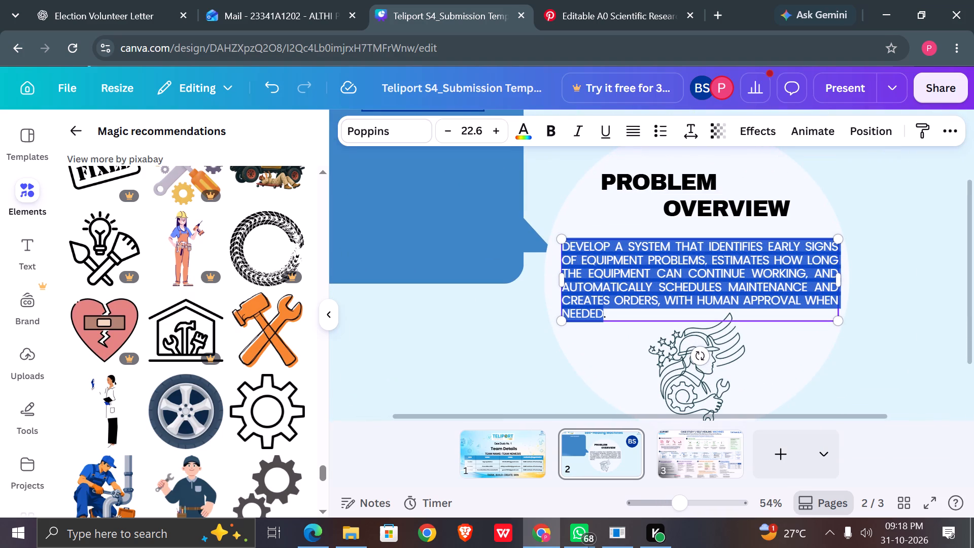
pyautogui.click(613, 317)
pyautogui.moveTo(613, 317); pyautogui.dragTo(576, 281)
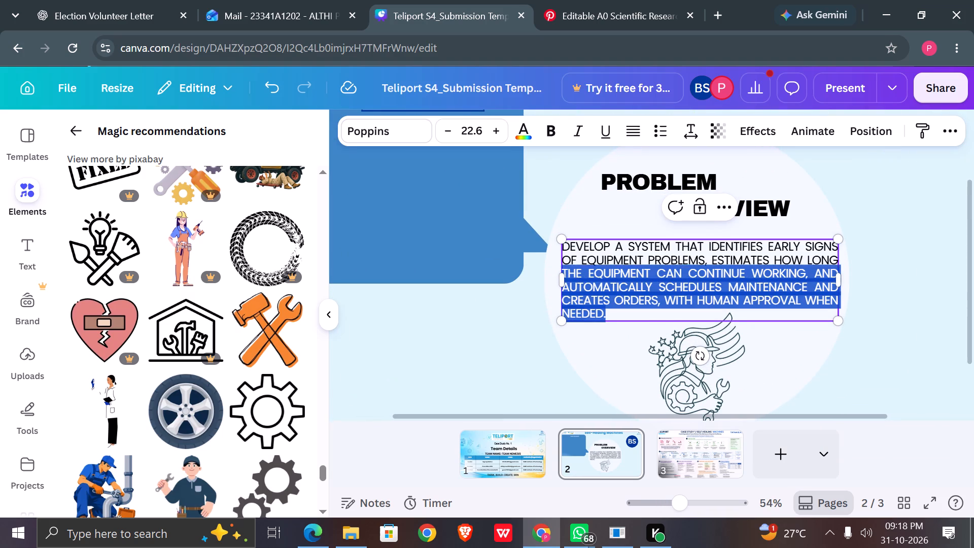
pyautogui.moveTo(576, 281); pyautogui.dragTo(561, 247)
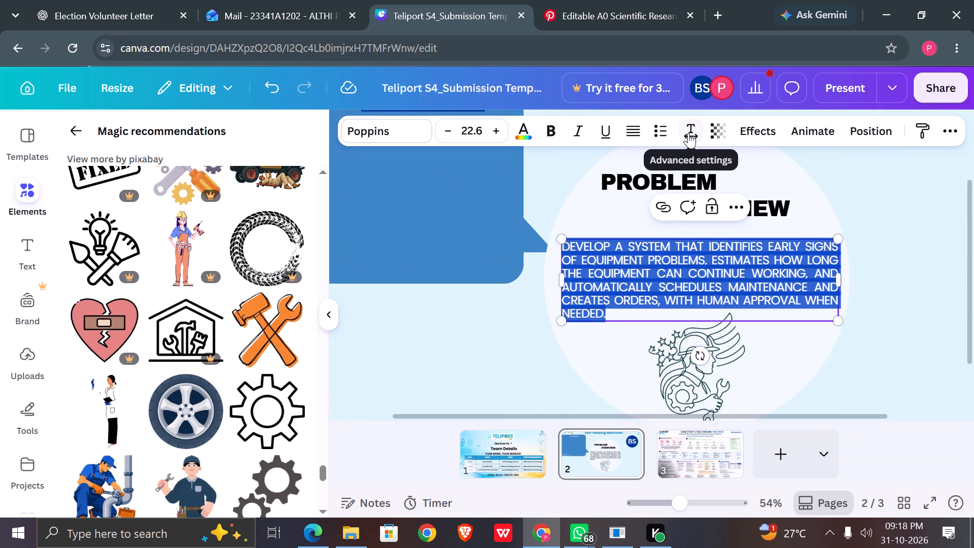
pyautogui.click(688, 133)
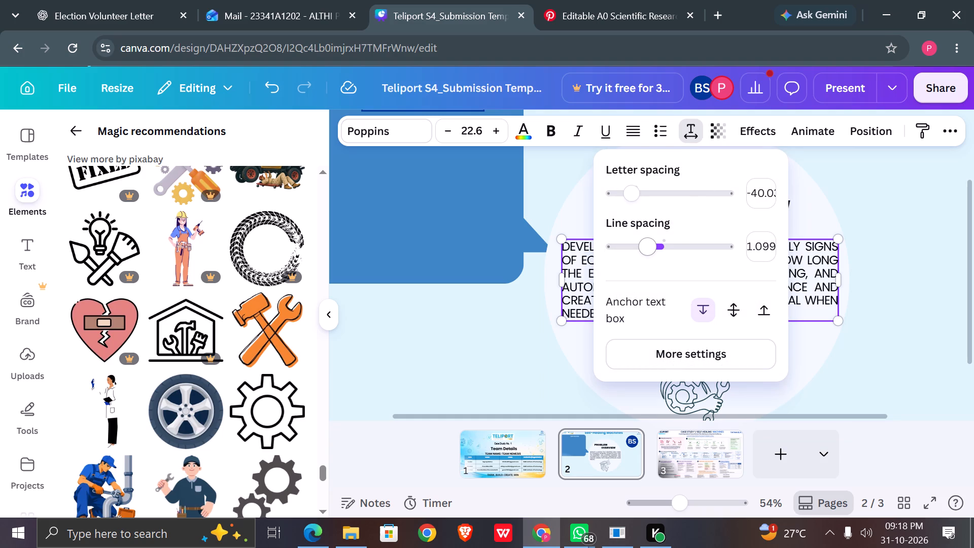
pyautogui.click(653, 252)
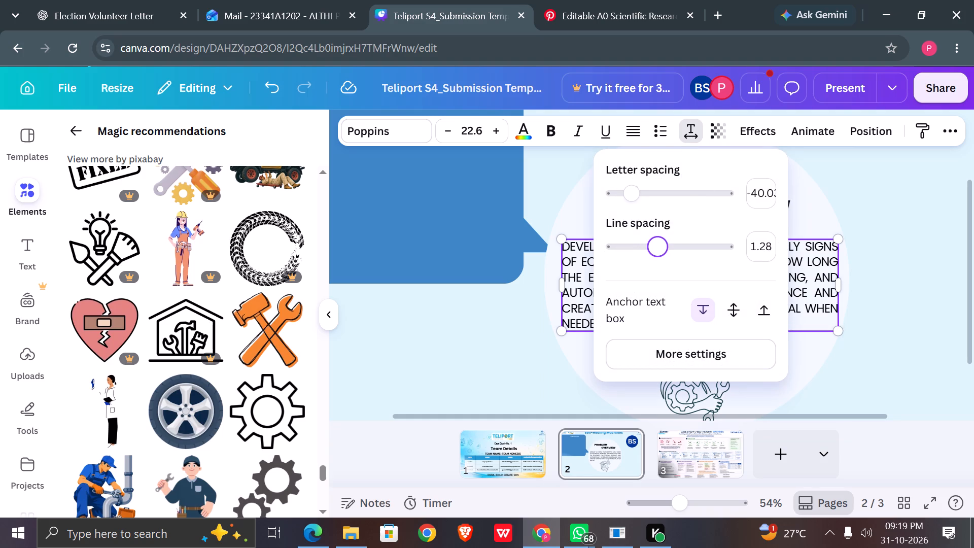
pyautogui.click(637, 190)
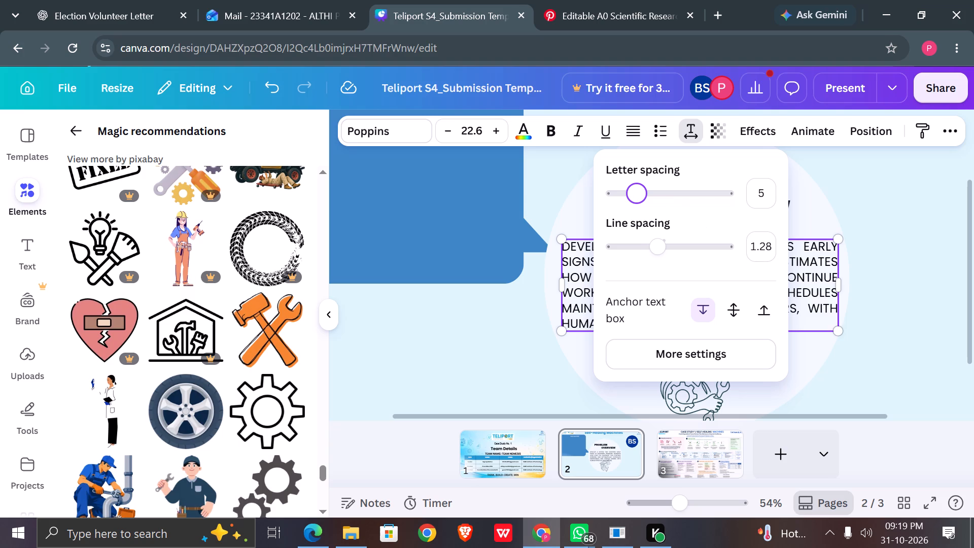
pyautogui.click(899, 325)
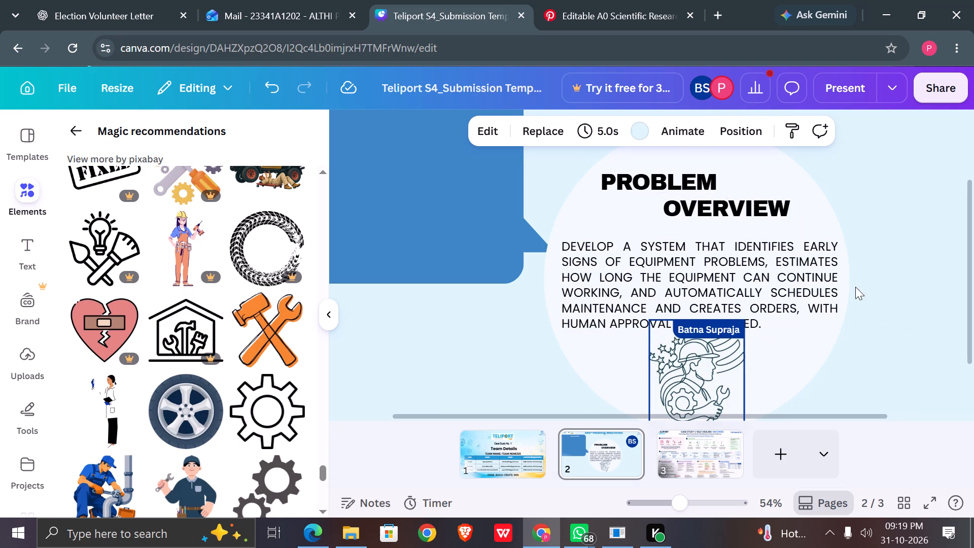
# Set the whole Problem Overview paragraph's letter spacing to -65 and line spacing to 1.21.
pyautogui.doubleClick(682, 261)
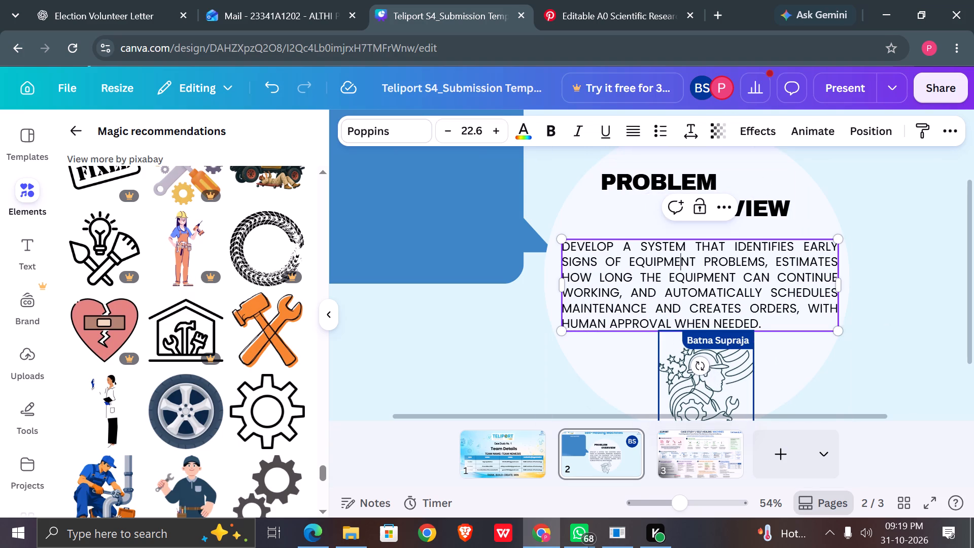
pyautogui.hotkey('ctrl', 'a')
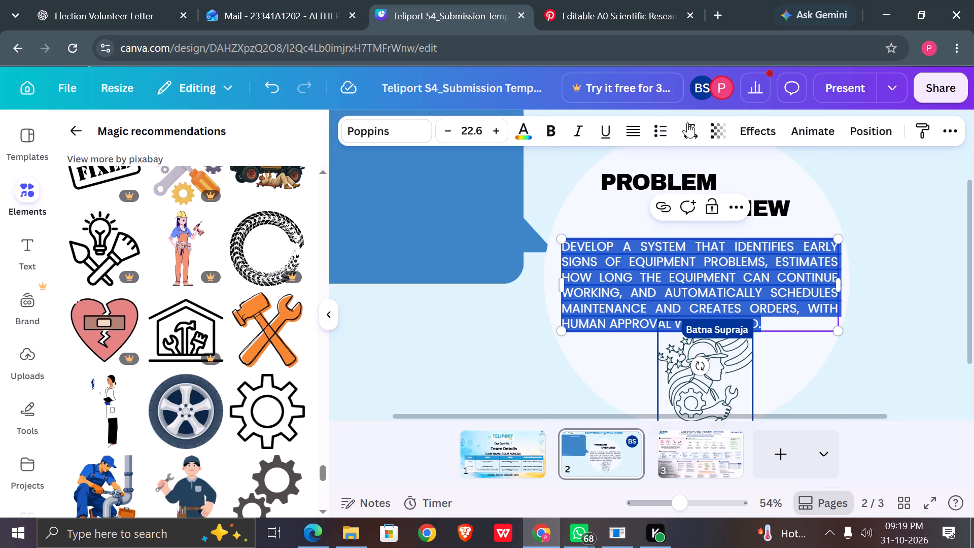
pyautogui.click(691, 125)
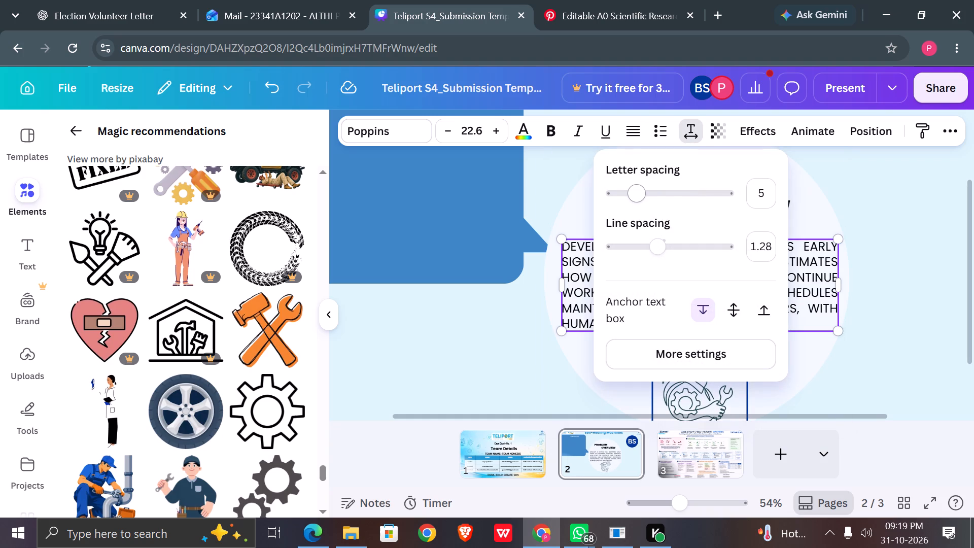
pyautogui.moveTo(637, 191); pyautogui.dragTo(629, 189)
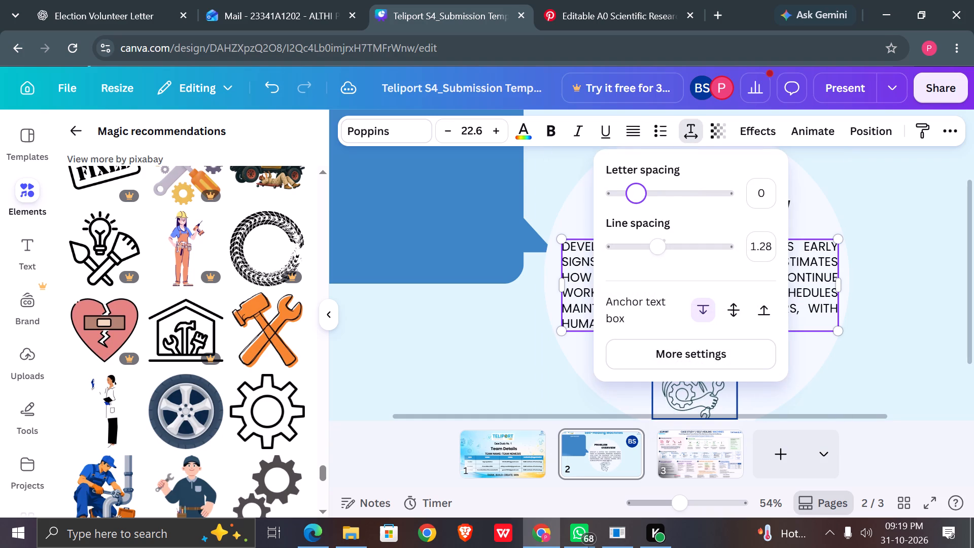
pyautogui.moveTo(629, 189); pyautogui.dragTo(628, 189)
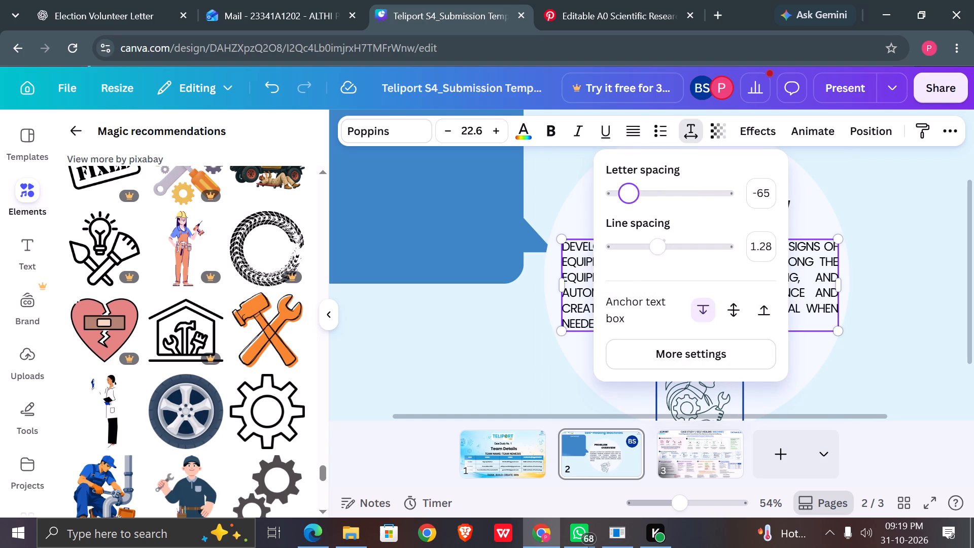
pyautogui.moveTo(658, 246); pyautogui.dragTo(652, 246)
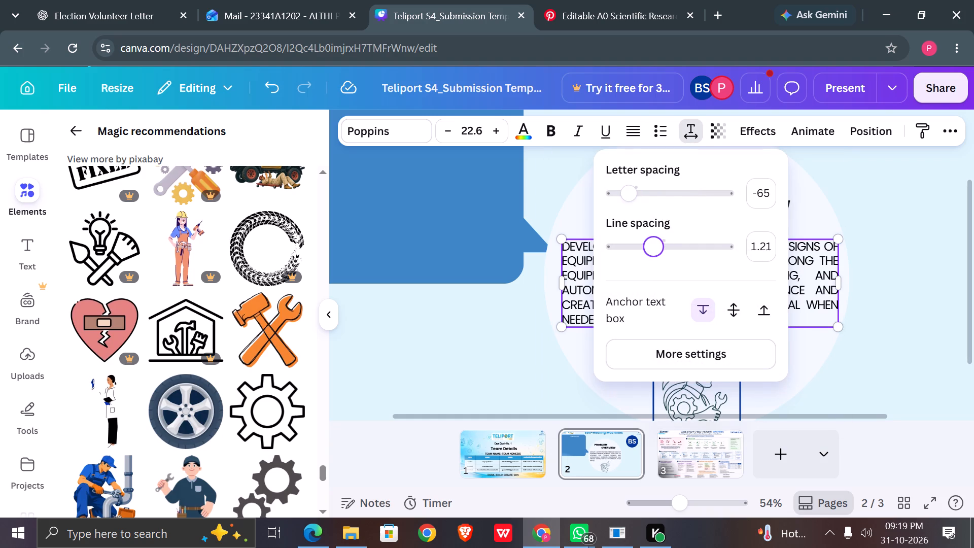
pyautogui.moveTo(652, 246); pyautogui.dragTo(652, 246)
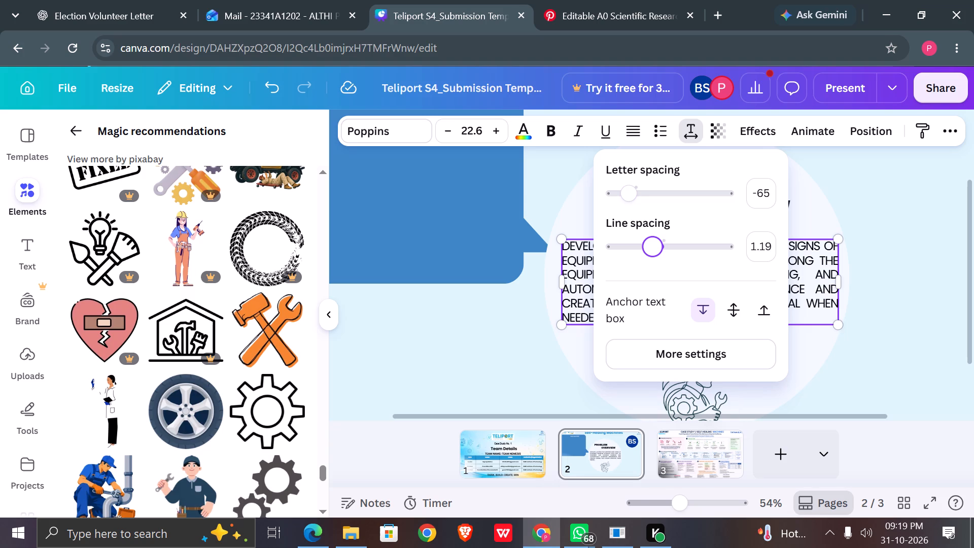
pyautogui.moveTo(652, 246); pyautogui.dragTo(653, 246)
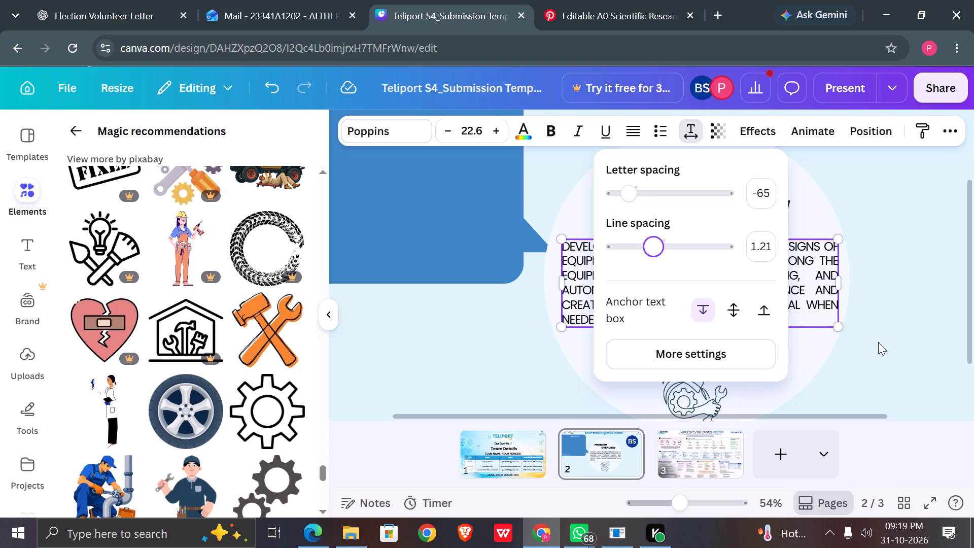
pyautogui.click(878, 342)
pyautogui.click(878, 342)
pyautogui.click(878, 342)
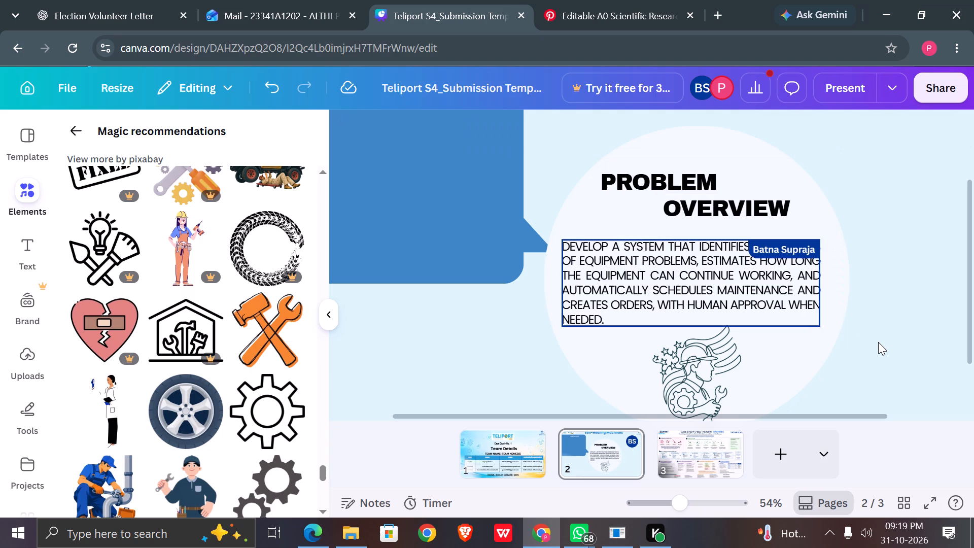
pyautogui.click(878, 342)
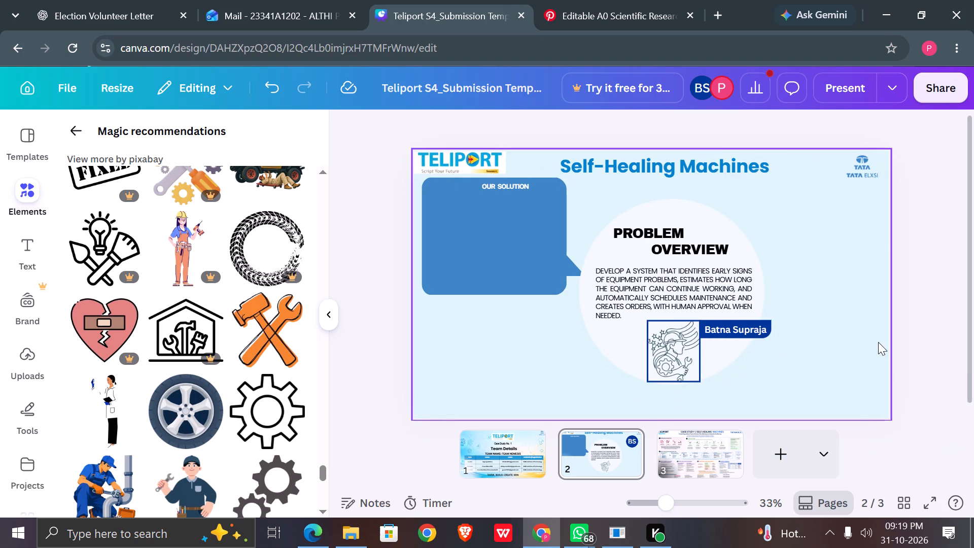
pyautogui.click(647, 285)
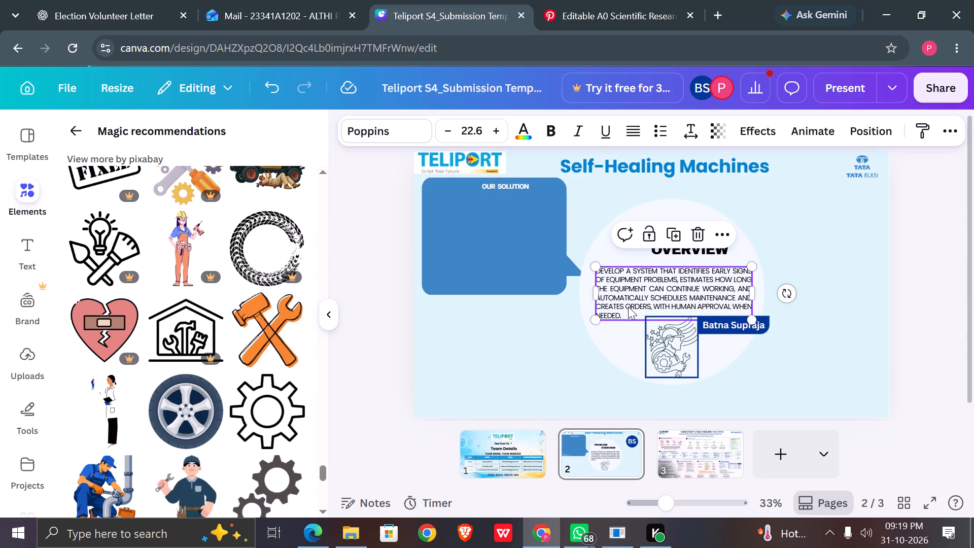
# Open the "How to make a conference poster" pin on Pinterest and compare its layout with page 2 in Canva.
pyautogui.click(630, 0)
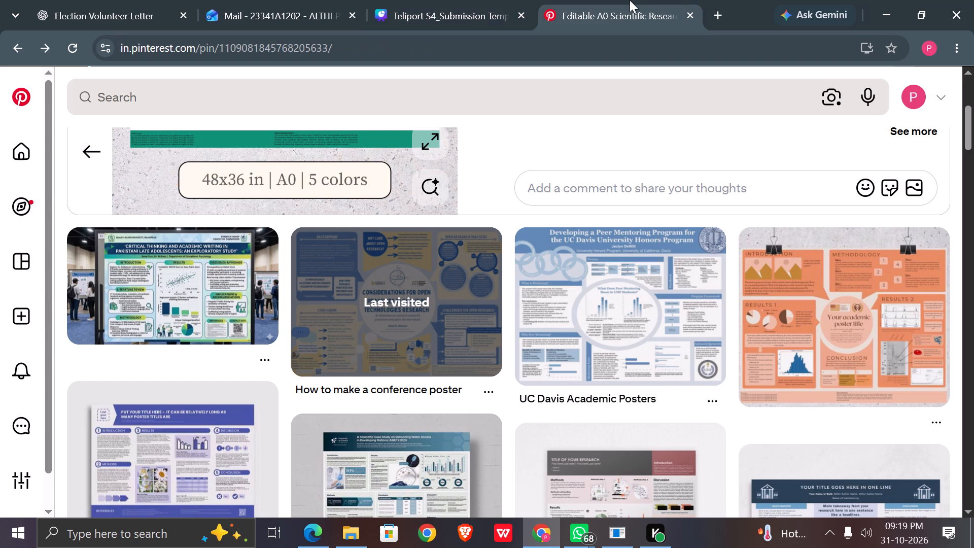
pyautogui.click(425, 262)
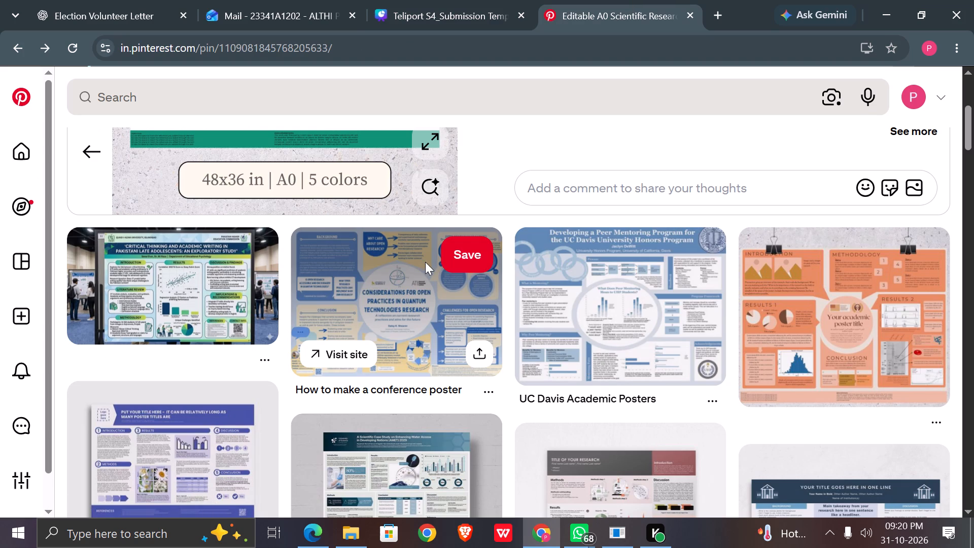
pyautogui.click(412, 309)
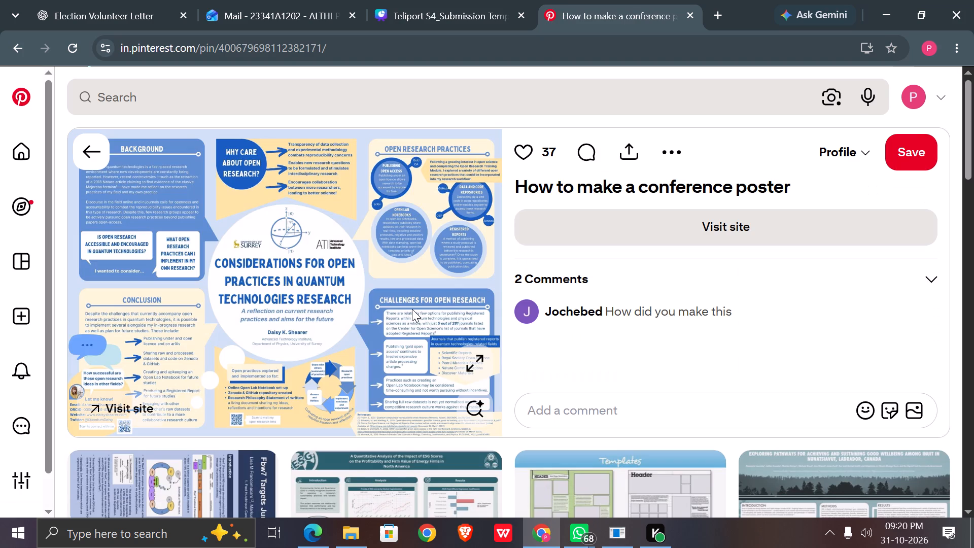
pyautogui.click(447, 14)
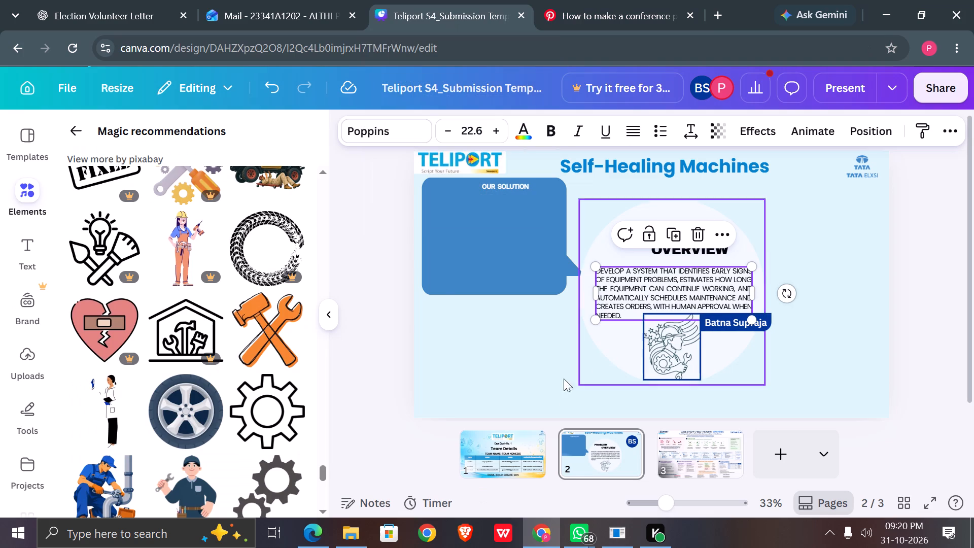
pyautogui.click(544, 396)
pyautogui.click(630, 0)
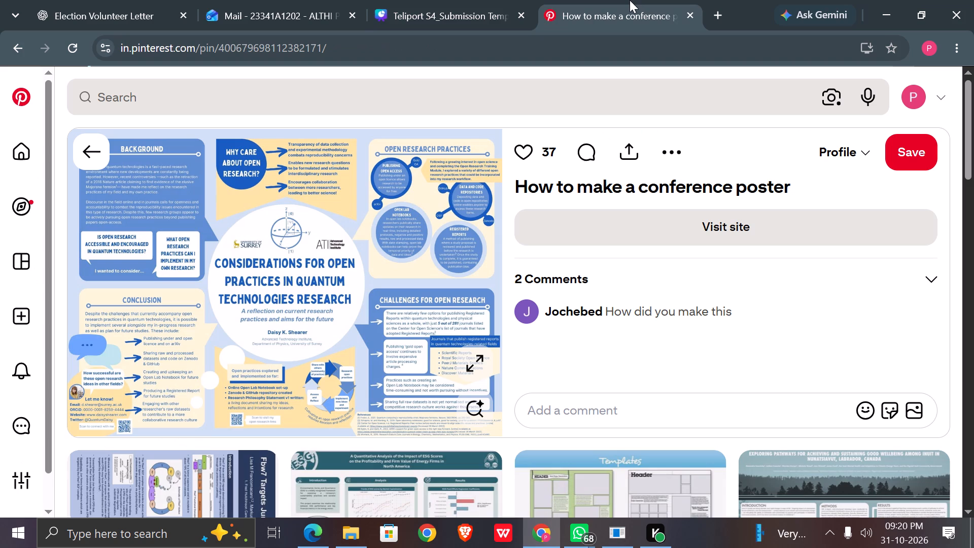
pyautogui.click(449, 0)
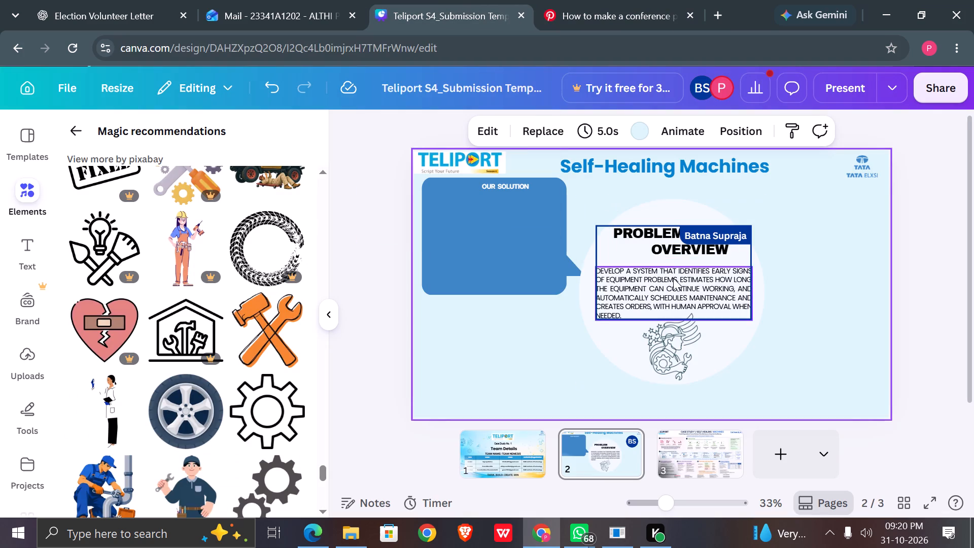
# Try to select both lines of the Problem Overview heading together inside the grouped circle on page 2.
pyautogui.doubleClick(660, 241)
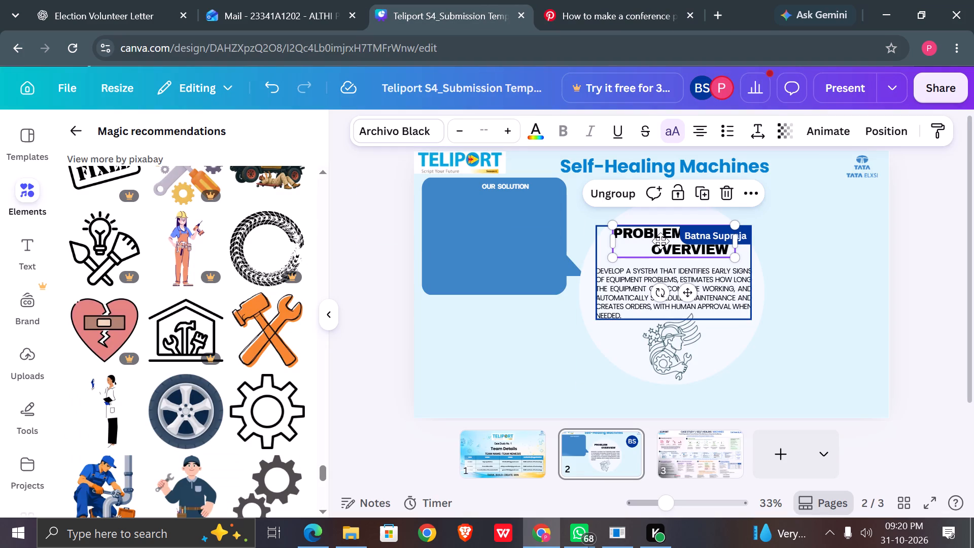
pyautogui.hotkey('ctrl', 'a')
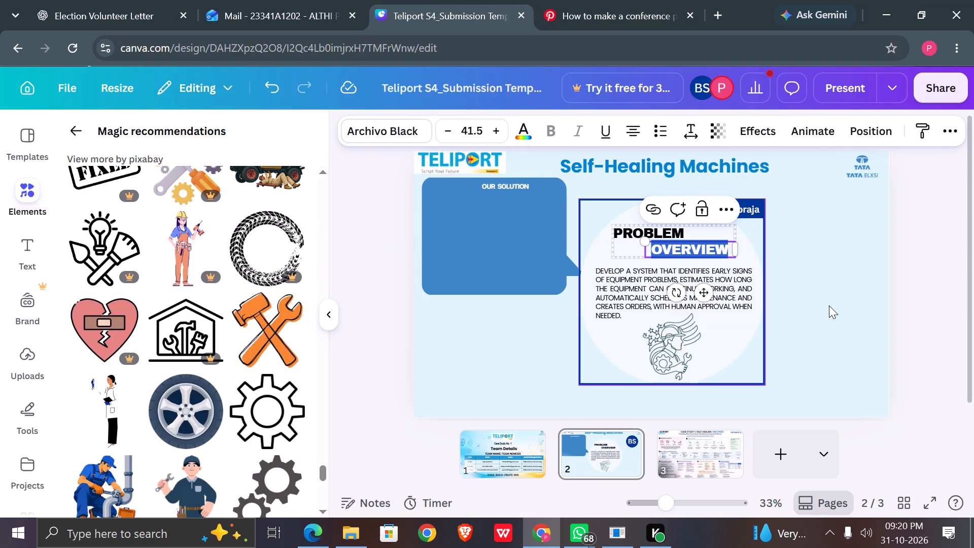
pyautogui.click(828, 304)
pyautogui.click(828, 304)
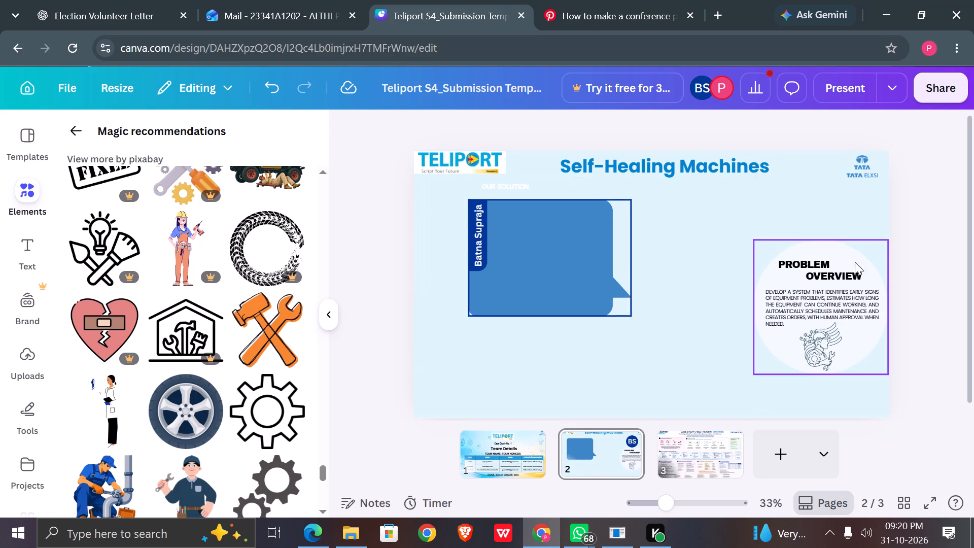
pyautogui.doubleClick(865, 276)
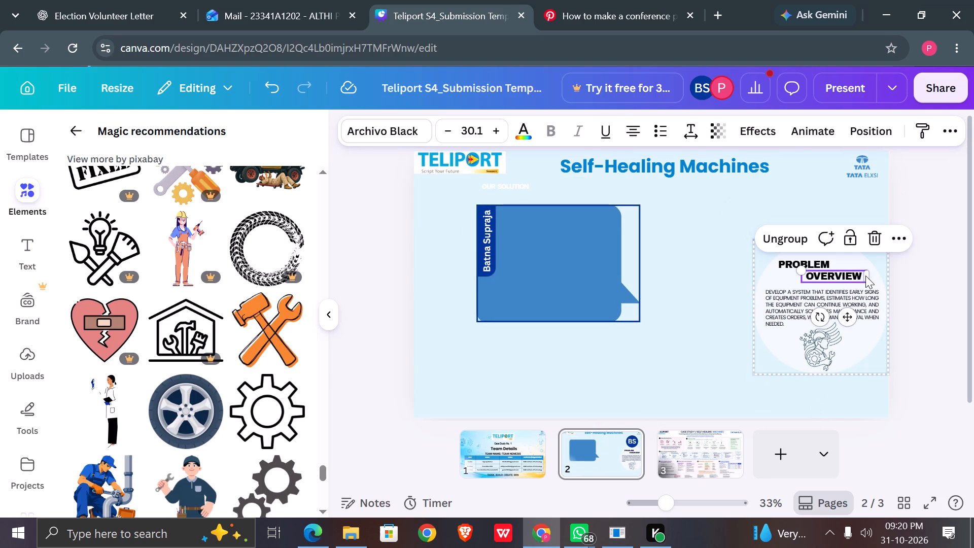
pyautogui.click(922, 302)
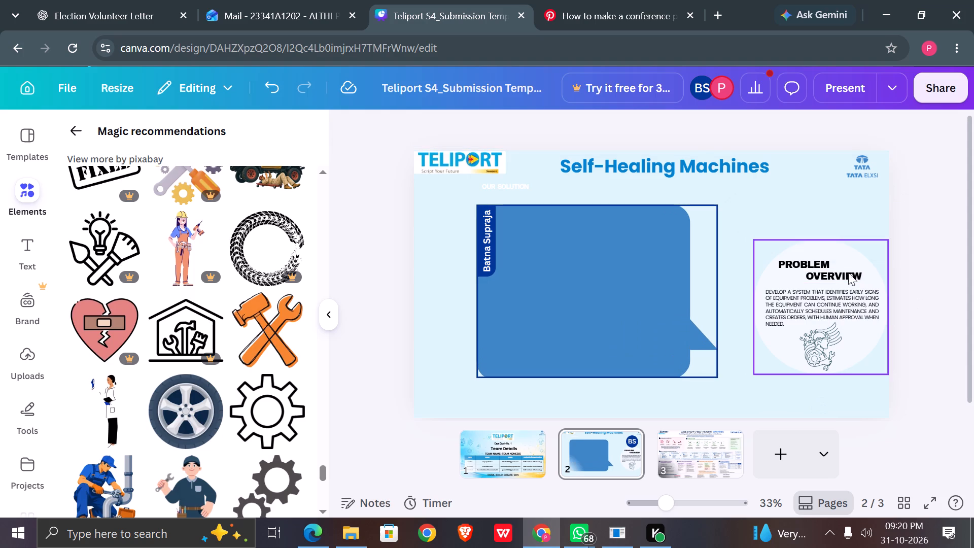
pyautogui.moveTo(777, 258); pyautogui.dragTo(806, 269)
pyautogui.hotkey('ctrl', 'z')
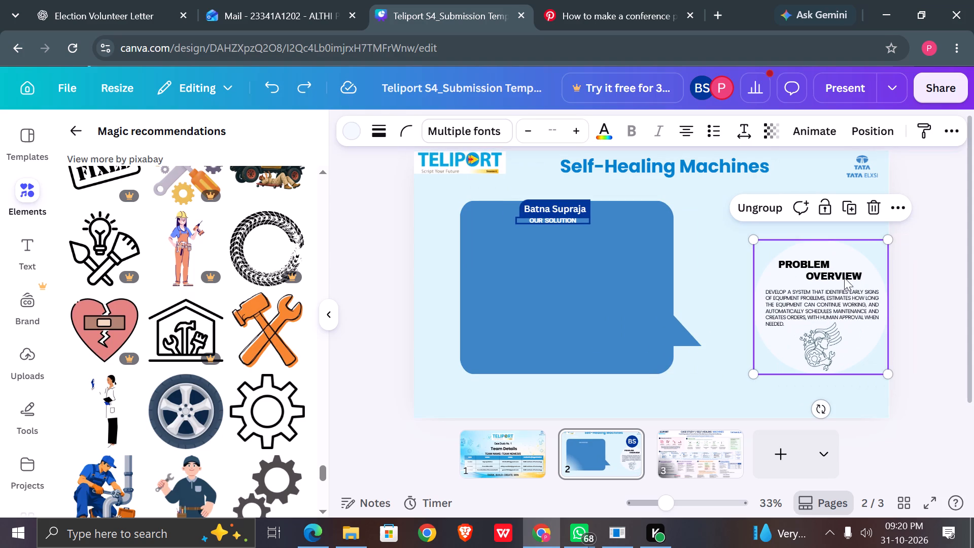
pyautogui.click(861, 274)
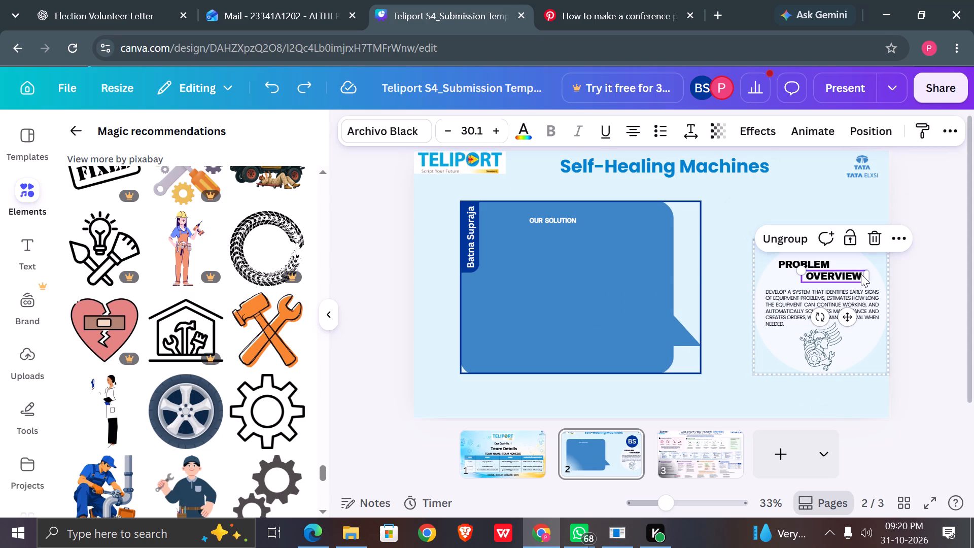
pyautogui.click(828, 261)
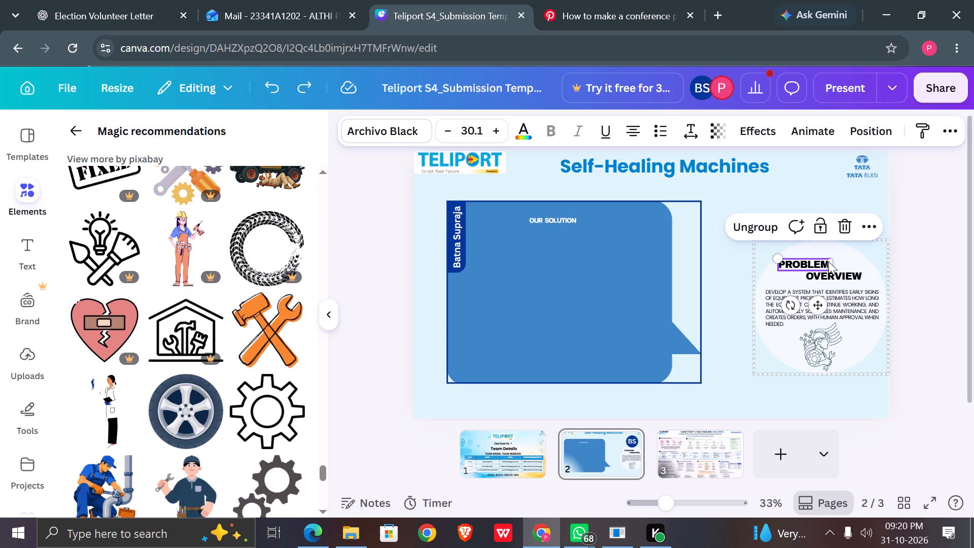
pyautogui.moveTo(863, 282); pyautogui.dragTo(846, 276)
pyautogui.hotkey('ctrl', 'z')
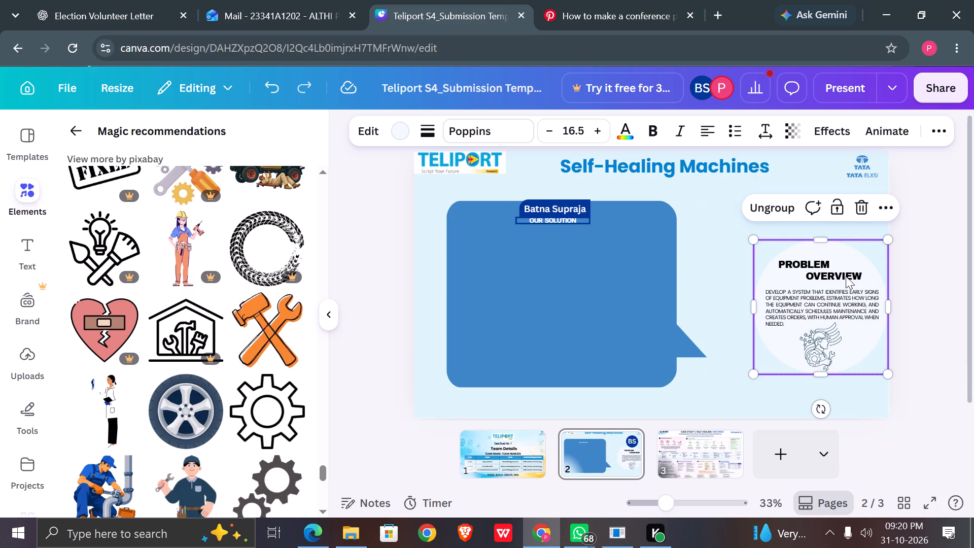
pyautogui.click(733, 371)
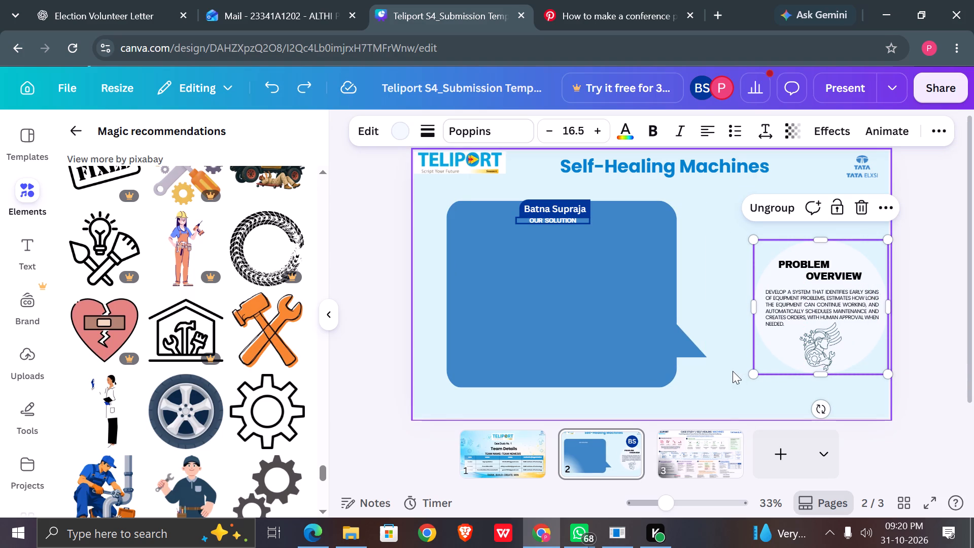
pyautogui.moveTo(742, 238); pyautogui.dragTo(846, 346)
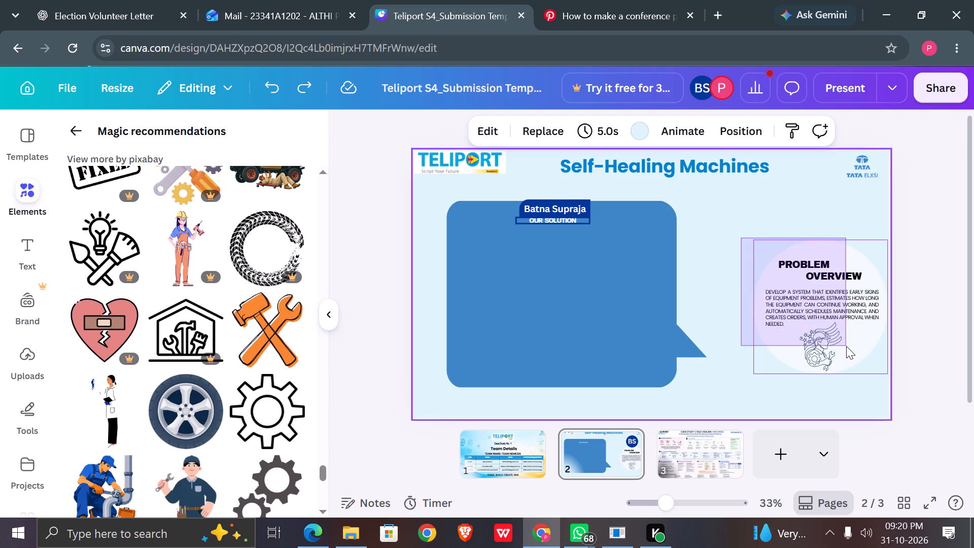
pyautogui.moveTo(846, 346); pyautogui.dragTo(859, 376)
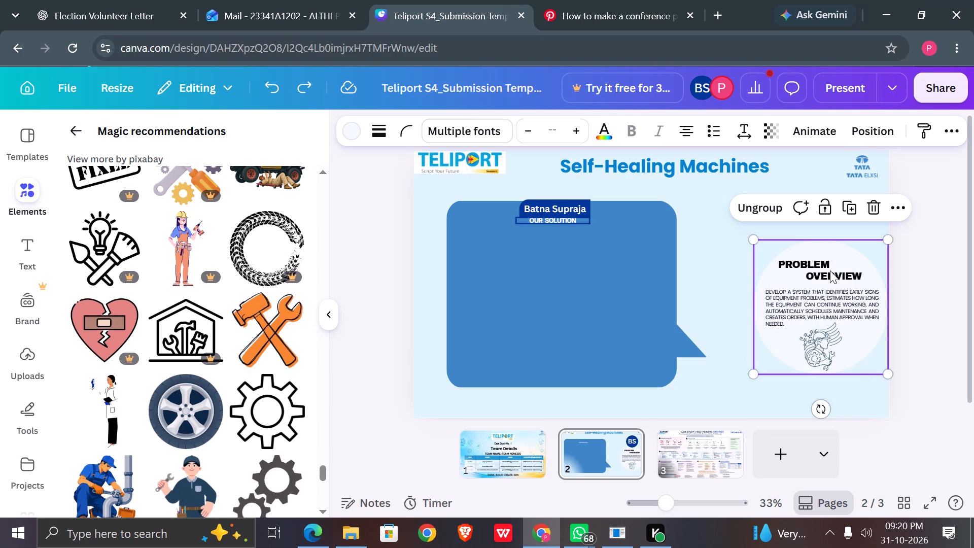
# Recolour both heading words, OVERVIEW and PROBLEM, in the same muted royal blue from the text colours.
pyautogui.click(833, 281)
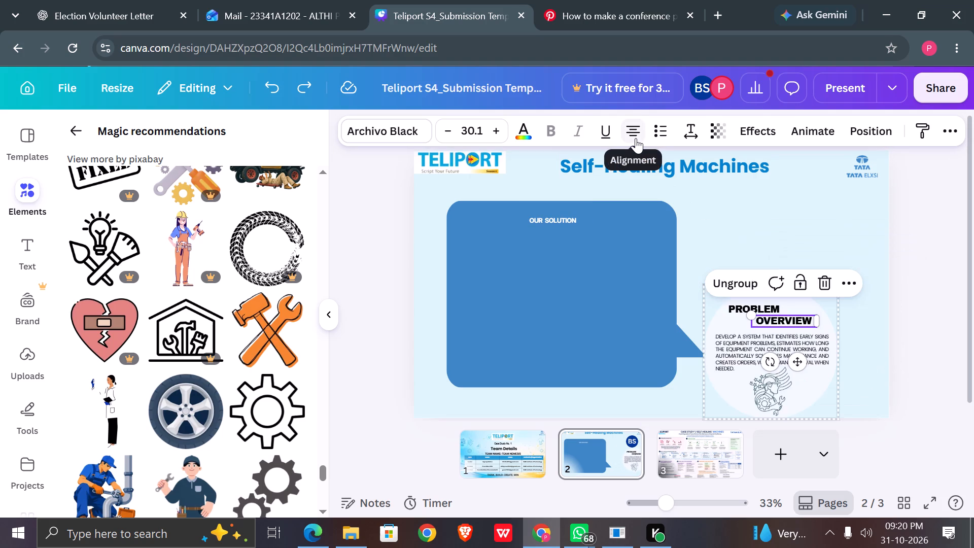
pyautogui.click(526, 140)
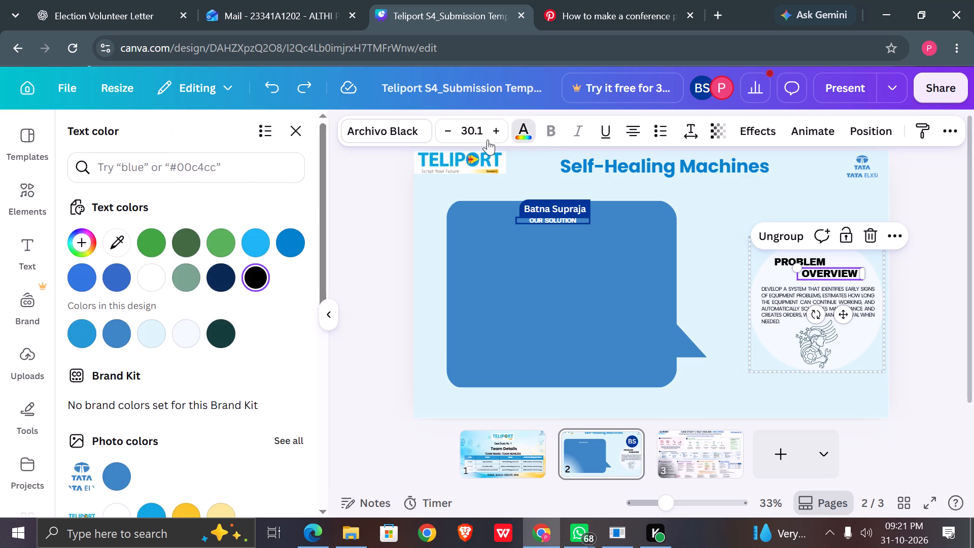
pyautogui.click(291, 249)
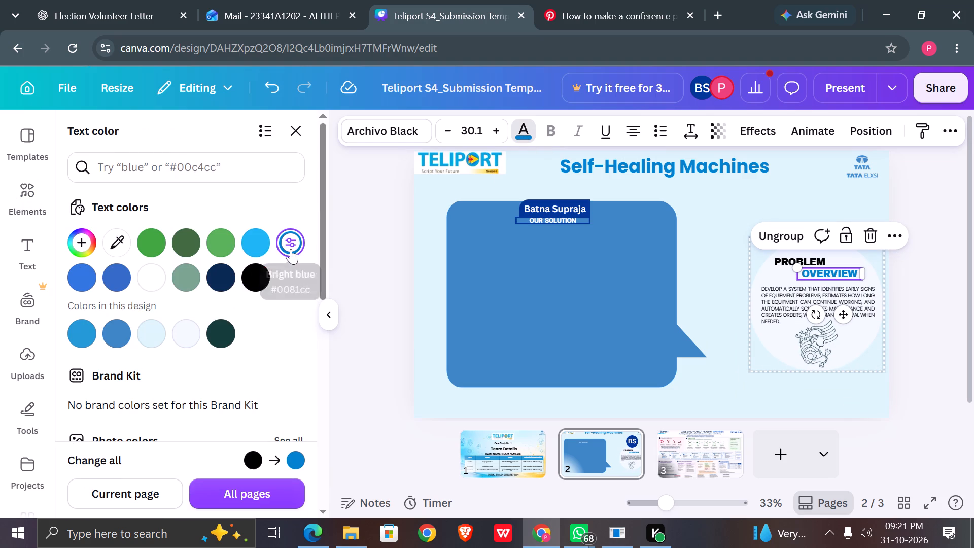
pyautogui.click(123, 275)
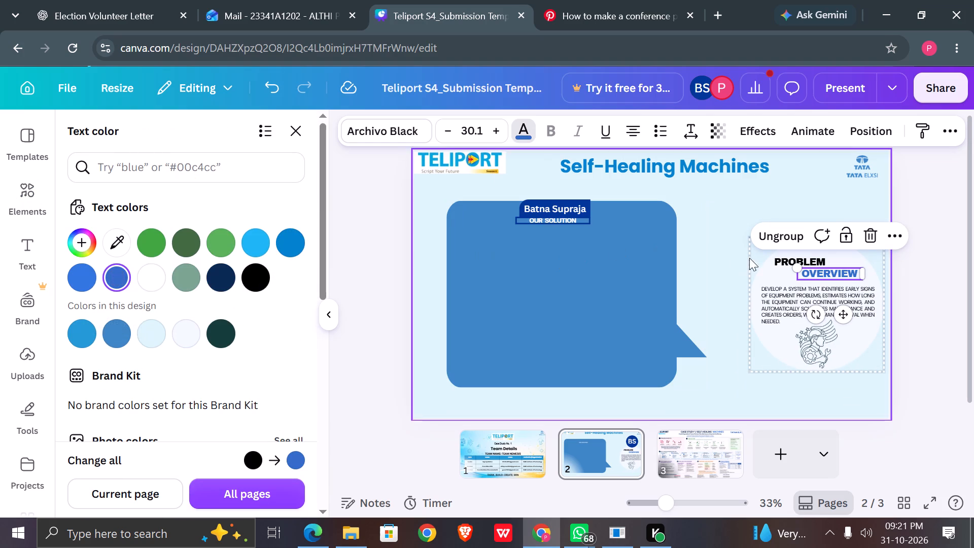
pyautogui.click(787, 266)
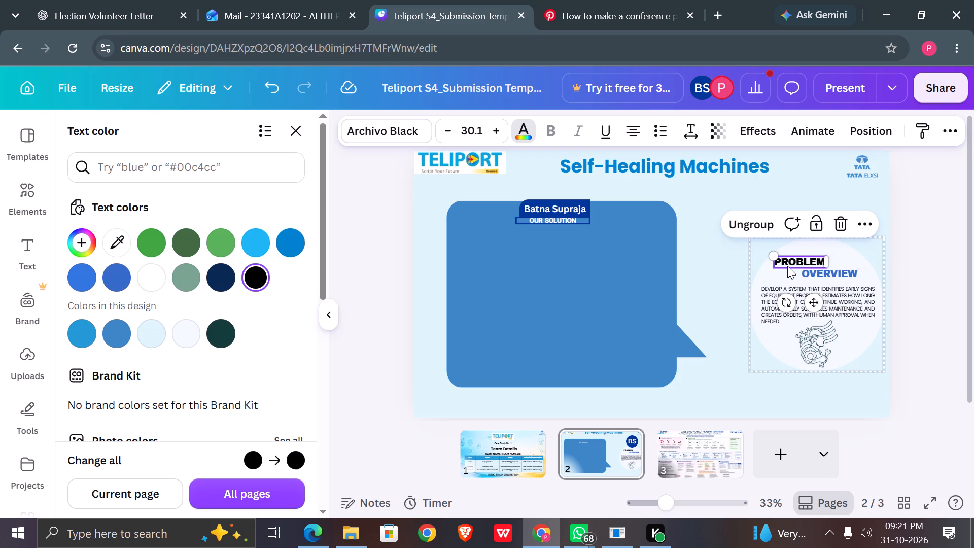
pyautogui.click(115, 283)
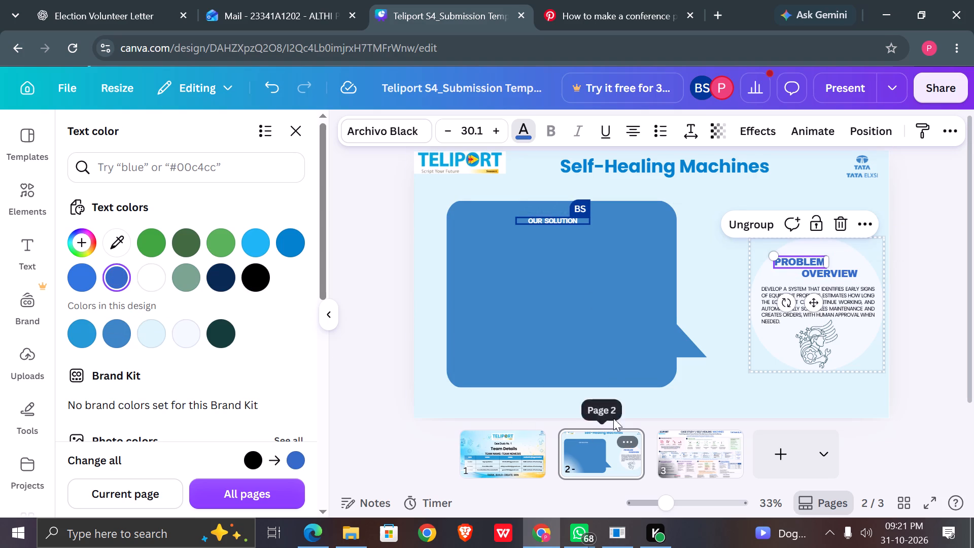
# Recolour the Problem Overview description paragraph in the brighter royal blue, a shade lighter than the heading's blue.
pyautogui.click(776, 312)
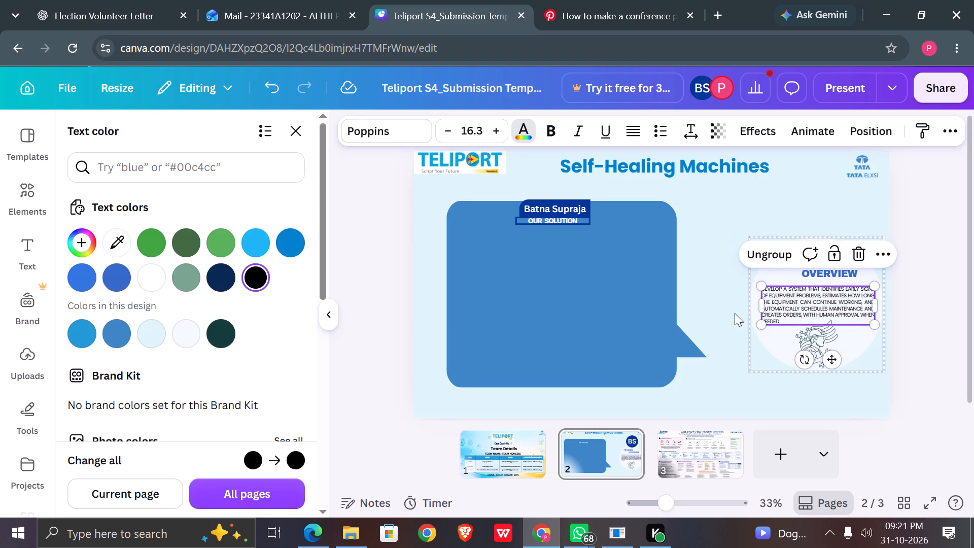
pyautogui.click(292, 250)
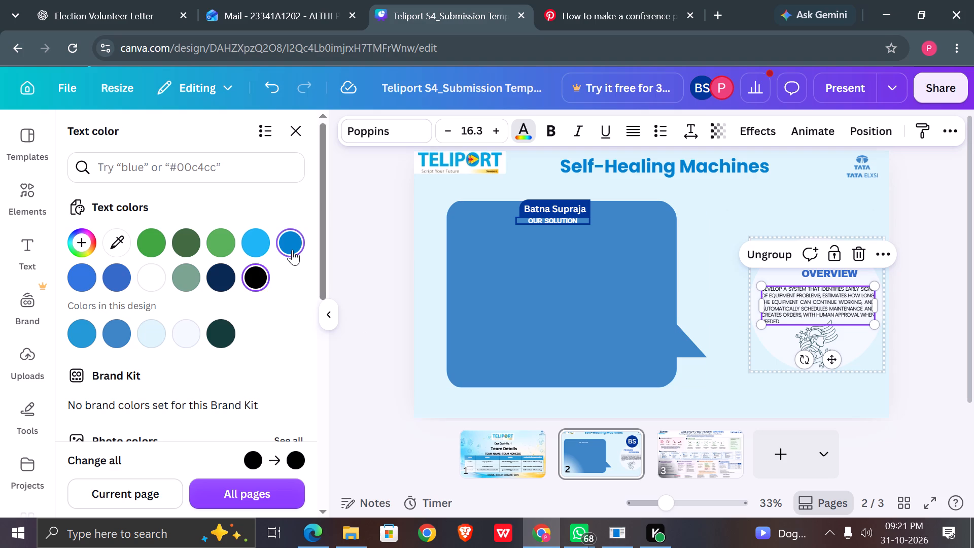
pyautogui.click(251, 229)
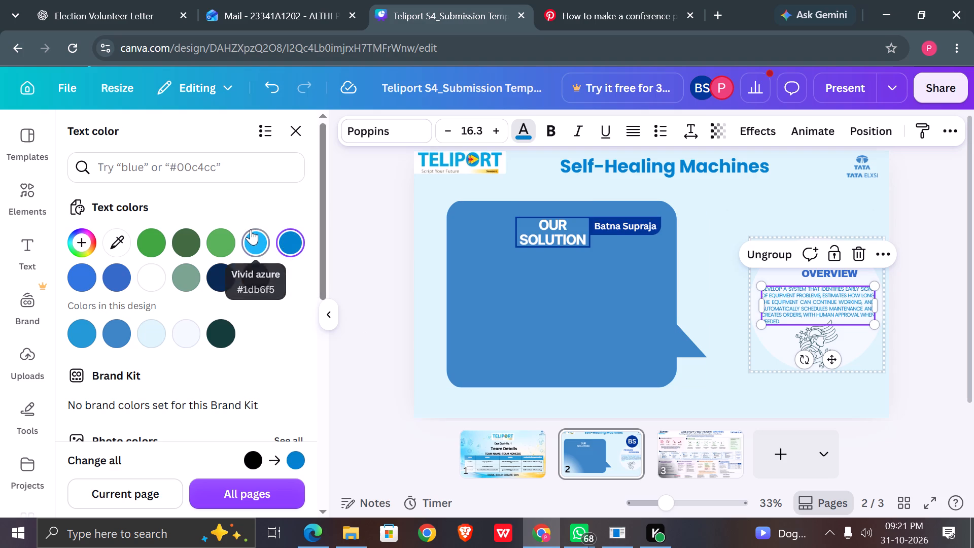
pyautogui.click(87, 275)
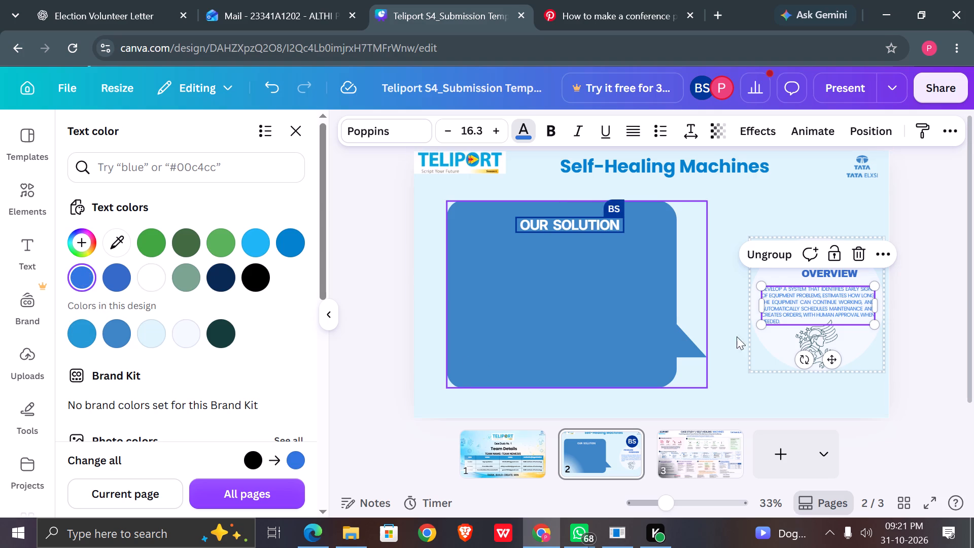
# Compare the recoloured Problem Overview section and page 2 layout with the Pinterest conference poster.
pyautogui.click(971, 406)
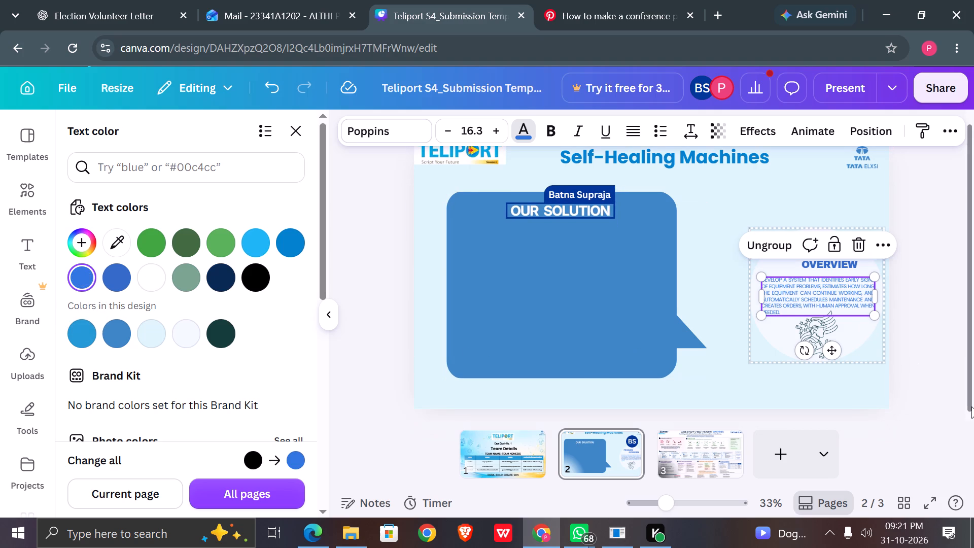
pyautogui.click(960, 474)
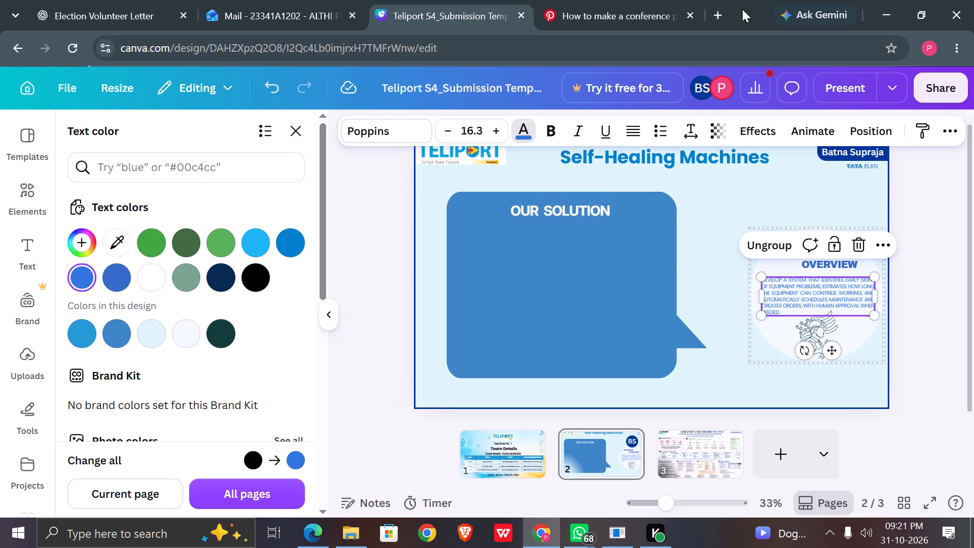
pyautogui.click(568, 0)
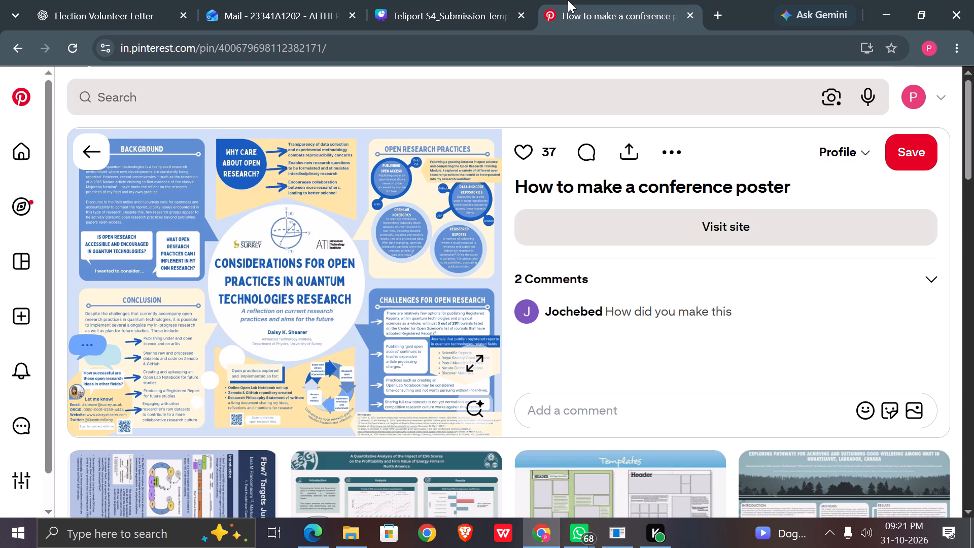
pyautogui.click(459, 0)
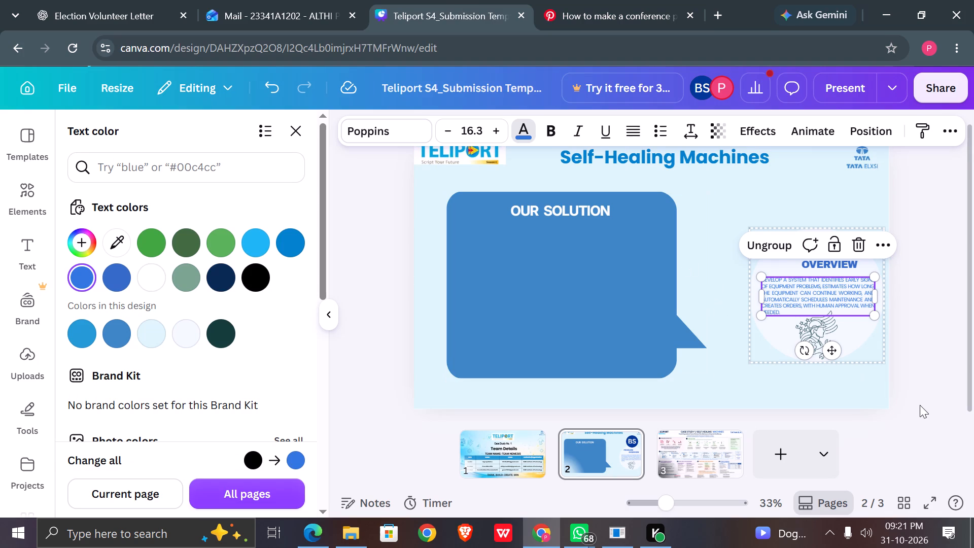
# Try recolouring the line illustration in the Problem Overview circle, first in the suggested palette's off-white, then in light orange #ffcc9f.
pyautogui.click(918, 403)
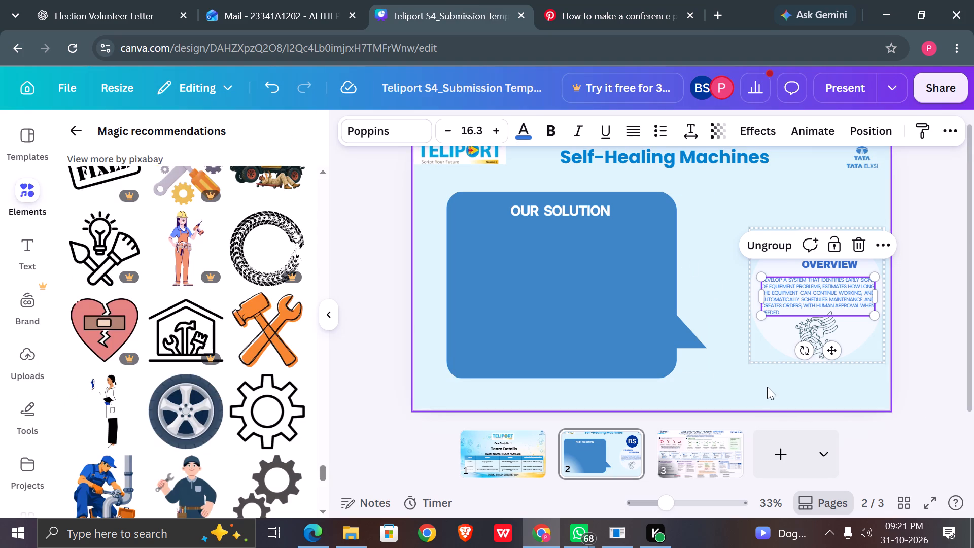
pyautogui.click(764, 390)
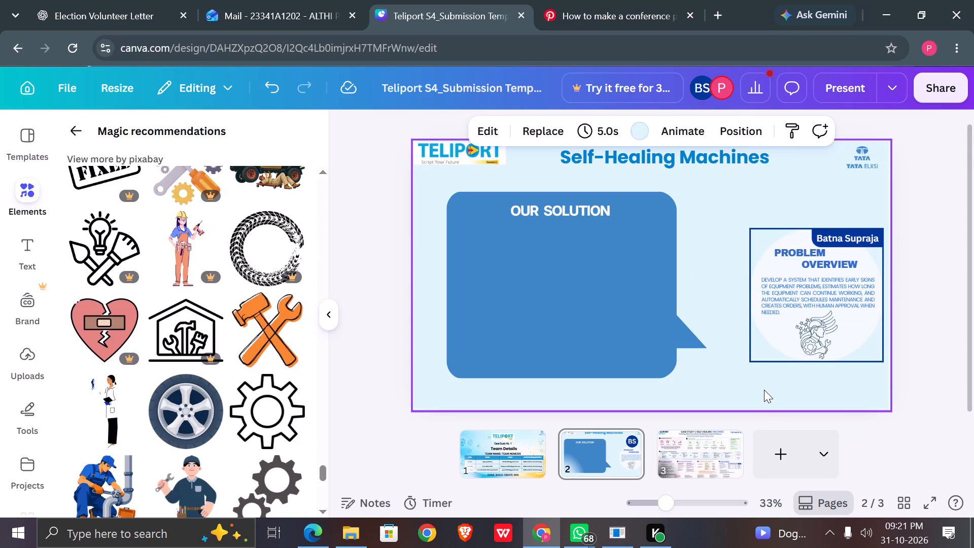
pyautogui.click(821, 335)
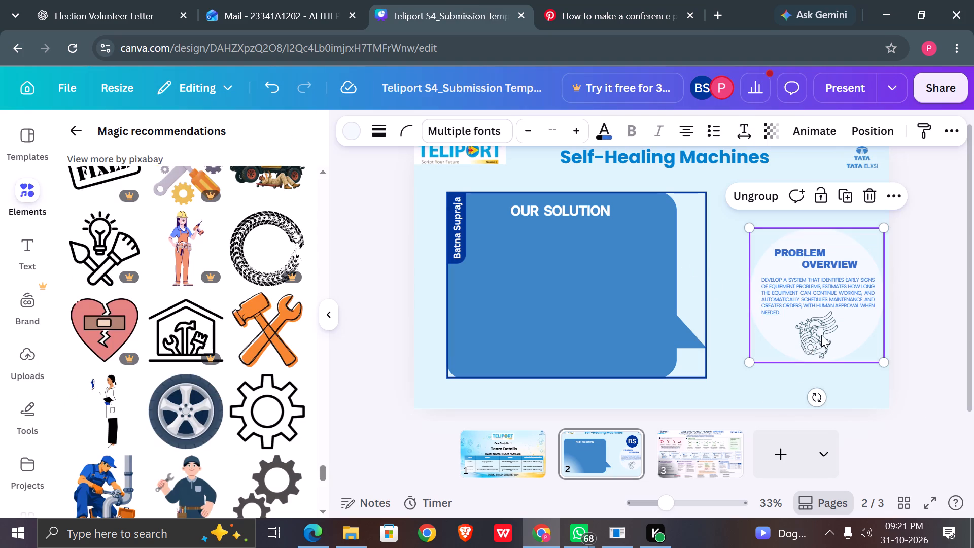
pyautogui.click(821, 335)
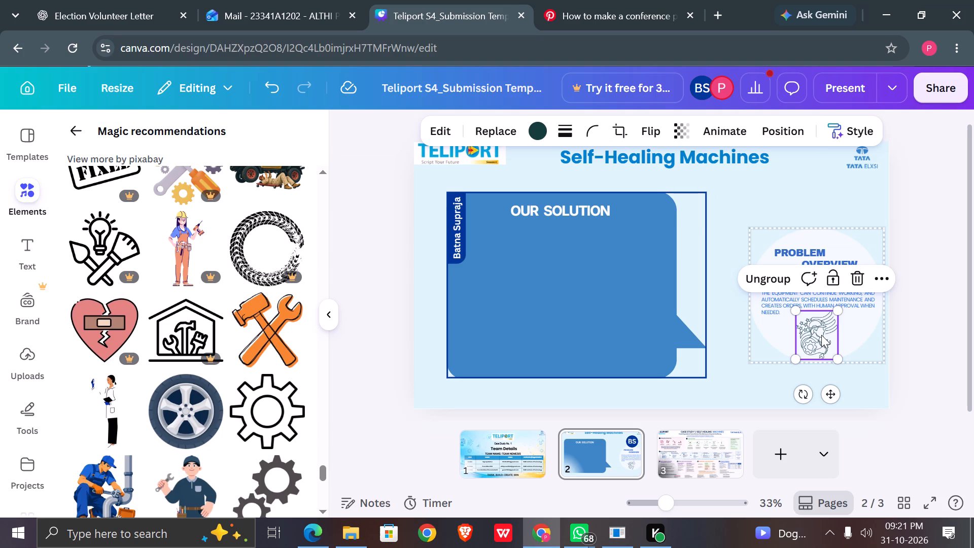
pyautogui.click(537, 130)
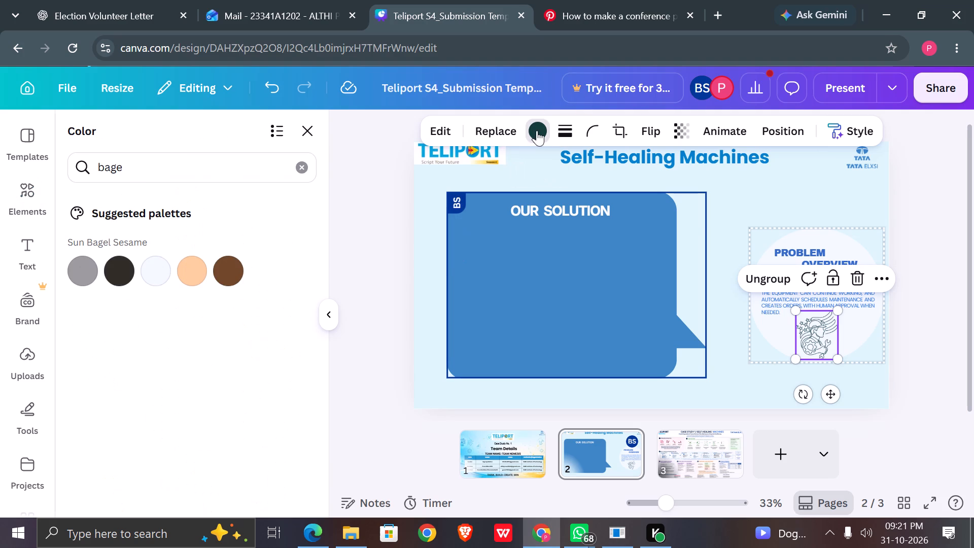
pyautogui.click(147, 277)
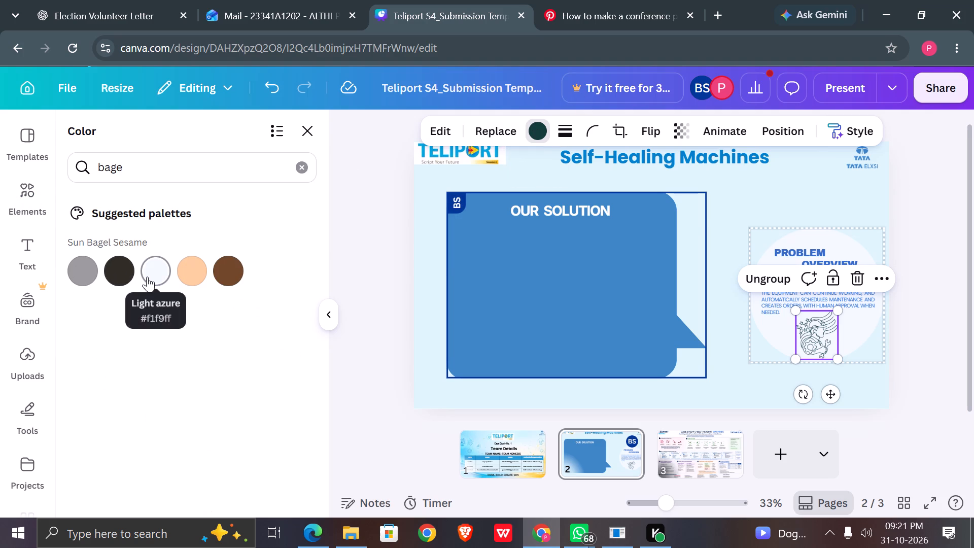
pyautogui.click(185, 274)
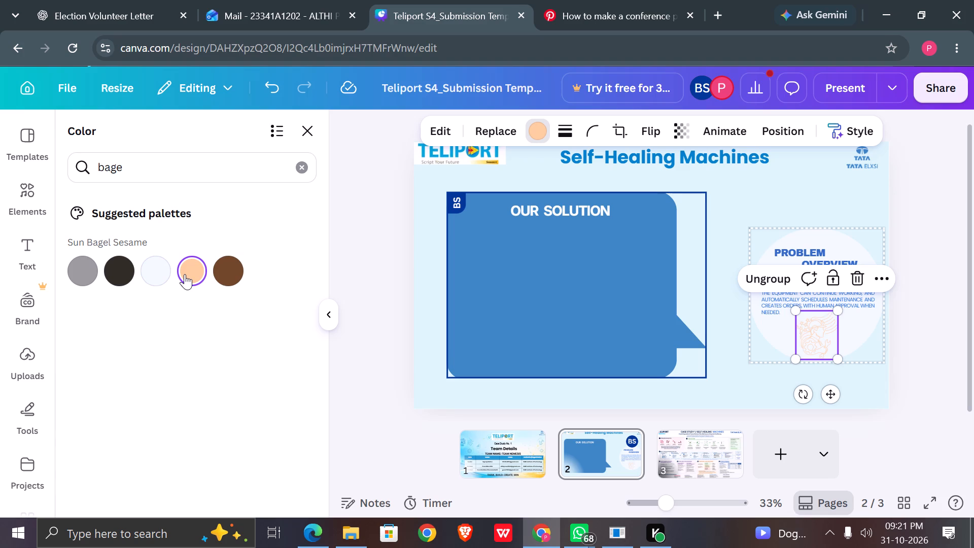
# Clear the colour search, try design blues #346bc8 and #3076e0 on the circle's illustration, and settle on azure #3d86c6.
pyautogui.click(151, 164)
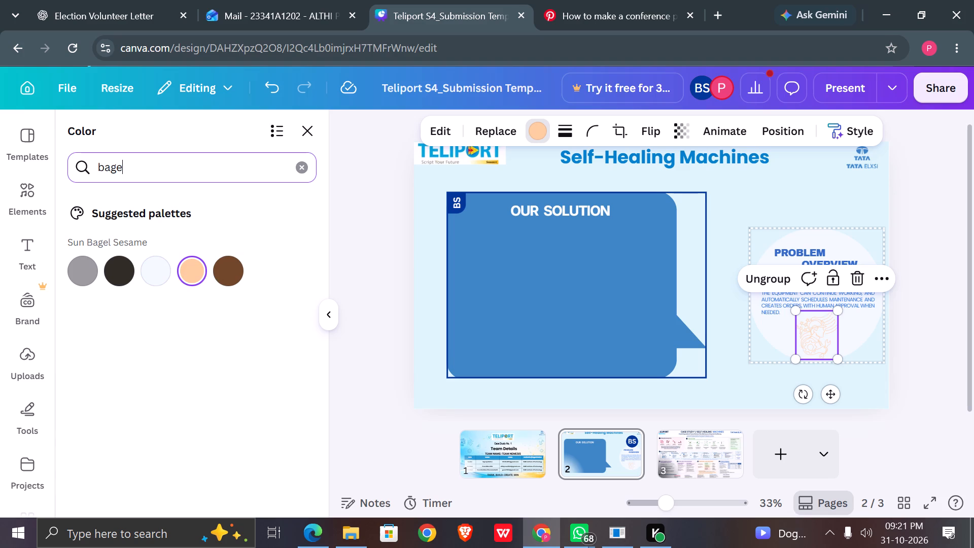
pyautogui.press('BackSpace')
pyautogui.press('BackSpace')
pyautogui.press('BackSpace')
pyautogui.press('BackSpace')
pyautogui.press('BackSpace')
pyautogui.press('BackSpace')
pyautogui.press('BackSpace')
pyautogui.press('BackSpace')
pyautogui.press('BackSpace')
pyautogui.press('BackSpace')
pyautogui.press('BackSpace')
pyautogui.press('BackSpace')
pyautogui.press('BackSpace')
pyautogui.press('BackSpace')
pyautogui.press('BackSpace')
pyautogui.press('BackSpace')
pyautogui.press('BackSpace')
pyautogui.press('BackSpace')
pyautogui.press('BackSpace')
pyautogui.press('BackSpace')
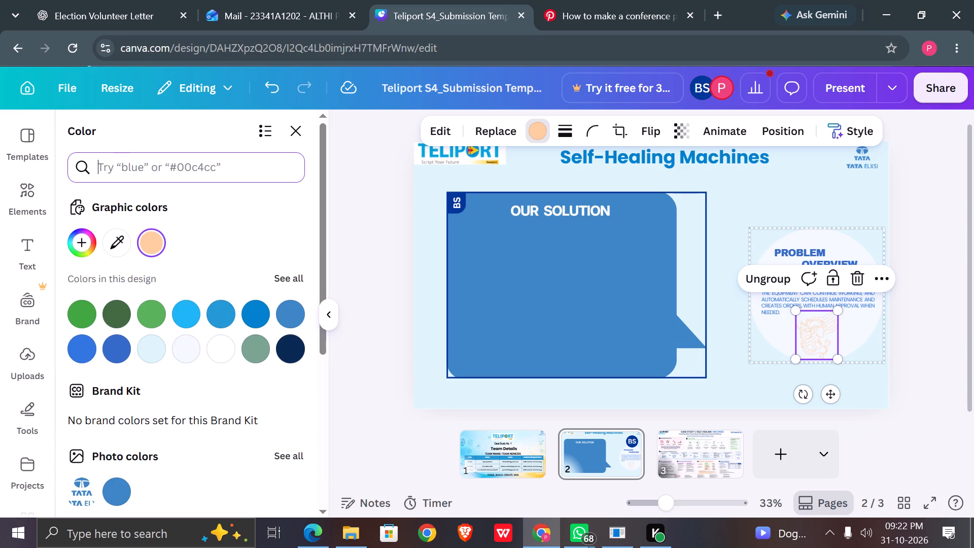
pyautogui.click(118, 342)
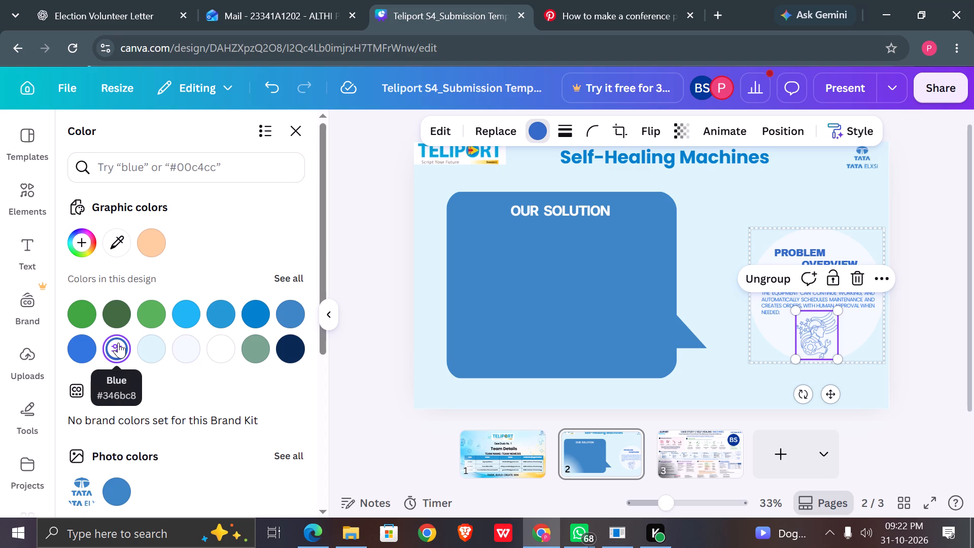
pyautogui.click(73, 346)
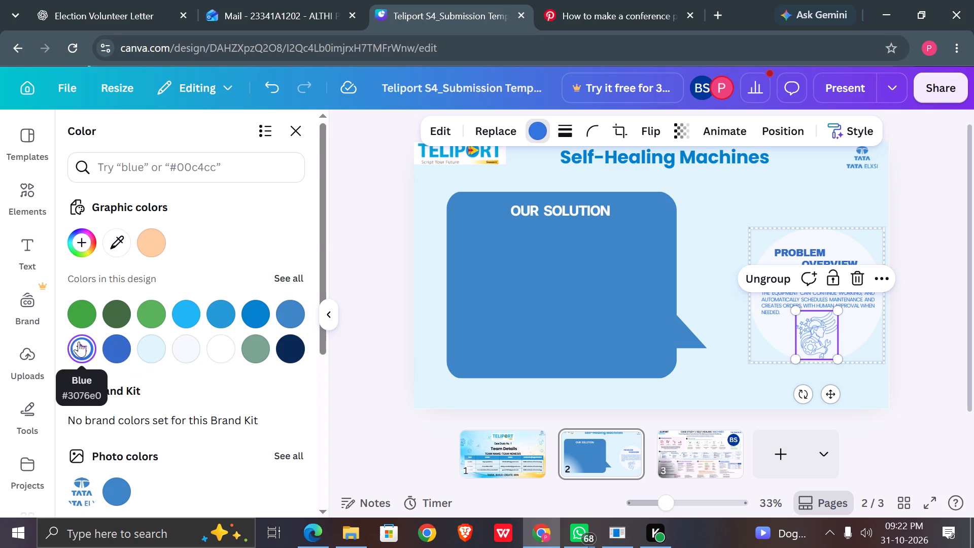
pyautogui.click(283, 318)
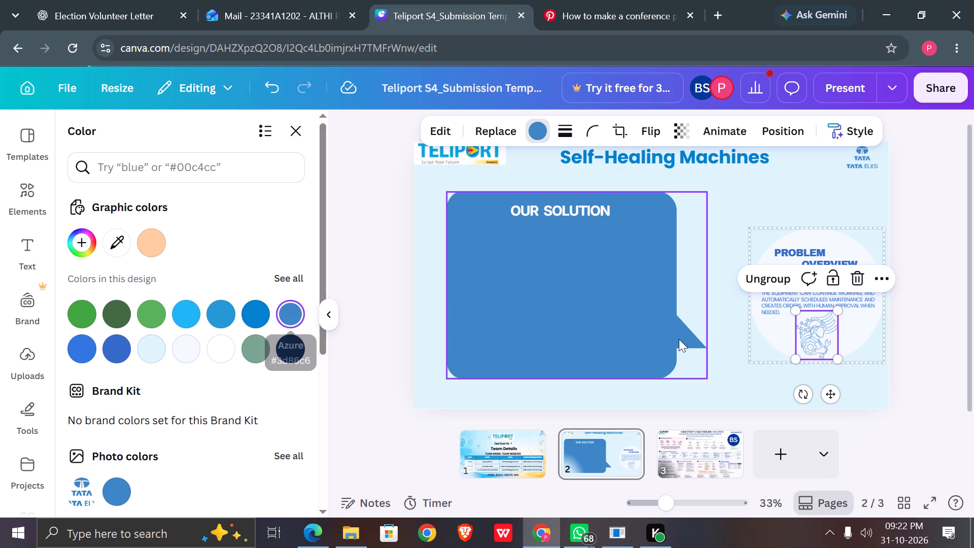
pyautogui.click(924, 351)
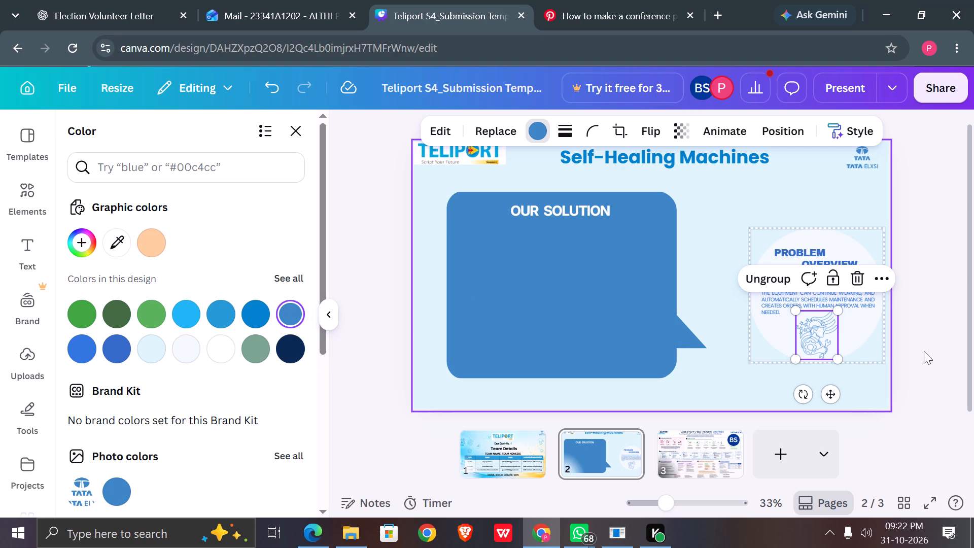
pyautogui.click(924, 351)
pyautogui.click(924, 351)
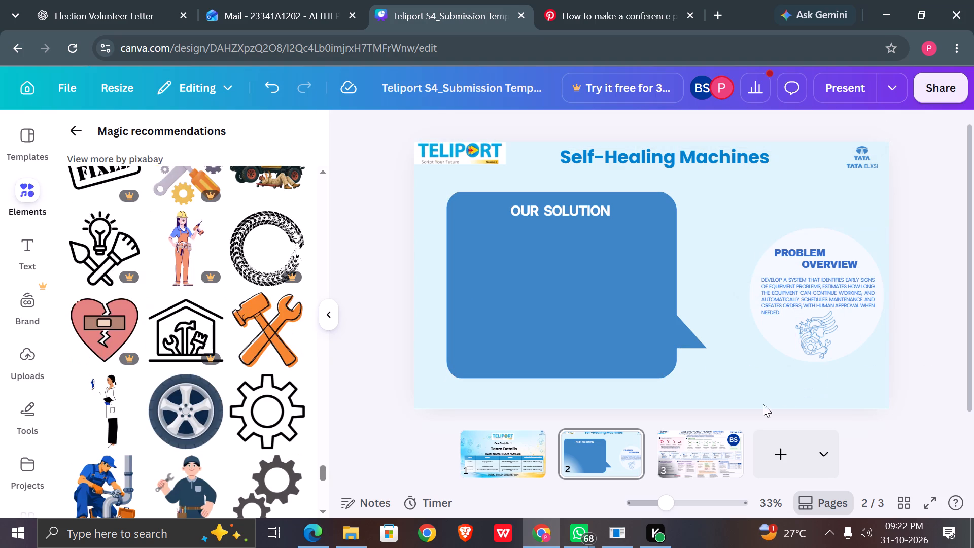
# Go to page 3 of the design to view its contents.
pyautogui.click(690, 462)
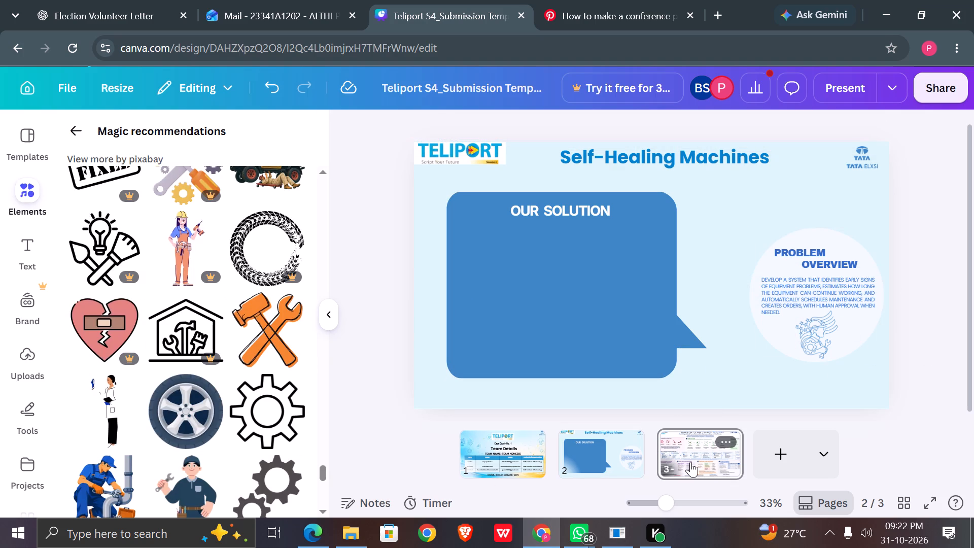
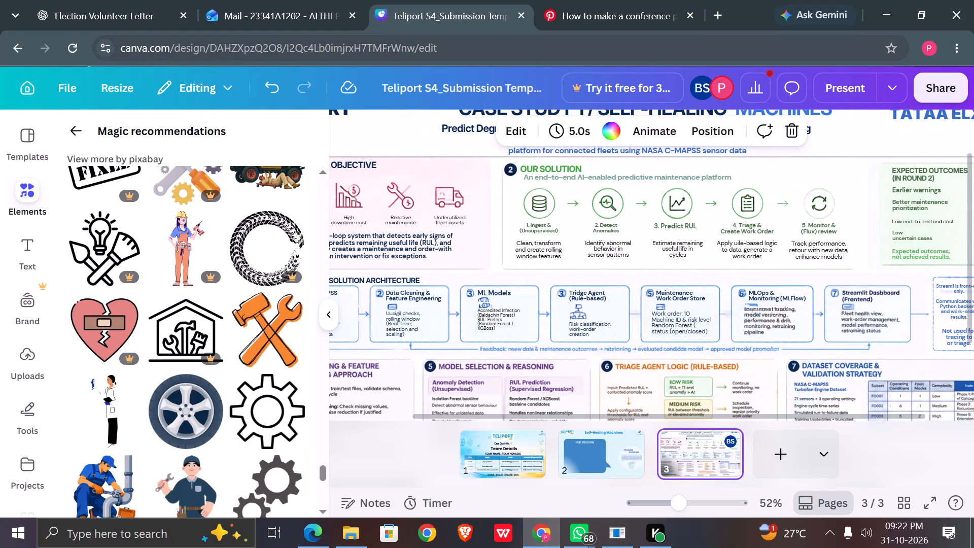
# Leave the magic recommendations, clear the "vehicle parts" element search and close the Elements library.
pyautogui.click(74, 126)
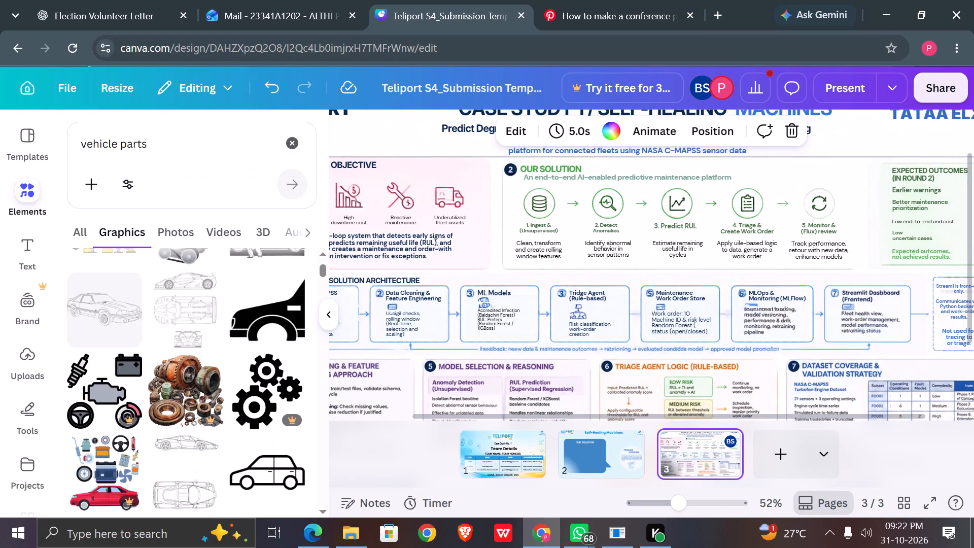
pyautogui.click(295, 148)
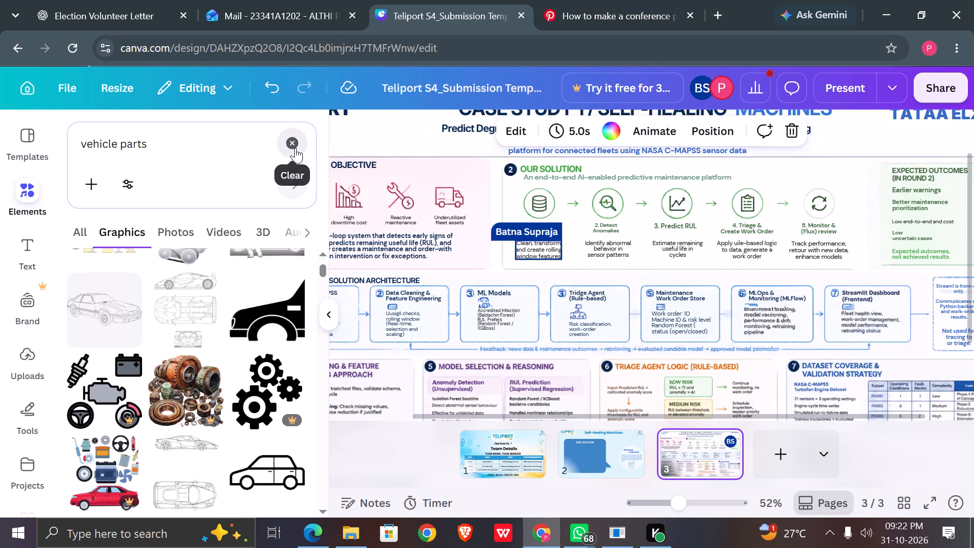
pyautogui.click(32, 191)
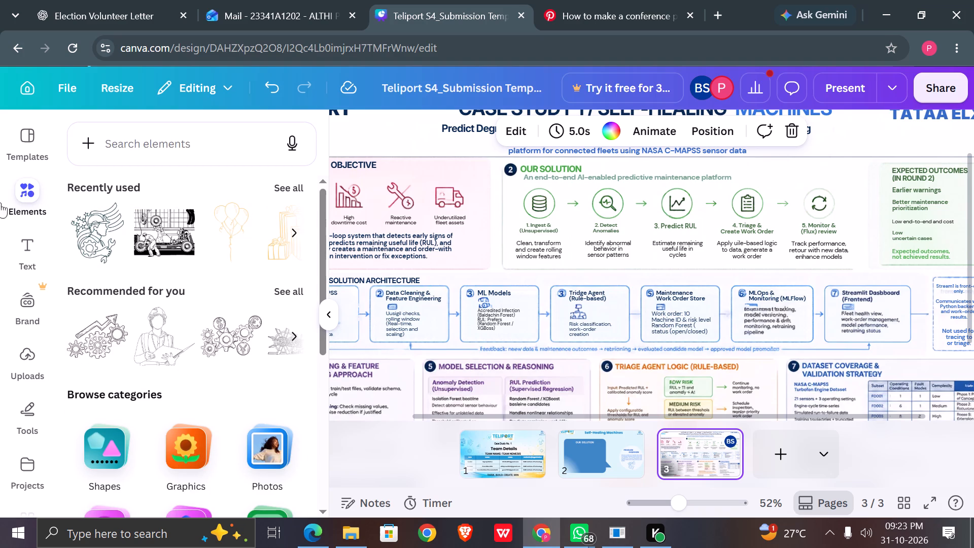
pyautogui.click(34, 202)
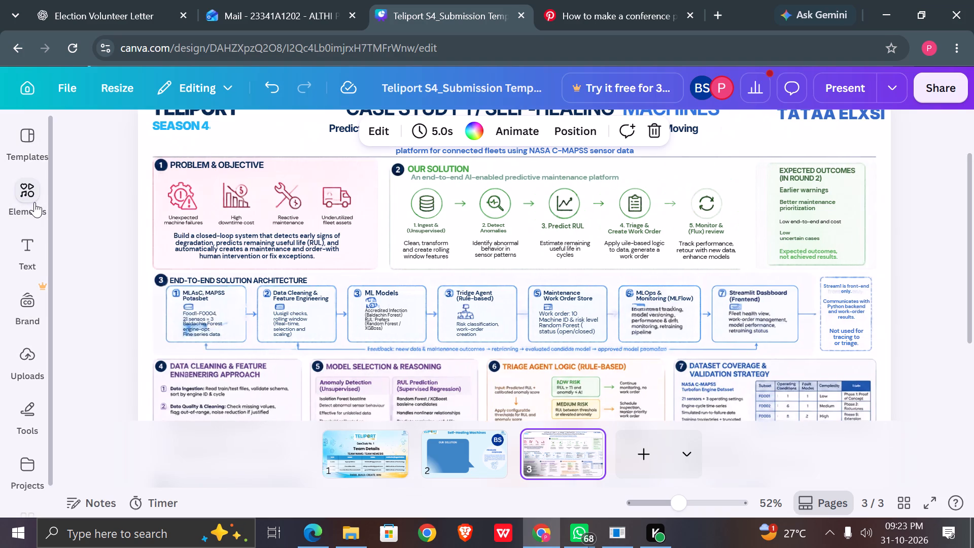
# On page 2, move the Problem Overview circle group upward and shrink it proportionally to about four-fifths of its size.
pyautogui.click(483, 446)
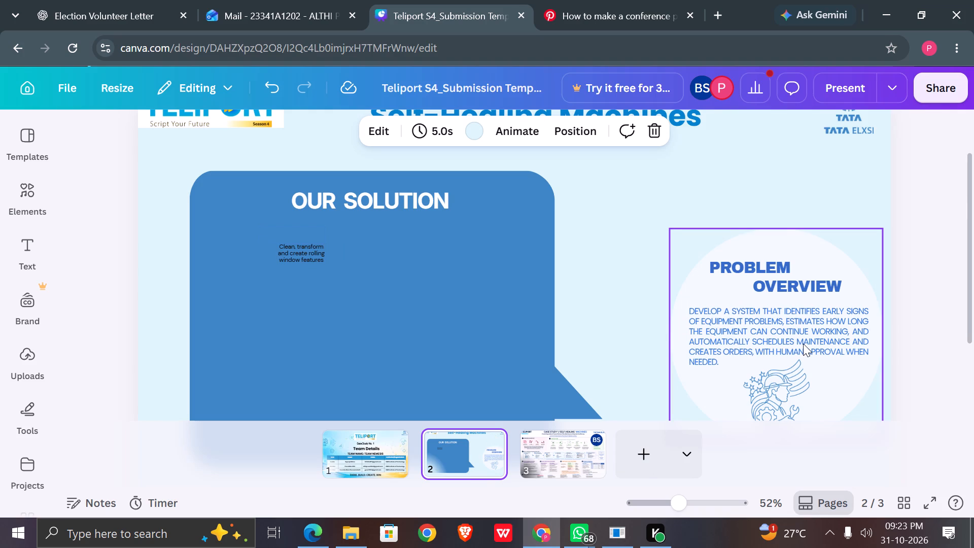
pyautogui.click(803, 344)
pyautogui.moveTo(803, 344); pyautogui.dragTo(795, 282)
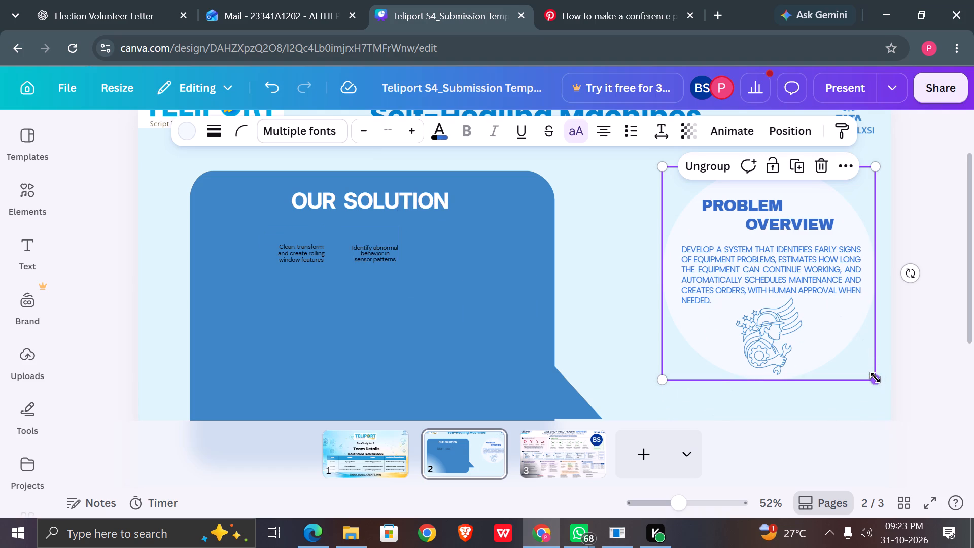
pyautogui.moveTo(875, 378); pyautogui.dragTo(807, 329)
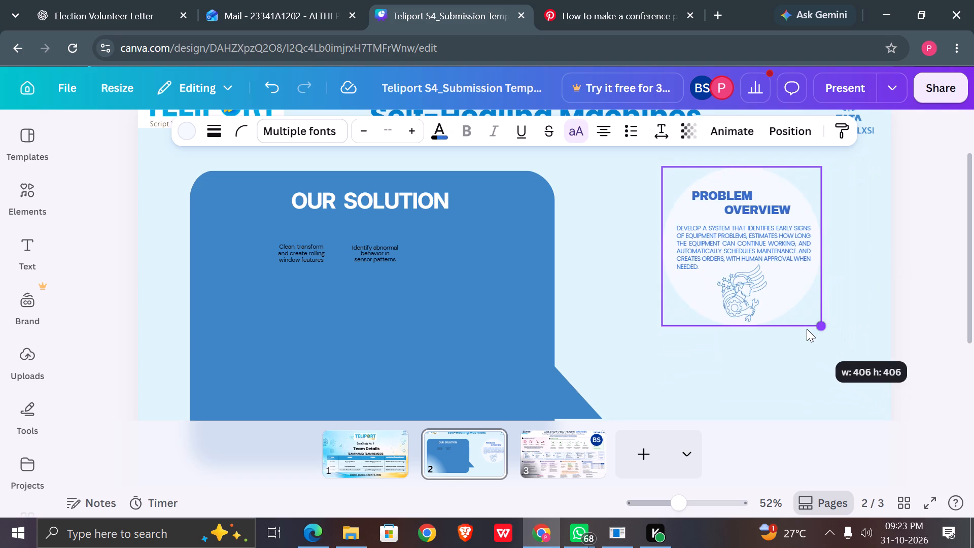
pyautogui.moveTo(807, 329); pyautogui.dragTo(790, 319)
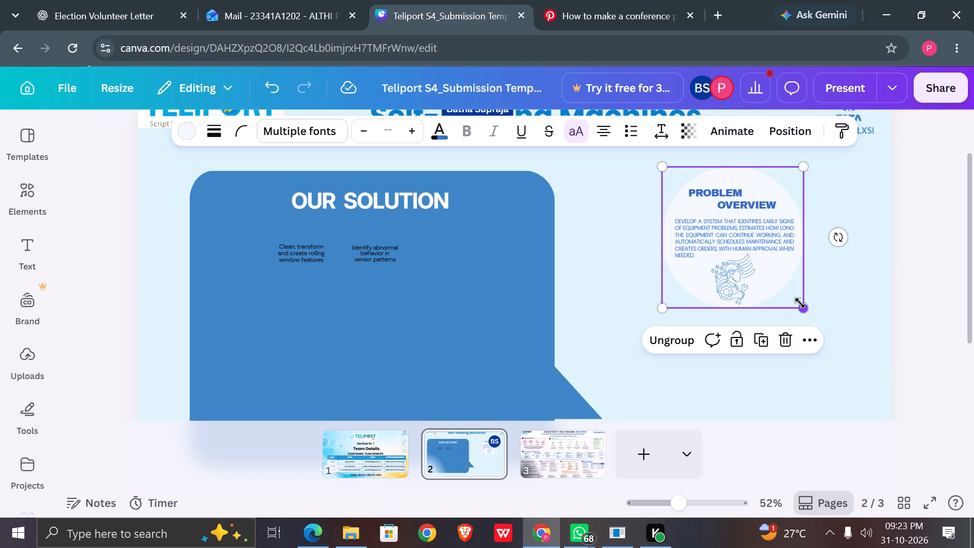
pyautogui.moveTo(804, 309); pyautogui.dragTo(849, 316)
pyautogui.click(849, 316)
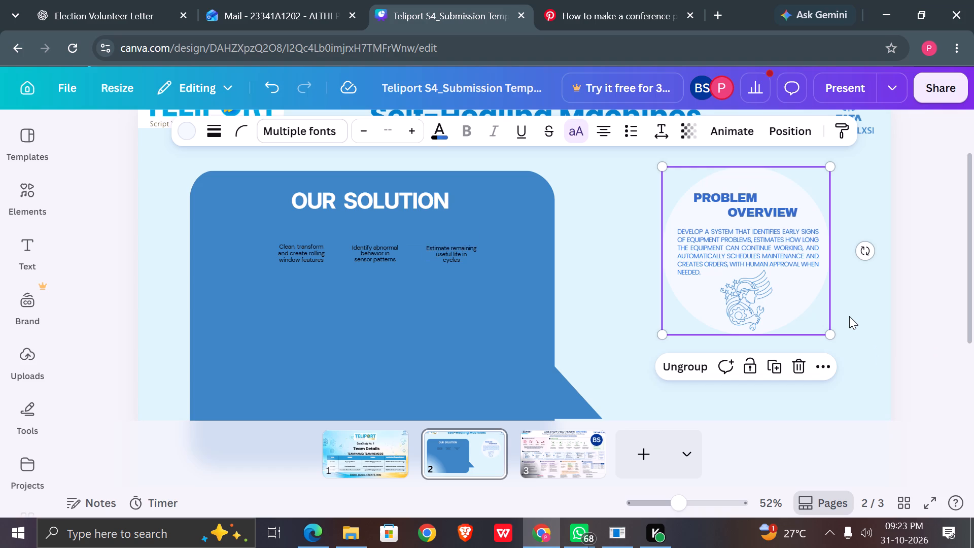
pyautogui.click(849, 316)
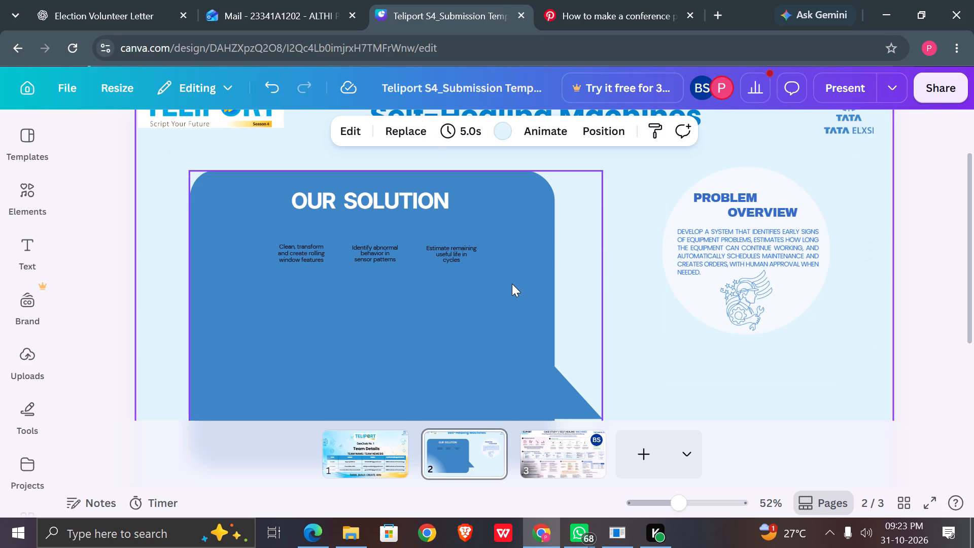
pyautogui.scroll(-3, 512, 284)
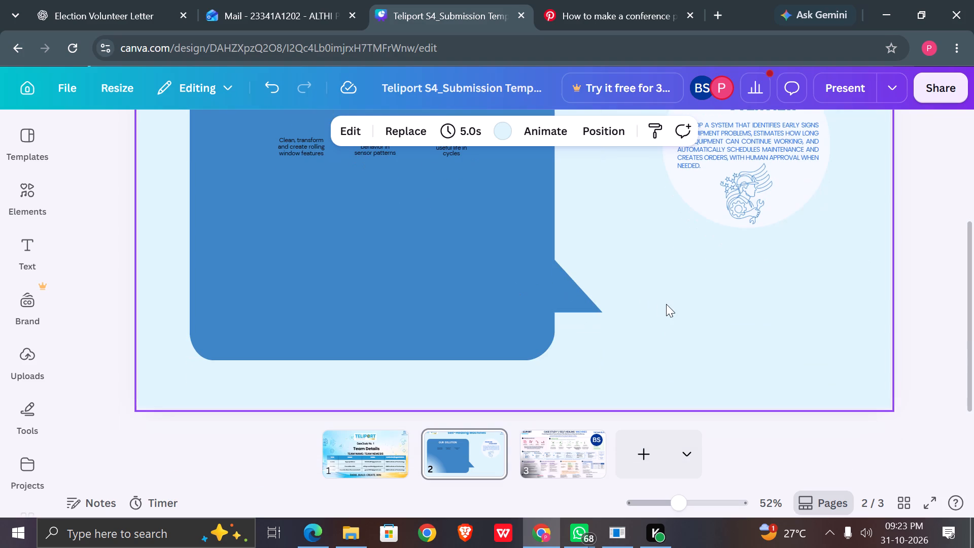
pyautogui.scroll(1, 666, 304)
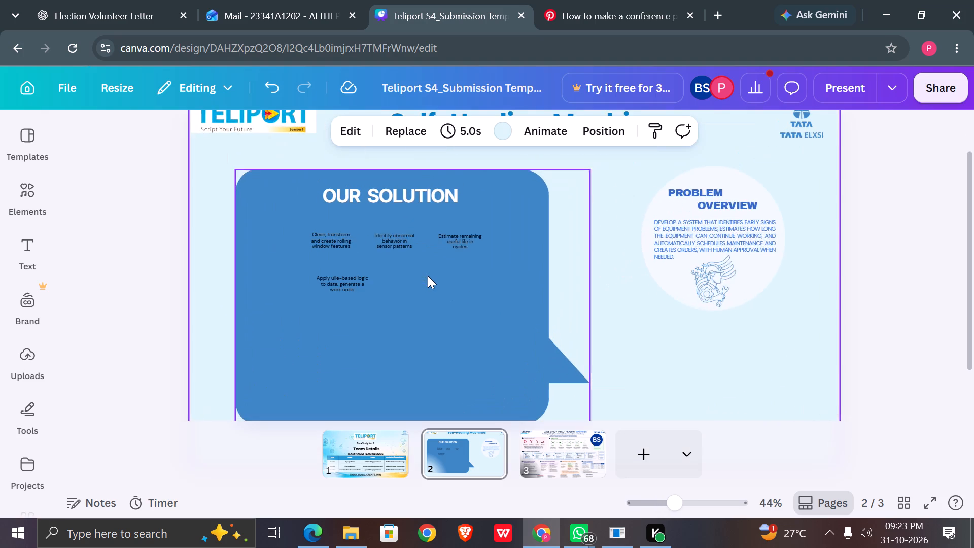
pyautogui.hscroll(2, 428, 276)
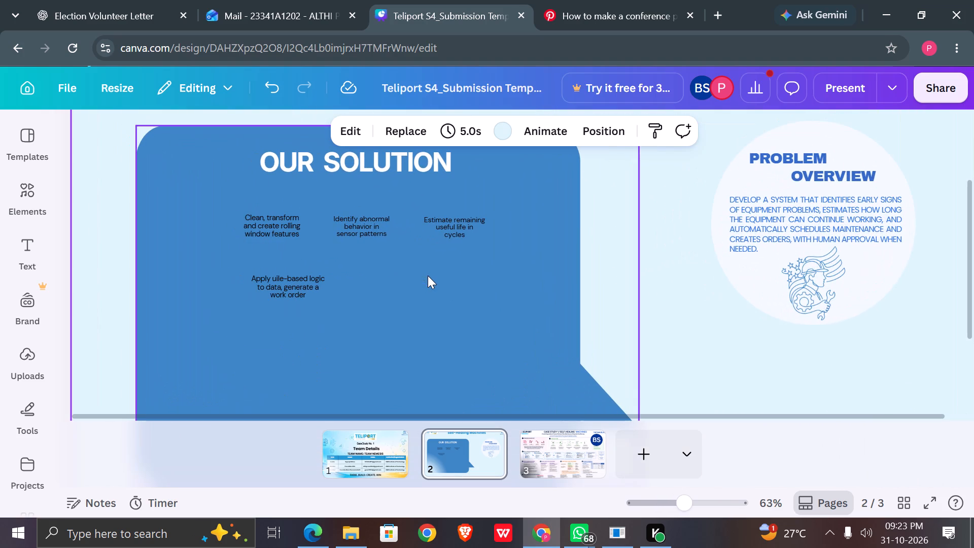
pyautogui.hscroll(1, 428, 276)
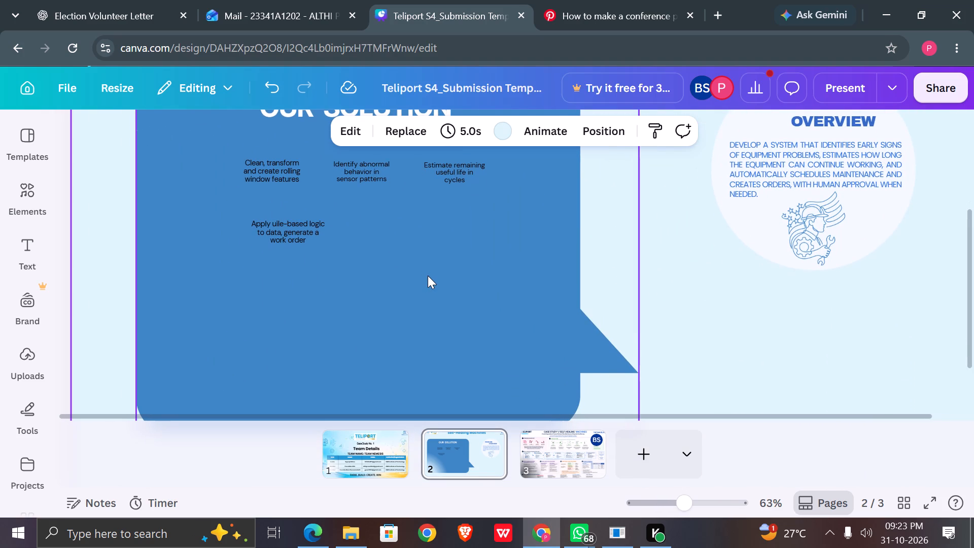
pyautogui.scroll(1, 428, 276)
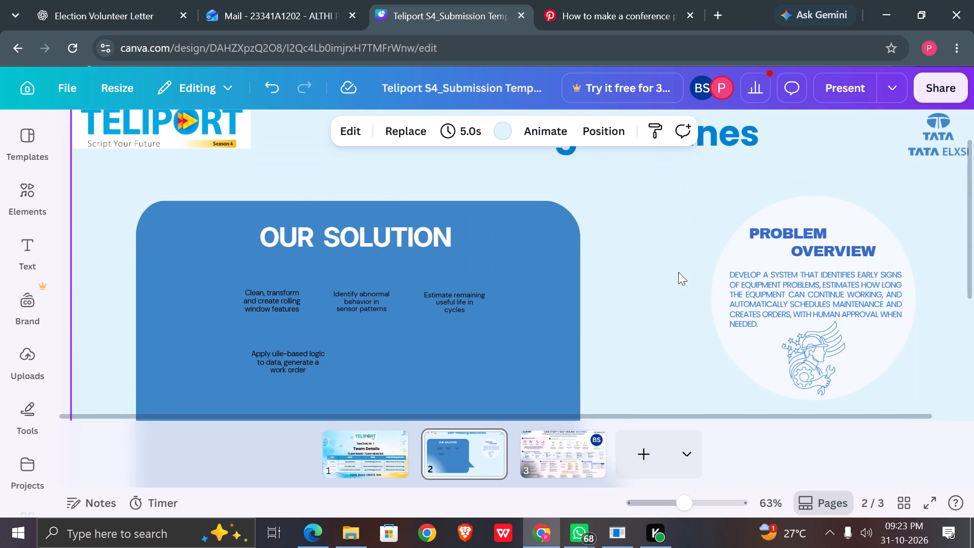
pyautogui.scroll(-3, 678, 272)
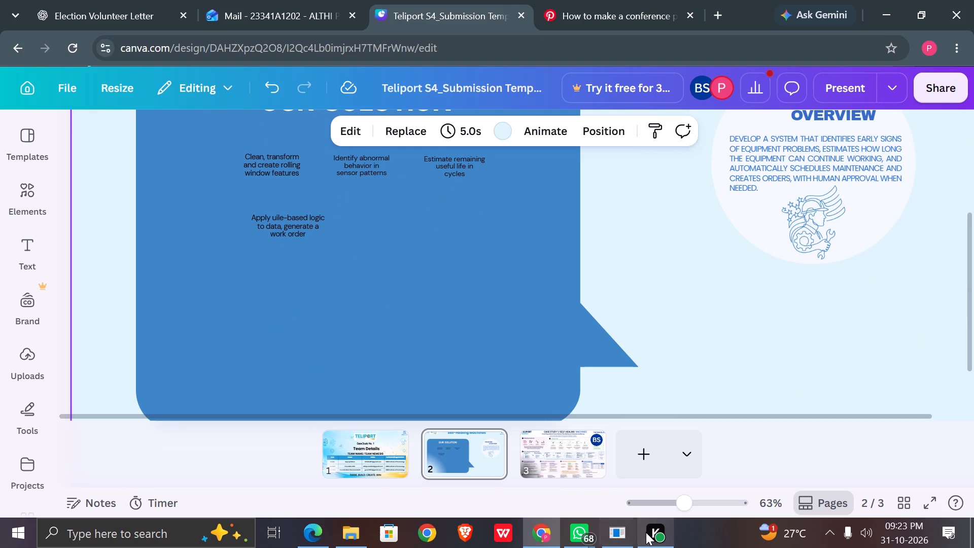
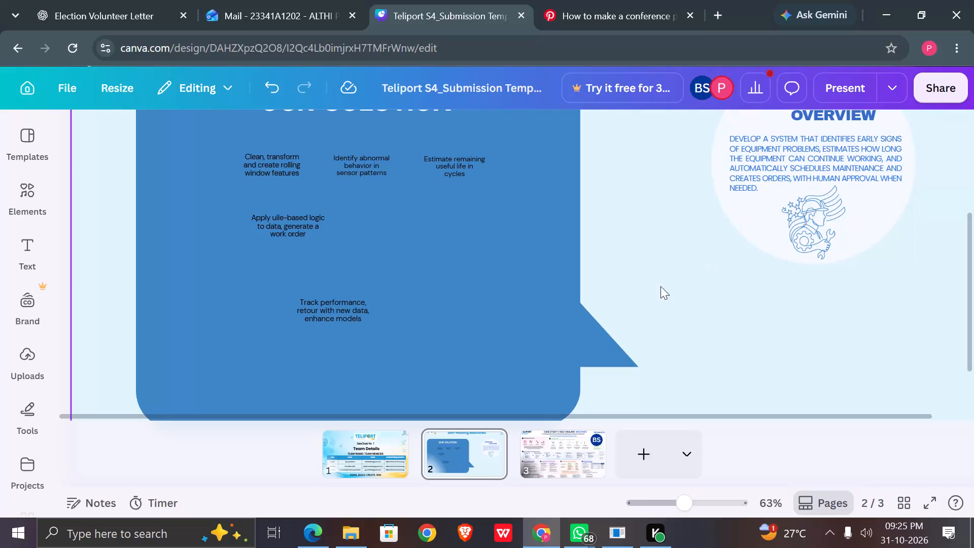
# Go to page 3 and examine the Problem & Objective and Our Solution sections at the top of the poster.
pyautogui.click(573, 468)
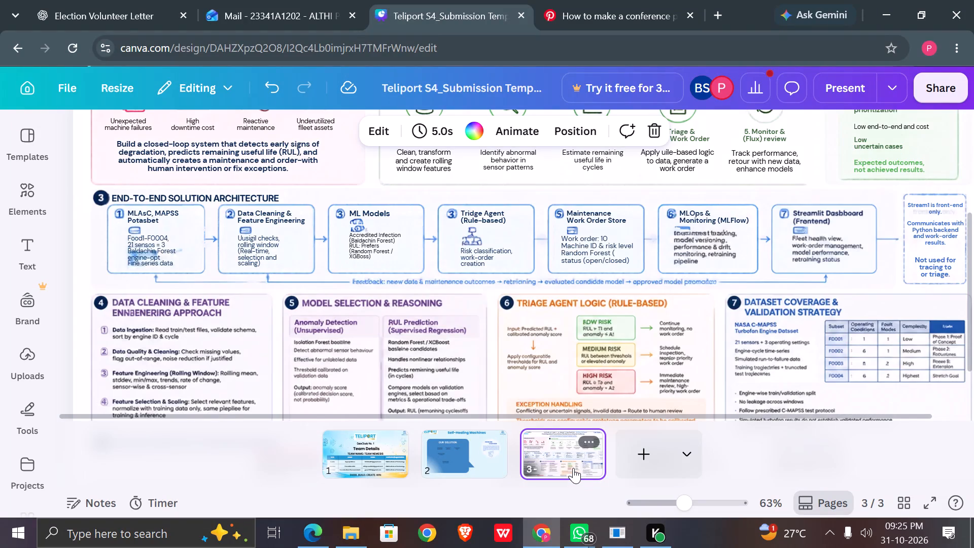
pyautogui.scroll(1, 704, 192)
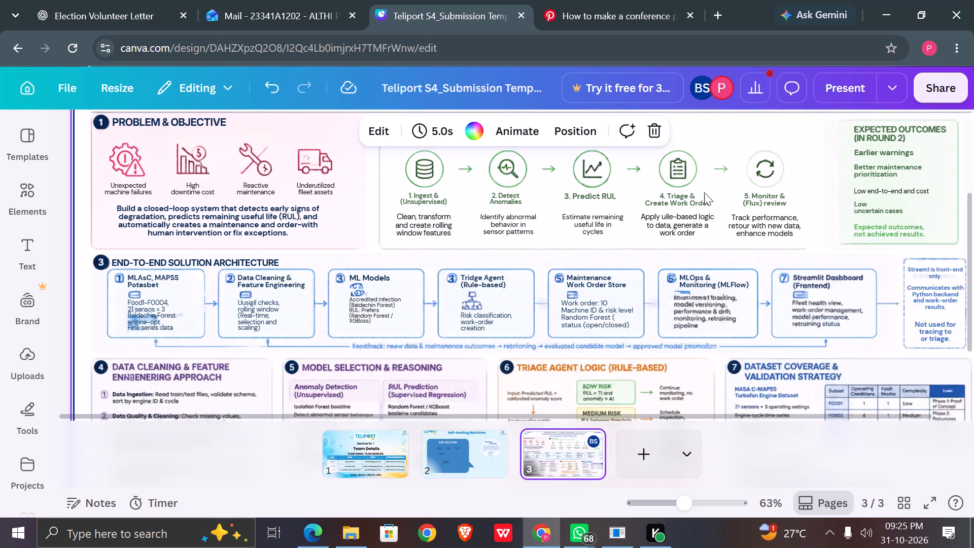
pyautogui.scroll(1, 704, 192)
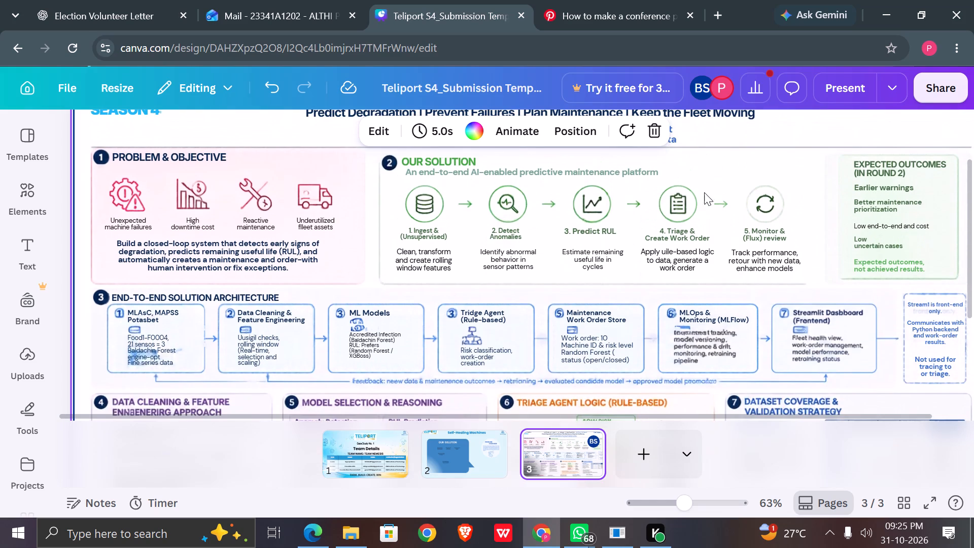
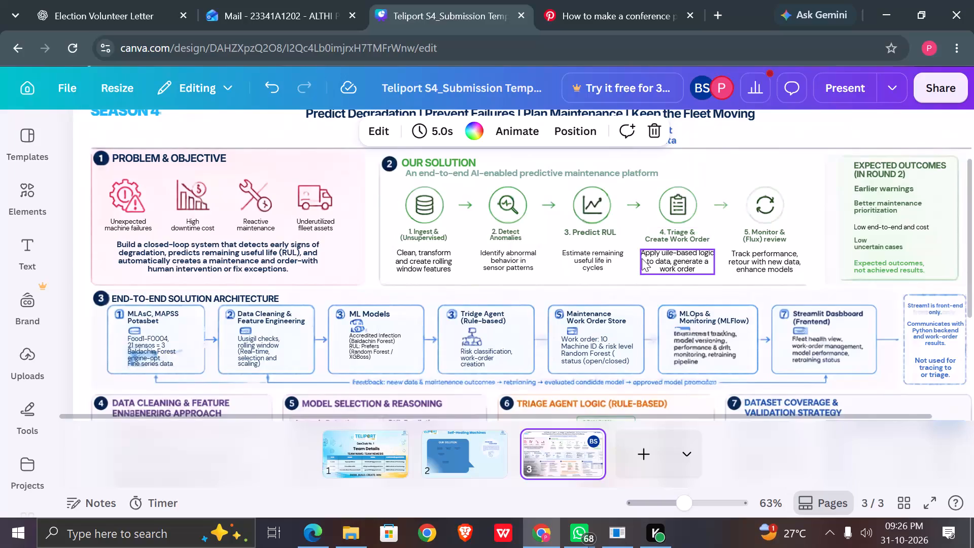
# Return to page 2, the Self-Healing Machines page with the Our Solution callout.
pyautogui.click(461, 470)
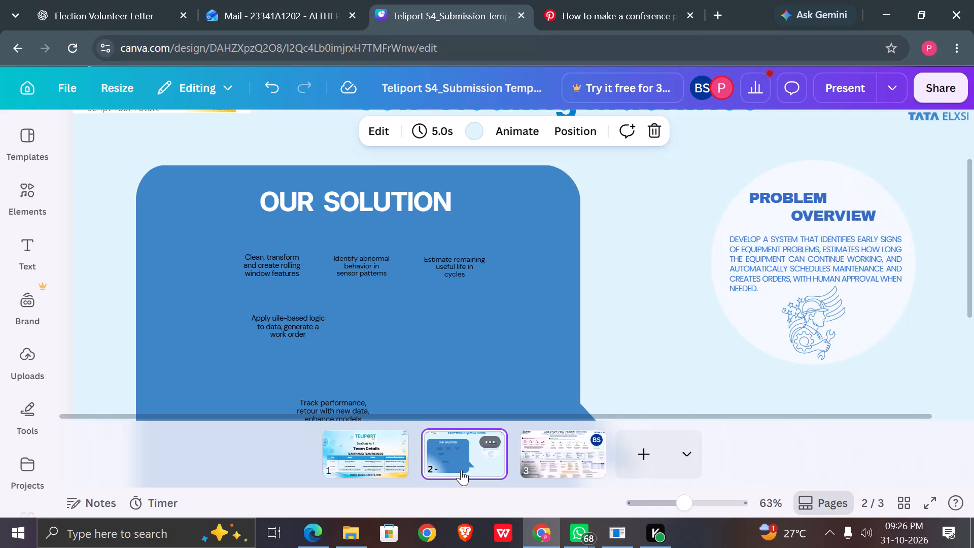
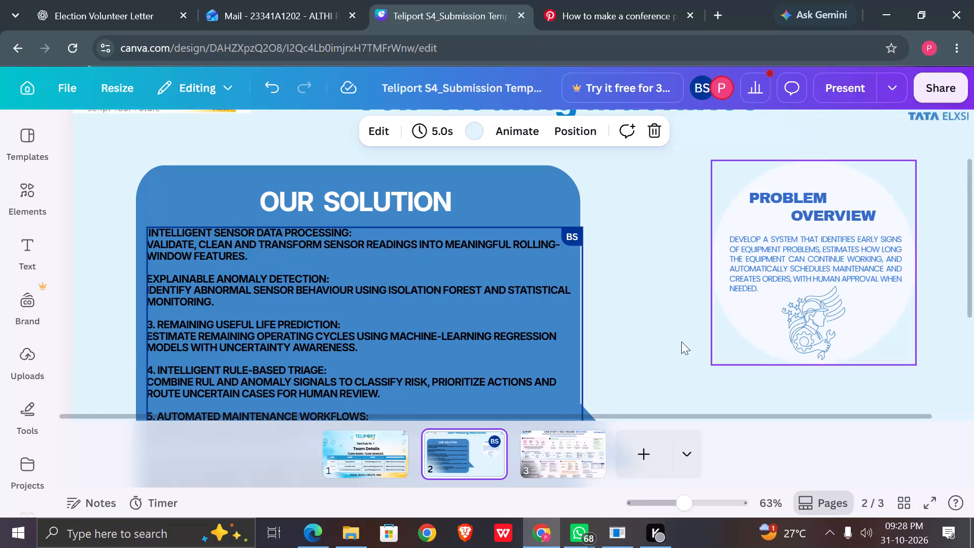
# Switch to the Pinterest conference poster and examine its layout as a reference for the case study page.
pyautogui.scroll(-3, 681, 341)
pyautogui.scroll(1, 681, 341)
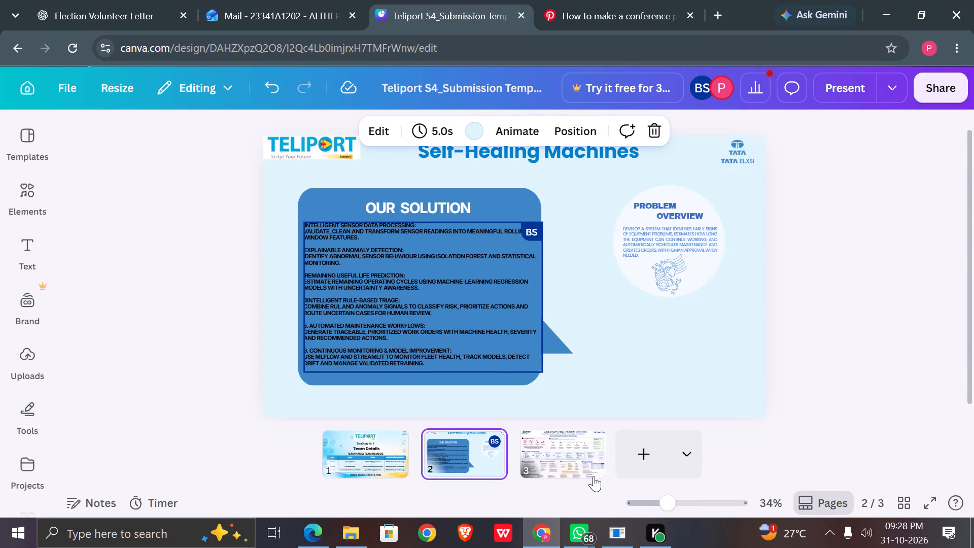
pyautogui.click(571, 0)
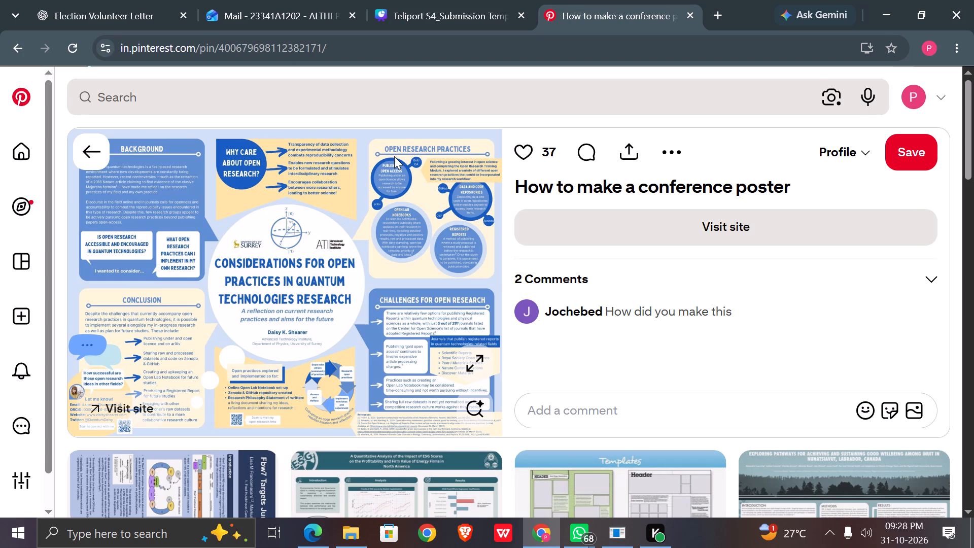
# Switch back to the Canva design and open the elements library for the Self-Healing Machines page.
pyautogui.click(412, 0)
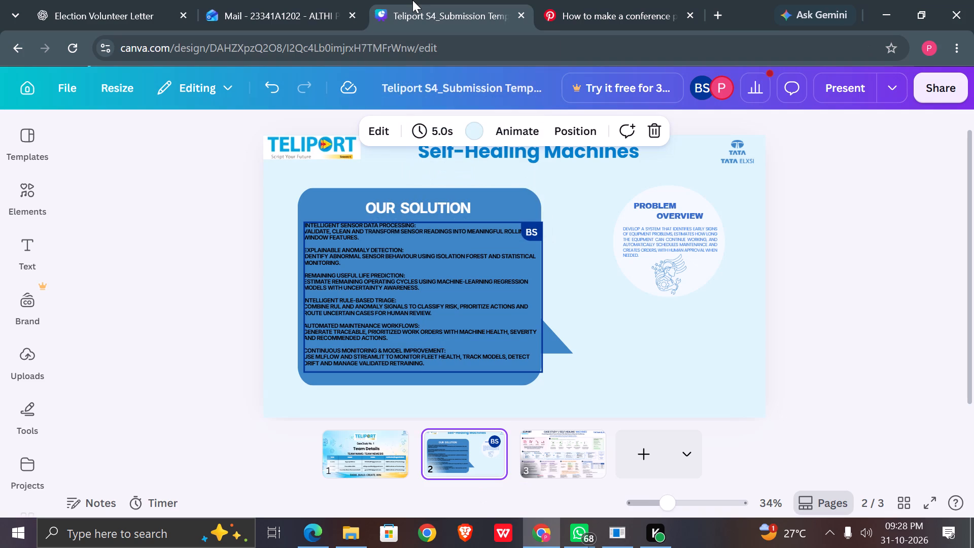
pyautogui.click(12, 185)
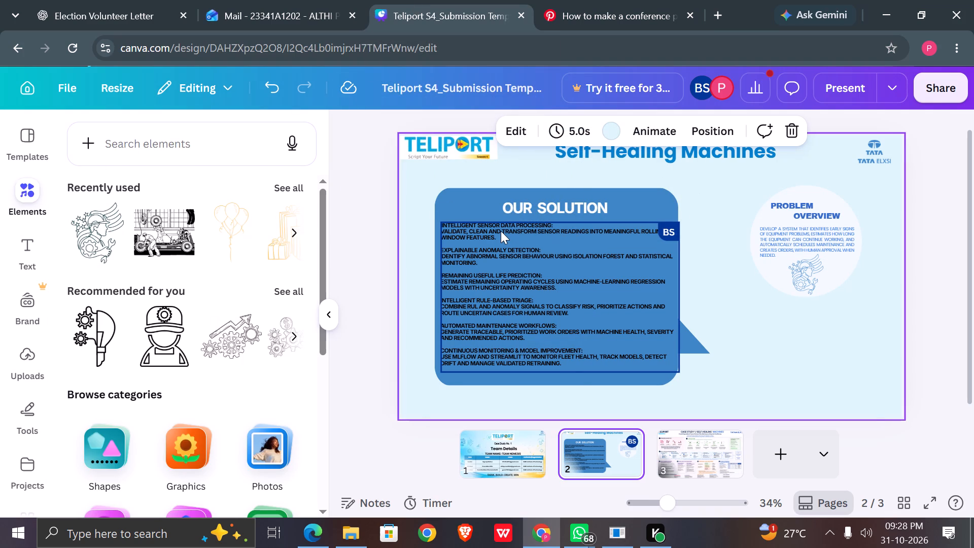
# Search the elements library for "line" to find a line element for the Self-Healing Machines page.
pyautogui.click(208, 152)
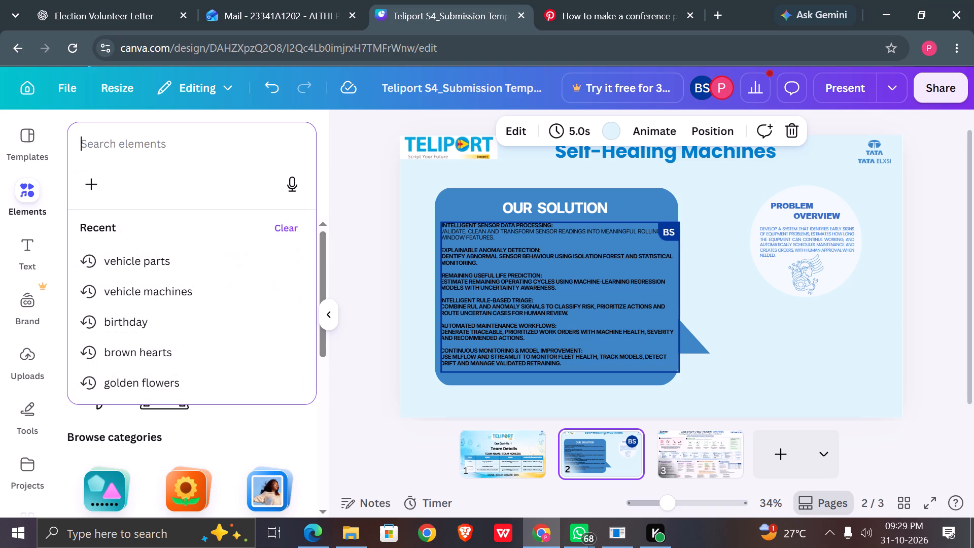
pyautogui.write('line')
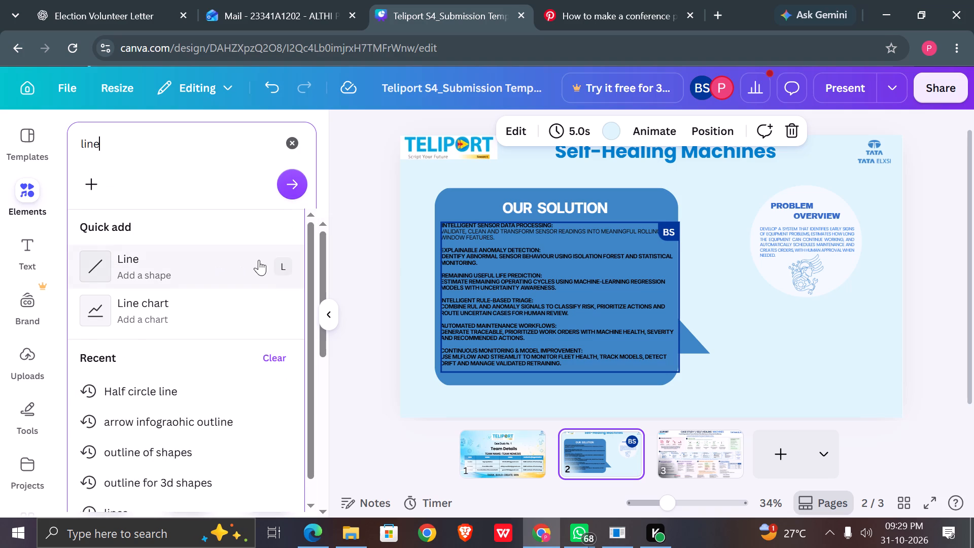
pyautogui.scroll(1, 259, 260)
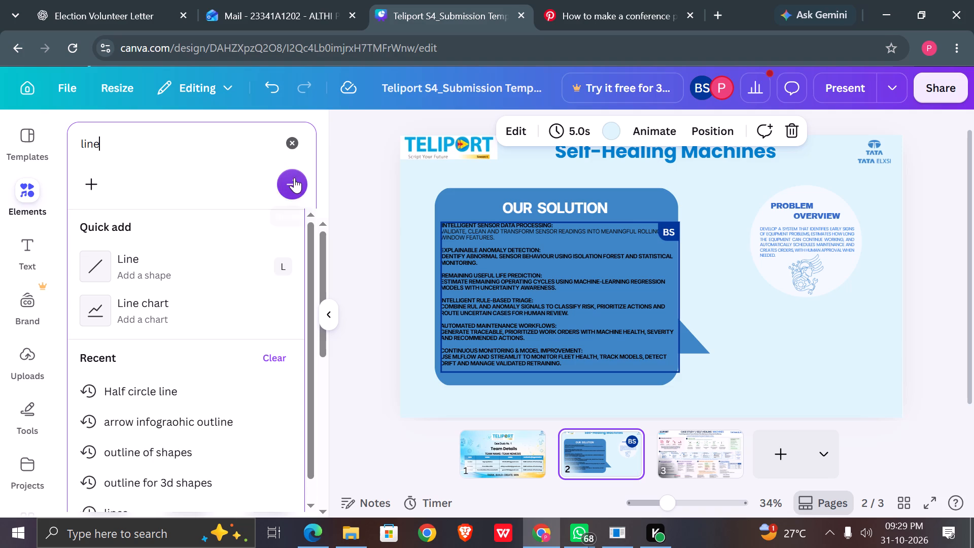
pyautogui.click(293, 189)
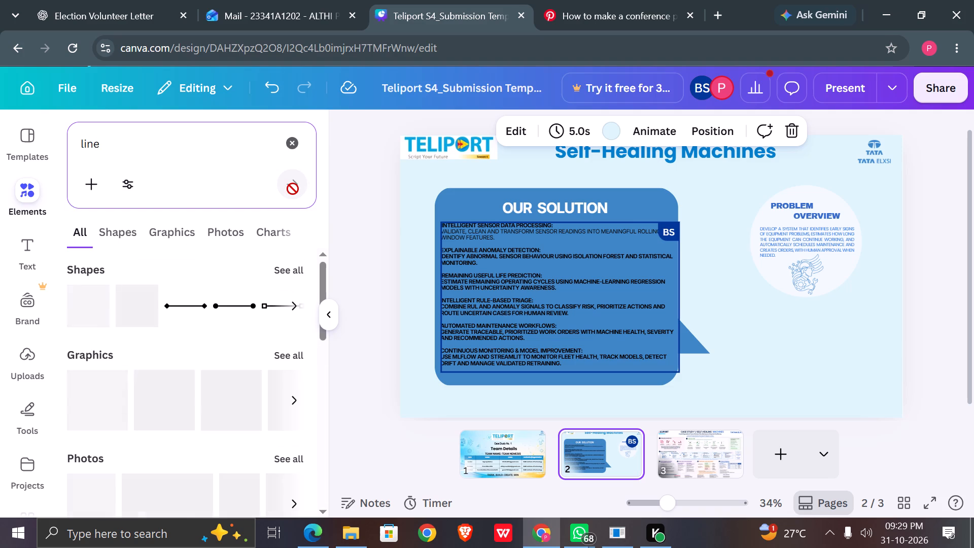
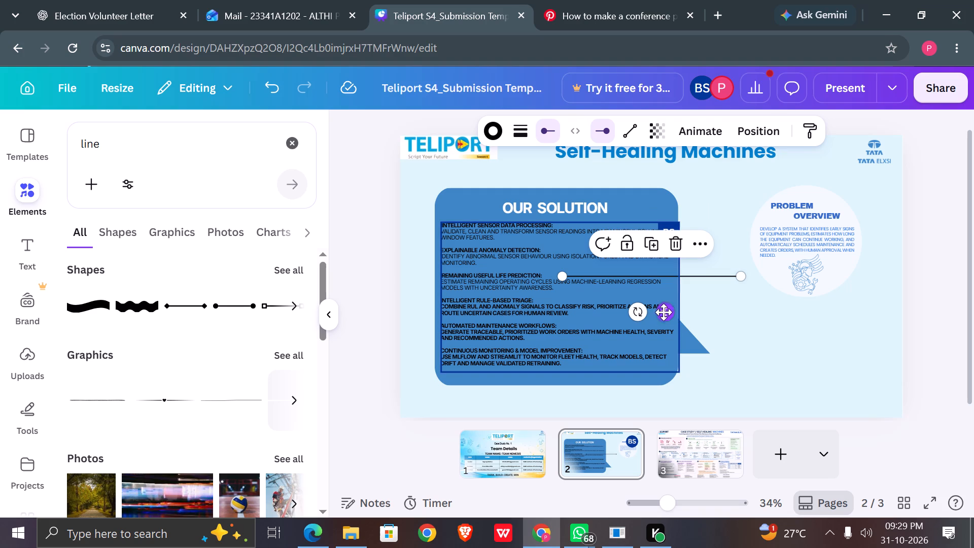
# Move the line element up so it sits directly beneath the OUR SOLUTION heading in the blue callout.
pyautogui.moveTo(664, 312); pyautogui.dragTo(569, 251)
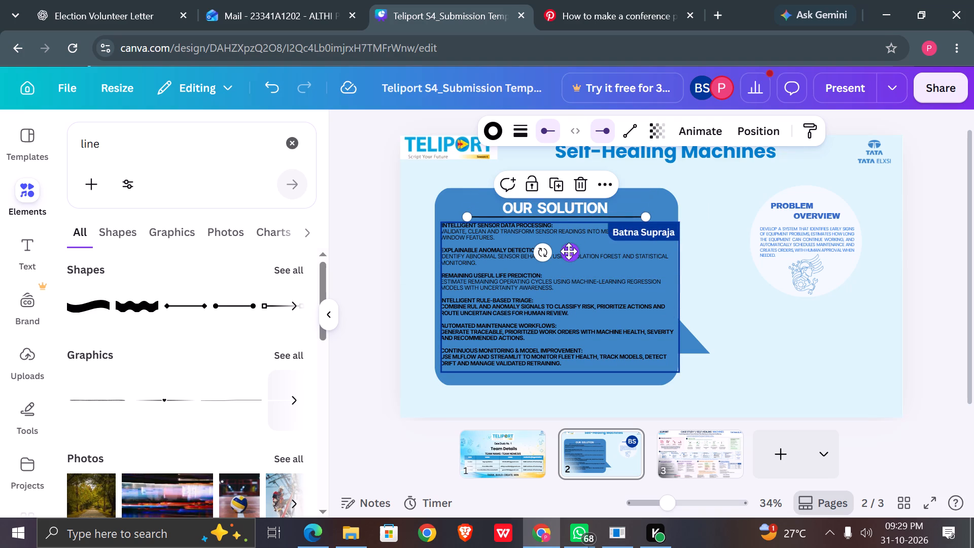
# Delete the selected line lying over the Our Solution callout.
pyautogui.press('Delete')
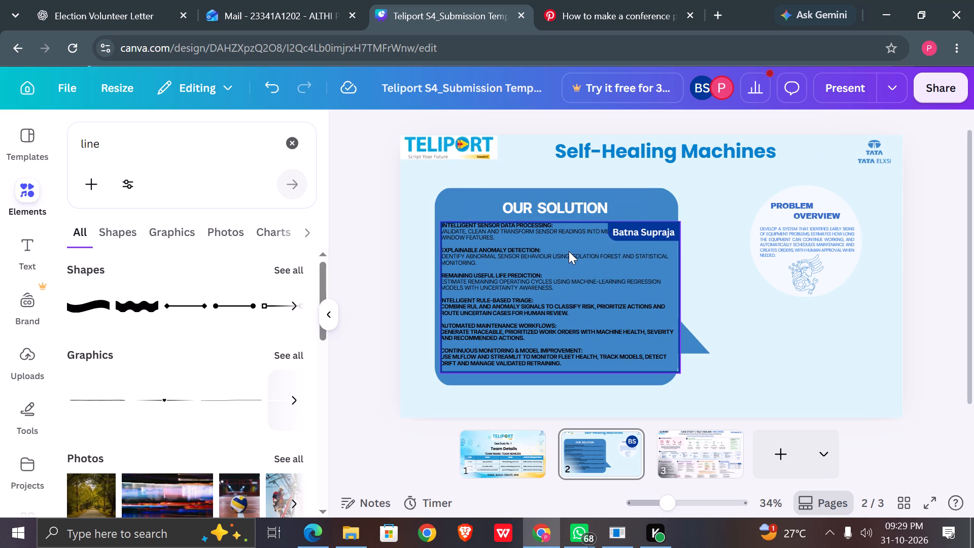
pyautogui.click(759, 345)
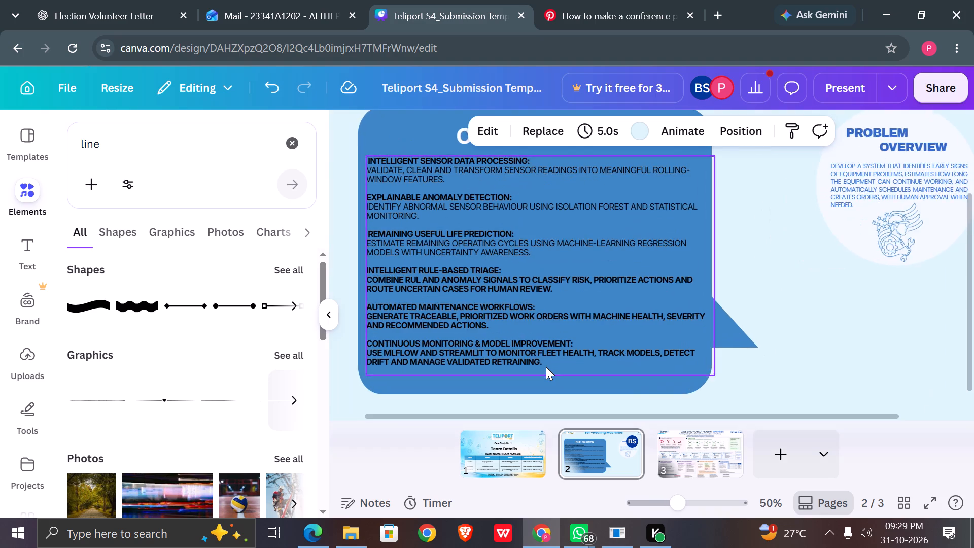
# Remove bold from the description under the Intelligent Rule-Based Triage heading in the solution callout.
pyautogui.hscroll(2, 546, 367)
pyautogui.scroll(1, 546, 367)
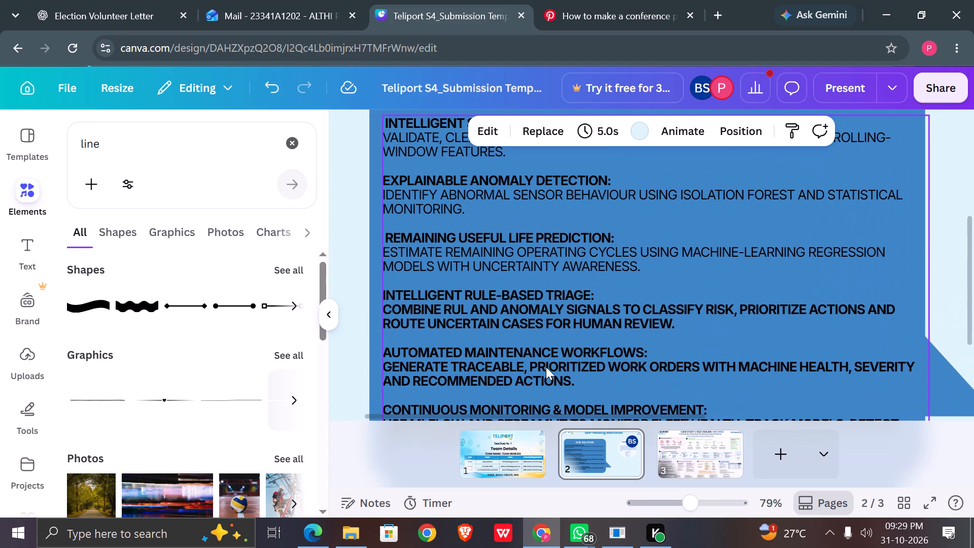
pyautogui.scroll(-1, 546, 367)
pyautogui.click(679, 273)
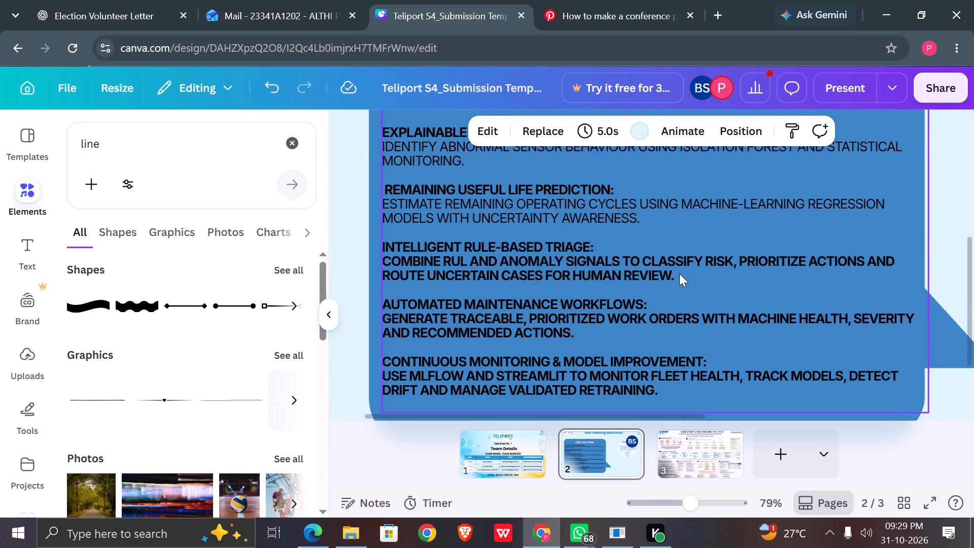
pyautogui.doubleClick(679, 273)
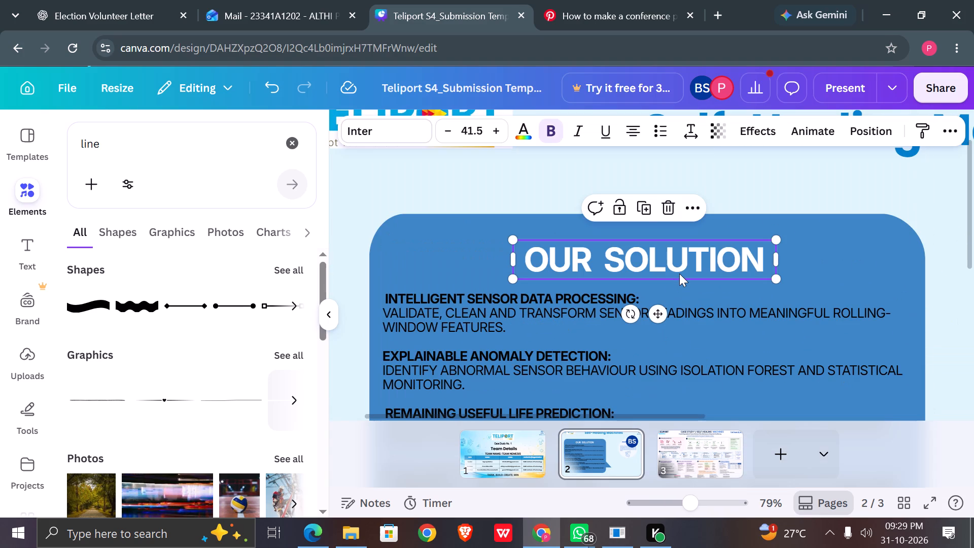
pyautogui.scroll(-4, 679, 273)
pyautogui.scroll(1, 679, 273)
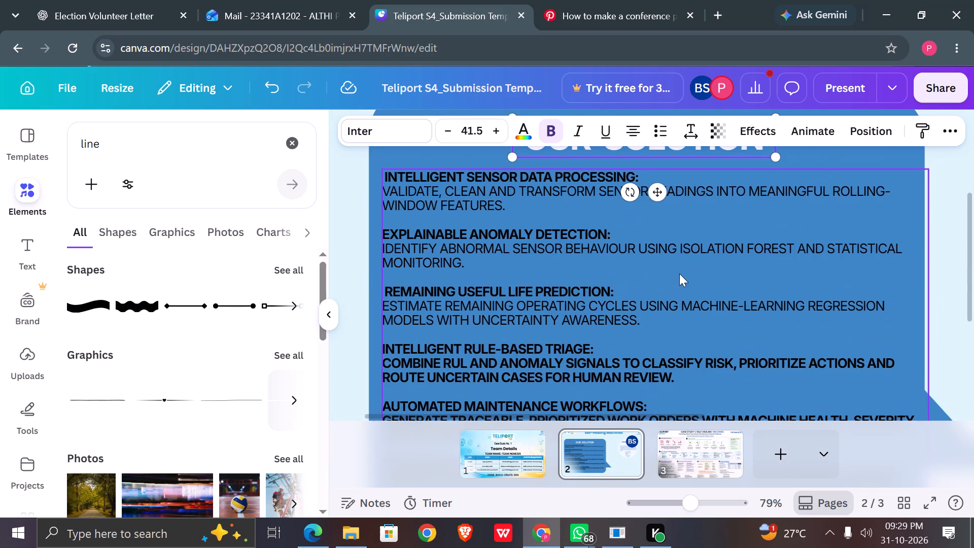
pyautogui.scroll(-1, 679, 273)
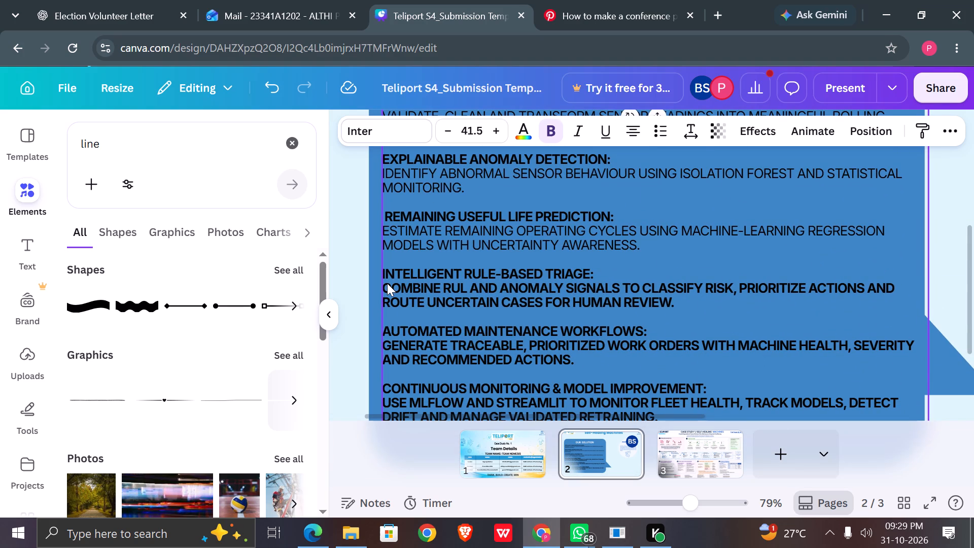
pyautogui.click(387, 283)
pyautogui.click(384, 286)
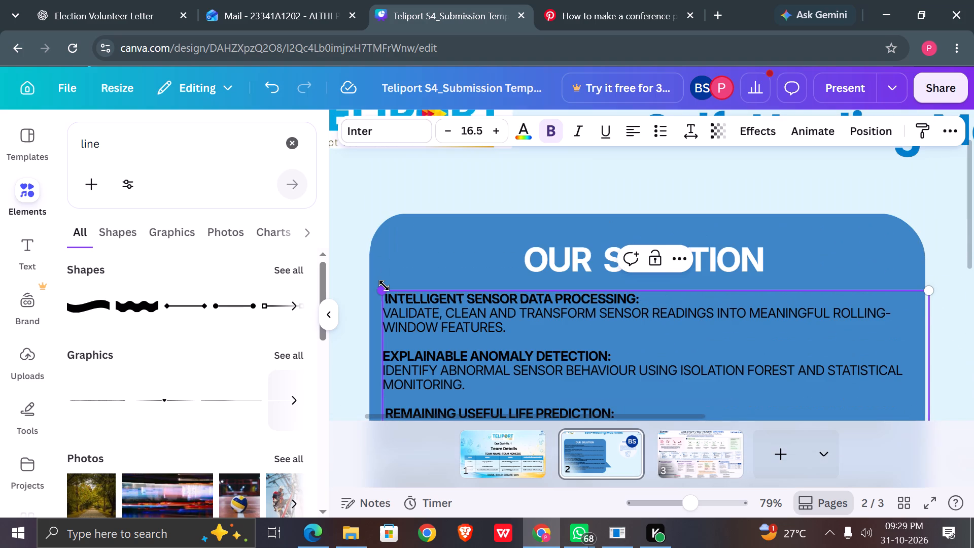
pyautogui.scroll(-2, 384, 286)
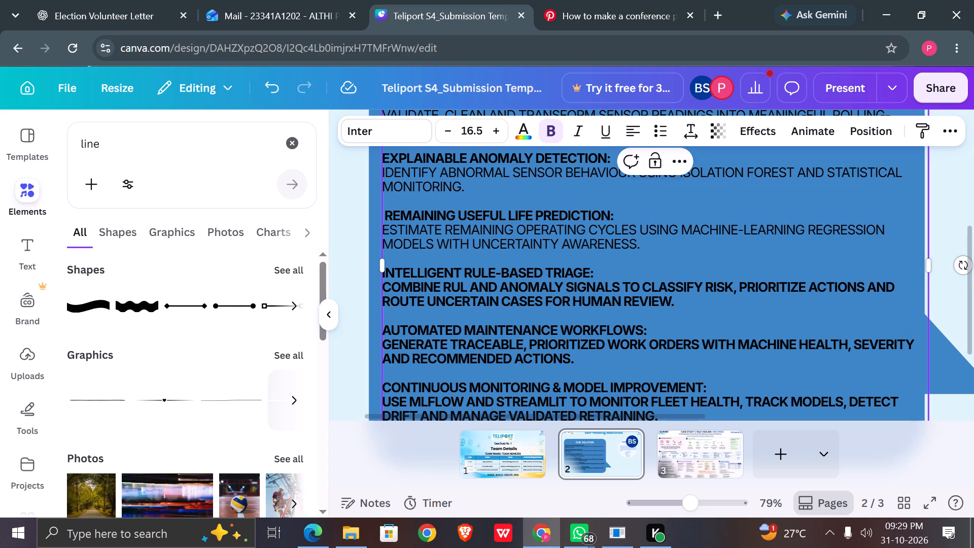
pyautogui.moveTo(384, 286); pyautogui.dragTo(462, 303)
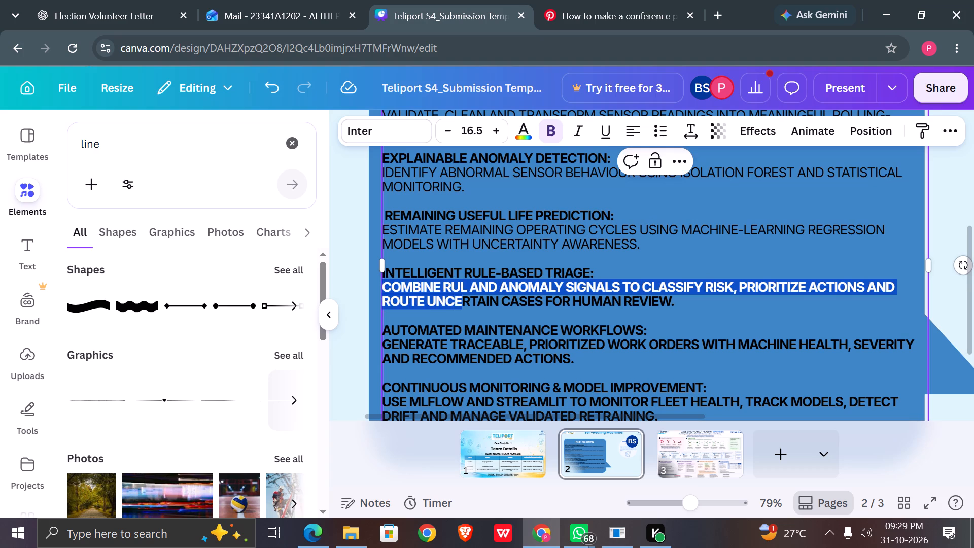
pyautogui.moveTo(462, 303); pyautogui.dragTo(698, 305)
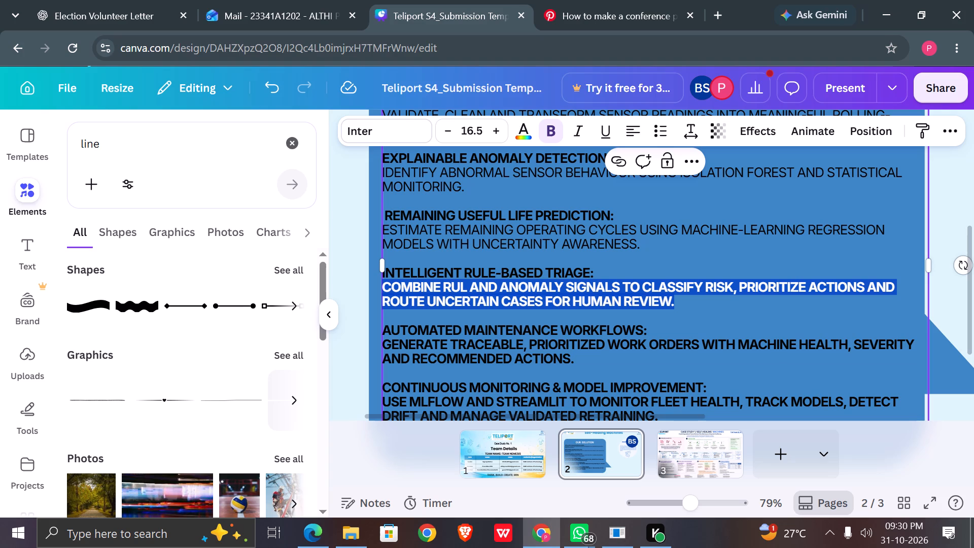
pyautogui.hotkey('ctrl', 'b')
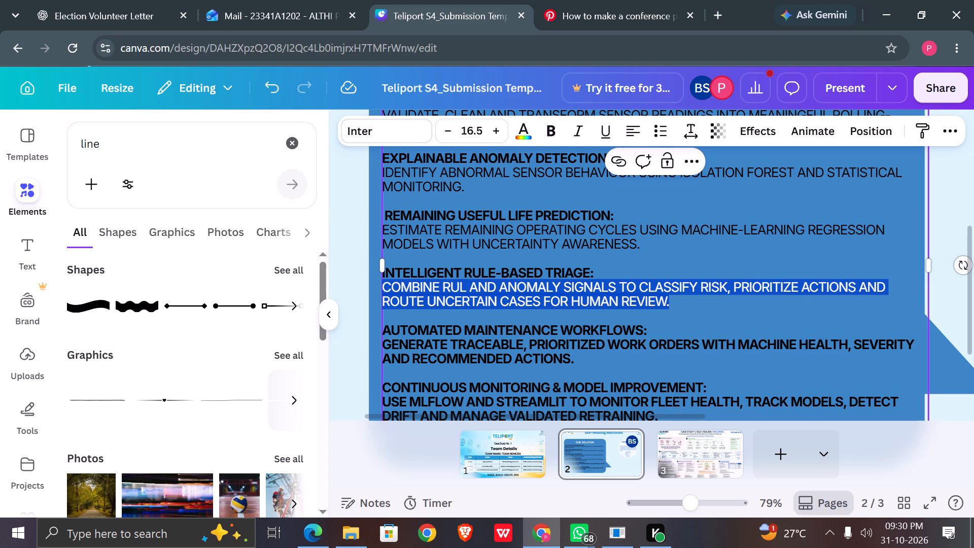
# Remove bold from the descriptions under the Automated Maintenance Workflows and Continuous Monitoring & Model Improvement headings.
pyautogui.scroll(-1, 640, 376)
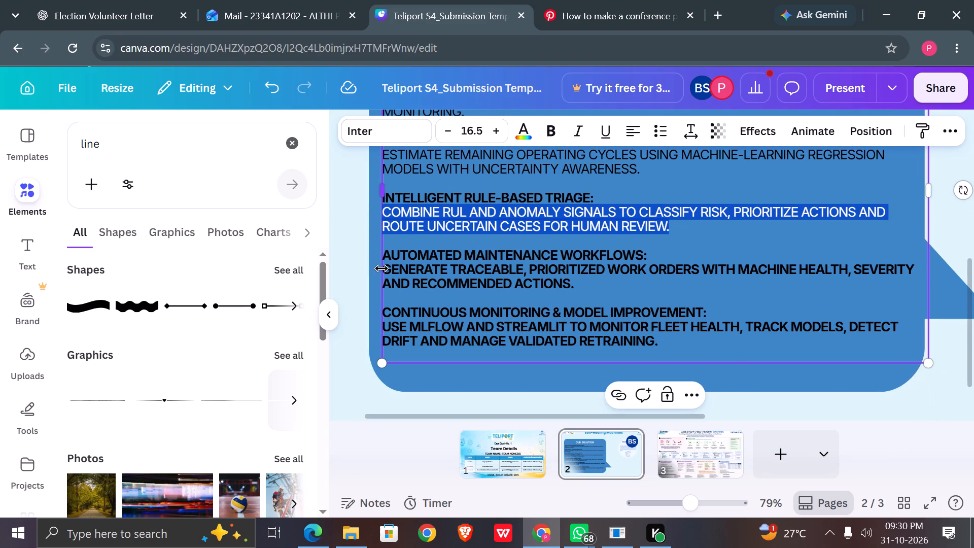
pyautogui.moveTo(382, 268); pyautogui.dragTo(603, 288)
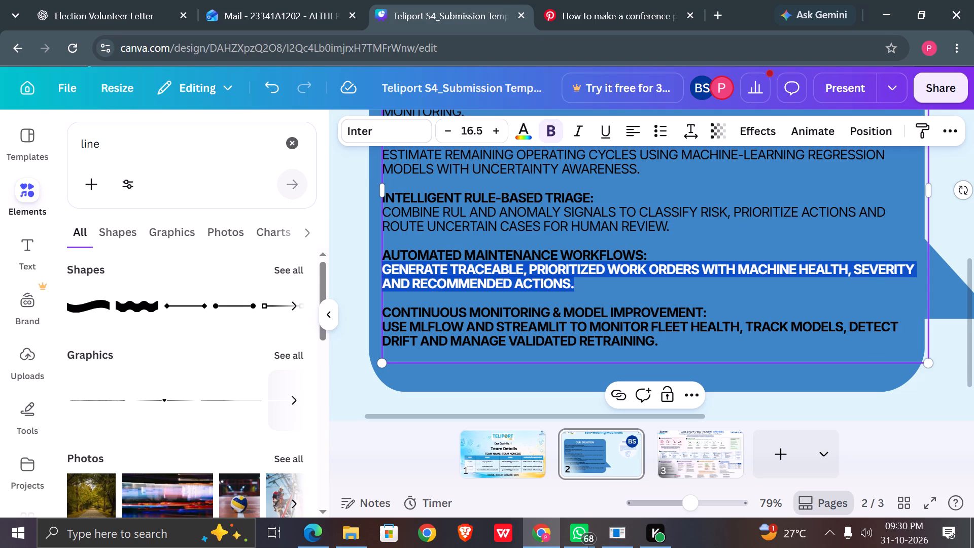
pyautogui.hotkey('ctrl', 'b')
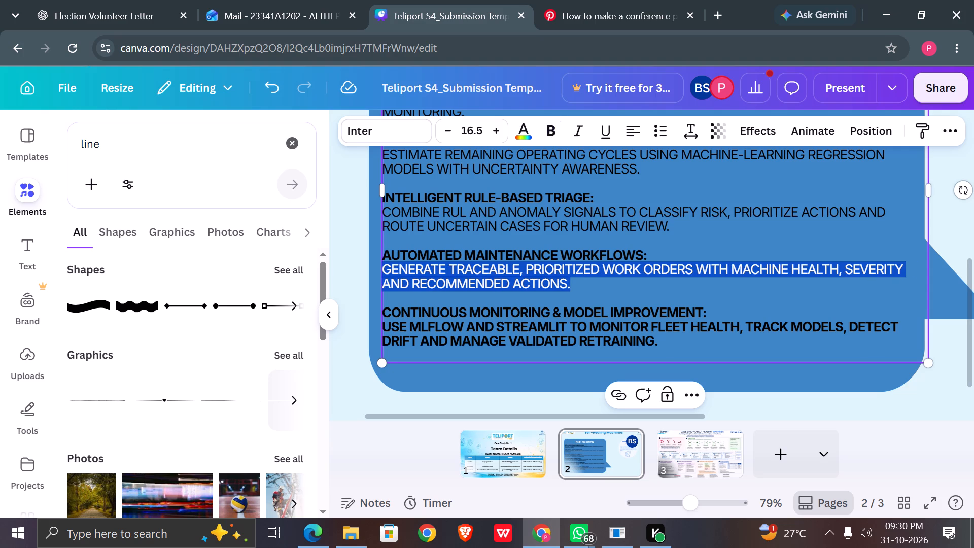
pyautogui.click(385, 325)
pyautogui.moveTo(385, 325); pyautogui.dragTo(518, 360)
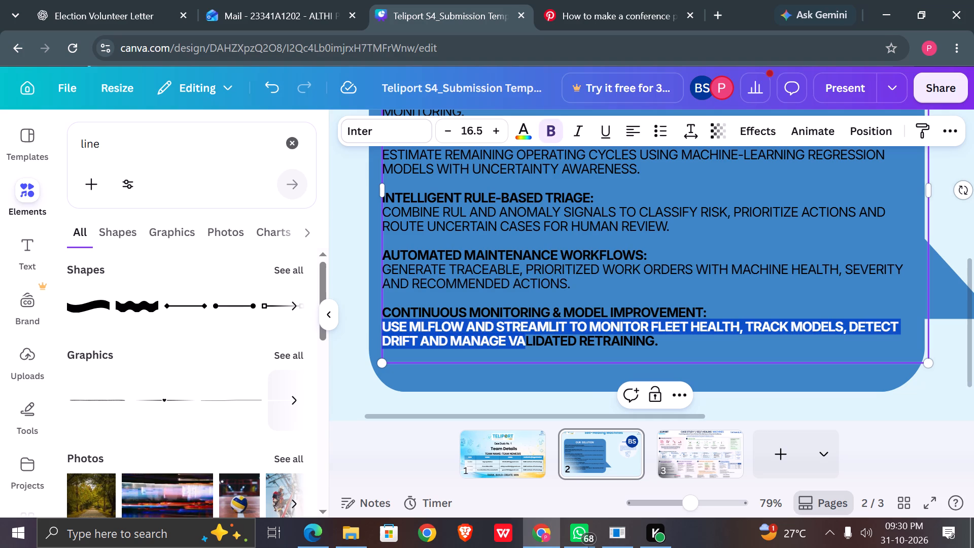
pyautogui.moveTo(518, 360); pyautogui.dragTo(664, 343)
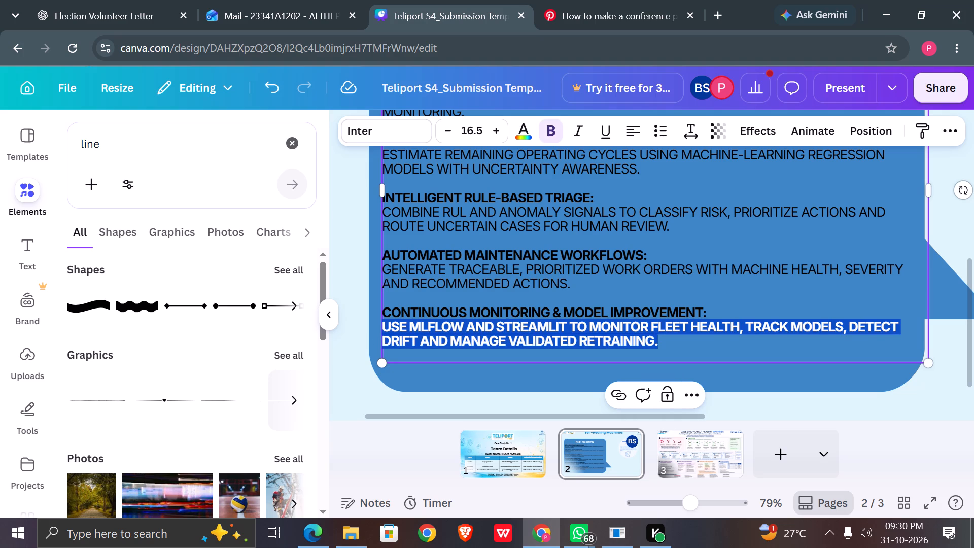
pyautogui.hotkey('ctrl', 'b')
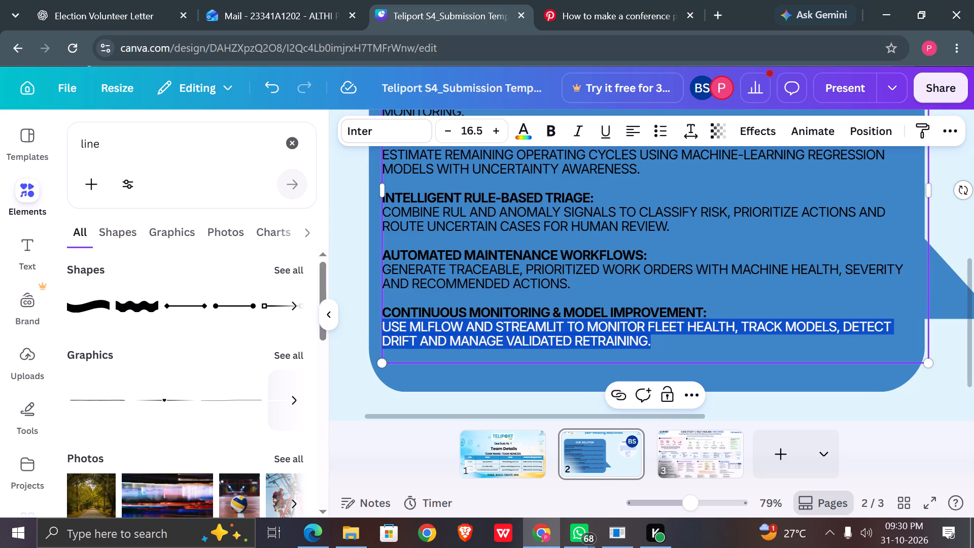
pyautogui.click(664, 343)
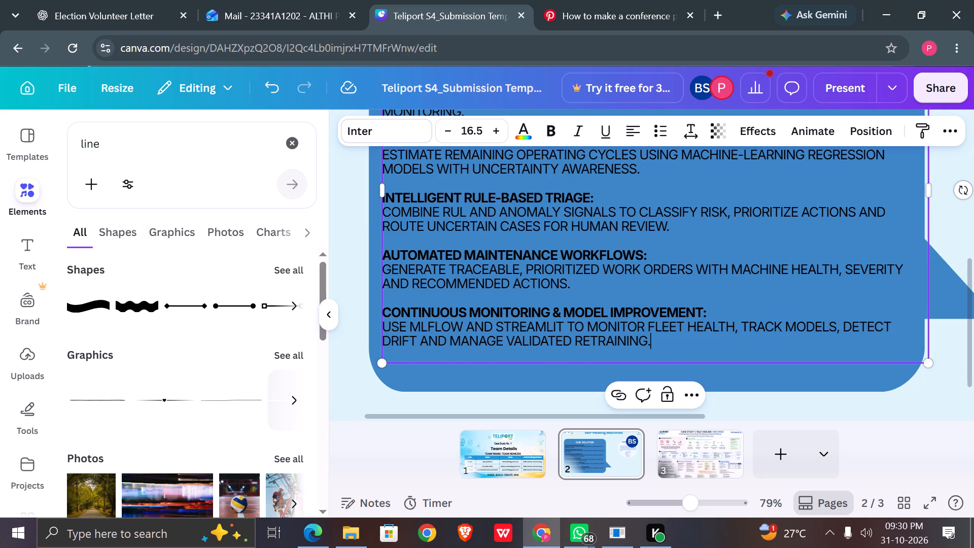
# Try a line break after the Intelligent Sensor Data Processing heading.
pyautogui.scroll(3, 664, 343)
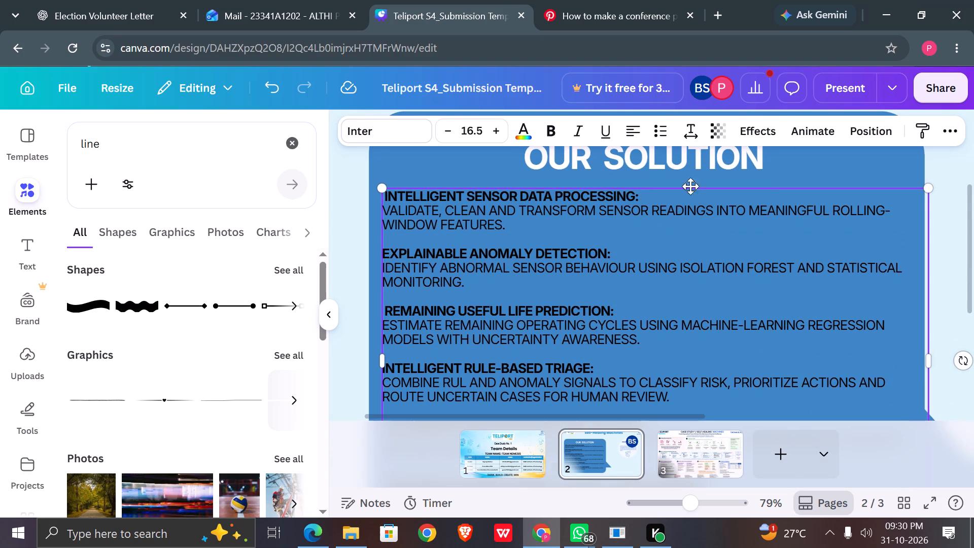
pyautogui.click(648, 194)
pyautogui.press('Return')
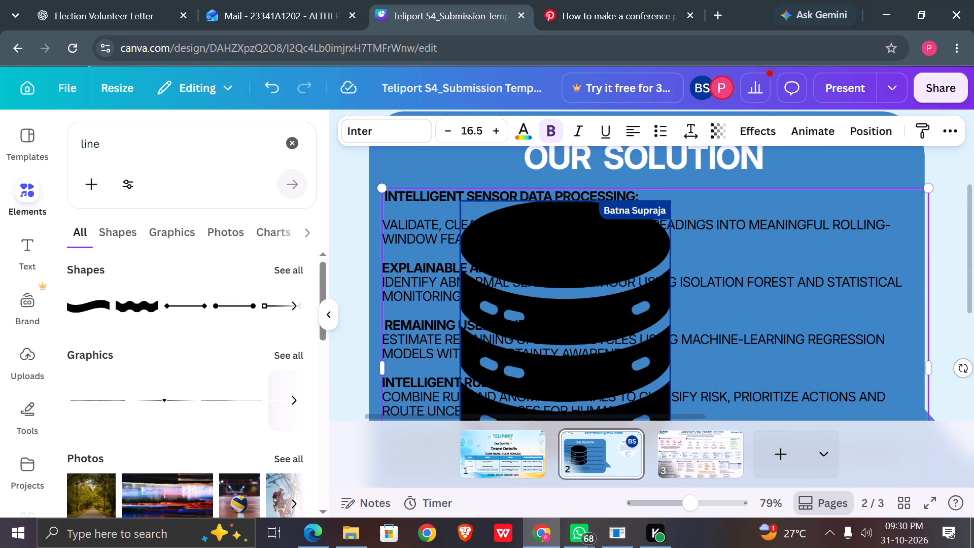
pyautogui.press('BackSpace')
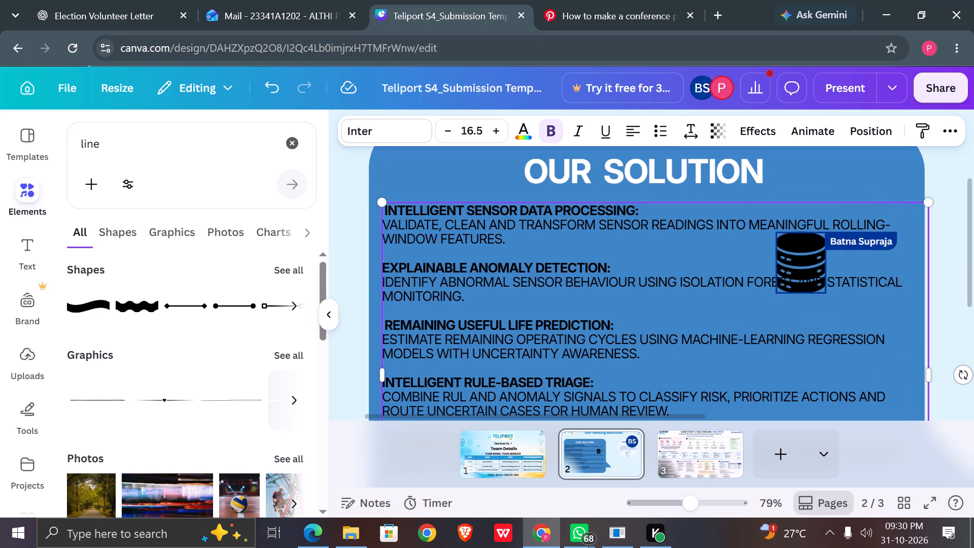
# Set the letter spacing of the Intelligent Sensor Data Processing heading and its description to -78.
pyautogui.scroll(-2, 575, 223)
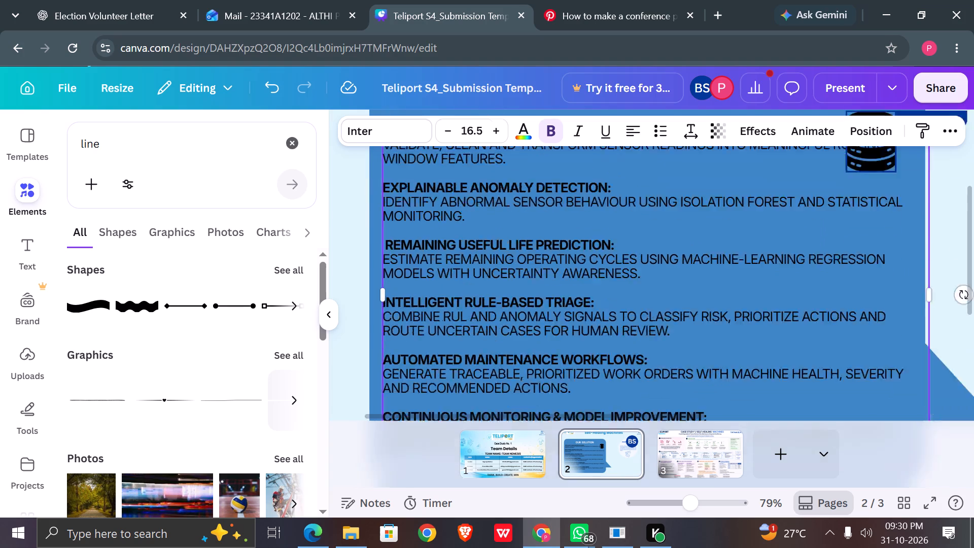
pyautogui.scroll(-3, 575, 223)
pyautogui.scroll(4, 575, 223)
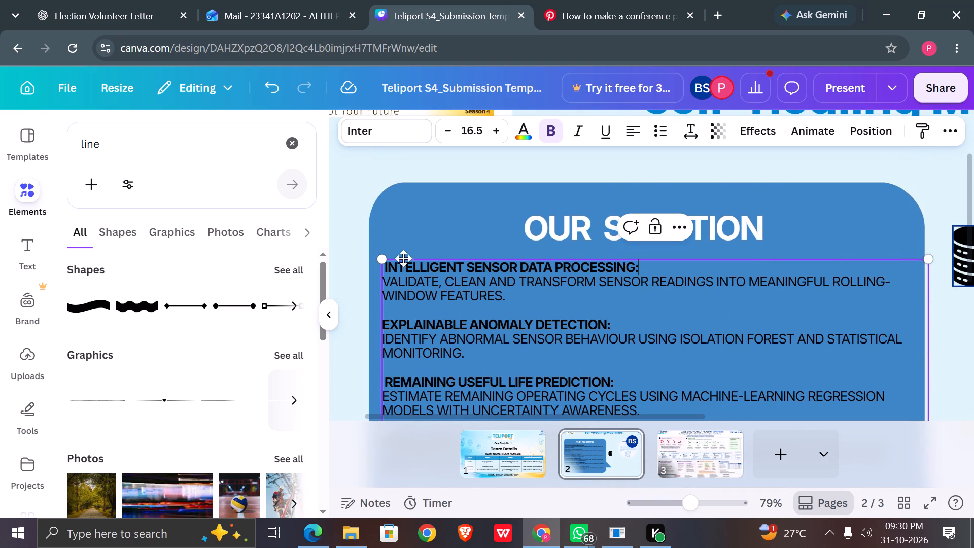
pyautogui.moveTo(383, 267); pyautogui.dragTo(390, 275)
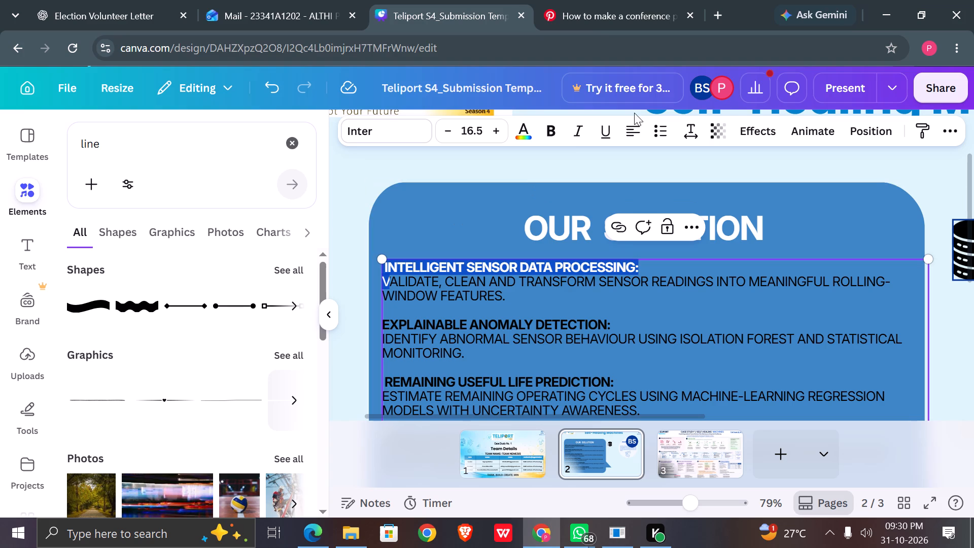
pyautogui.click(695, 124)
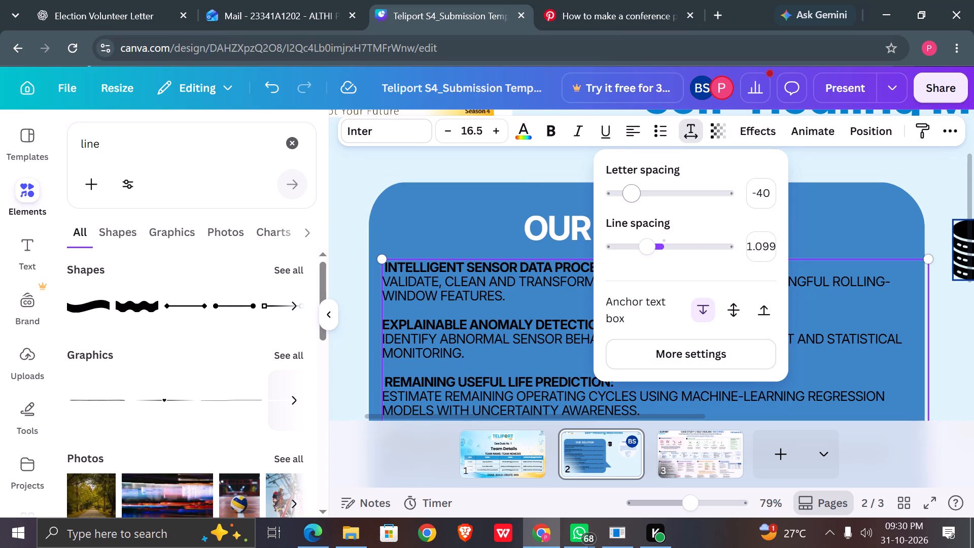
pyautogui.moveTo(633, 202); pyautogui.dragTo(643, 203)
pyautogui.hotkey('ctrl', 'z')
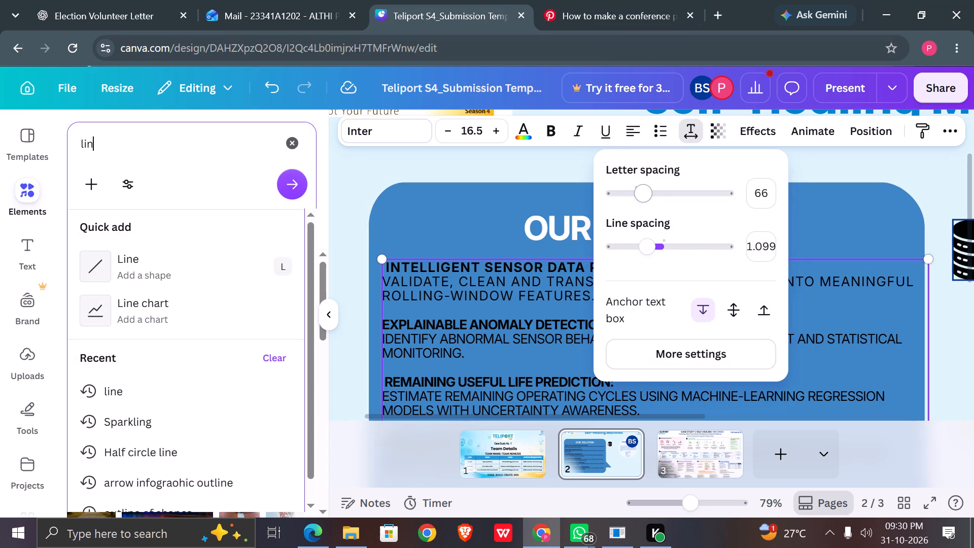
pyautogui.moveTo(643, 203); pyautogui.dragTo(633, 203)
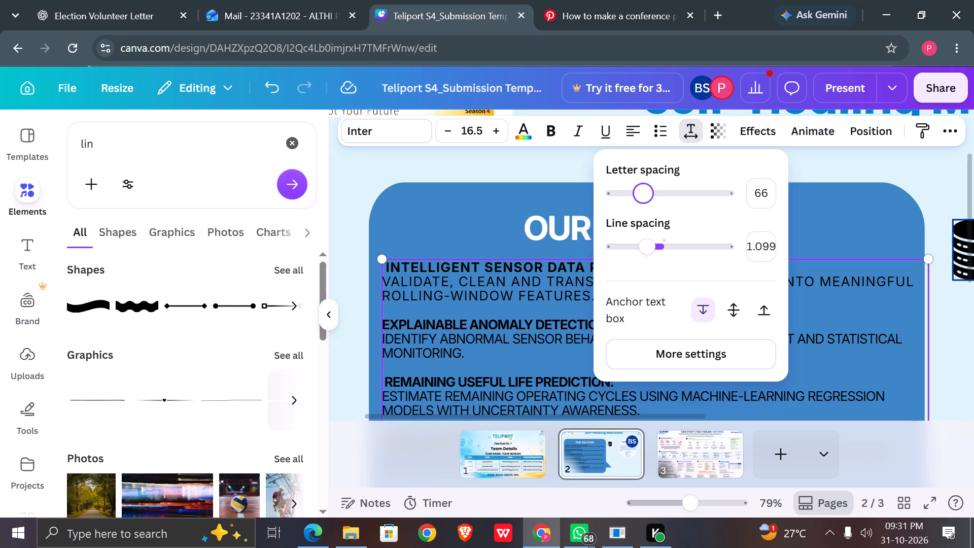
pyautogui.moveTo(633, 203); pyautogui.dragTo(626, 202)
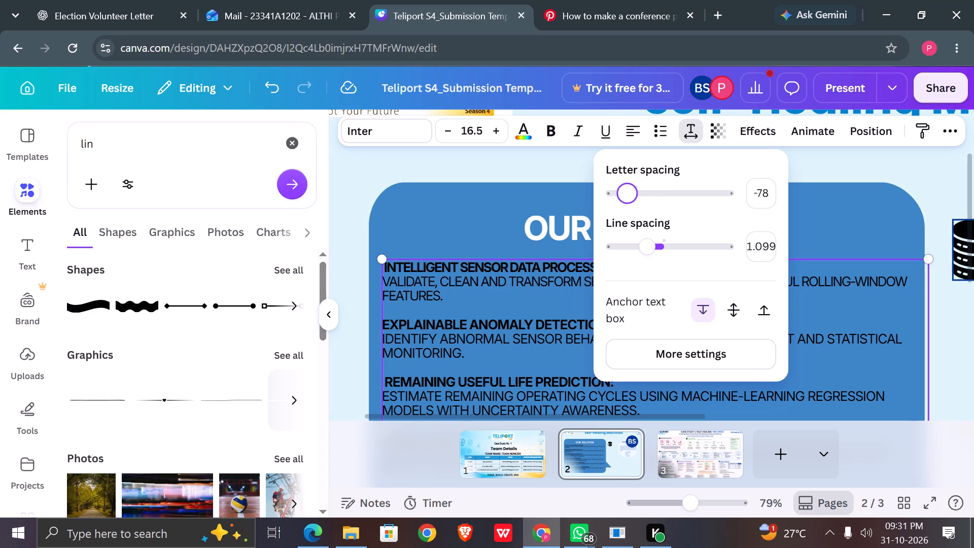
# Set the line spacing of the solution callout's body text to 1.12.
pyautogui.click(654, 253)
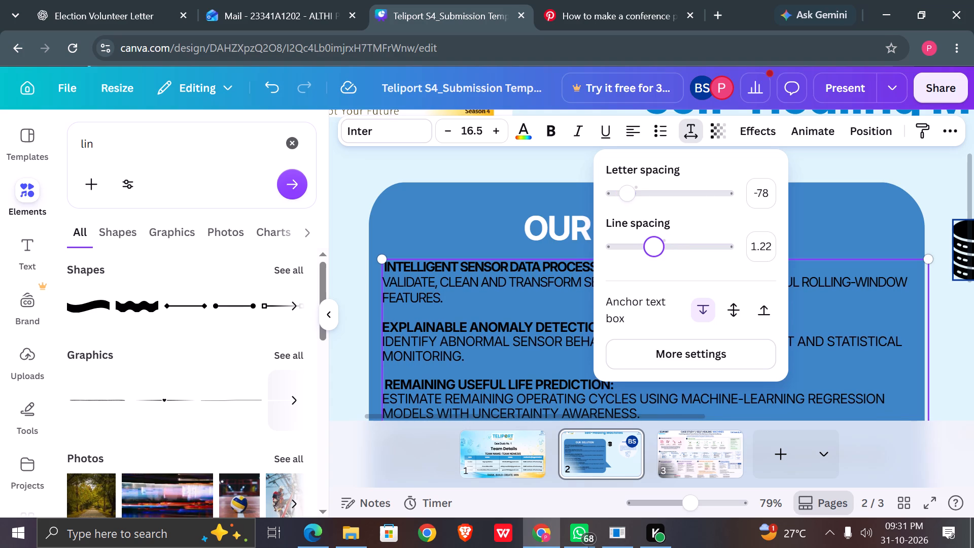
pyautogui.click(653, 254)
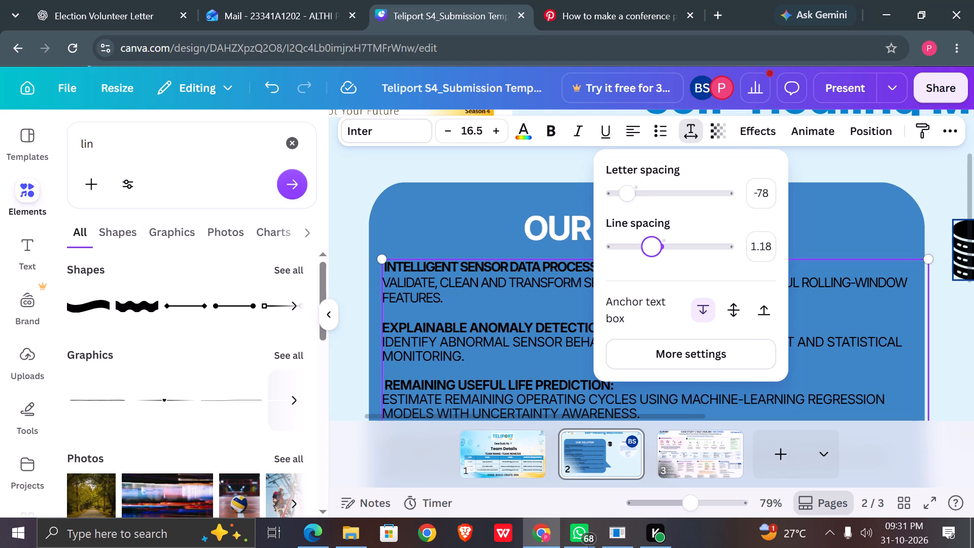
pyautogui.click(651, 258)
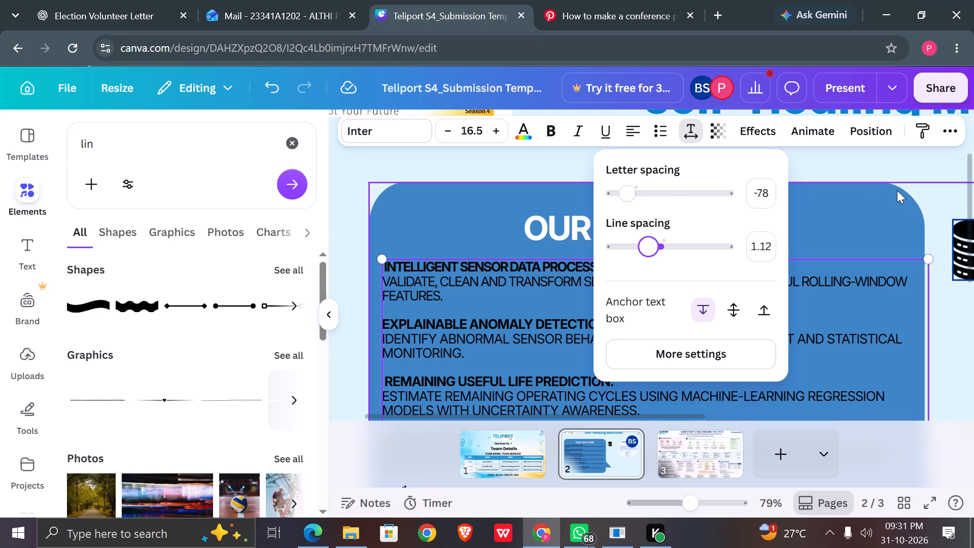
pyautogui.click(939, 233)
pyautogui.scroll(-3, 939, 233)
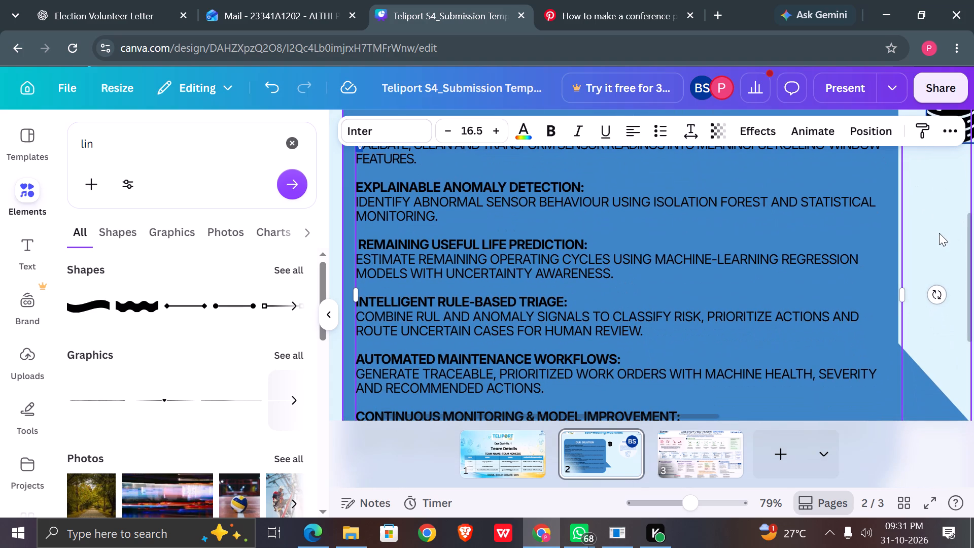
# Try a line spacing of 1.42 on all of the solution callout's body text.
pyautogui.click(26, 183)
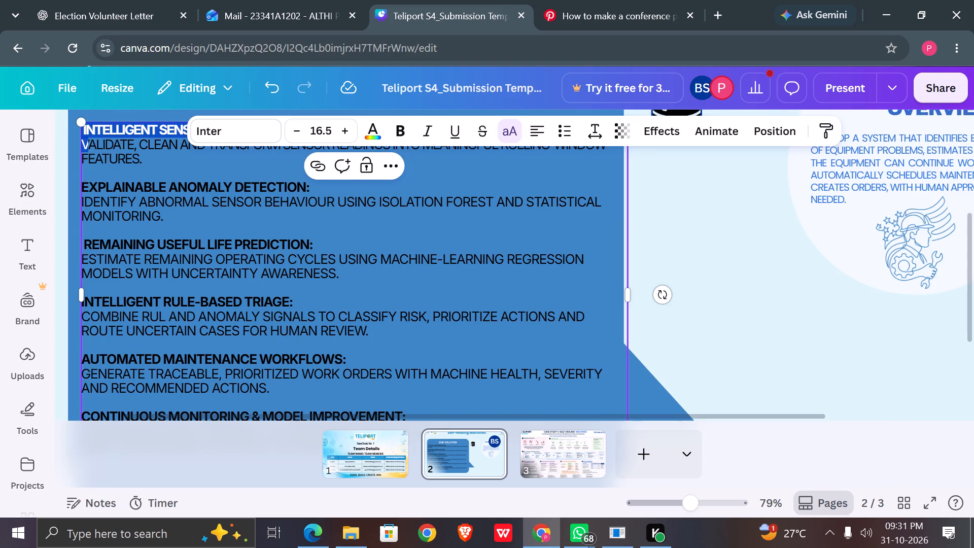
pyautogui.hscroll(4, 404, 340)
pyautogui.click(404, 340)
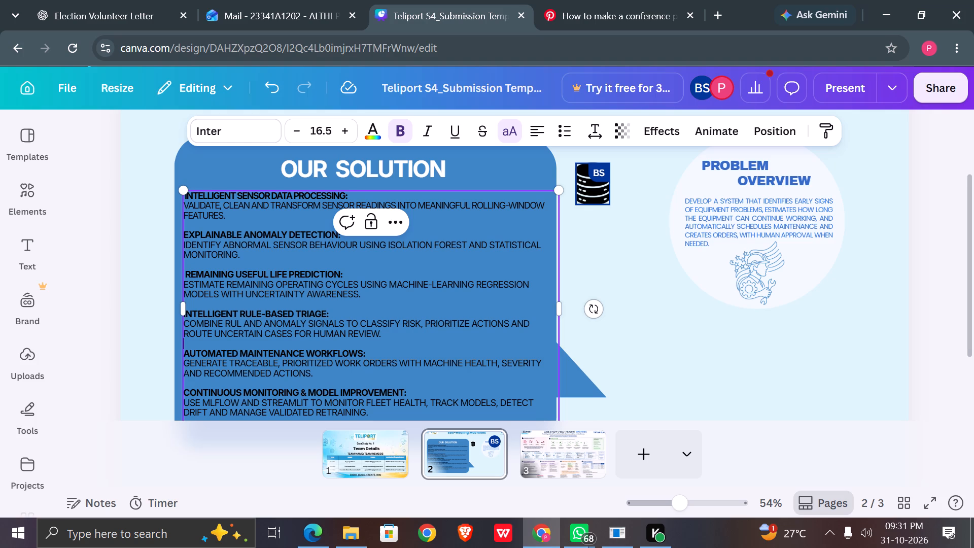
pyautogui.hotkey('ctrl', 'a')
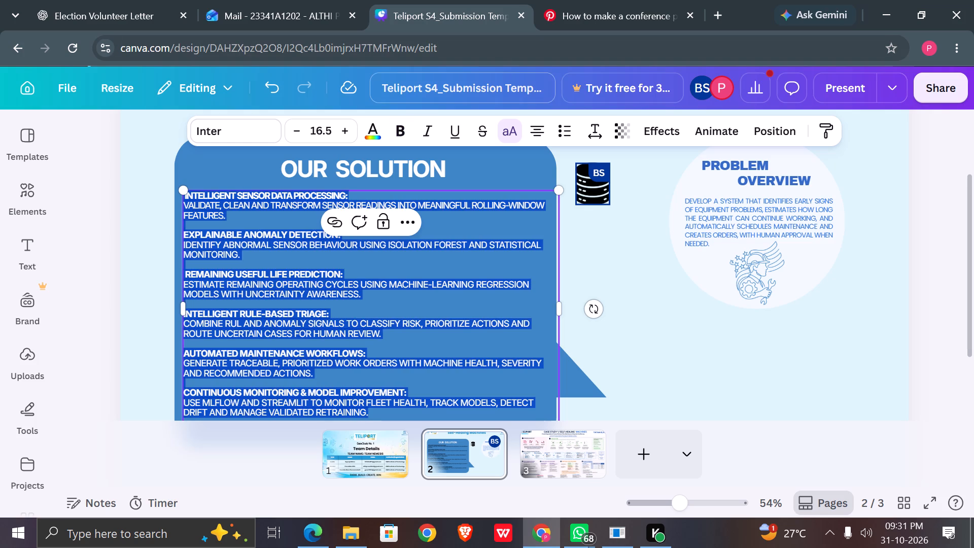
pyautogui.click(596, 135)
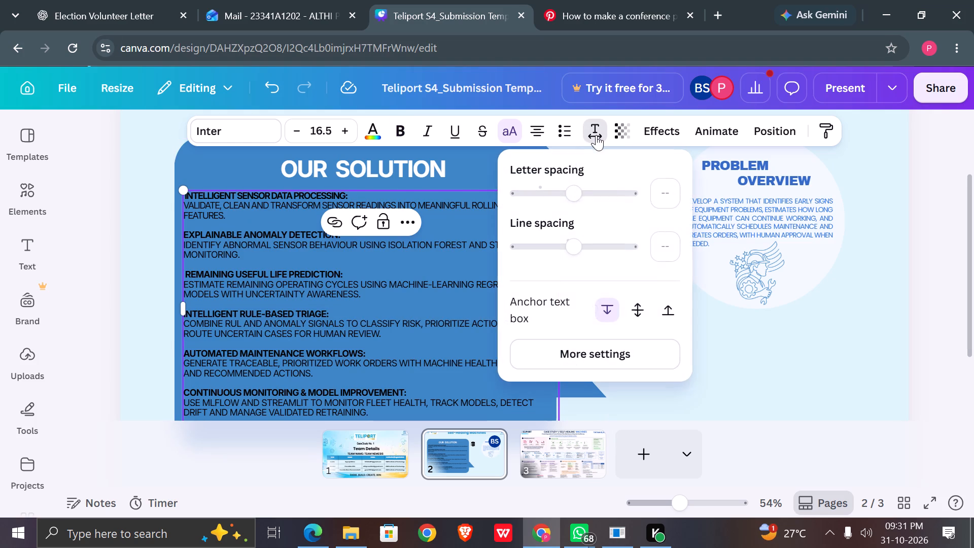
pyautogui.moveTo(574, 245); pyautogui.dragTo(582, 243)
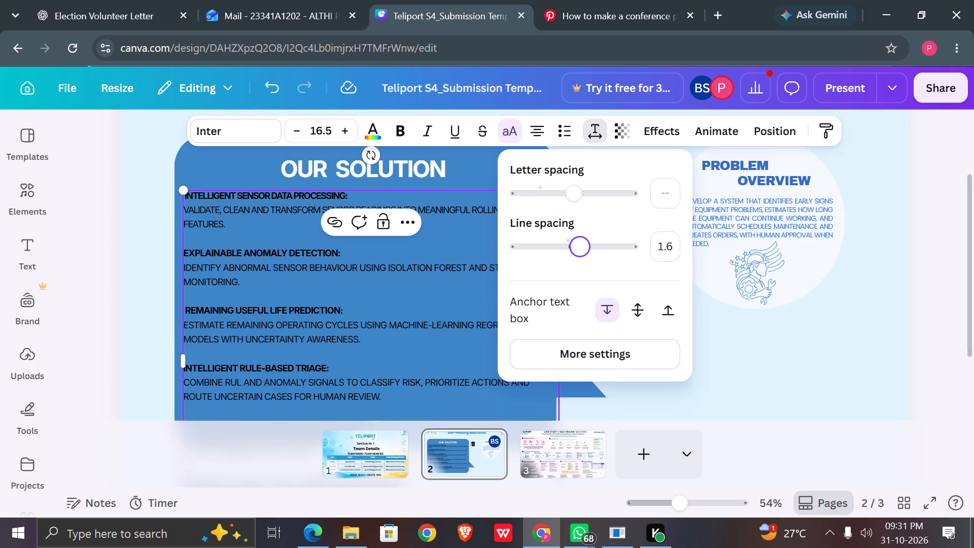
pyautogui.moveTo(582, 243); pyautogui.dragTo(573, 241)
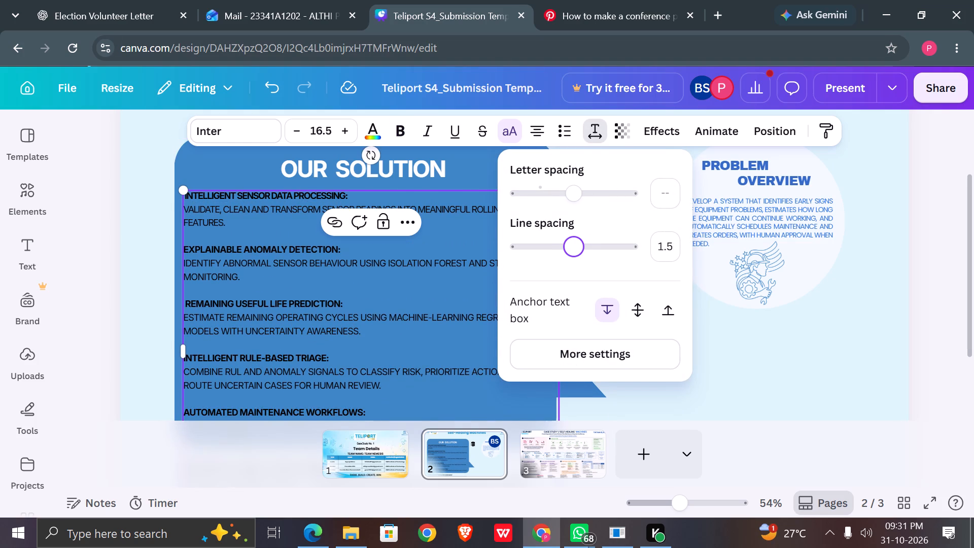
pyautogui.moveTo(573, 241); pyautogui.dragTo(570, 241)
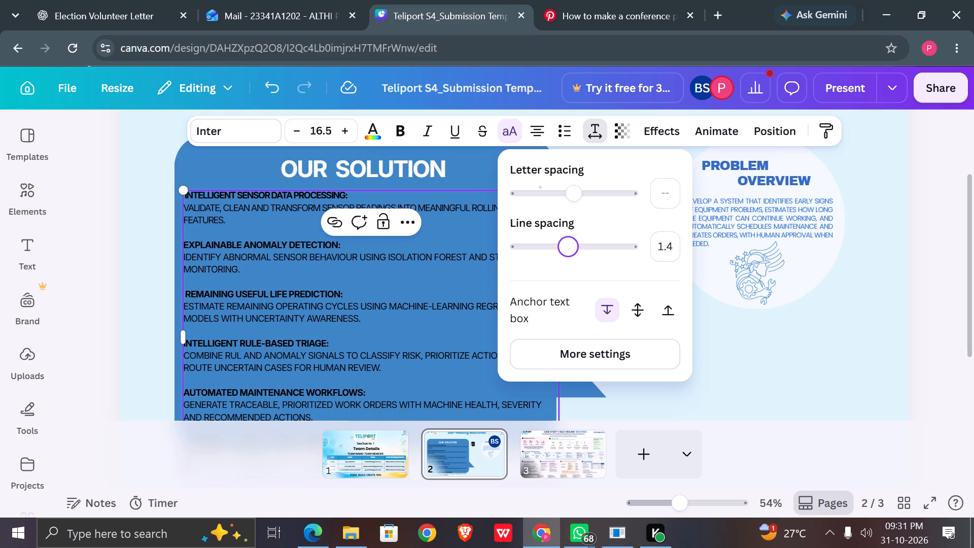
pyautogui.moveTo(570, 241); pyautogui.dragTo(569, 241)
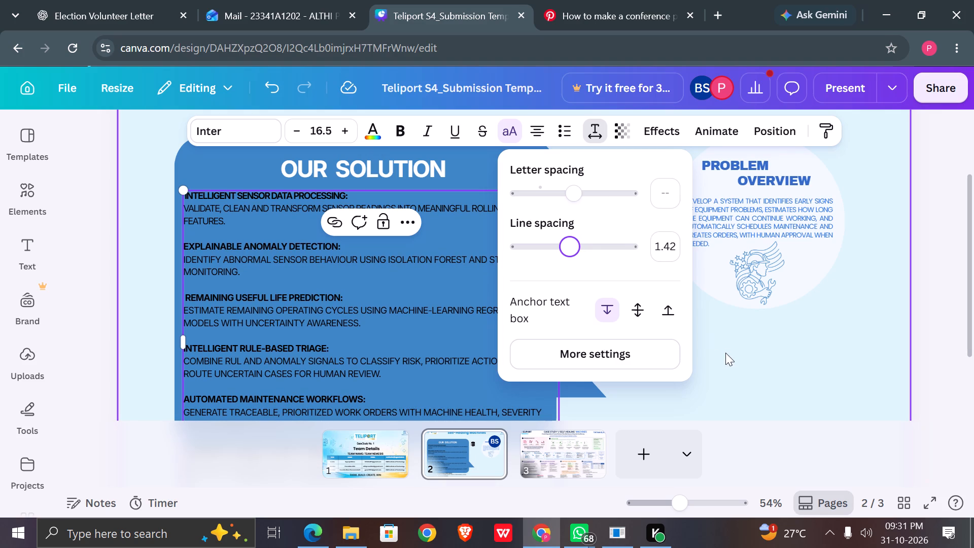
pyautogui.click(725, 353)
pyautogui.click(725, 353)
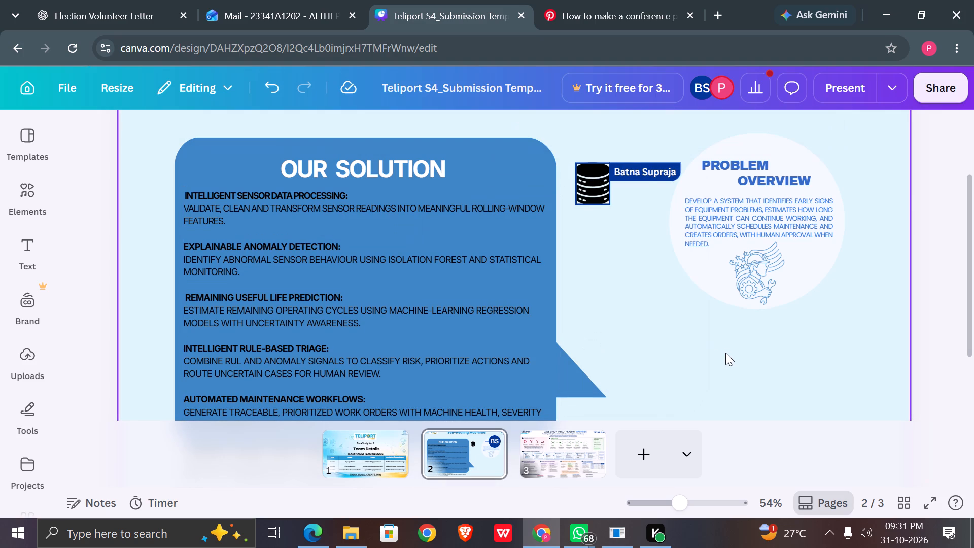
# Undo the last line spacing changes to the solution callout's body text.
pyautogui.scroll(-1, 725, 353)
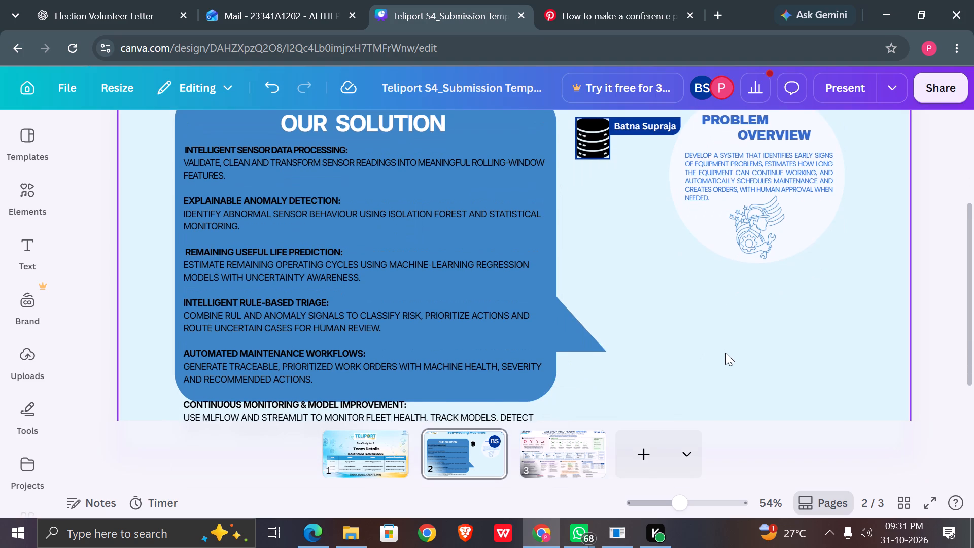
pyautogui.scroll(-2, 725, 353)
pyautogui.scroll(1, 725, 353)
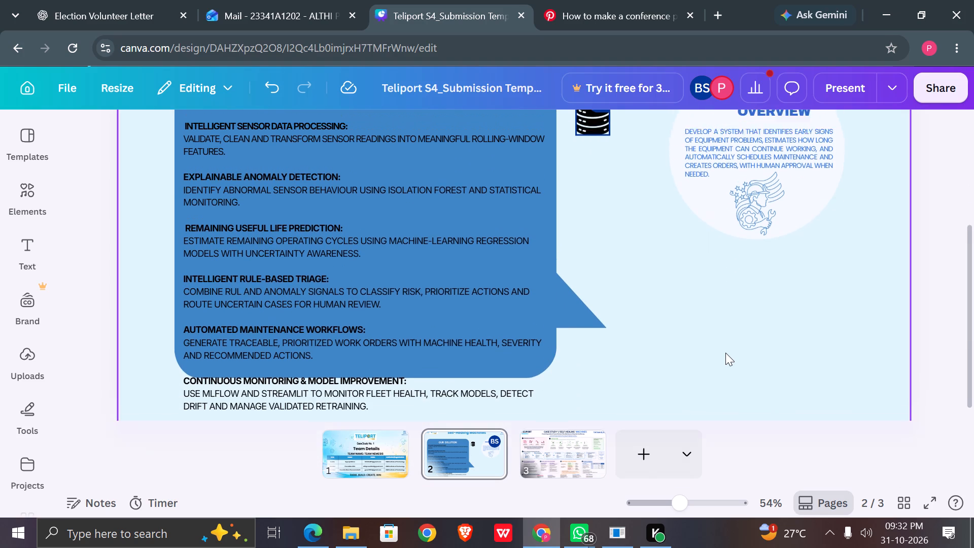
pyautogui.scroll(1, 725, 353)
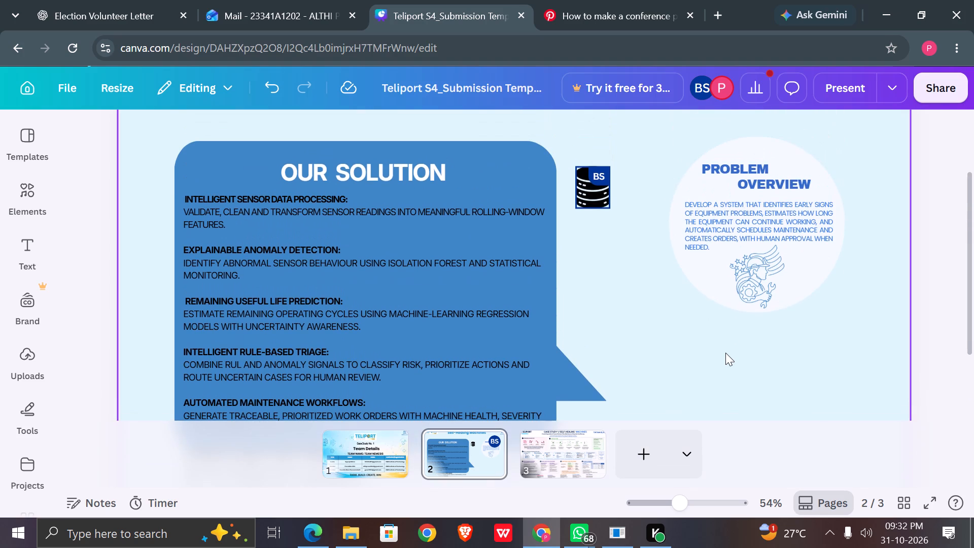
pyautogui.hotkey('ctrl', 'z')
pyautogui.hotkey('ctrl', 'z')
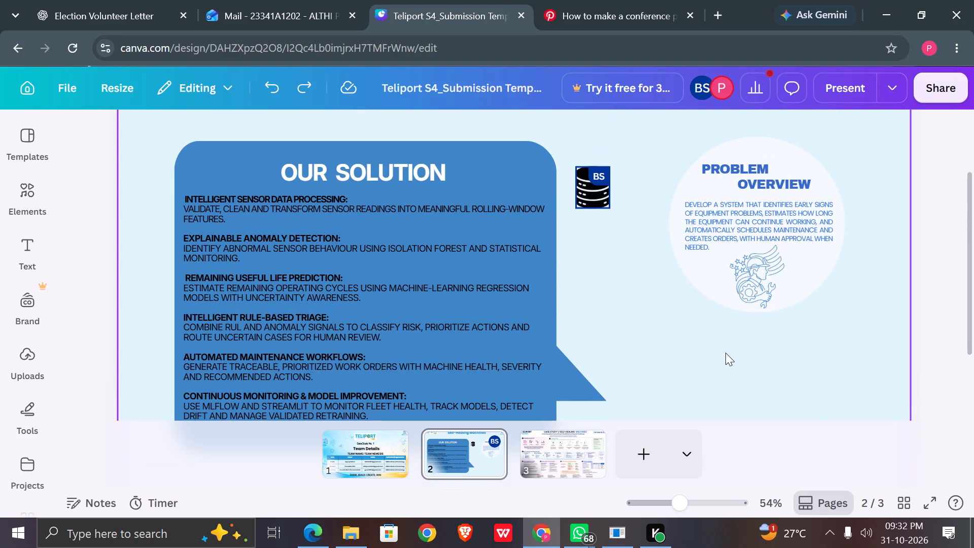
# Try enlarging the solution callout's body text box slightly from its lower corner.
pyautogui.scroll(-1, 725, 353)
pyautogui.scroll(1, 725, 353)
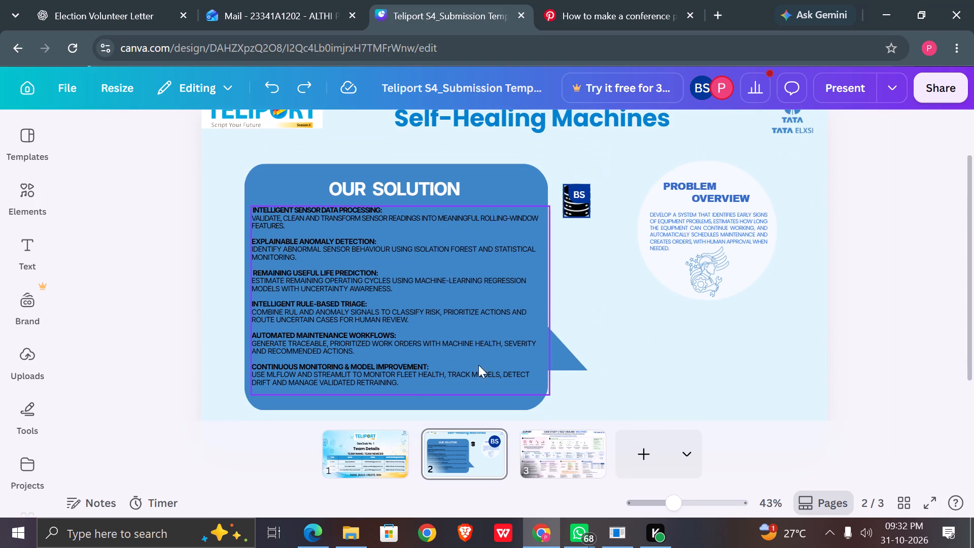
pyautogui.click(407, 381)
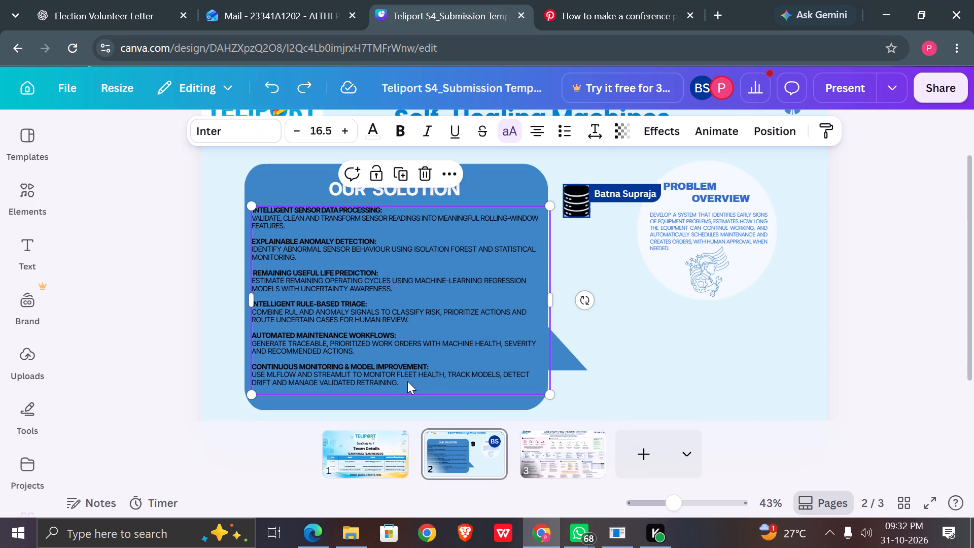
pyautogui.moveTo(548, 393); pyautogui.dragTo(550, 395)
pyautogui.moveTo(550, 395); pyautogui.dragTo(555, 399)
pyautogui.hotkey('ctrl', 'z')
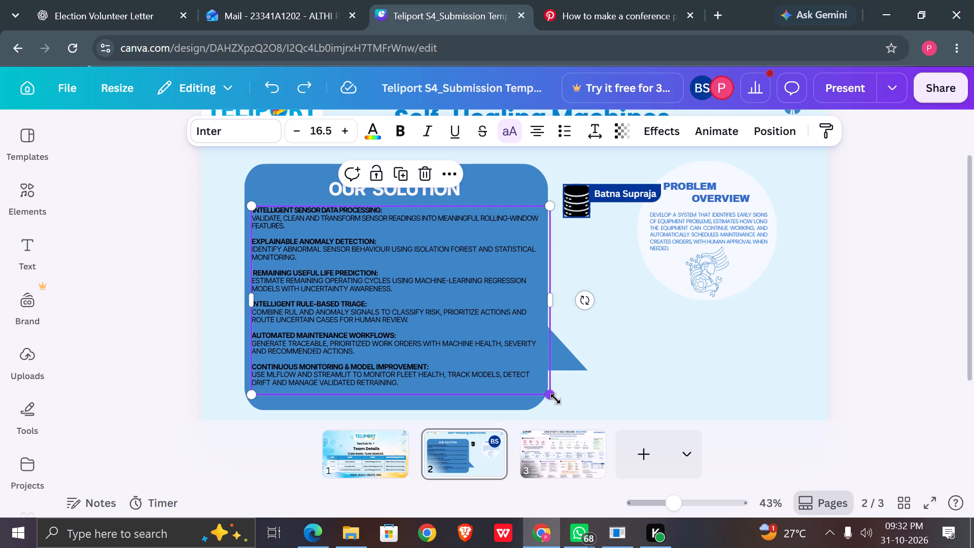
# Set the line spacing of all the solution callout's body text to 1.2.
pyautogui.click(405, 378)
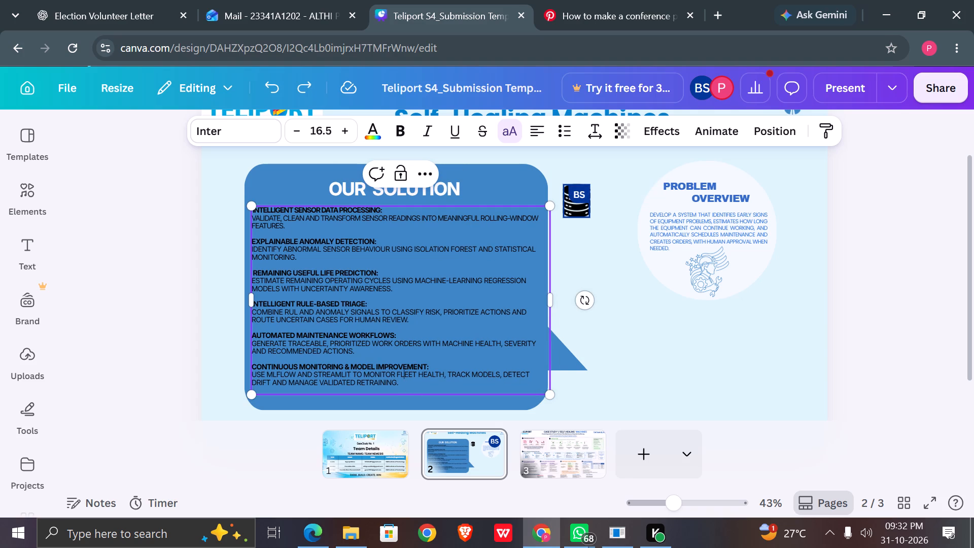
pyautogui.moveTo(403, 382); pyautogui.dragTo(258, 192)
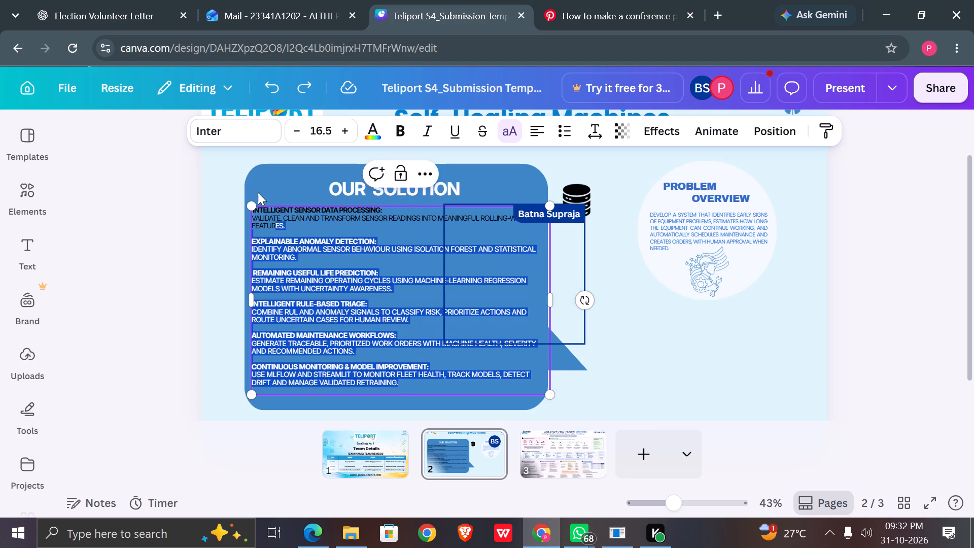
pyautogui.moveTo(258, 192); pyautogui.dragTo(248, 215)
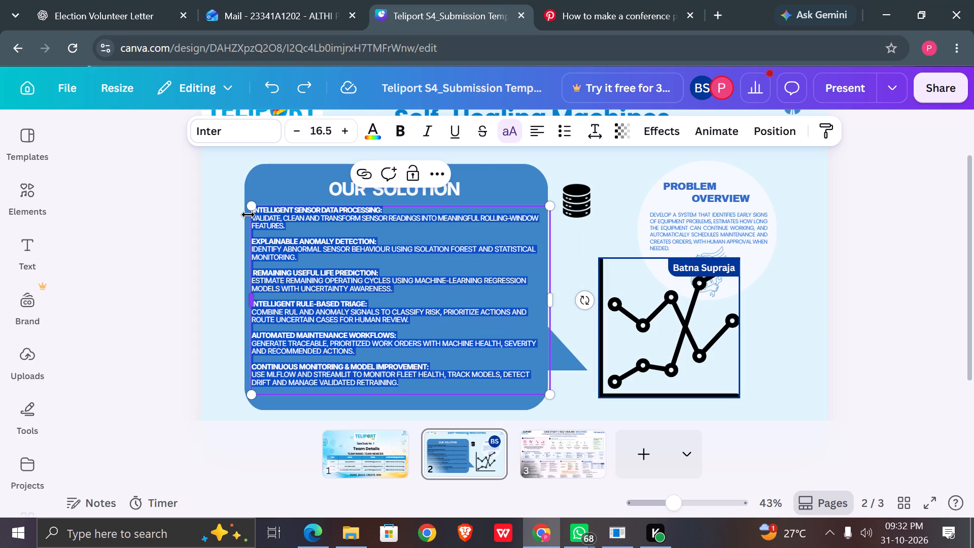
pyautogui.click(594, 132)
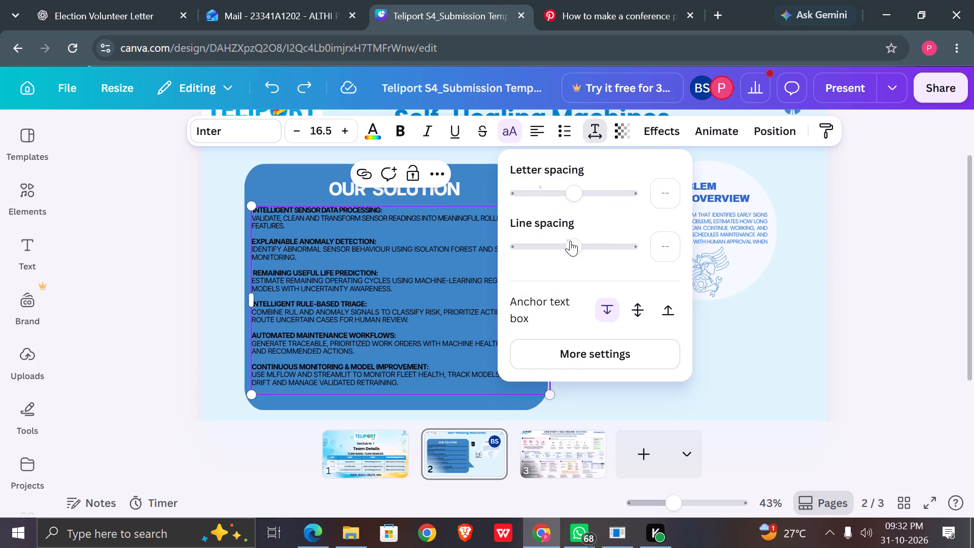
pyautogui.moveTo(571, 248); pyautogui.dragTo(568, 247)
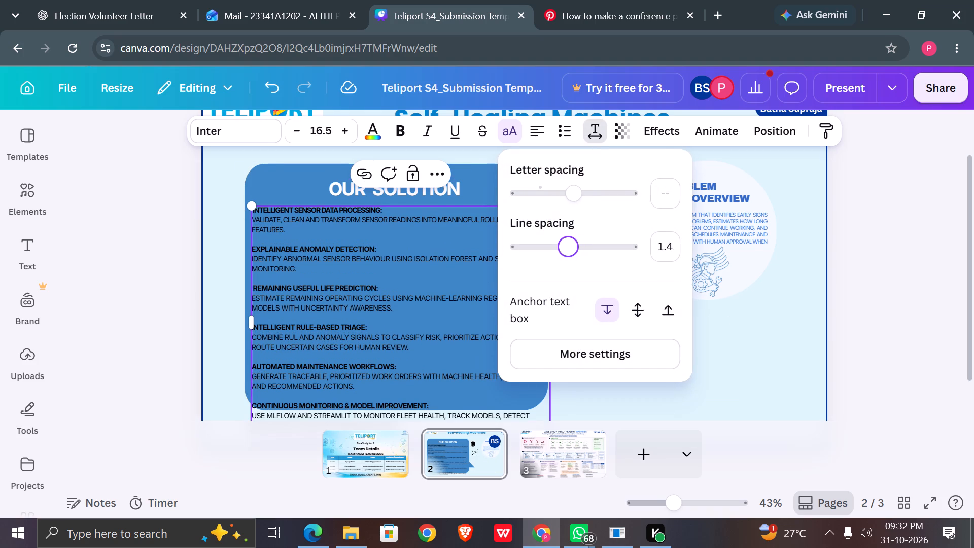
pyautogui.moveTo(568, 247); pyautogui.dragTo(570, 247)
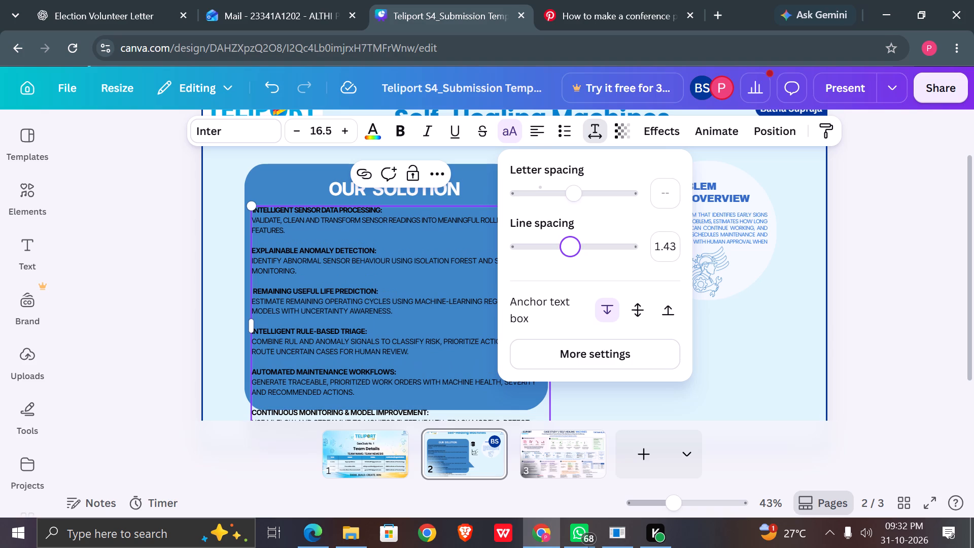
pyautogui.moveTo(570, 247); pyautogui.dragTo(565, 245)
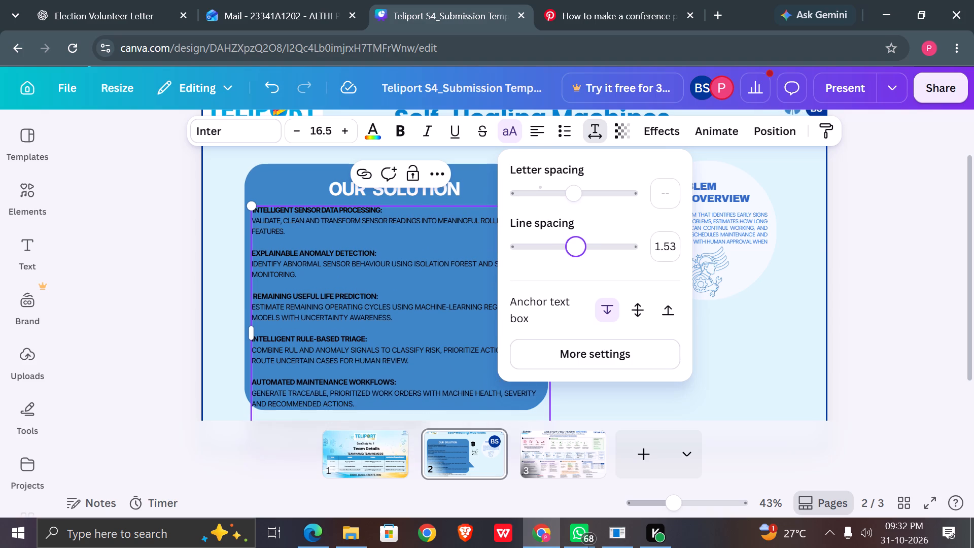
pyautogui.moveTo(565, 245); pyautogui.dragTo(556, 243)
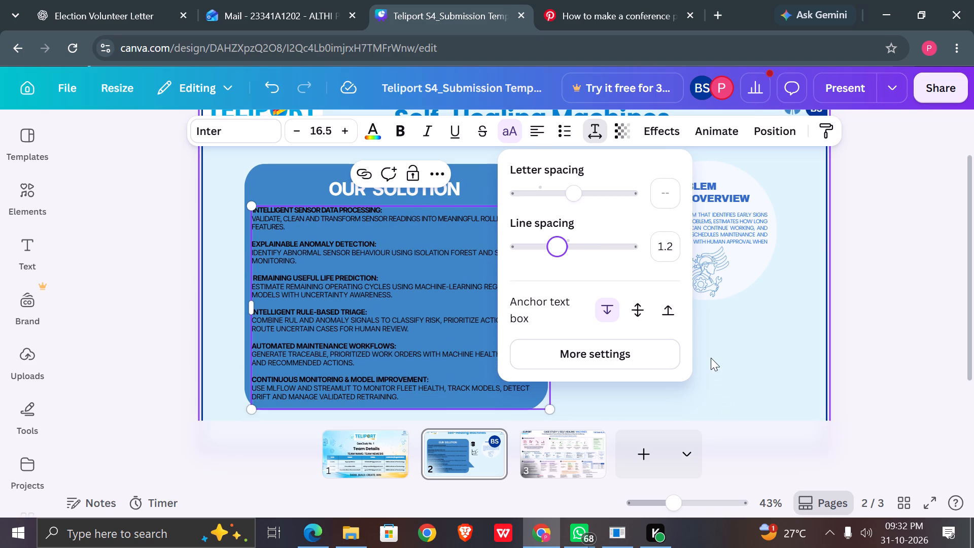
pyautogui.click(710, 358)
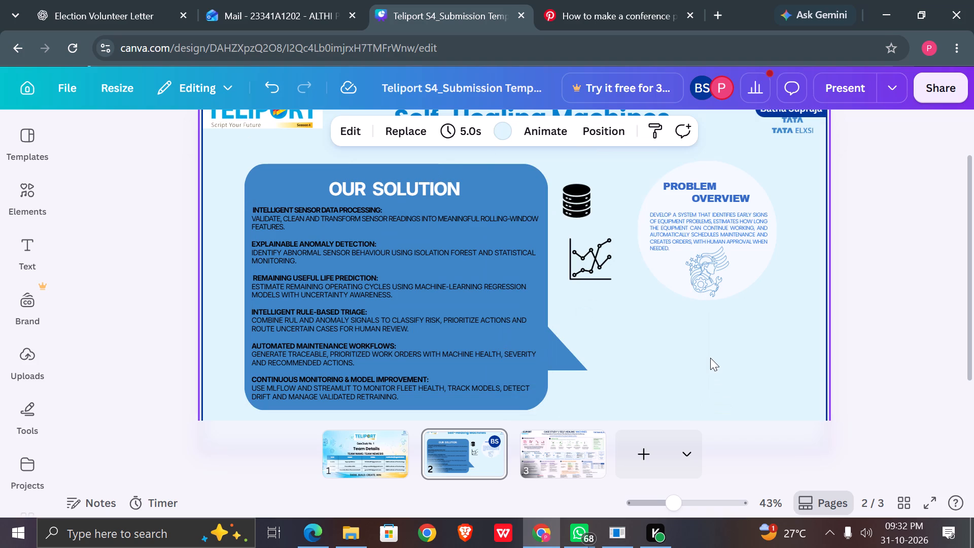
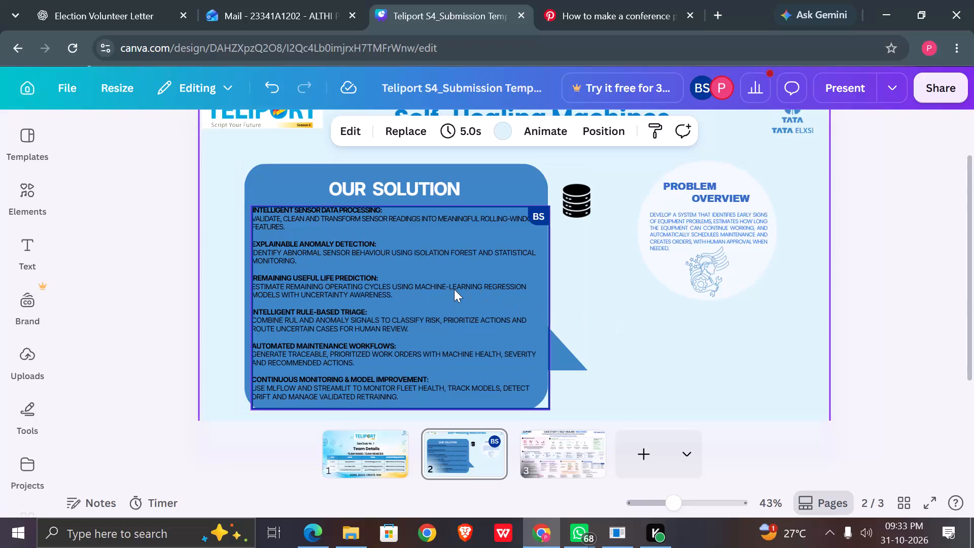
# Look at the conference poster on Pinterest for design ideas and return to the Canva design.
pyautogui.doubleClick(404, 394)
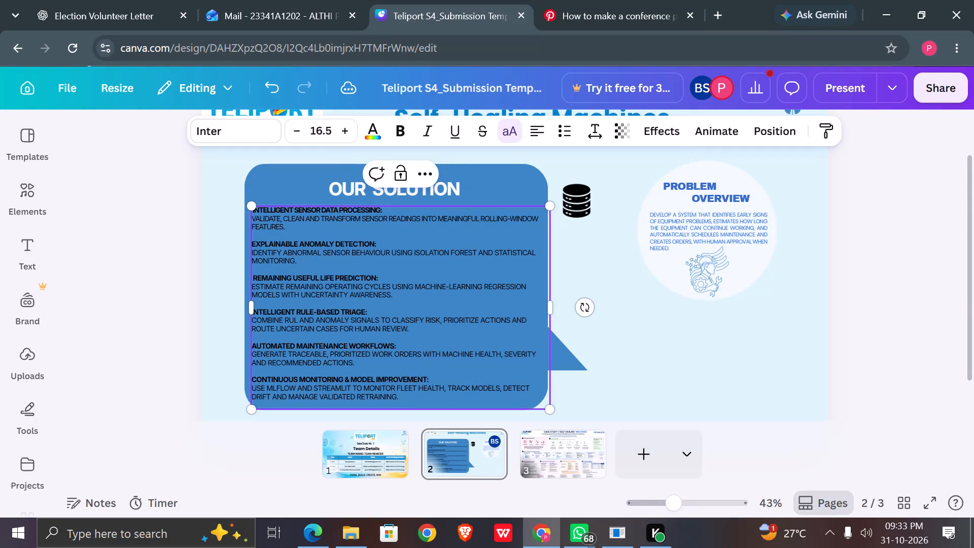
pyautogui.click(404, 394)
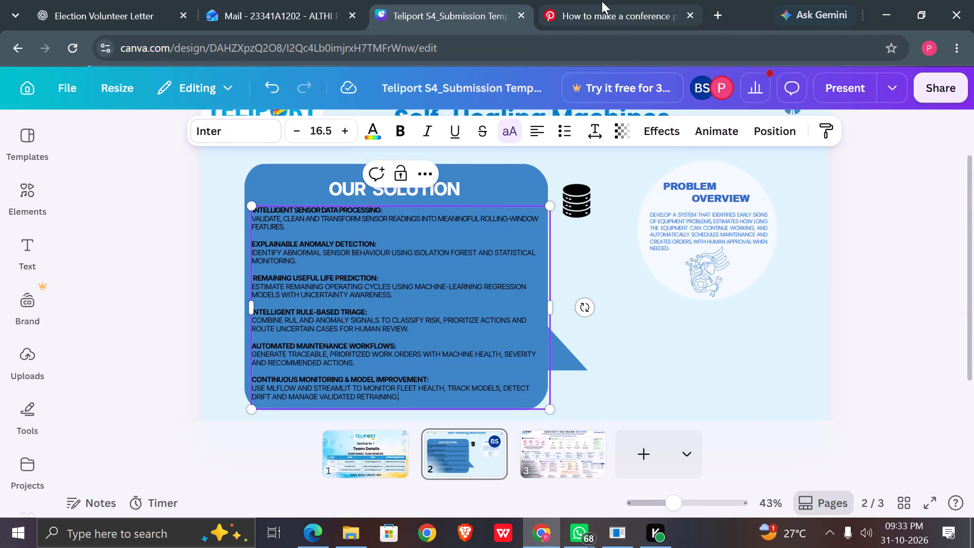
pyautogui.click(602, 1)
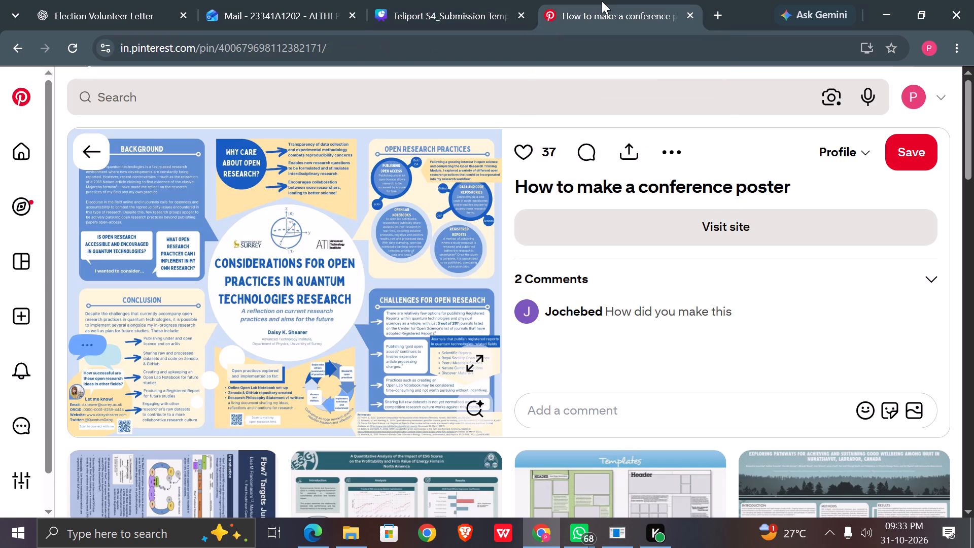
pyautogui.click(440, 1)
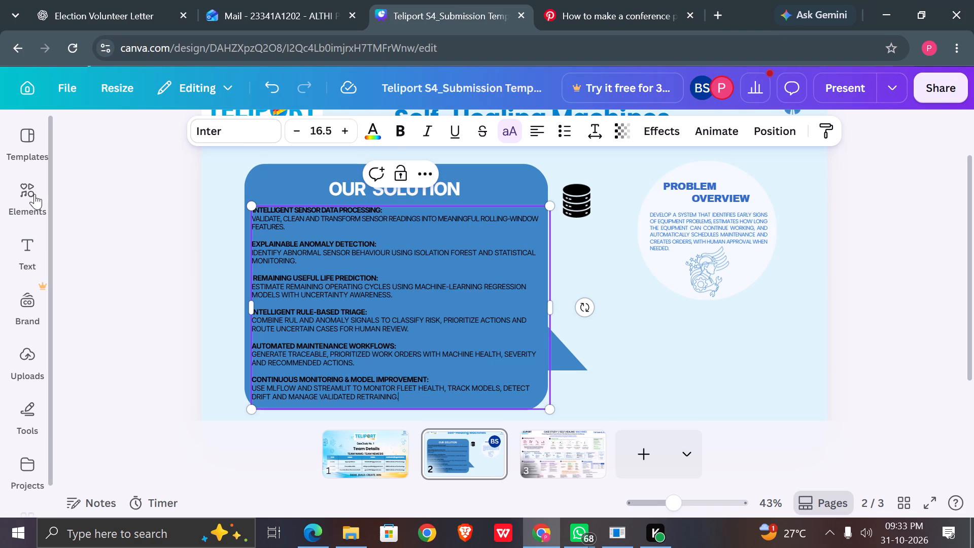
# Look through all the line shapes in the elements library.
pyautogui.click(34, 194)
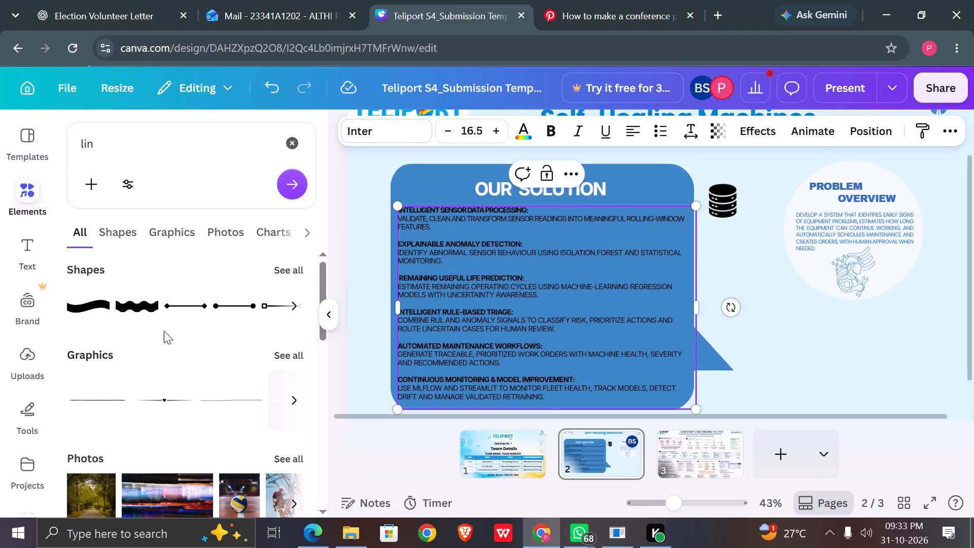
pyautogui.click(285, 272)
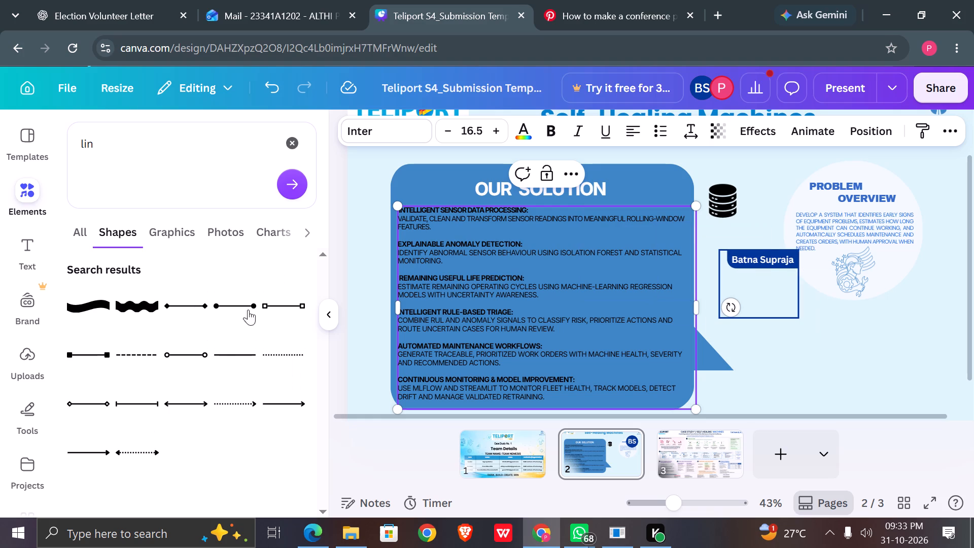
pyautogui.scroll(-7, 217, 348)
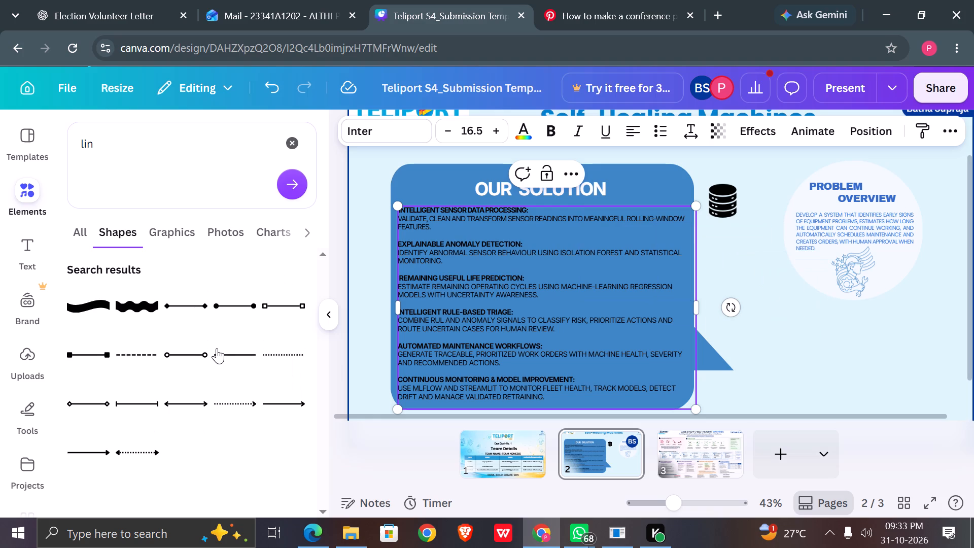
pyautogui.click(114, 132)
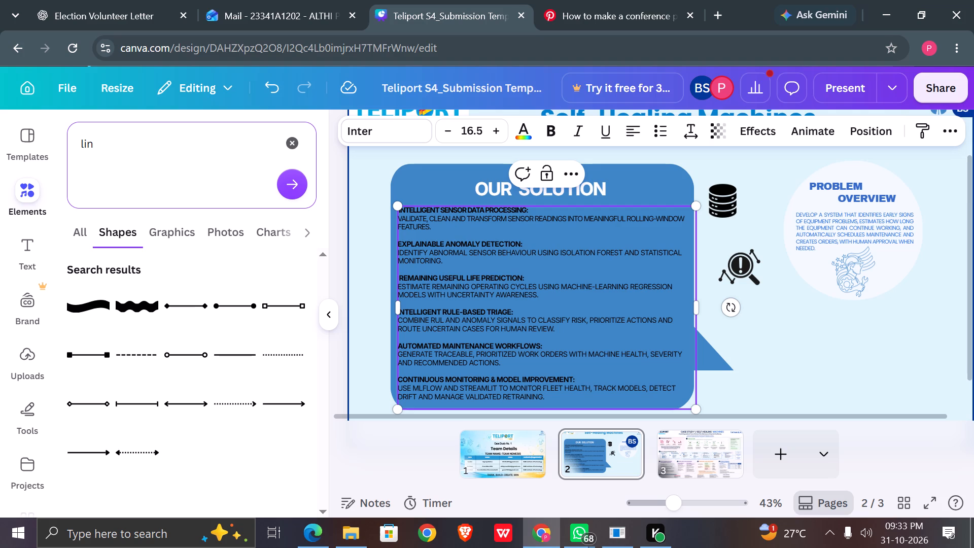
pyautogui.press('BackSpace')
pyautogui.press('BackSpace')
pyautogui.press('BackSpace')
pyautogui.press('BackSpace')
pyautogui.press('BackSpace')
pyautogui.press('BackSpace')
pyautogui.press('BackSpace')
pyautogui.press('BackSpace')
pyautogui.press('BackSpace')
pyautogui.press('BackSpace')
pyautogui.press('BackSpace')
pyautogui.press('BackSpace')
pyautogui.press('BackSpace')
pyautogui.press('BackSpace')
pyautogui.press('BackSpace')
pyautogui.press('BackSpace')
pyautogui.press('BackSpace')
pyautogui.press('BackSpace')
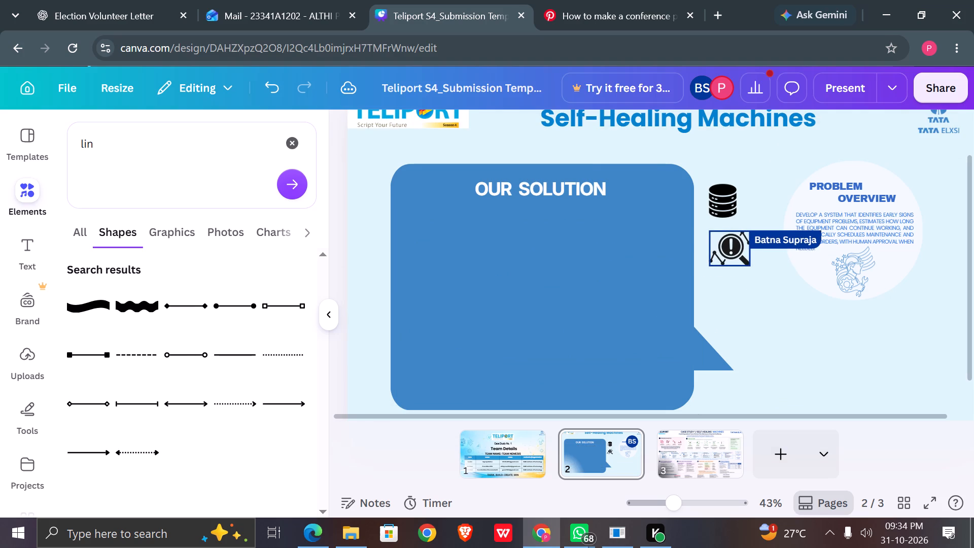
# Replace the element search term with "white line" and run the search.
pyautogui.click(98, 146)
pyautogui.press('BackSpace')
pyautogui.press('BackSpace')
pyautogui.press('BackSpace')
pyautogui.press('BackSpace')
pyautogui.press('BackSpace')
pyautogui.press('BackSpace')
pyautogui.press('BackSpace')
pyautogui.press('BackSpace')
pyautogui.press('BackSpace')
pyautogui.press('BackSpace')
pyautogui.press('BackSpace')
pyautogui.press('BackSpace')
pyautogui.press('BackSpace')
pyautogui.press('BackSpace')
pyautogui.press('BackSpace')
pyautogui.press('BackSpace')
pyautogui.press('BackSpace')
pyautogui.press('BackSpace')
pyautogui.press('BackSpace')
pyautogui.press('BackSpace')
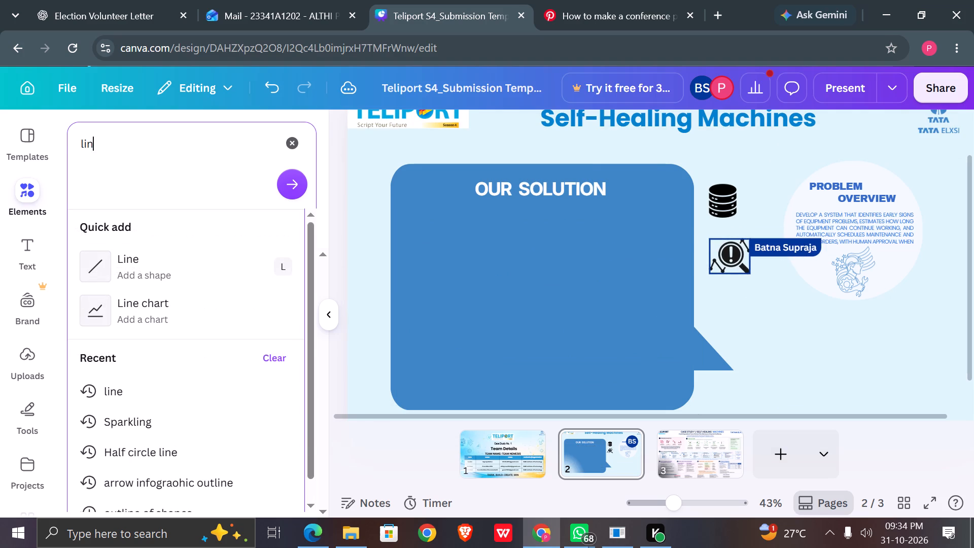
pyautogui.write('white')
pyautogui.press('space')
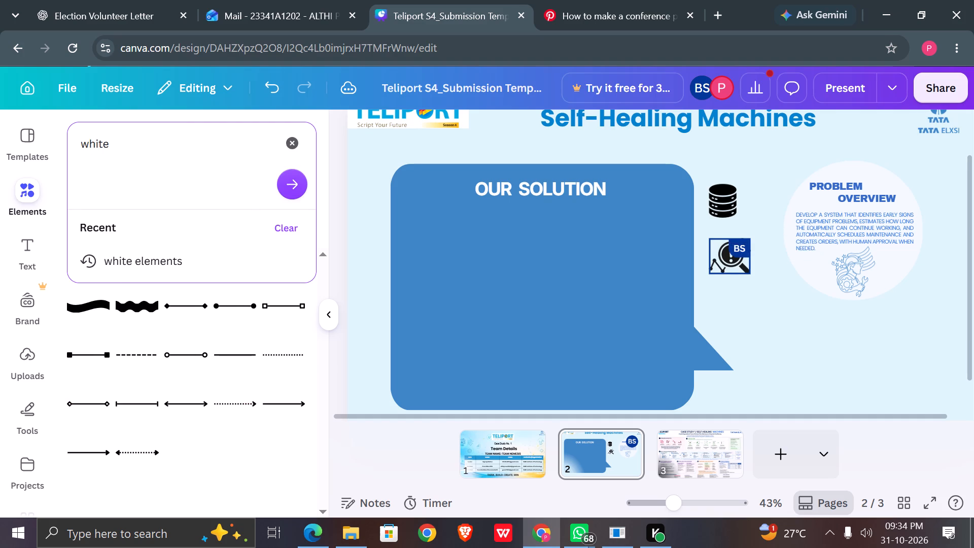
pyautogui.write('line')
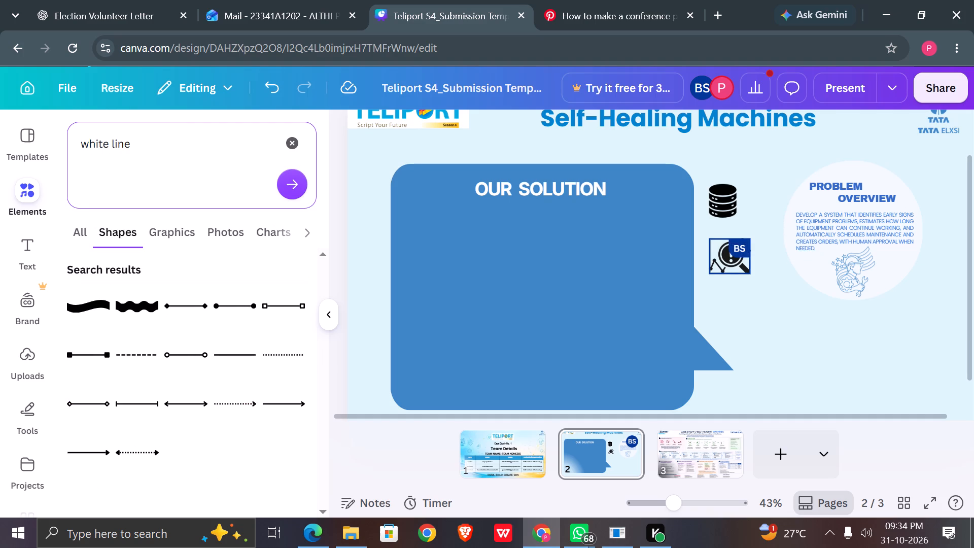
pyautogui.press('Return')
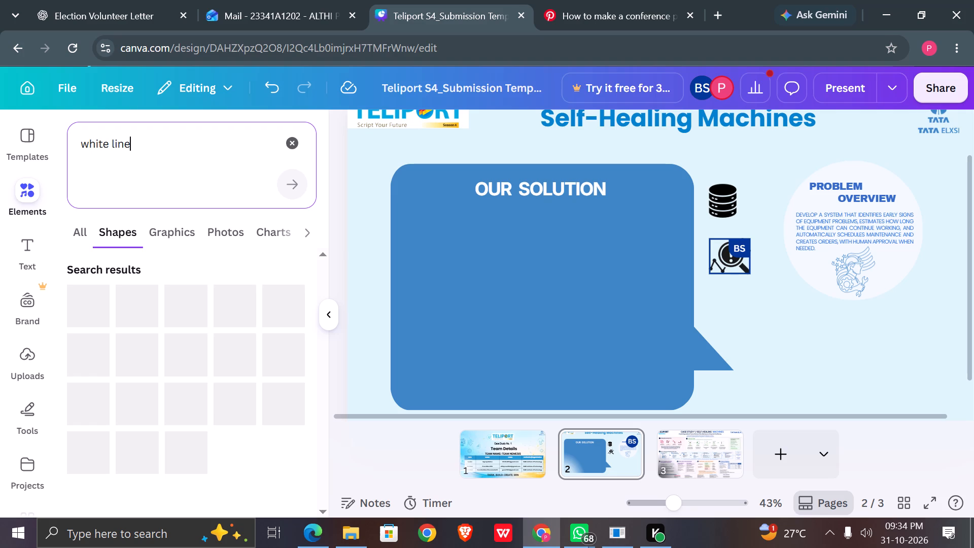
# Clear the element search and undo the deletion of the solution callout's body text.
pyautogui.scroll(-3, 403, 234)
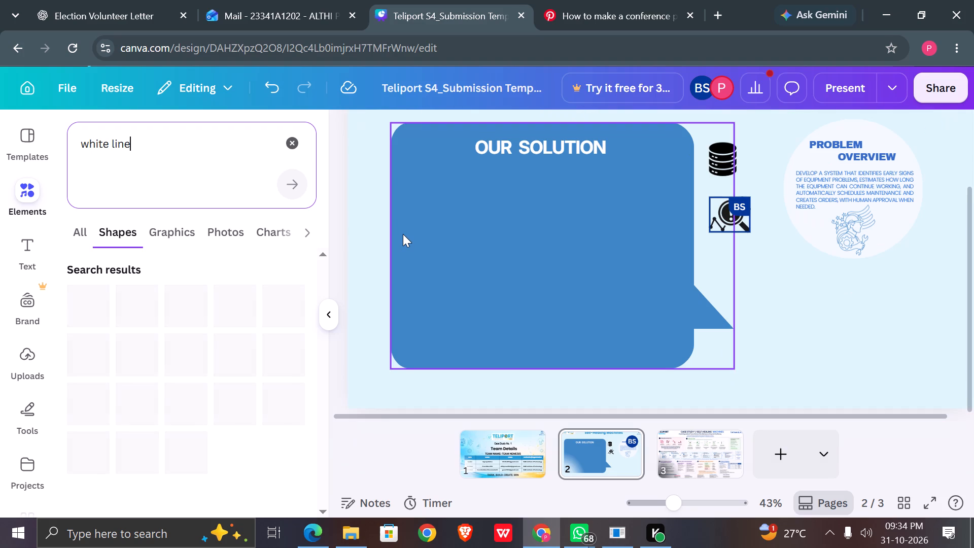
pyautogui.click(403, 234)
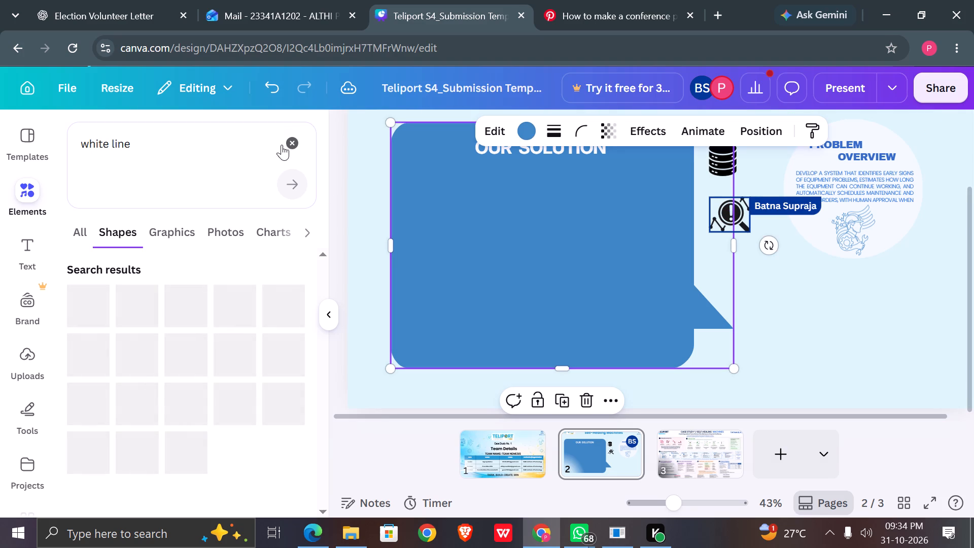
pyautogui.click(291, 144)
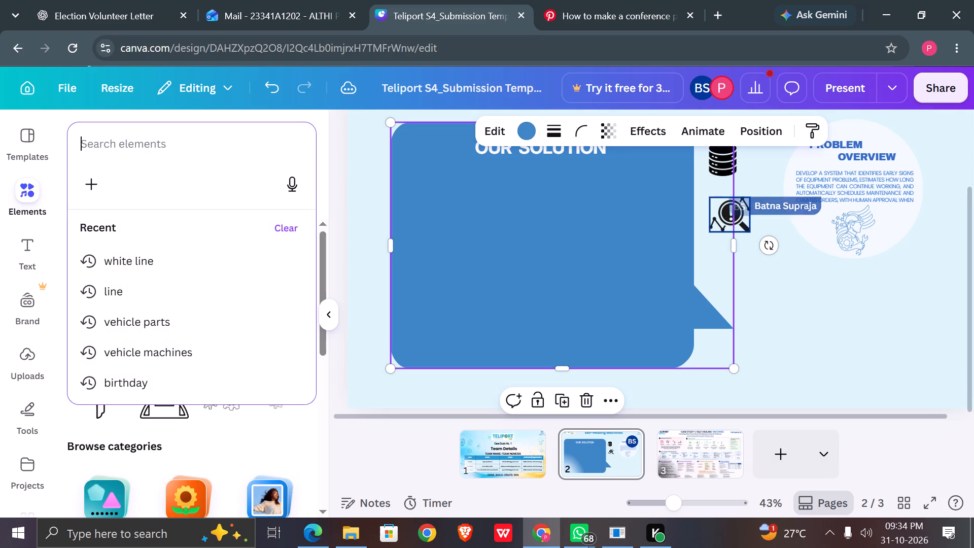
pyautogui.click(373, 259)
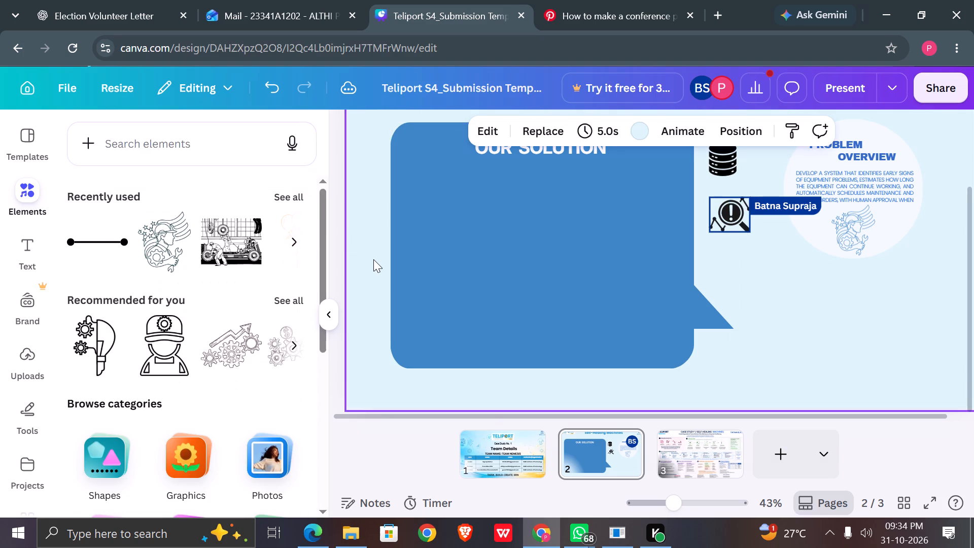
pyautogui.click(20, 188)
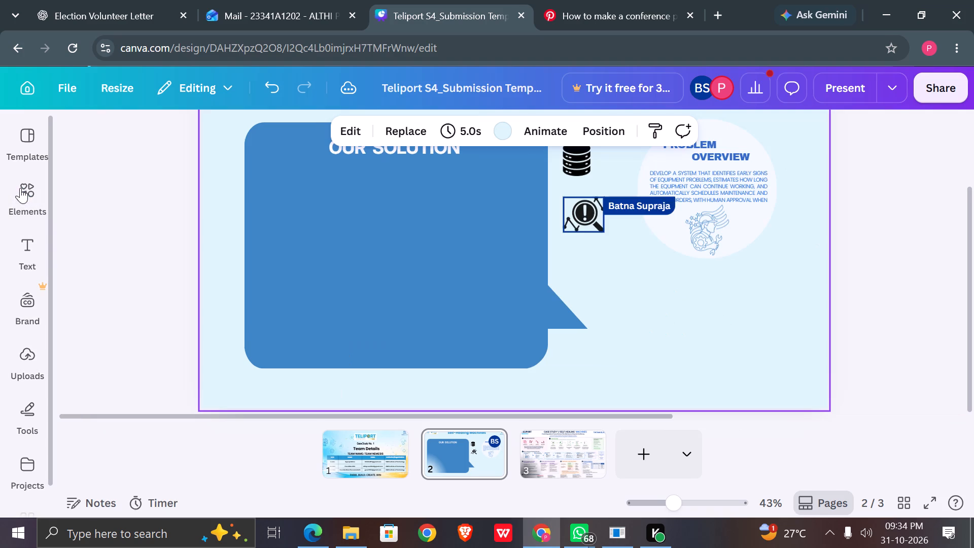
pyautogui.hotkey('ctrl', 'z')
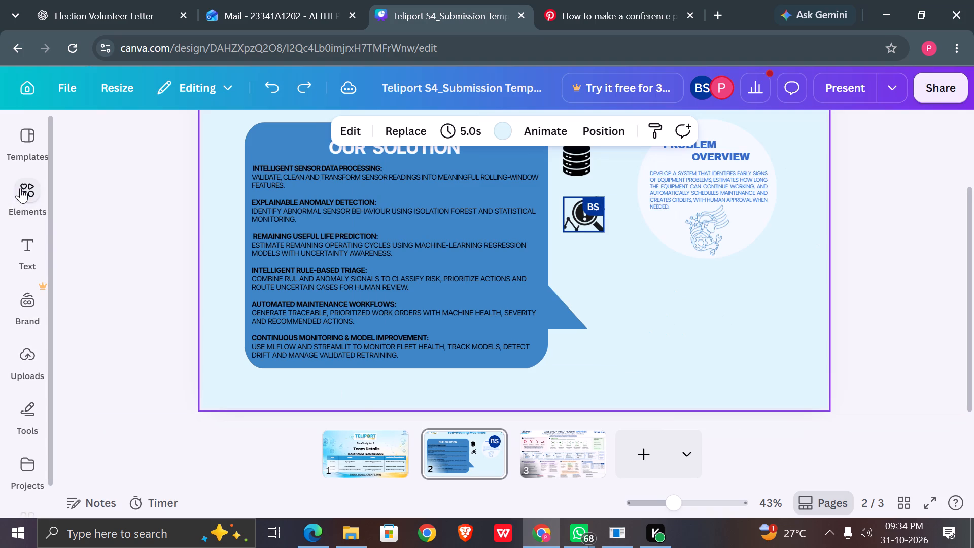
# Search the elements library for "white line" again.
pyautogui.click(20, 188)
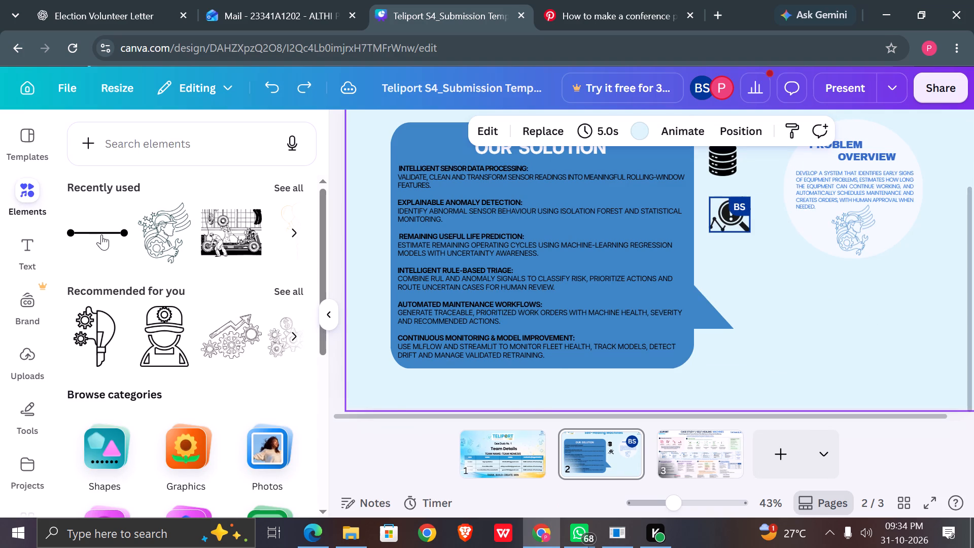
pyautogui.click(145, 125)
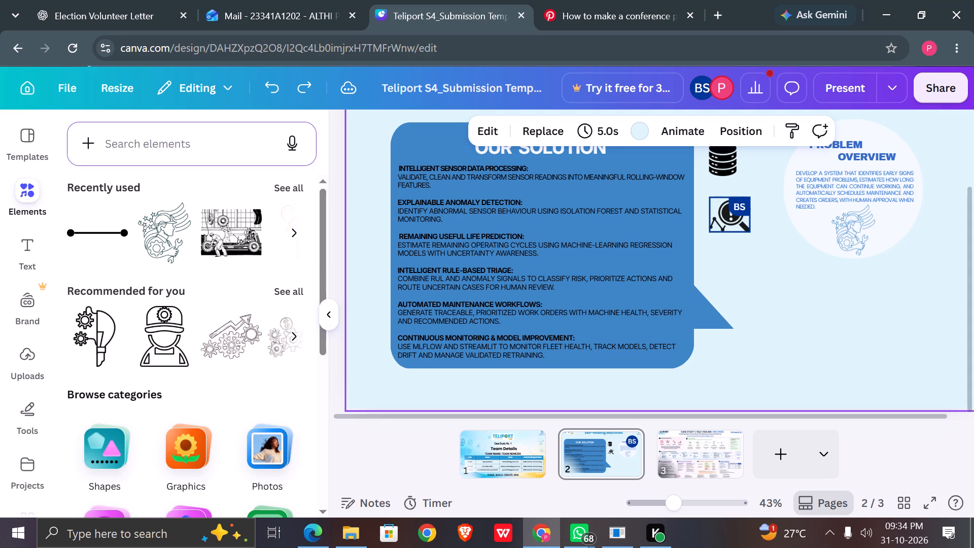
pyautogui.click(143, 147)
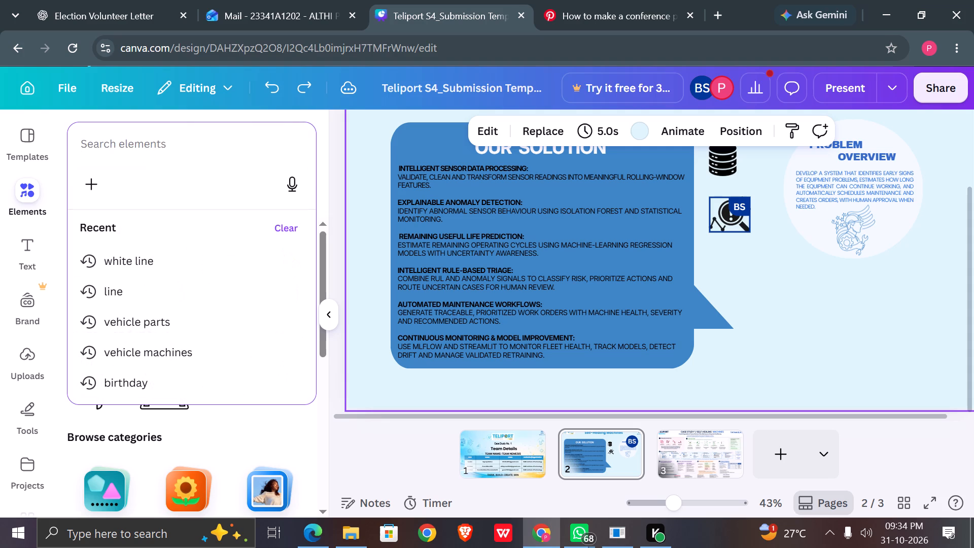
pyautogui.click(153, 269)
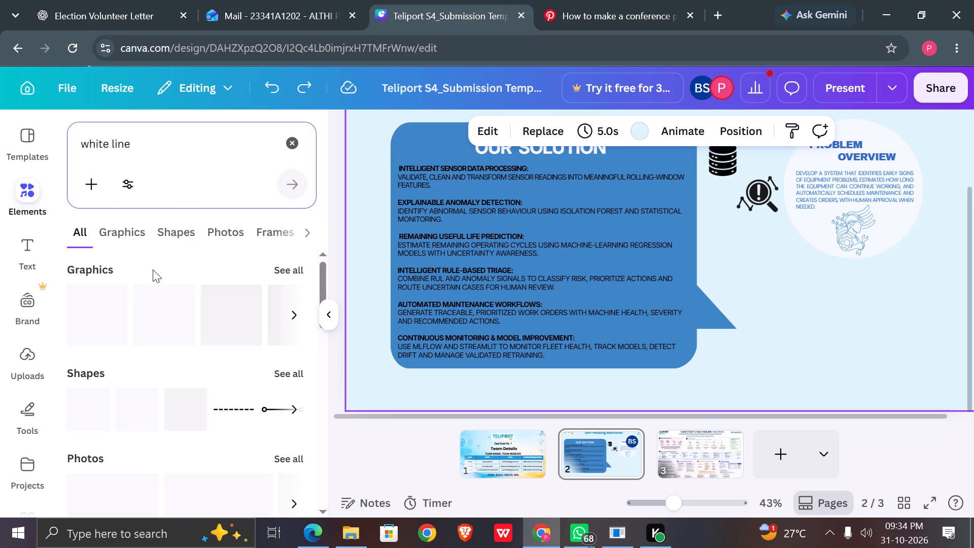
# Look through the full set of graphics results for "white line" for a suitable divider.
pyautogui.click(281, 266)
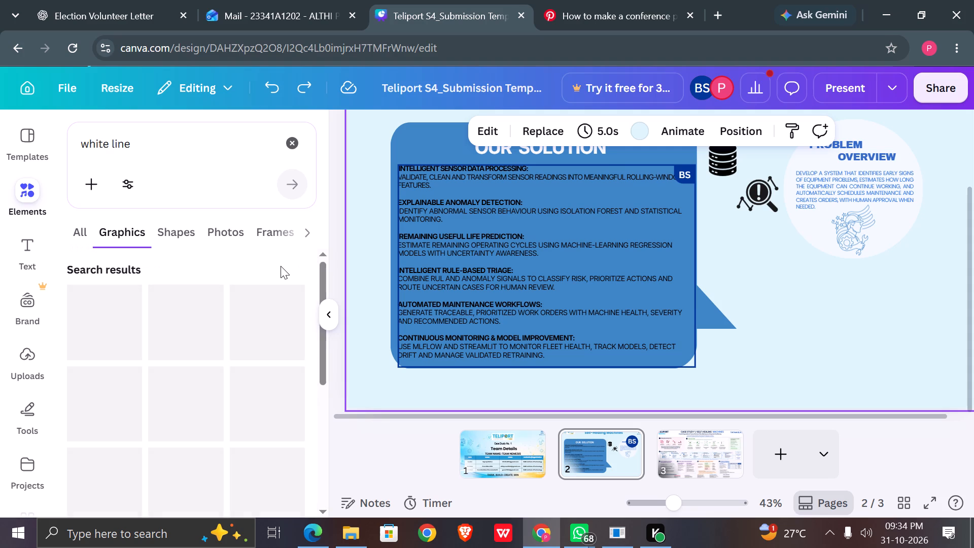
pyautogui.scroll(-1, 281, 266)
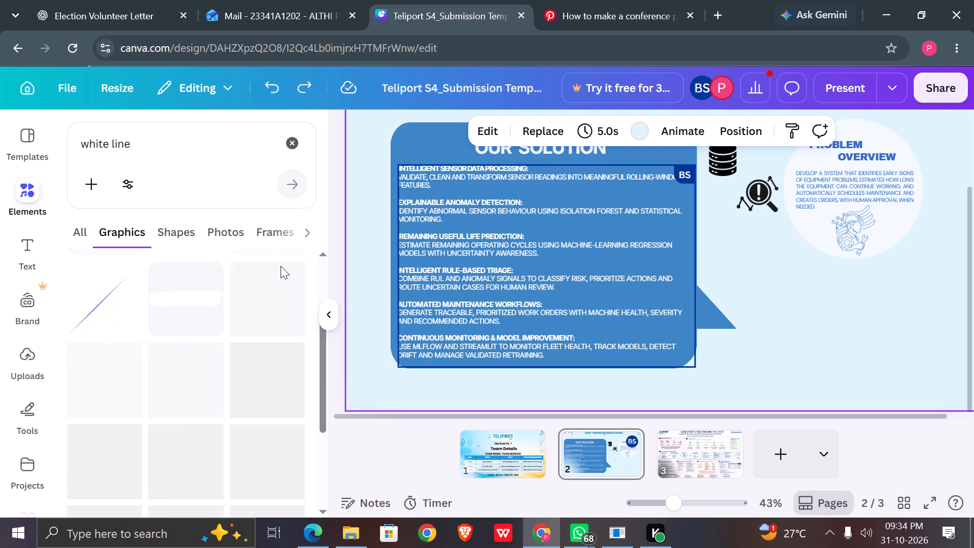
pyautogui.scroll(-1, 281, 266)
pyautogui.scroll(1, 281, 266)
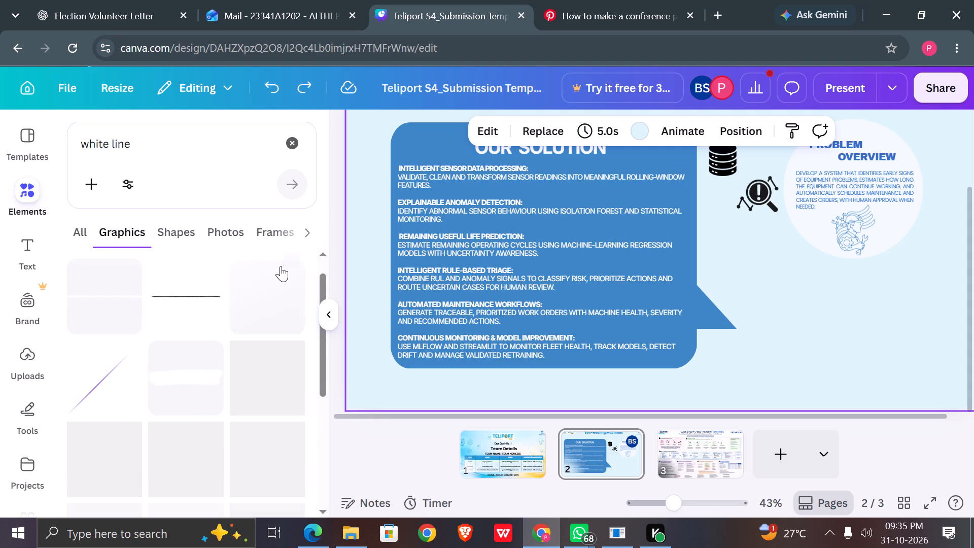
pyautogui.scroll(-1, 281, 266)
pyautogui.scroll(1, 281, 266)
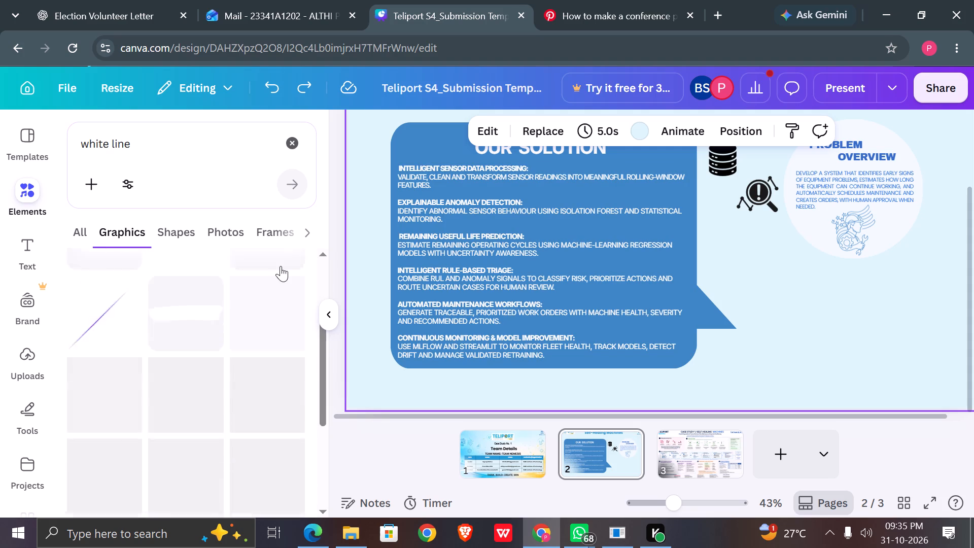
pyautogui.scroll(1, 281, 266)
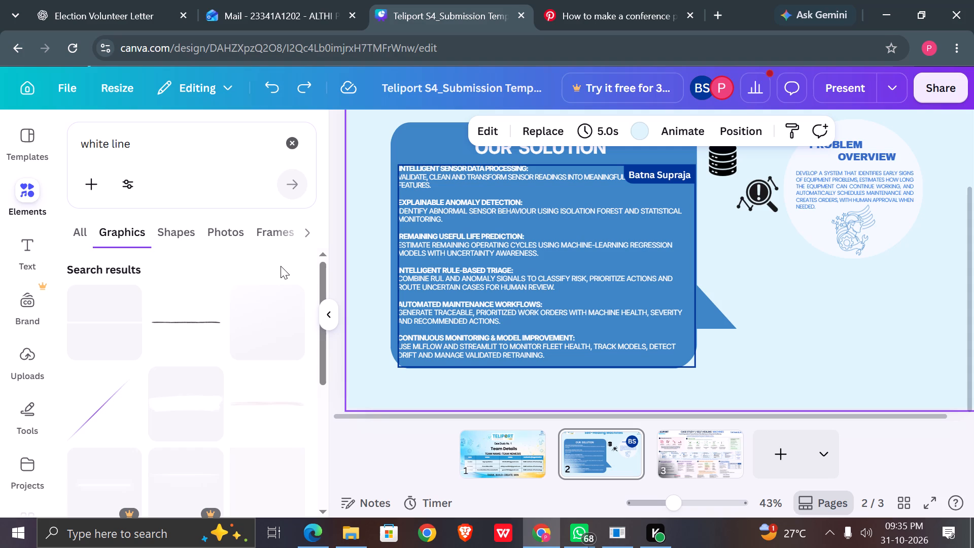
pyautogui.scroll(-1, 239, 379)
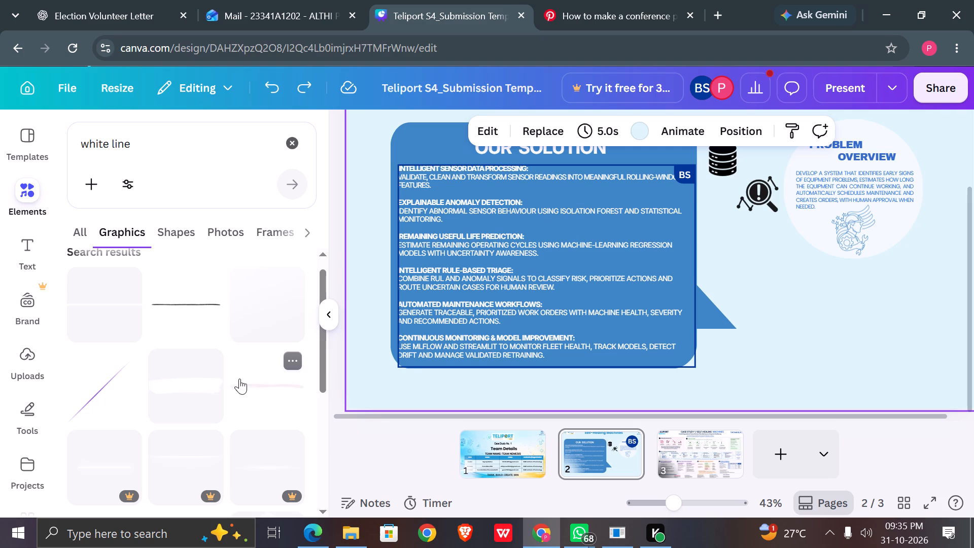
pyautogui.scroll(-1, 519, 331)
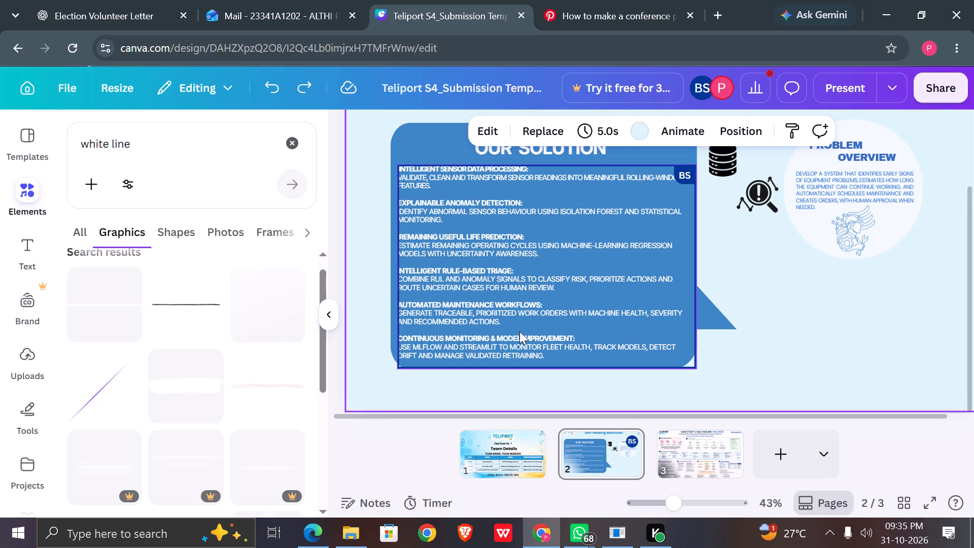
pyautogui.scroll(-3, 514, 281)
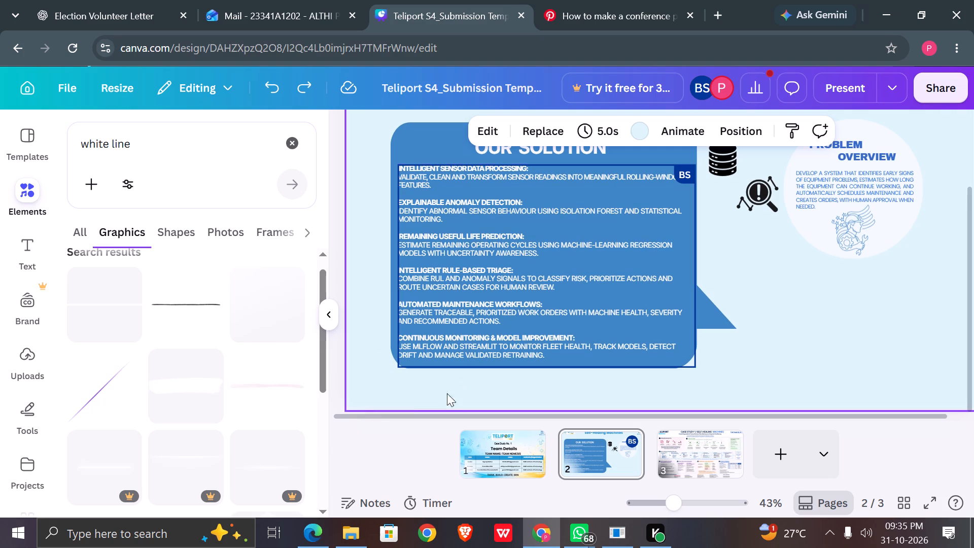
pyautogui.scroll(-4, 222, 356)
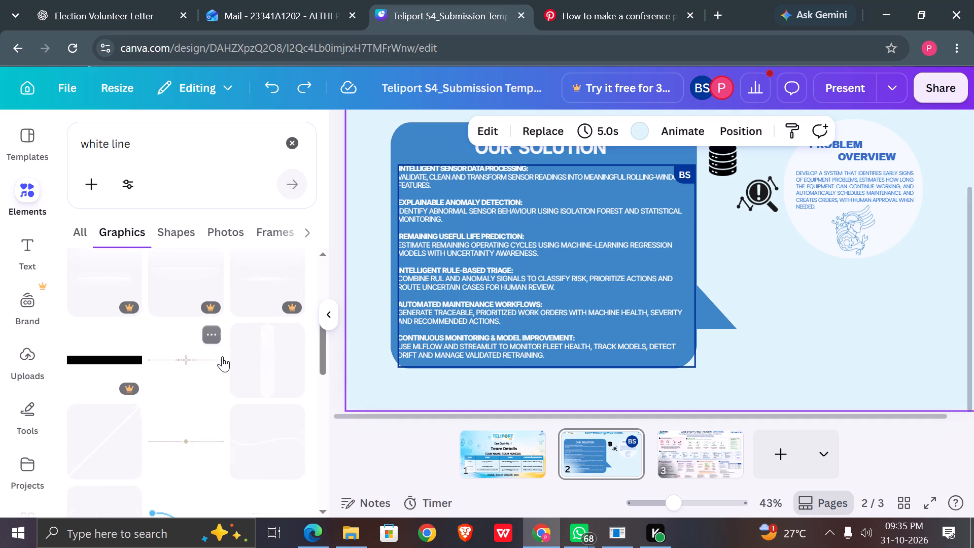
pyautogui.scroll(-3, 222, 356)
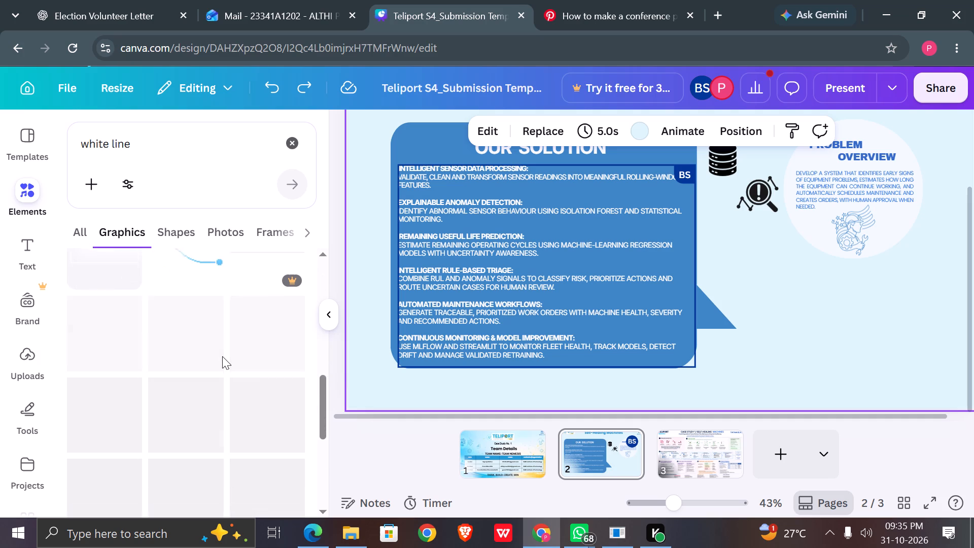
pyautogui.scroll(-2, 222, 356)
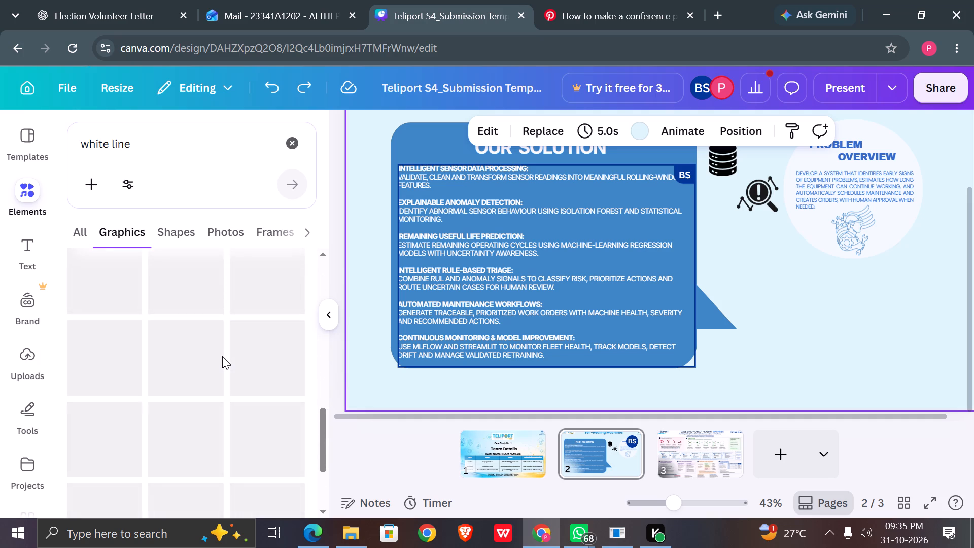
# Add the solid line with hollow round ends from the "white line" shape results and set its stroke colour to white (#ffffff).
pyautogui.click(176, 235)
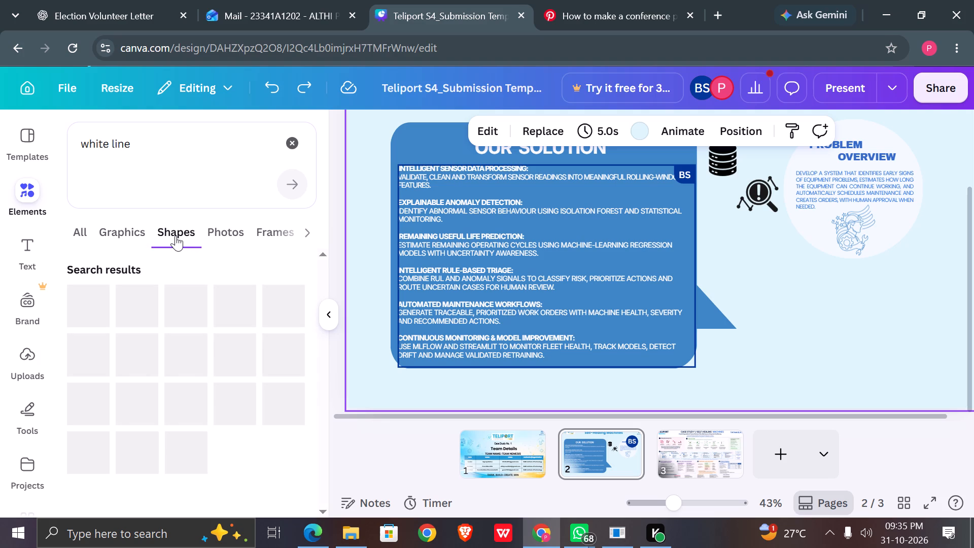
pyautogui.scroll(-1, 214, 357)
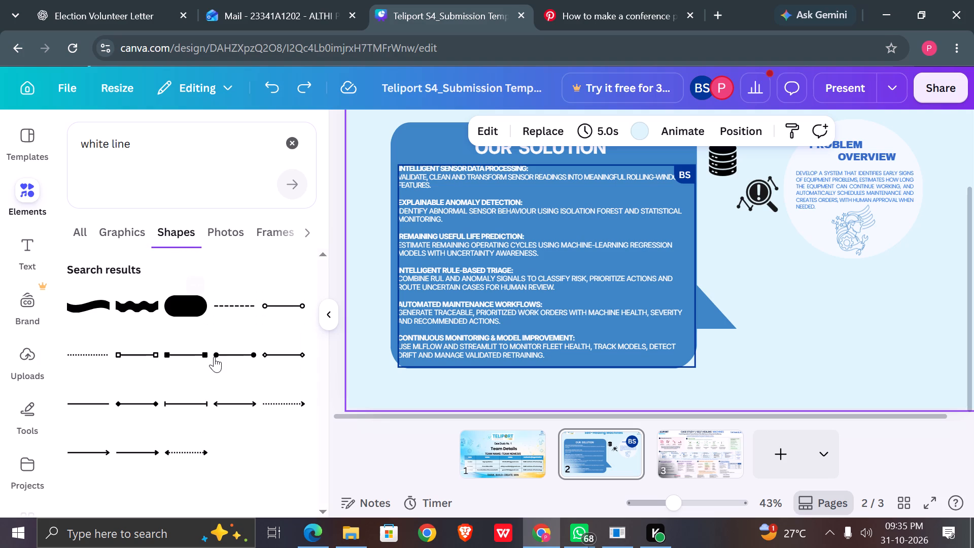
pyautogui.scroll(-1, 214, 357)
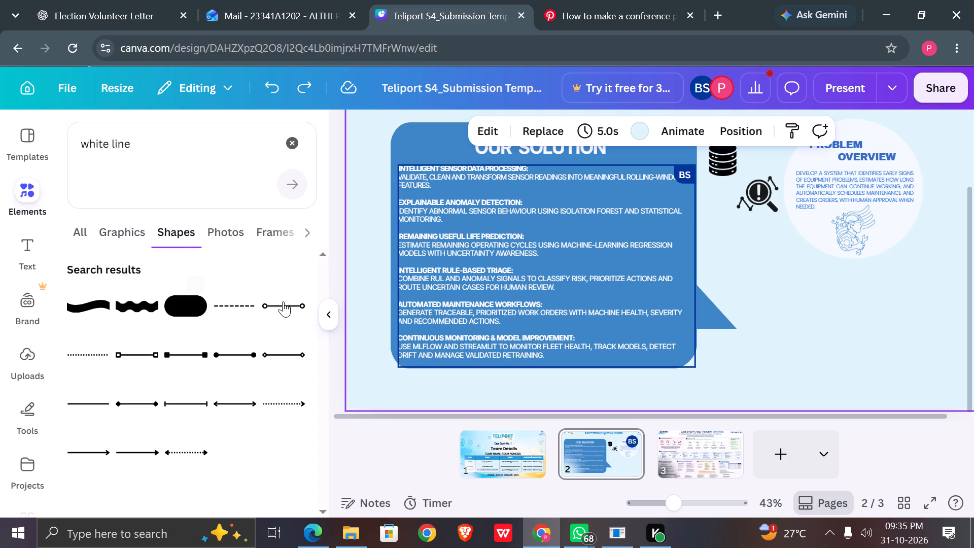
pyautogui.click(283, 301)
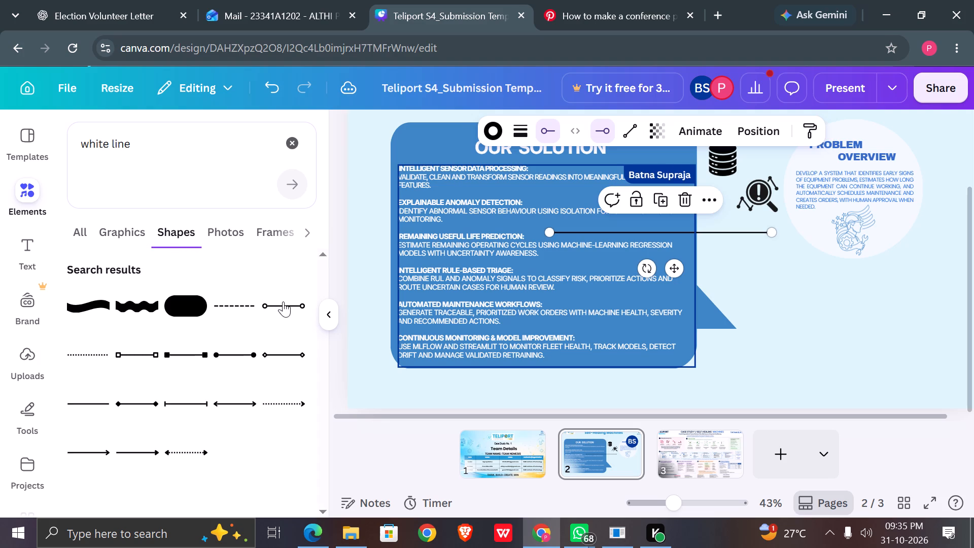
pyautogui.click(493, 127)
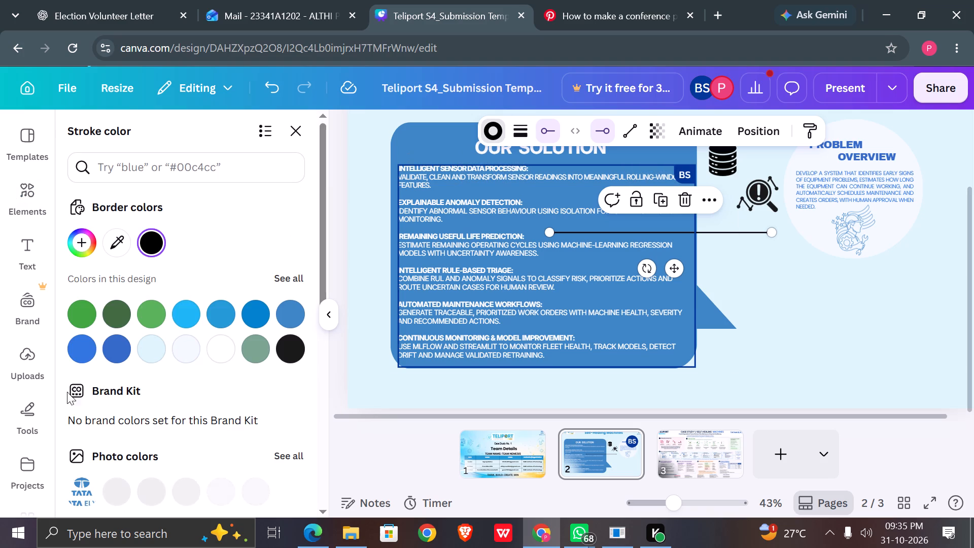
pyautogui.click(221, 346)
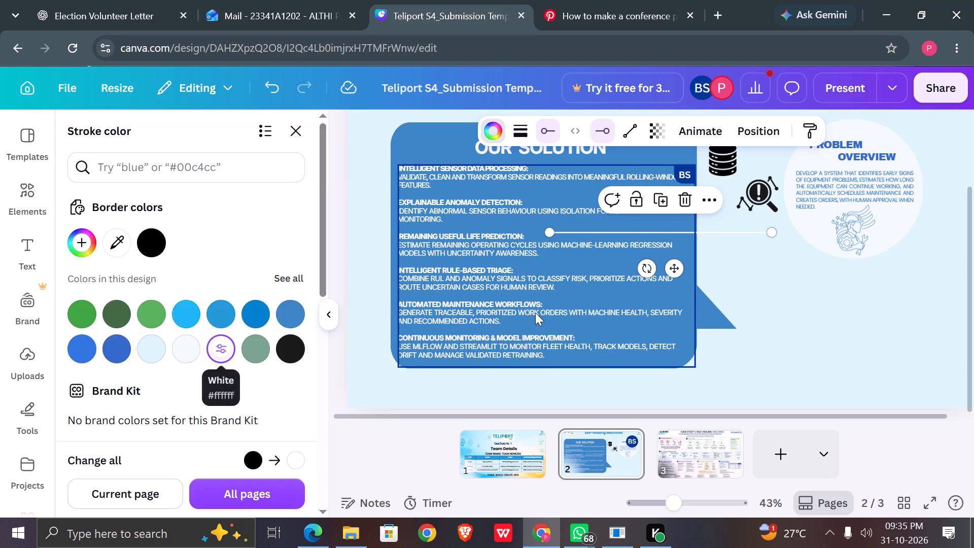
# Place the white line just below the OUR SOLUTION heading and extend both ends to the callout's side edges.
pyautogui.moveTo(674, 271); pyautogui.dragTo(572, 196)
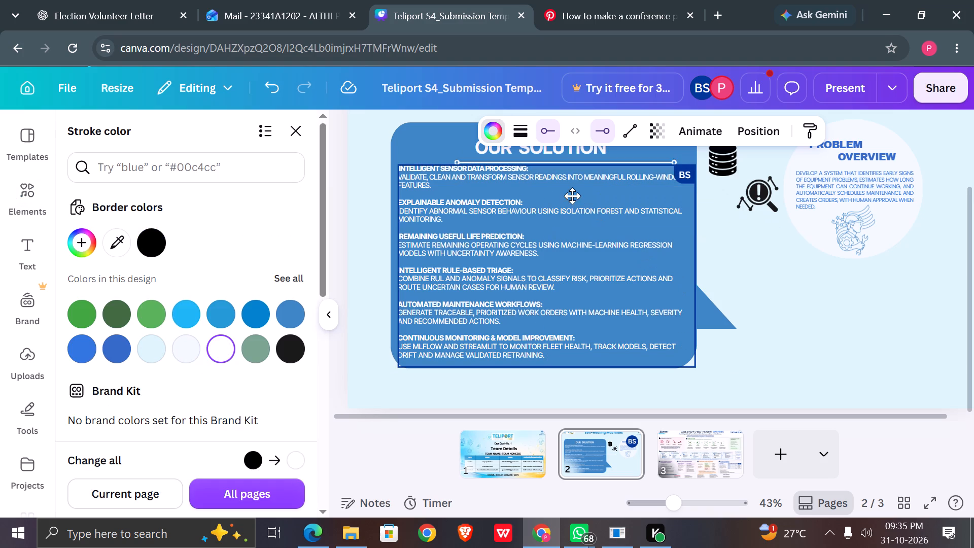
pyautogui.moveTo(572, 196); pyautogui.dragTo(564, 196)
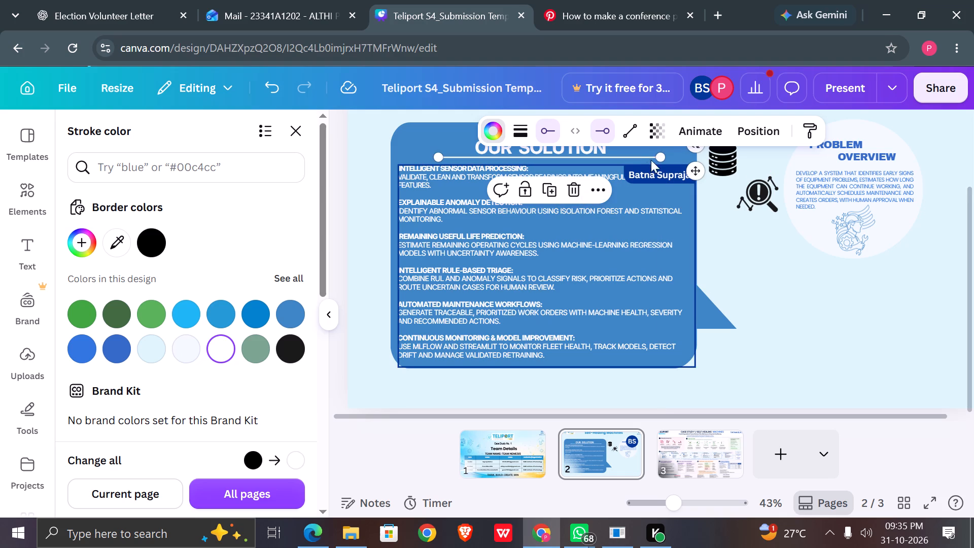
pyautogui.moveTo(663, 153); pyautogui.dragTo(679, 153)
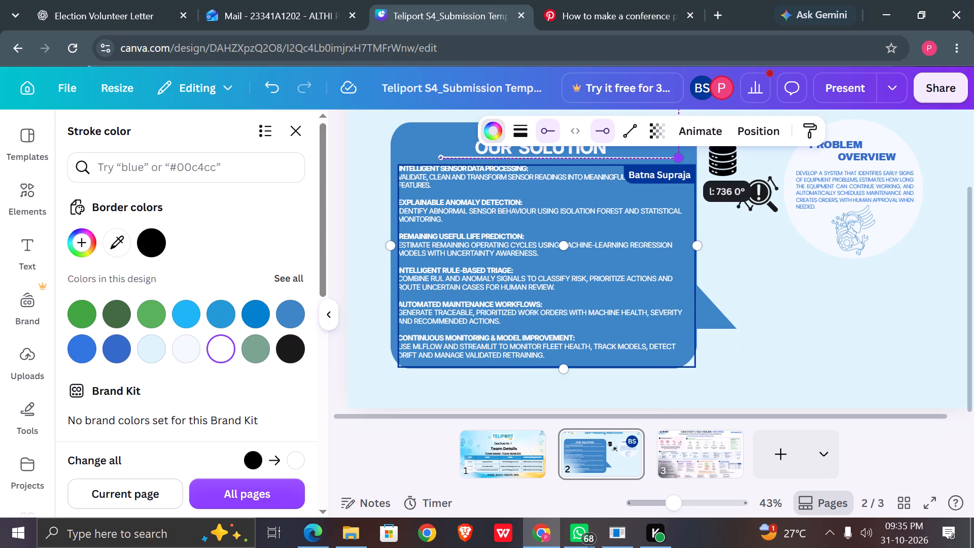
pyautogui.moveTo(679, 153); pyautogui.dragTo(695, 154)
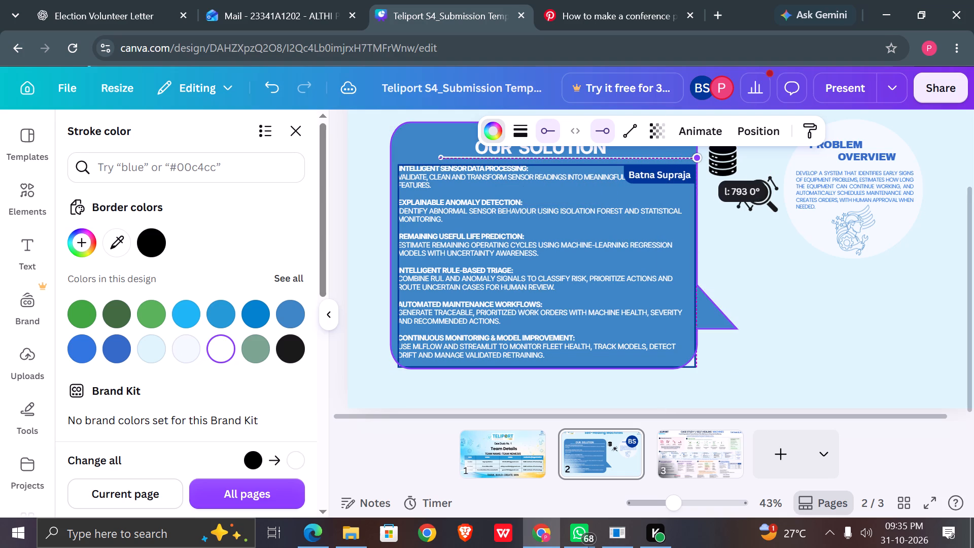
pyautogui.moveTo(695, 154); pyautogui.dragTo(690, 154)
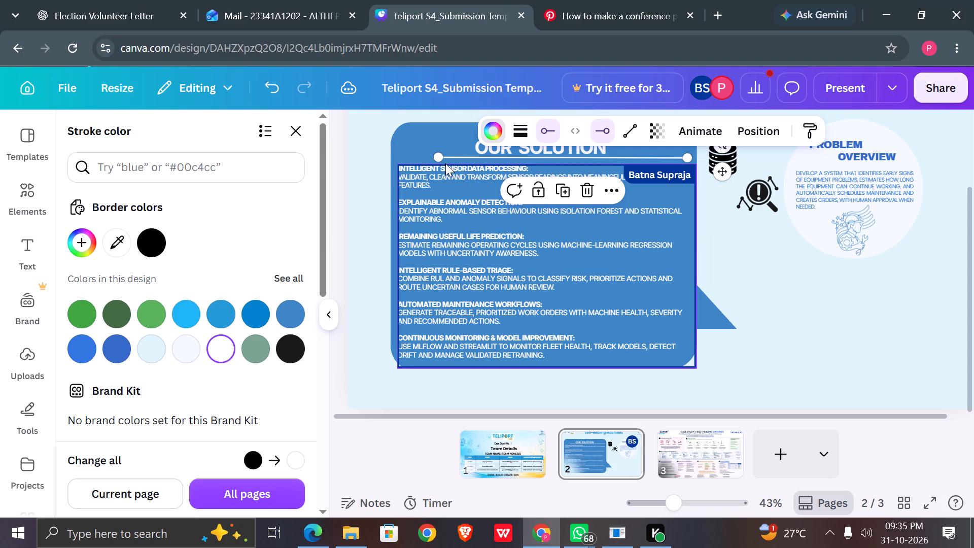
pyautogui.moveTo(439, 160); pyautogui.dragTo(409, 162)
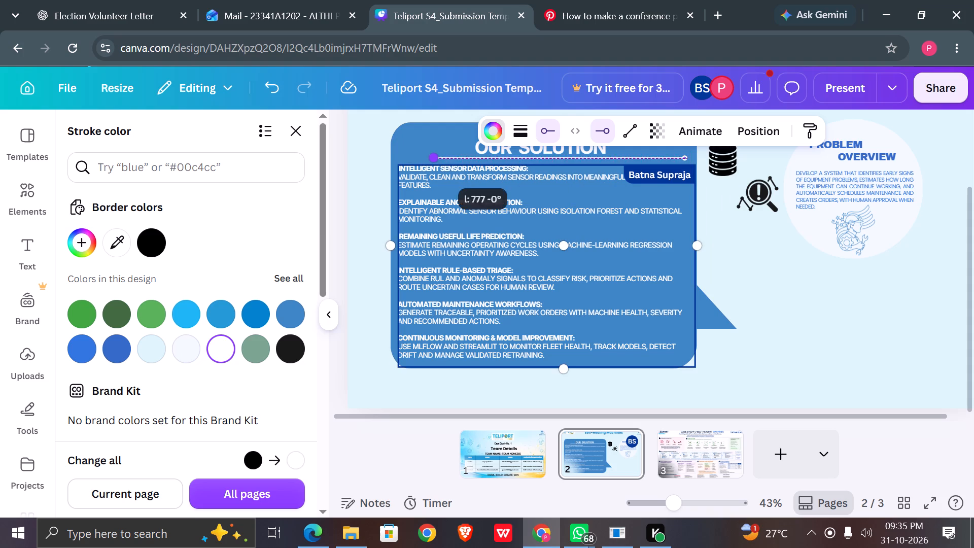
pyautogui.moveTo(409, 162); pyautogui.dragTo(391, 162)
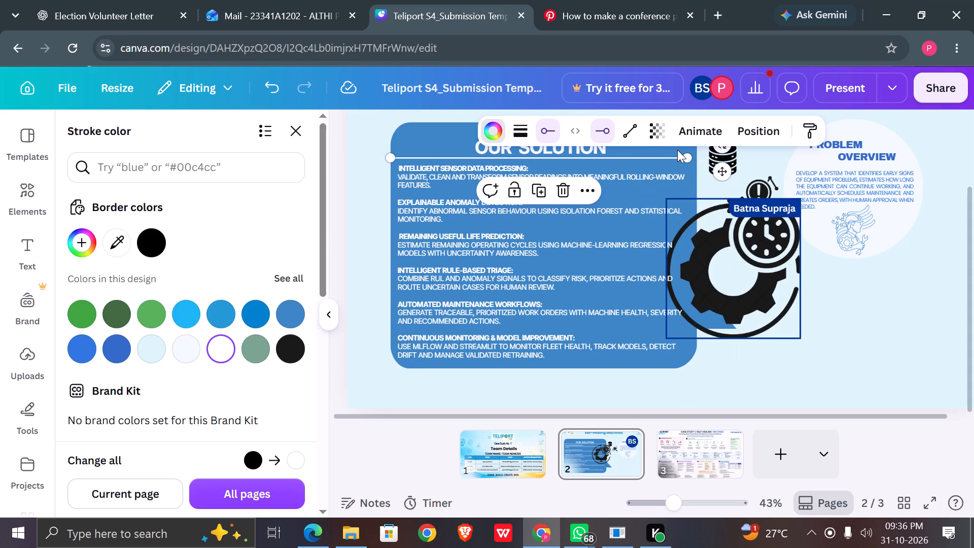
pyautogui.moveTo(685, 155); pyautogui.dragTo(691, 156)
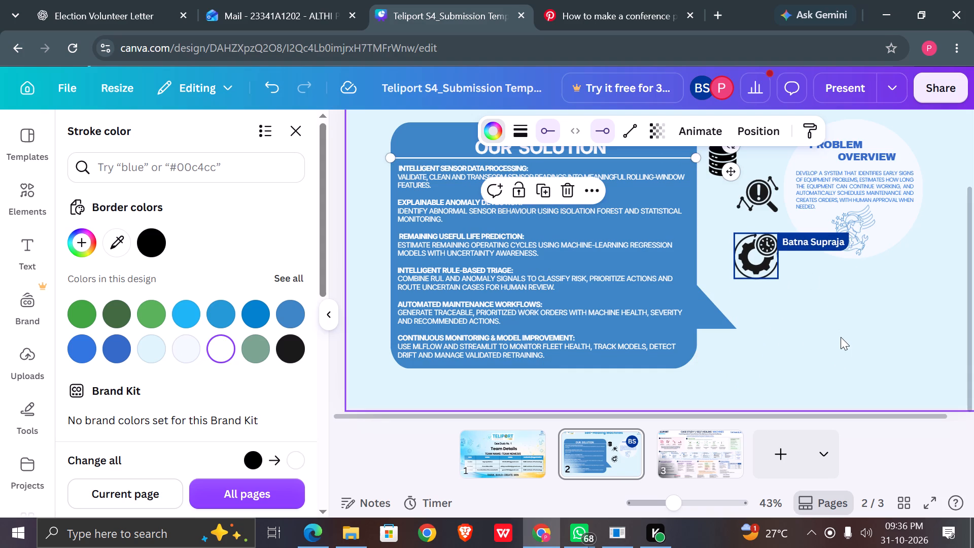
pyautogui.click(841, 337)
# Switch to the Pinterest conference poster to check its heading lines and return to the Canva design.
pyautogui.scroll(1, 841, 337)
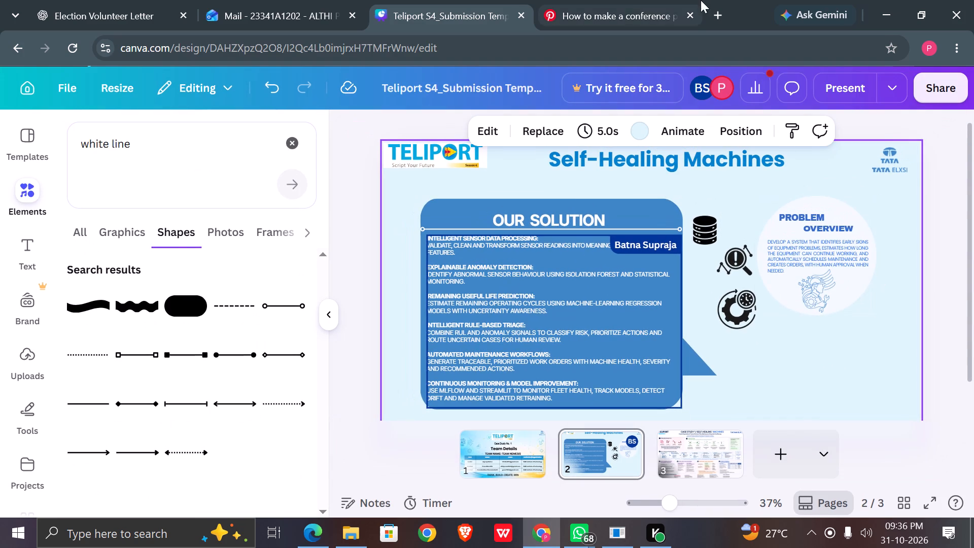
pyautogui.click(627, 7)
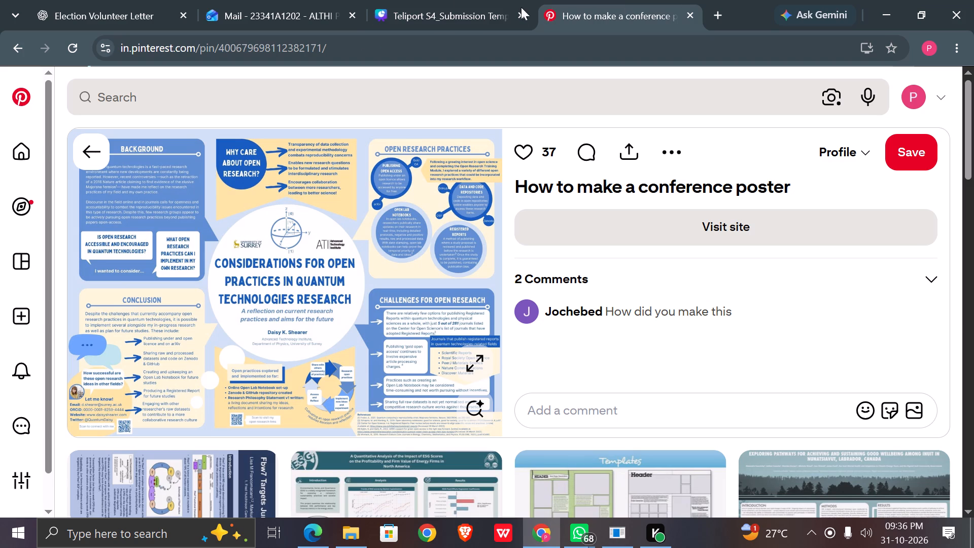
pyautogui.click(446, 0)
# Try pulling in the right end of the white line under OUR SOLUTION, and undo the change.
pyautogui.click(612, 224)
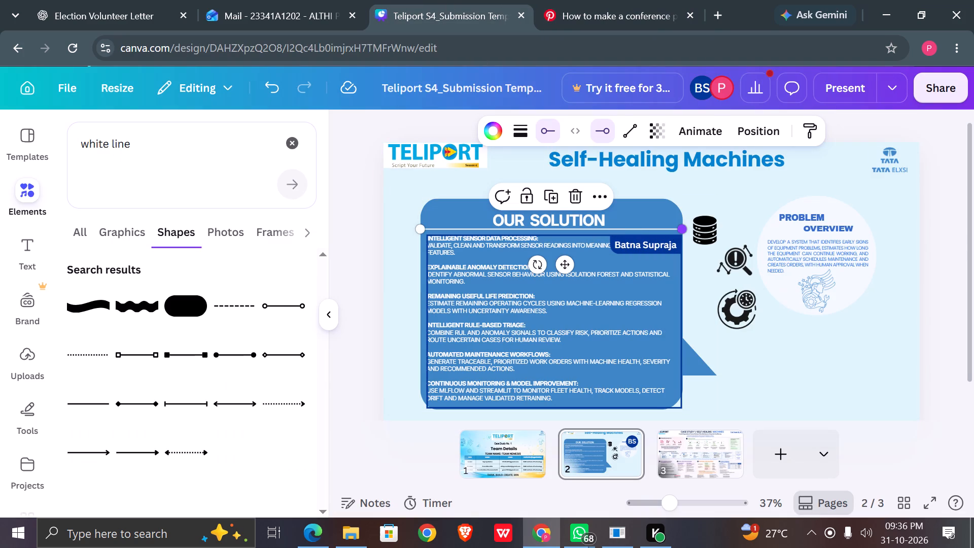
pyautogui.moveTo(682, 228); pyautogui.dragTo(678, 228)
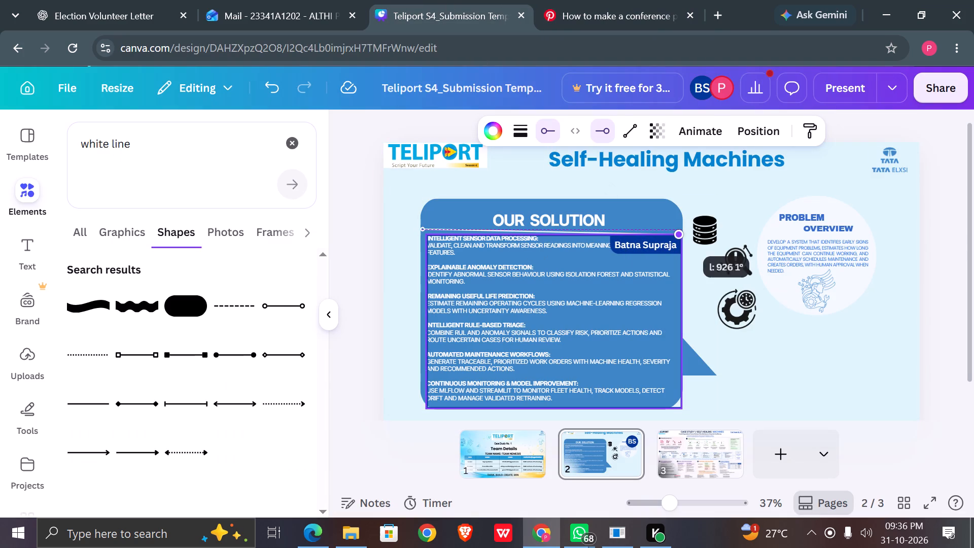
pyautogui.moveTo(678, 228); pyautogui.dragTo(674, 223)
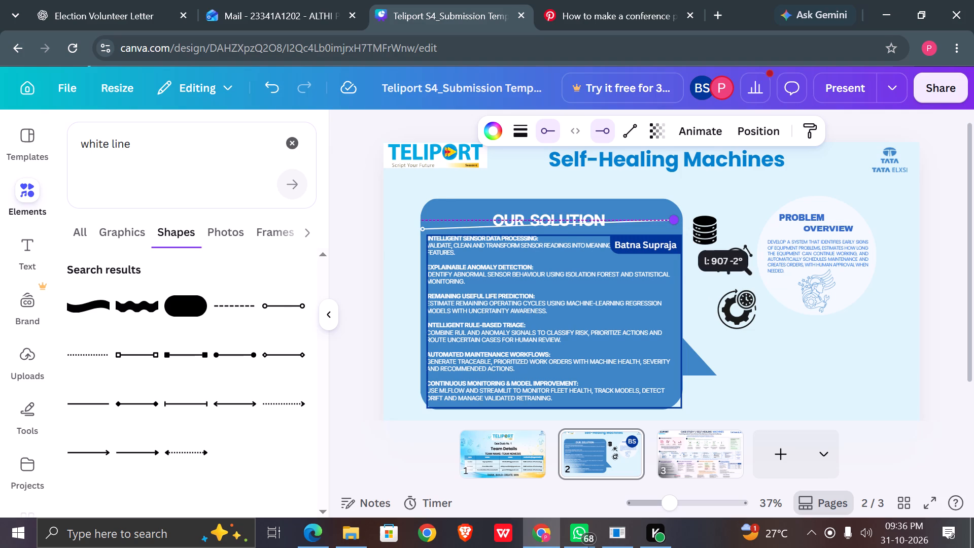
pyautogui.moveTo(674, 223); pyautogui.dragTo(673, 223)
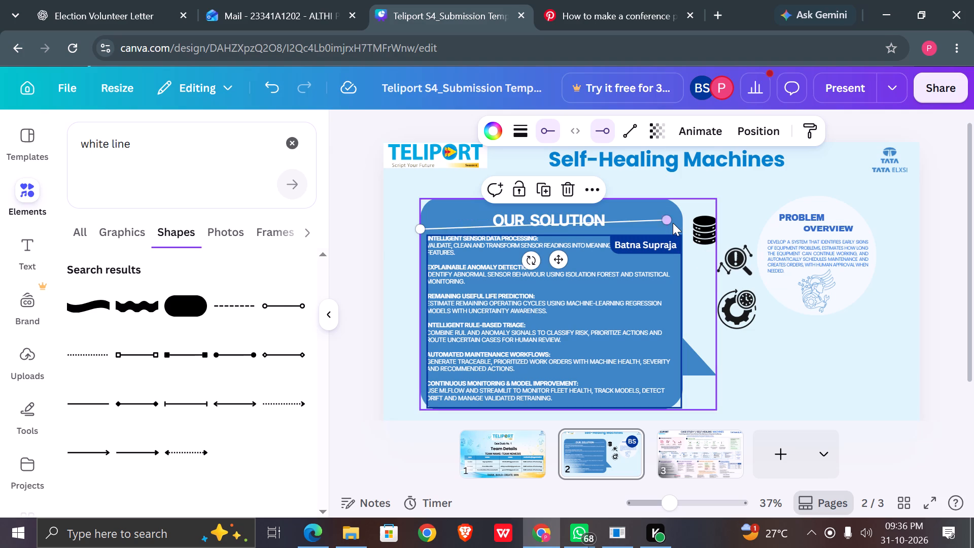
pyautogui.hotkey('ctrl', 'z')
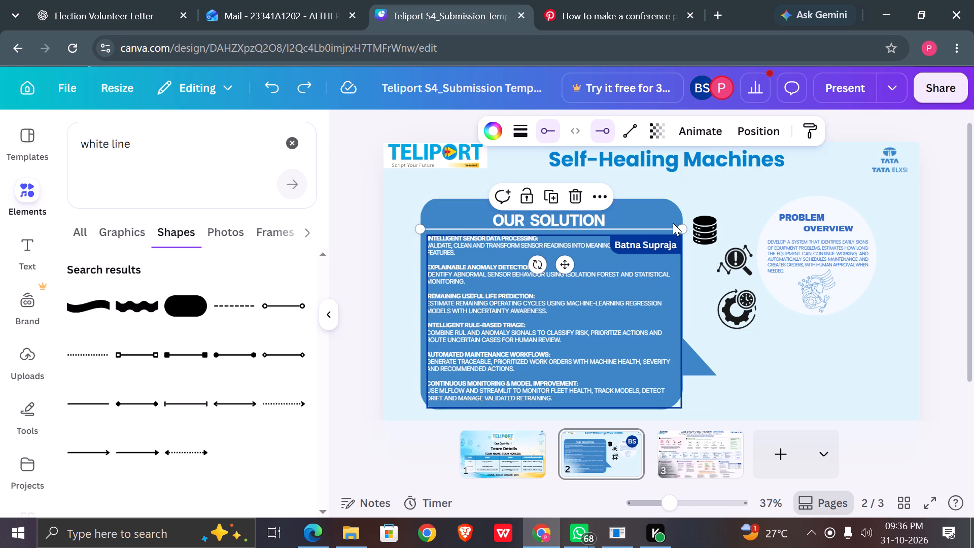
# Pull both ends of the white line under OUR SOLUTION inside the callout's edges, making it about 887 long, and close the element search.
pyautogui.hscroll(1, 673, 223)
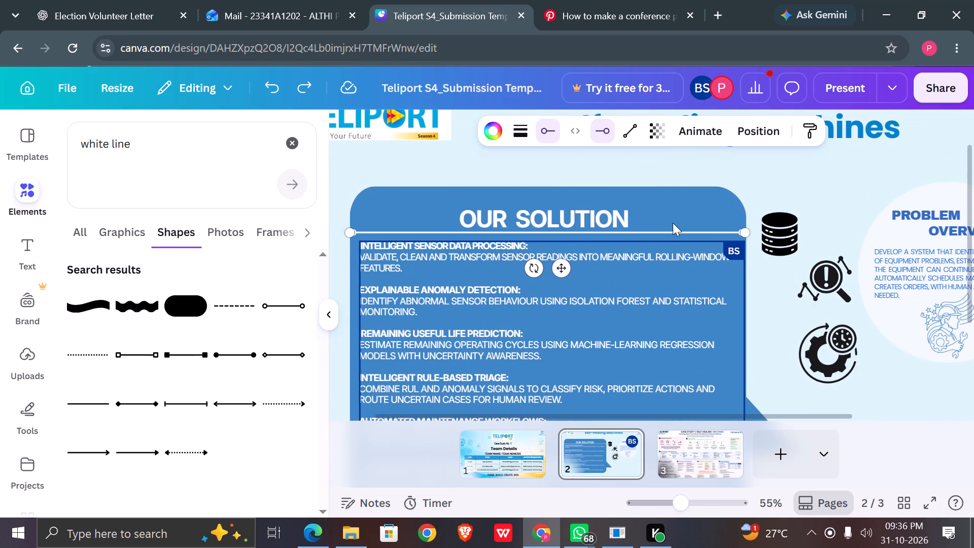
pyautogui.hscroll(2, 673, 223)
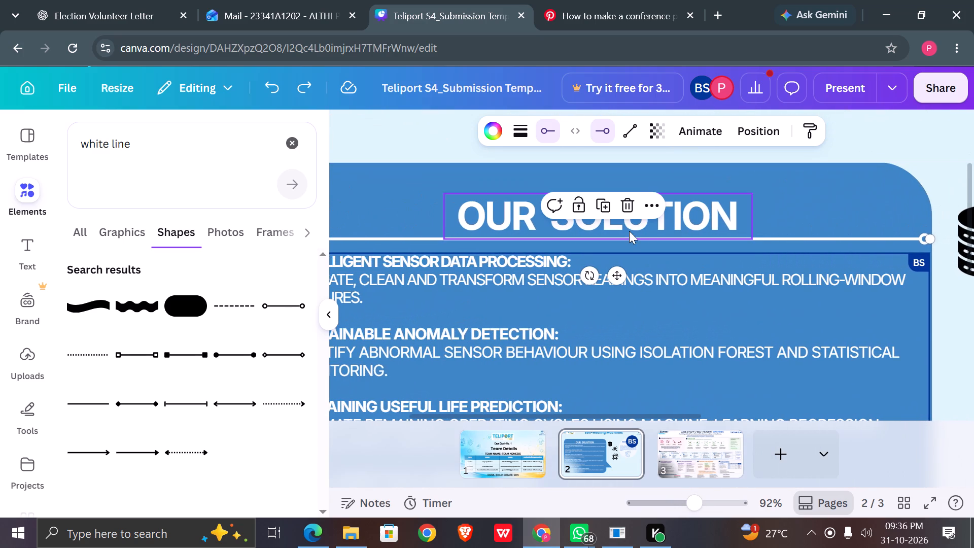
pyautogui.hscroll(1, 564, 254)
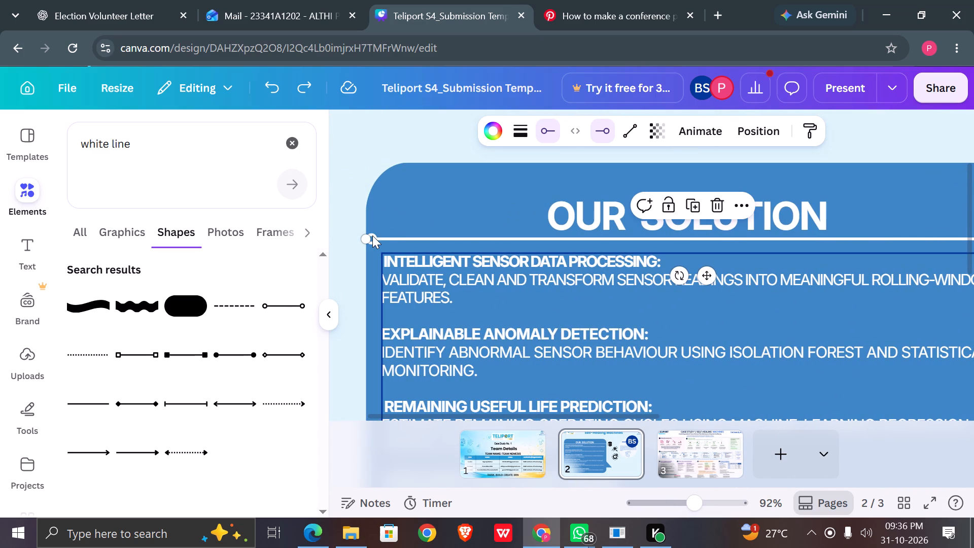
pyautogui.moveTo(366, 236); pyautogui.dragTo(376, 235)
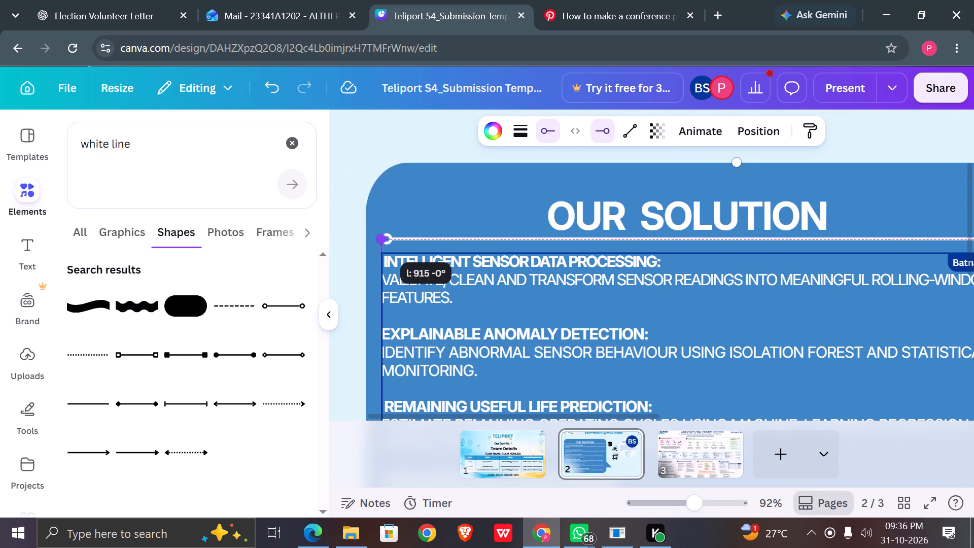
pyautogui.moveTo(376, 235); pyautogui.dragTo(378, 235)
pyautogui.hscroll(-2, 378, 235)
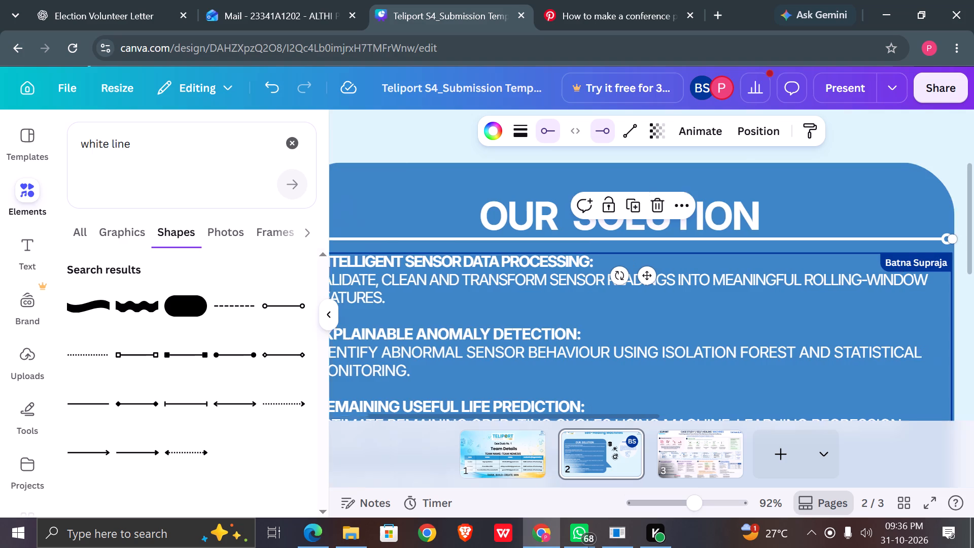
pyautogui.moveTo(768, 236); pyautogui.dragTo(767, 236)
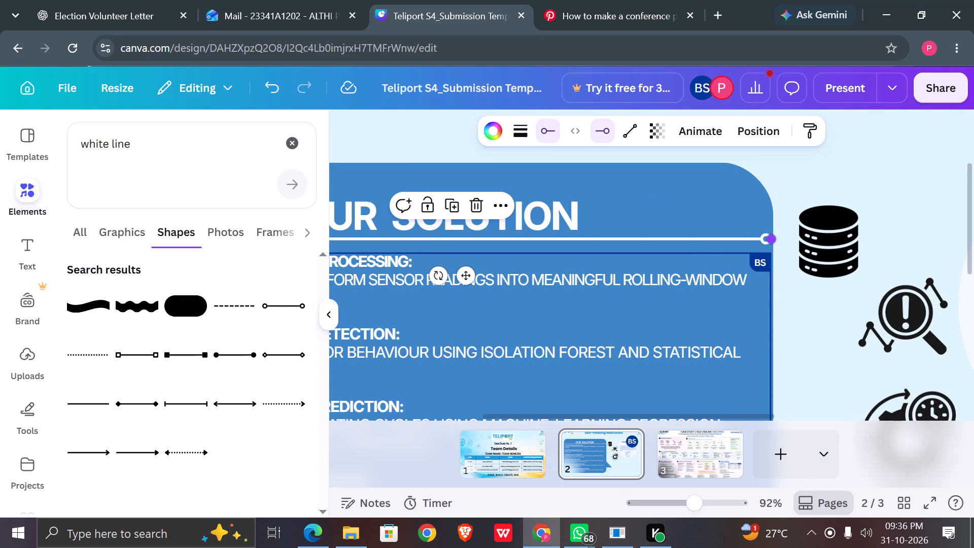
pyautogui.moveTo(767, 236); pyautogui.dragTo(747, 235)
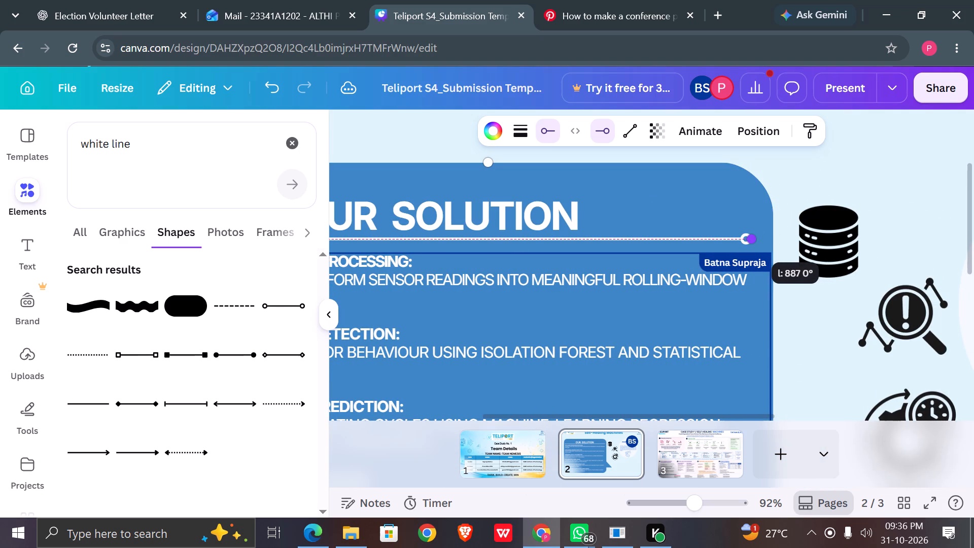
pyautogui.moveTo(747, 235); pyautogui.dragTo(746, 235)
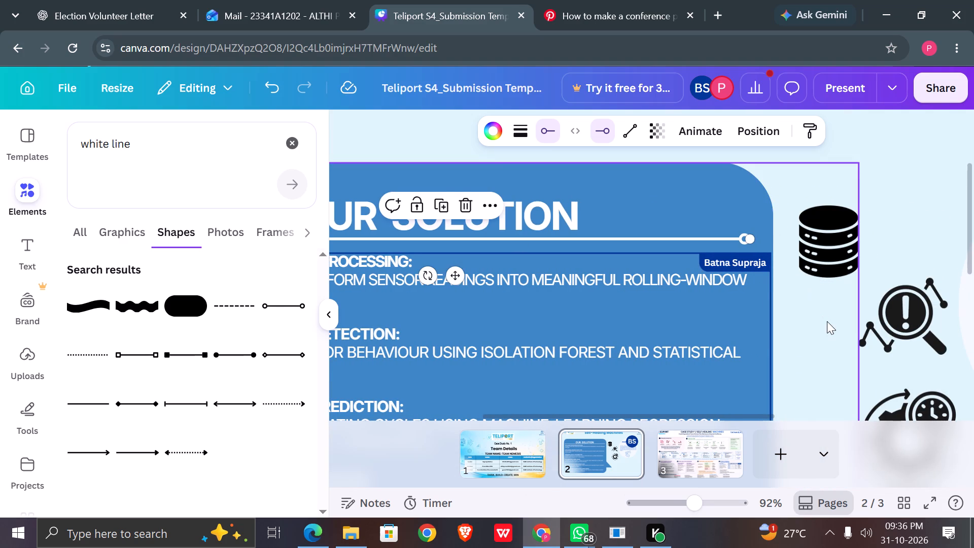
pyautogui.click(827, 321)
pyautogui.click(827, 321)
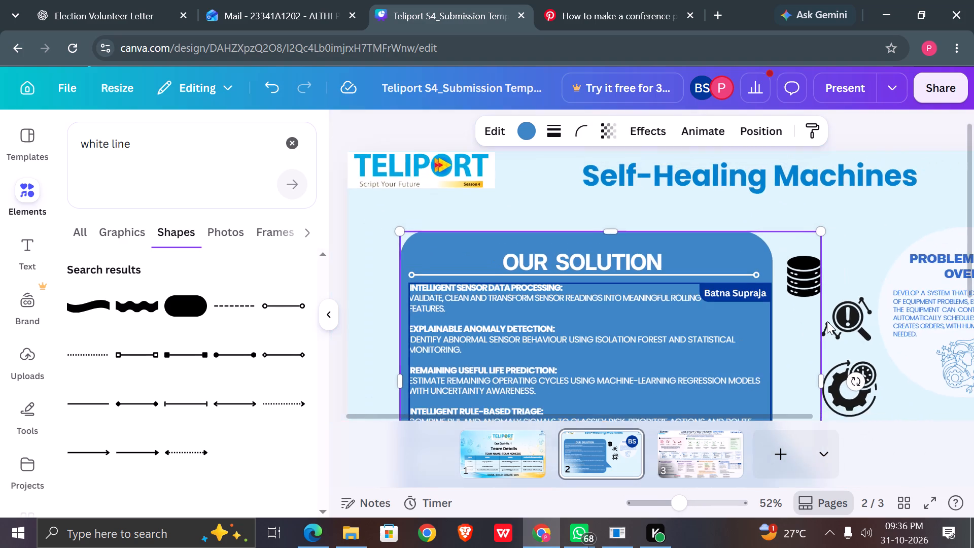
pyautogui.scroll(-2, 827, 321)
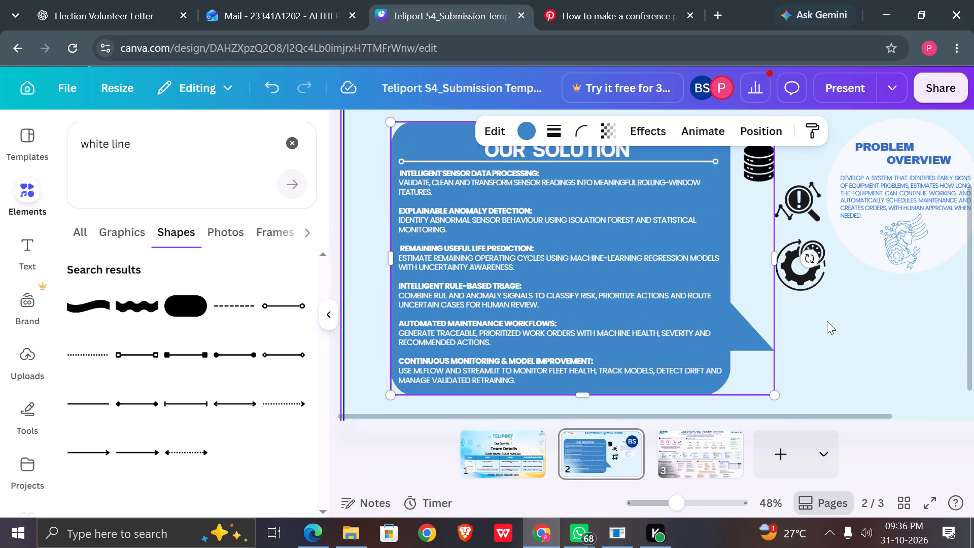
pyautogui.click(910, 323)
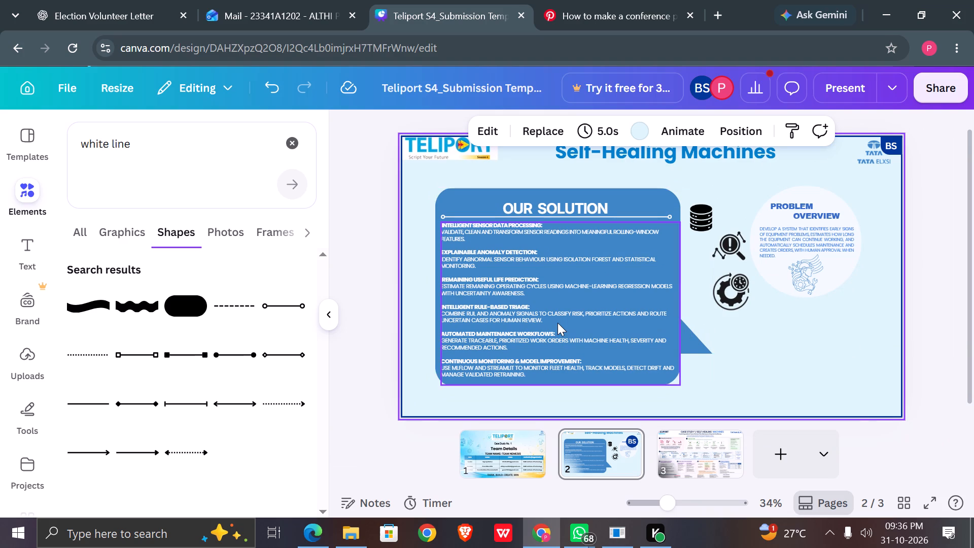
pyautogui.hscroll(2, 558, 323)
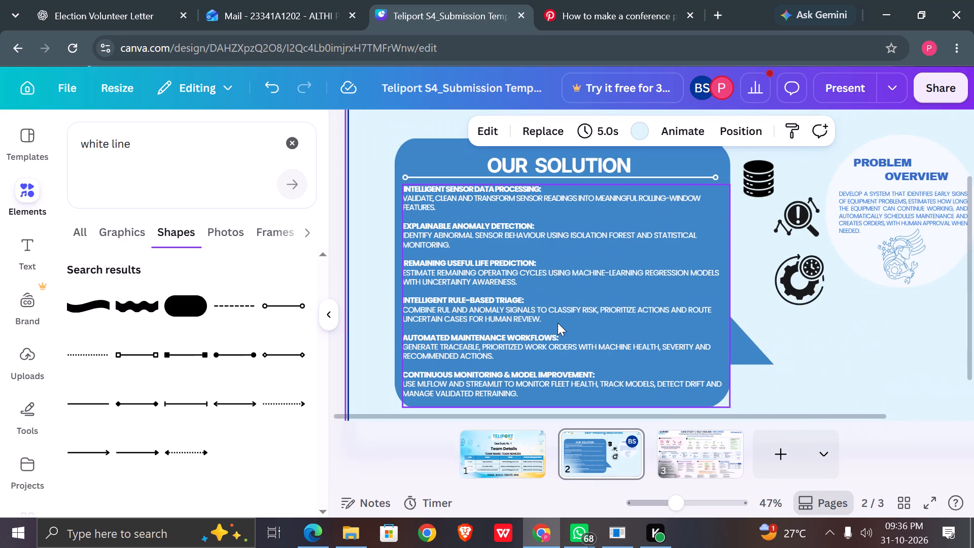
pyautogui.click(28, 179)
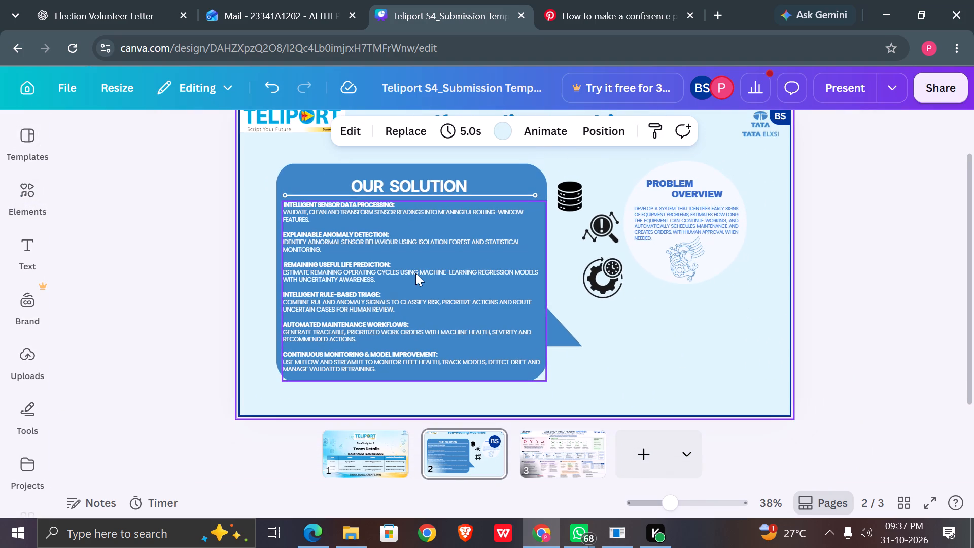
pyautogui.click(643, 374)
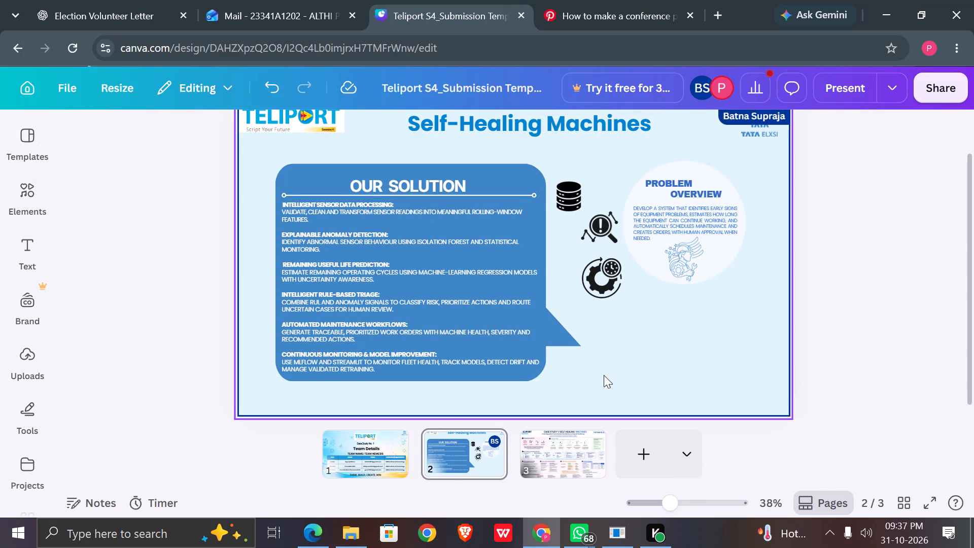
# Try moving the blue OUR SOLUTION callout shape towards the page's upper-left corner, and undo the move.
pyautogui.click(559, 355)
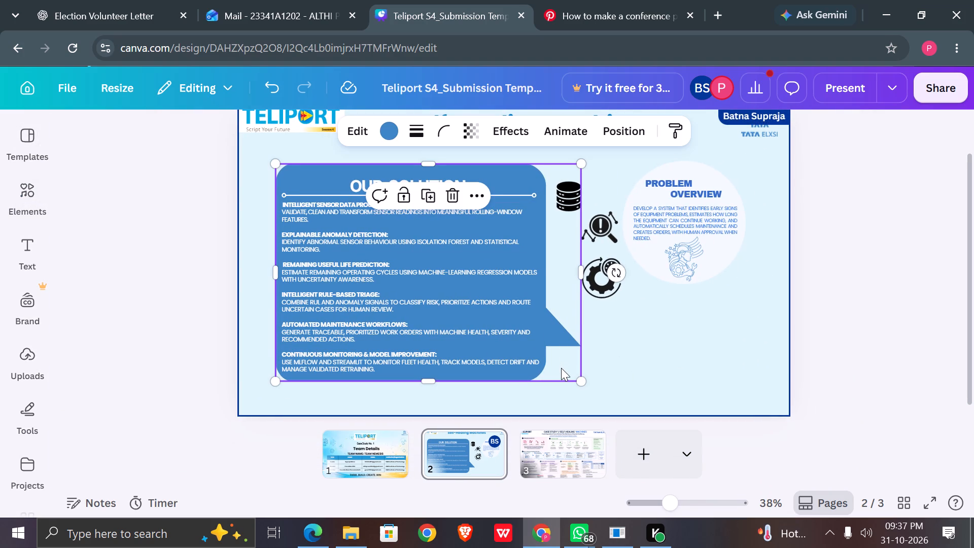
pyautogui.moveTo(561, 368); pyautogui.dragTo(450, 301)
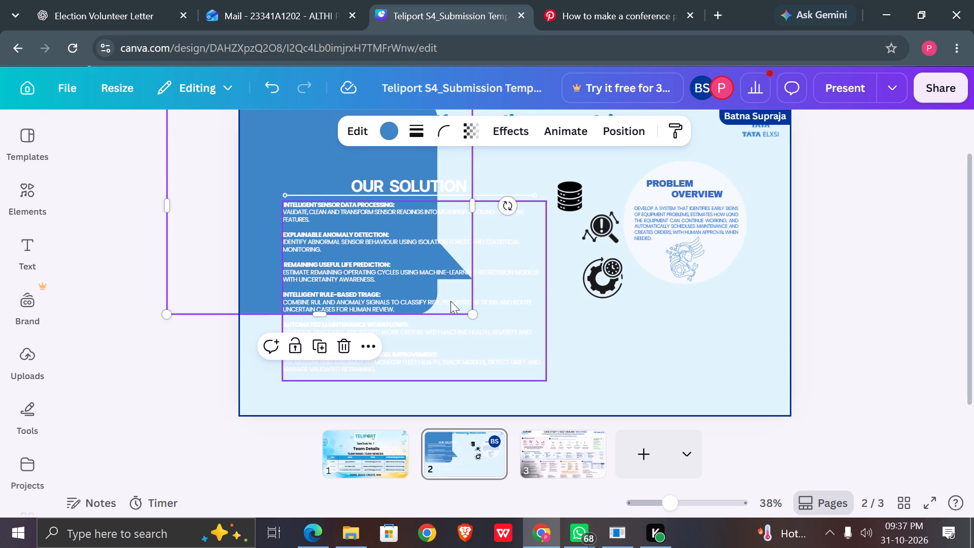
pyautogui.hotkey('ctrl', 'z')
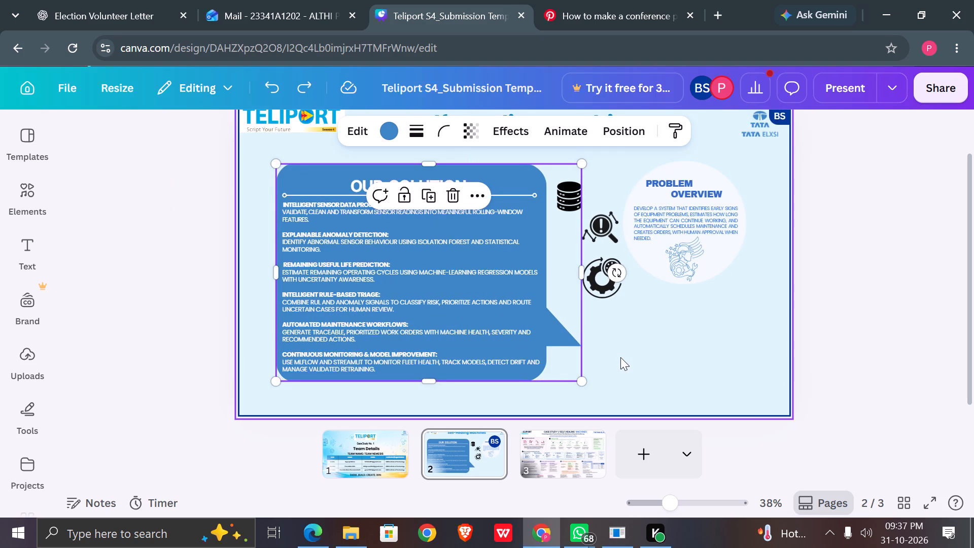
# Group the blue callout shape, the OUR SOLUTION heading, the white line and the solution text together.
pyautogui.click(620, 357)
pyautogui.moveTo(256, 162); pyautogui.dragTo(268, 168)
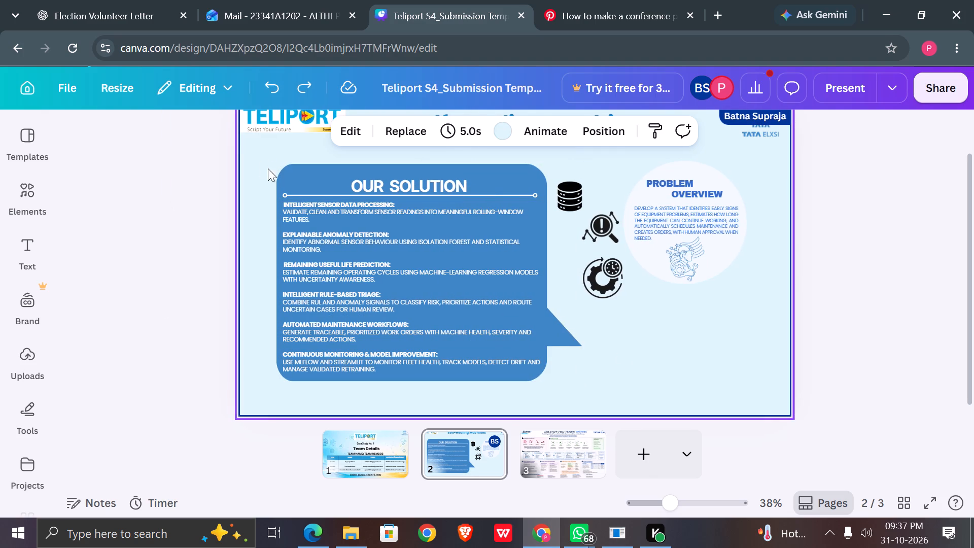
pyautogui.moveTo(268, 168); pyautogui.dragTo(543, 380)
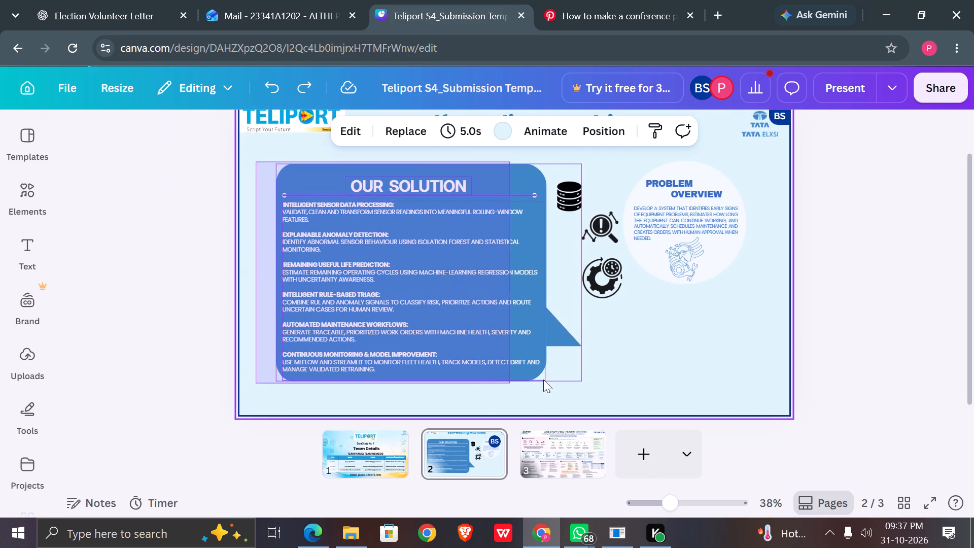
pyautogui.moveTo(543, 380); pyautogui.dragTo(552, 373)
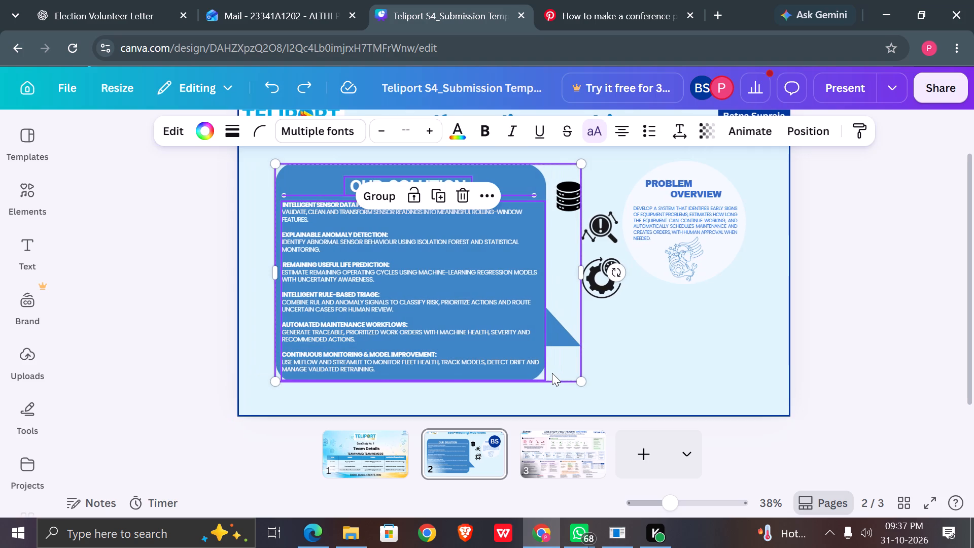
pyautogui.click(379, 198)
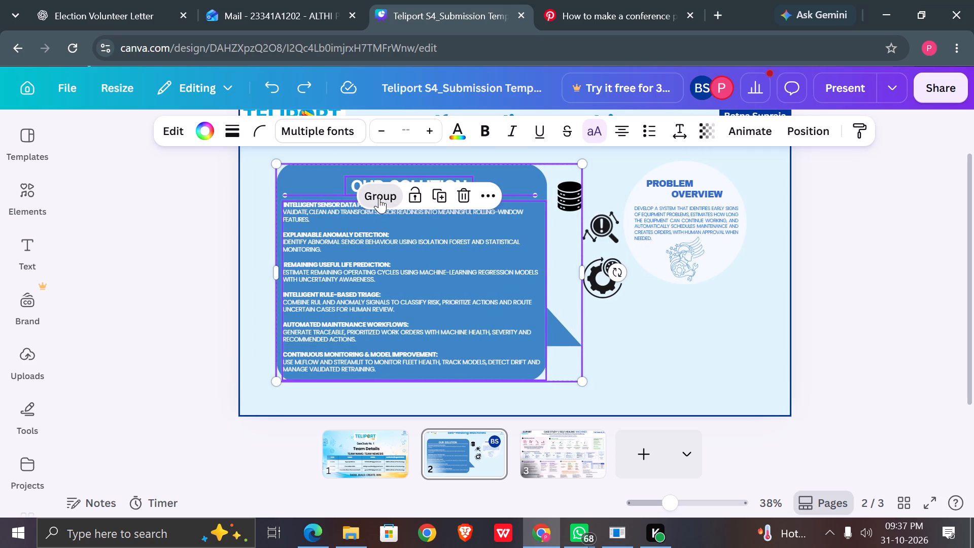
# Scale the grouped OUR SOLUTION callout down proportionally, keeping its upper-left corner in place.
pyautogui.moveTo(580, 378); pyautogui.dragTo(511, 325)
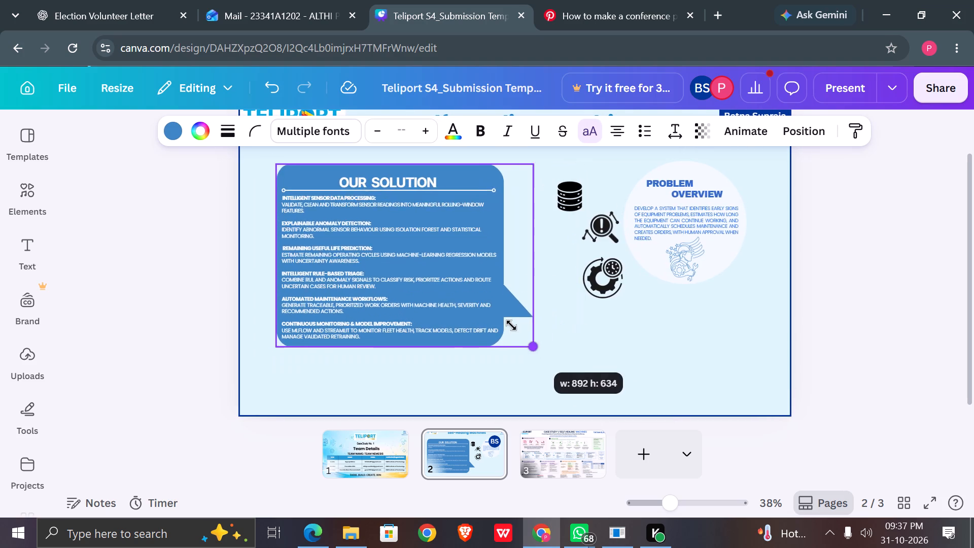
pyautogui.moveTo(511, 325); pyautogui.dragTo(498, 317)
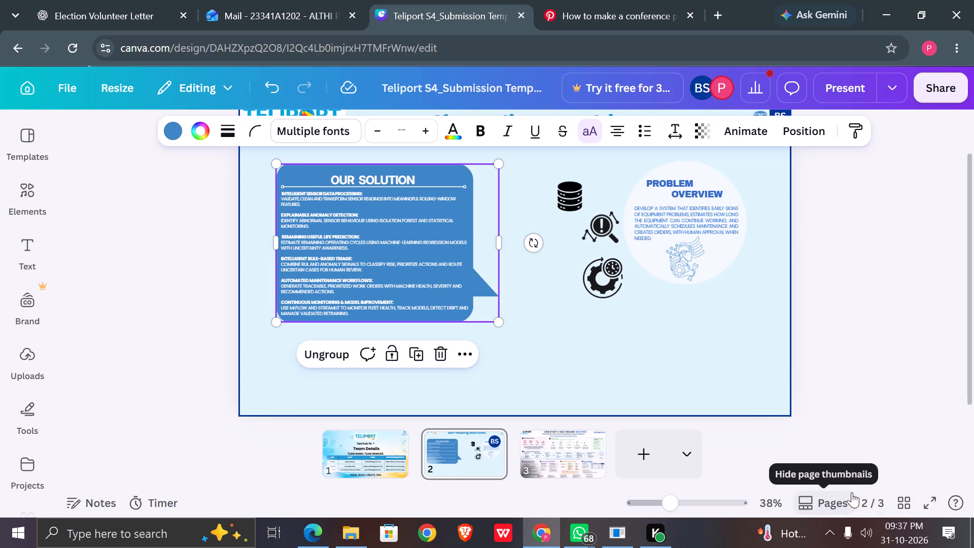
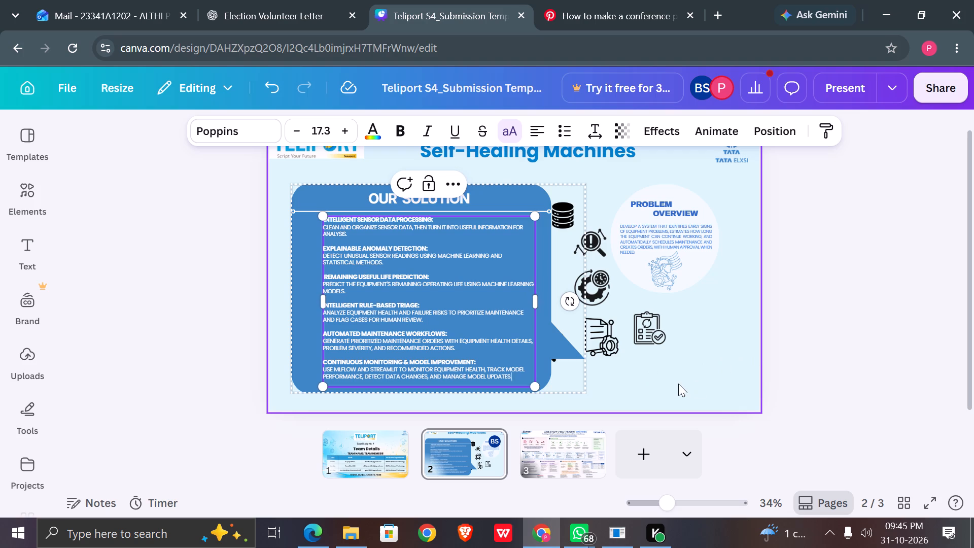
pyautogui.click(678, 384)
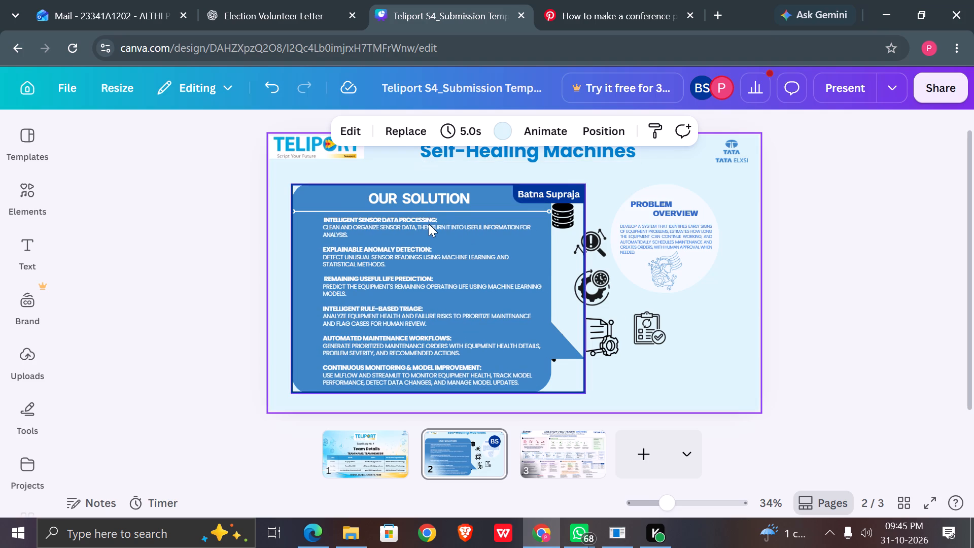
# Adjust both ends of the divider line under the OUR SOLUTION heading so it sits level, slightly inside the blue panel's sides.
pyautogui.hscroll(2, 429, 224)
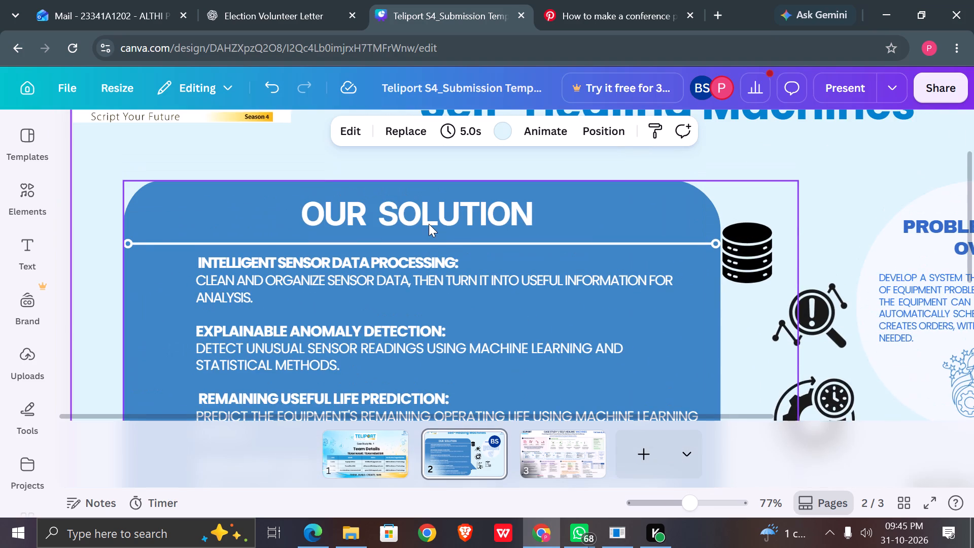
pyautogui.click(128, 243)
pyautogui.moveTo(128, 243); pyautogui.dragTo(137, 243)
pyautogui.click(147, 245)
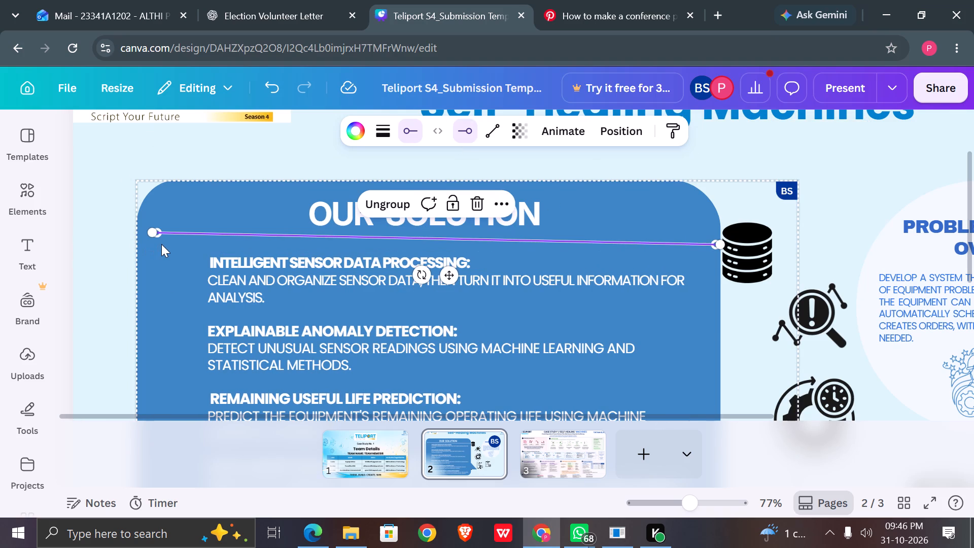
pyautogui.hotkey('ctrl', 'z')
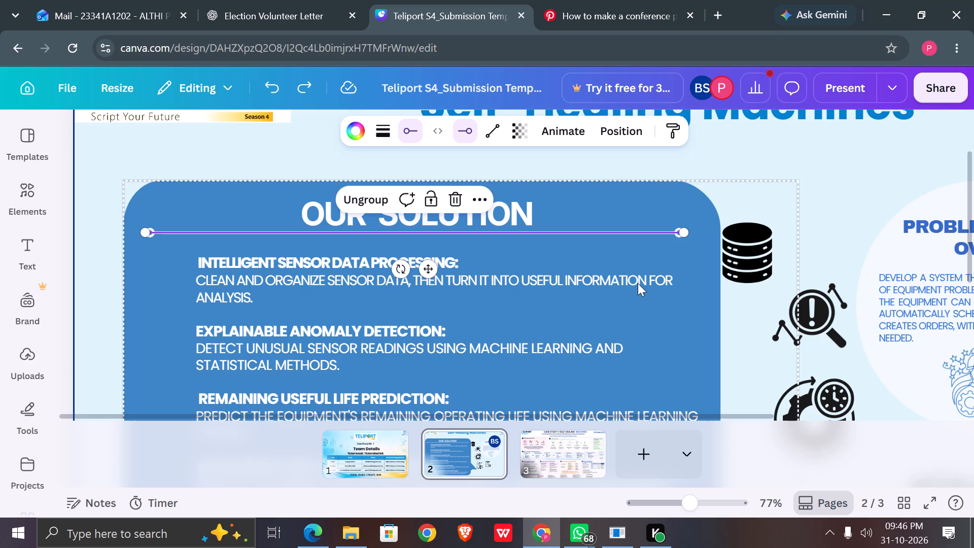
pyautogui.moveTo(686, 230); pyautogui.dragTo(692, 232)
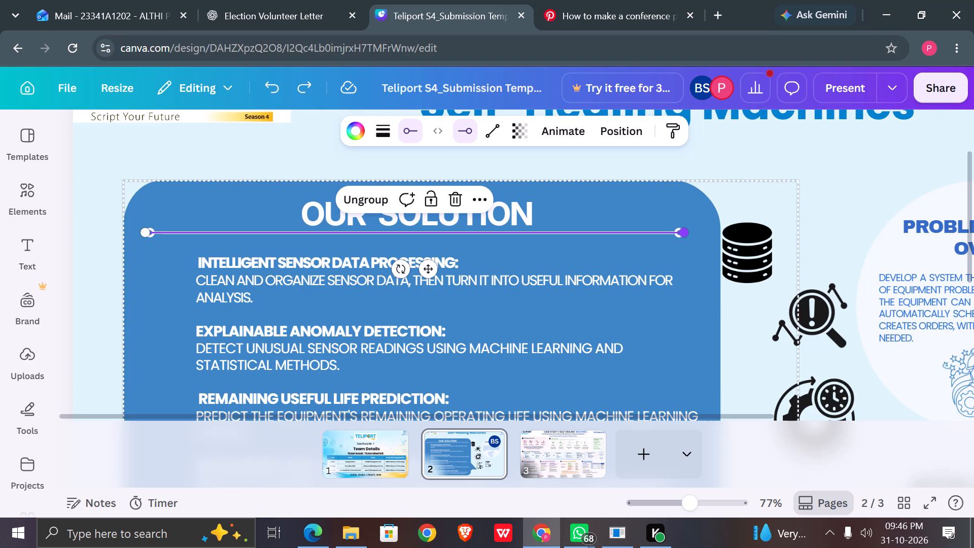
pyautogui.moveTo(692, 232); pyautogui.dragTo(703, 234)
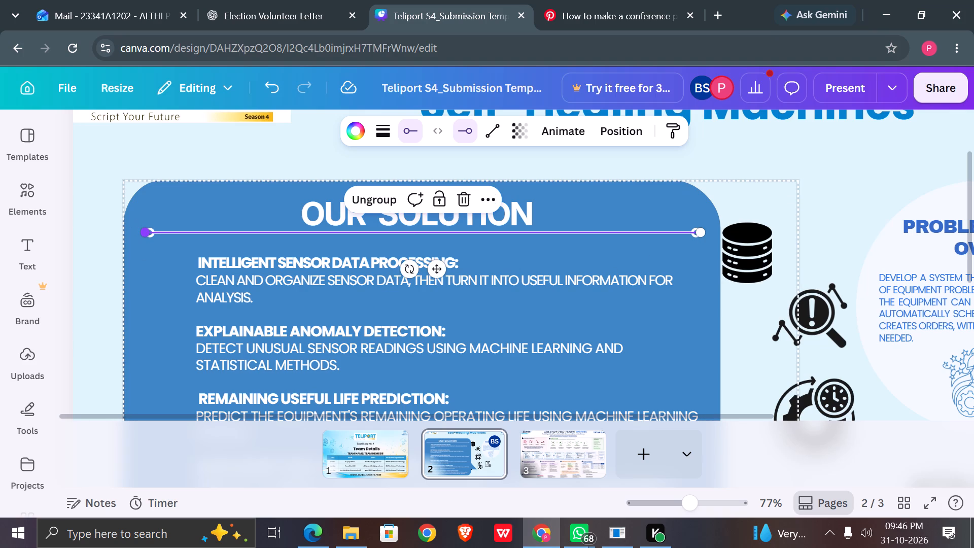
pyautogui.moveTo(145, 229); pyautogui.dragTo(146, 230)
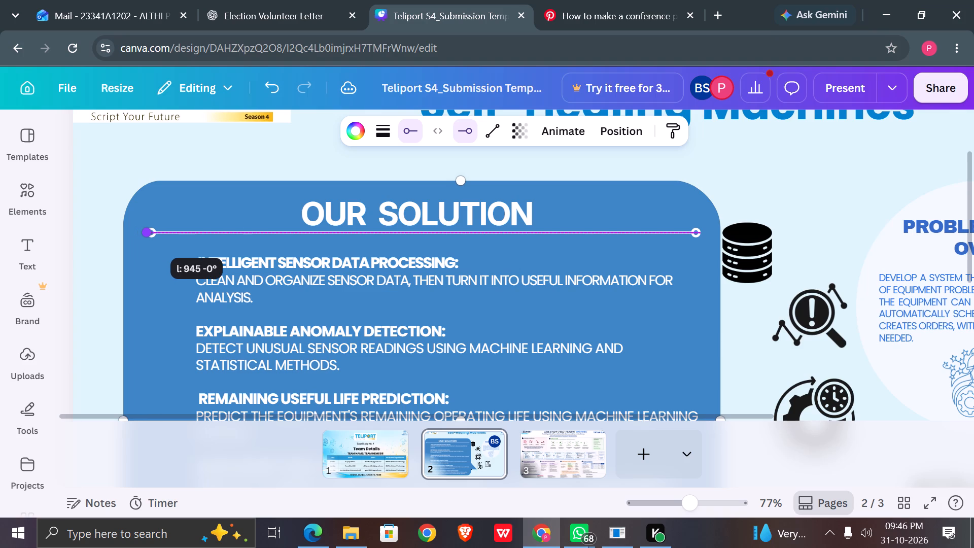
pyautogui.moveTo(146, 230); pyautogui.dragTo(149, 230)
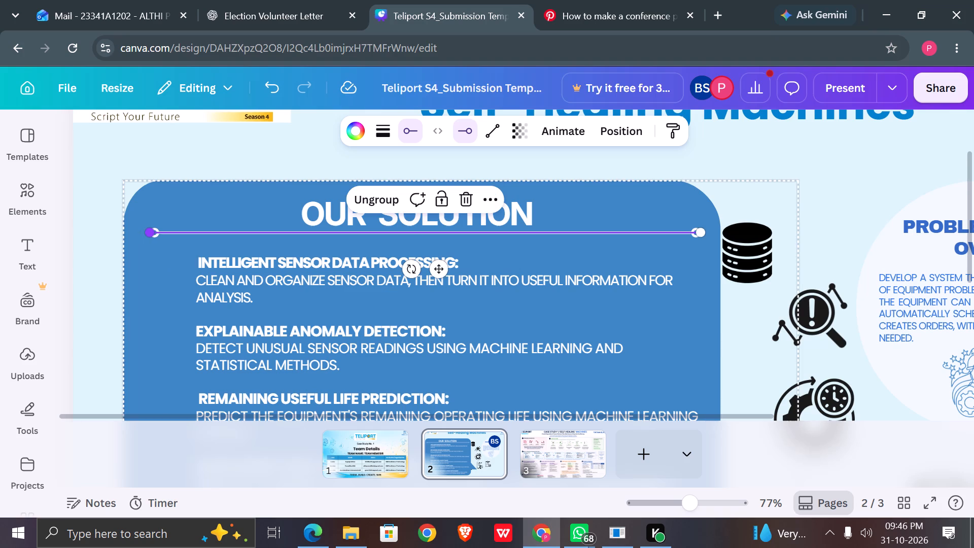
pyautogui.click(99, 250)
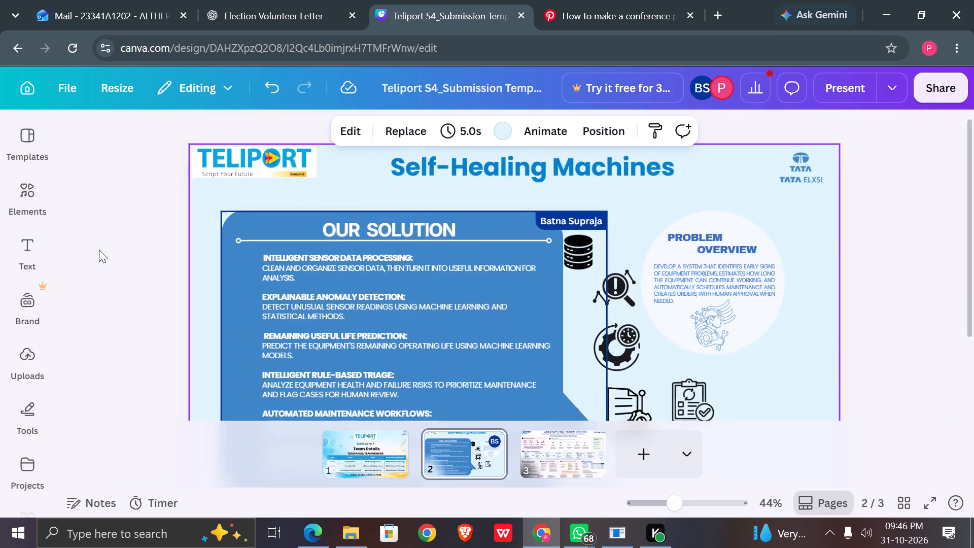
# Ungroup the OUR SOLUTION block so its blue panel, heading, divider line and description text are separate elements.
pyautogui.scroll(-1, 99, 250)
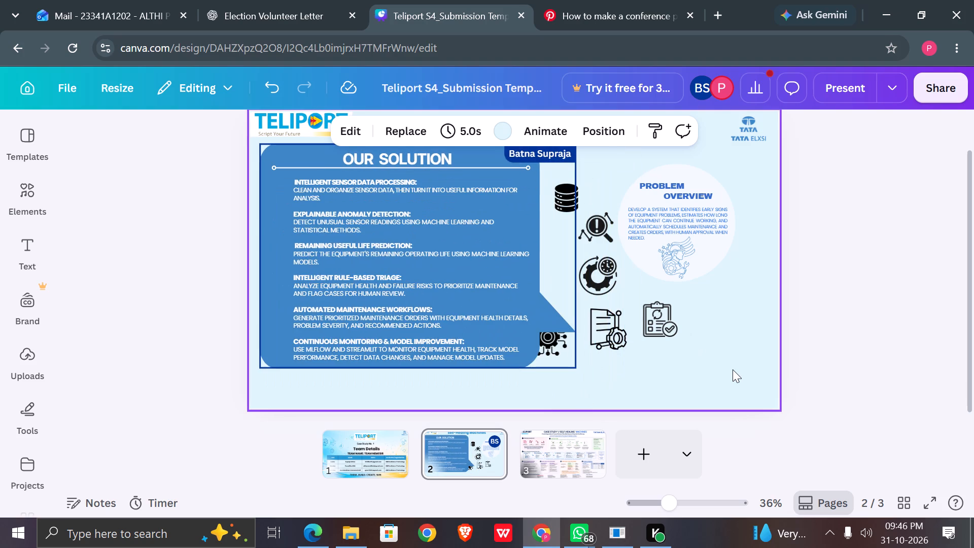
pyautogui.click(485, 299)
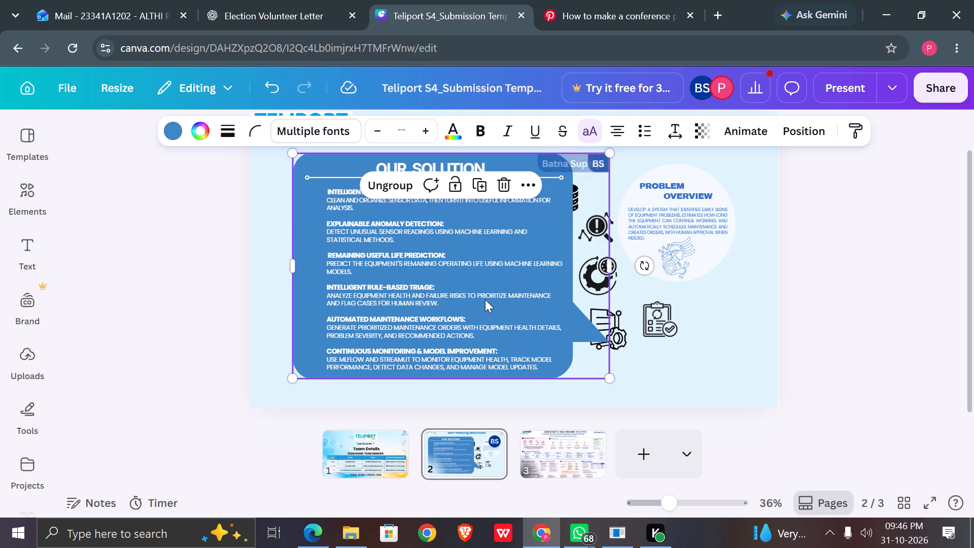
pyautogui.click(384, 179)
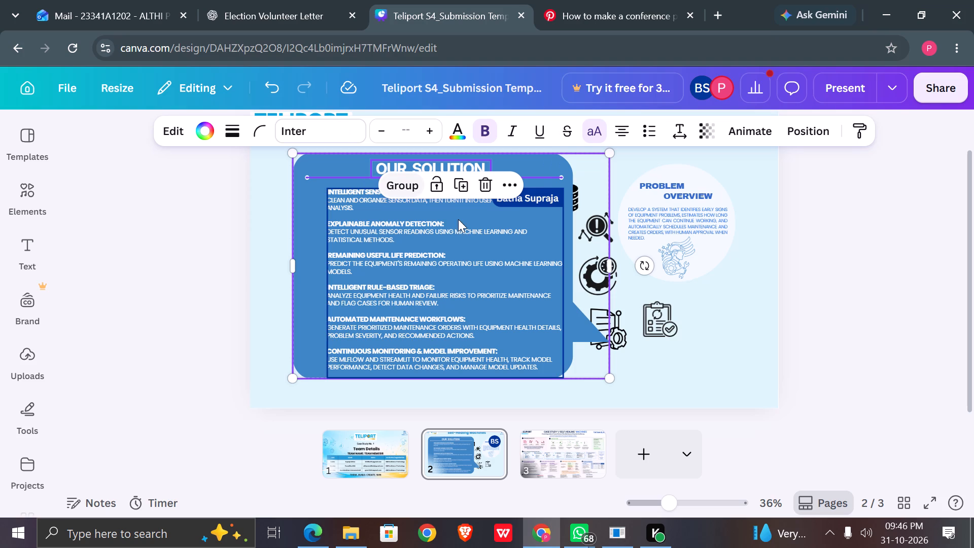
pyautogui.click(695, 368)
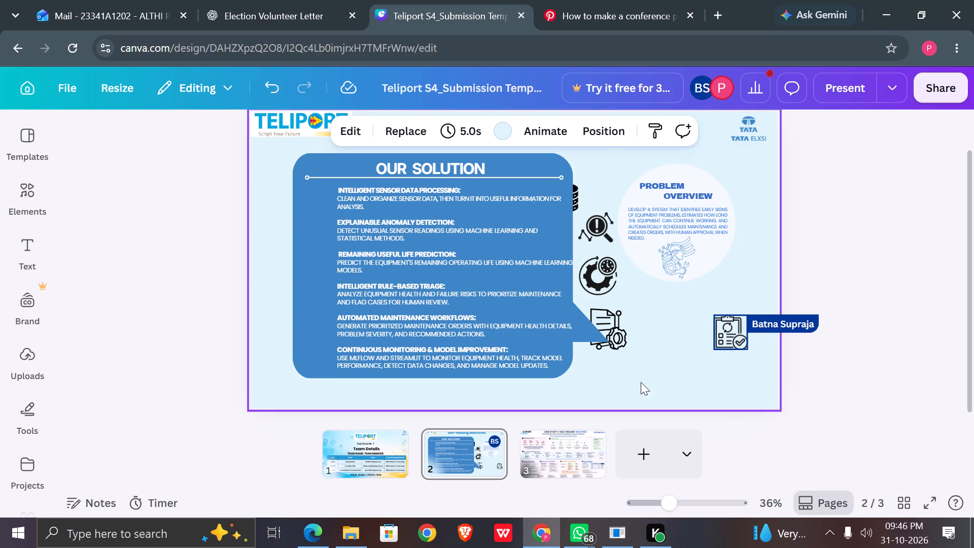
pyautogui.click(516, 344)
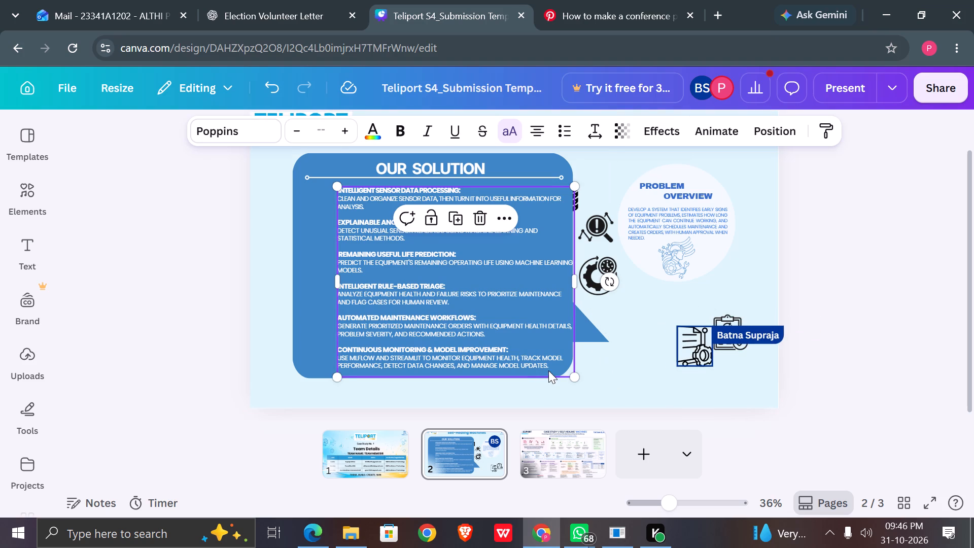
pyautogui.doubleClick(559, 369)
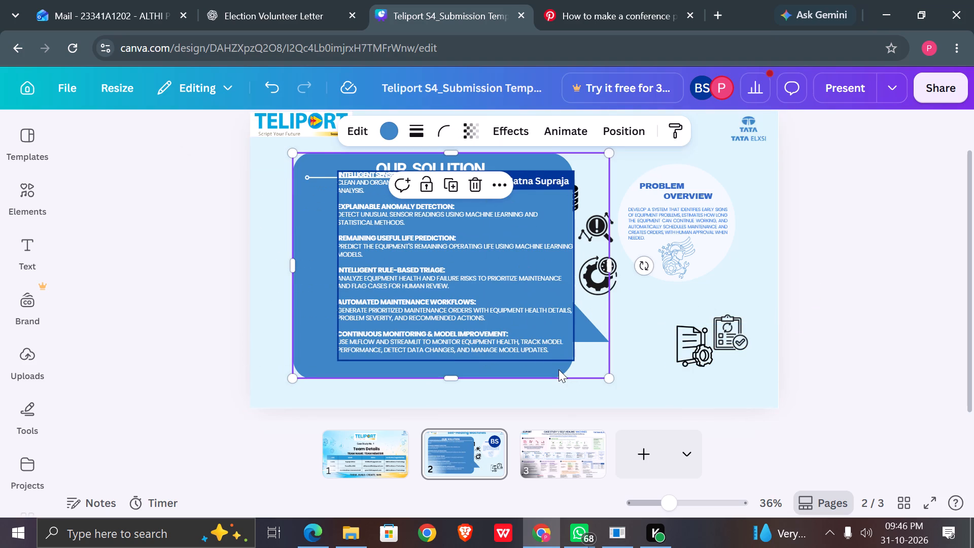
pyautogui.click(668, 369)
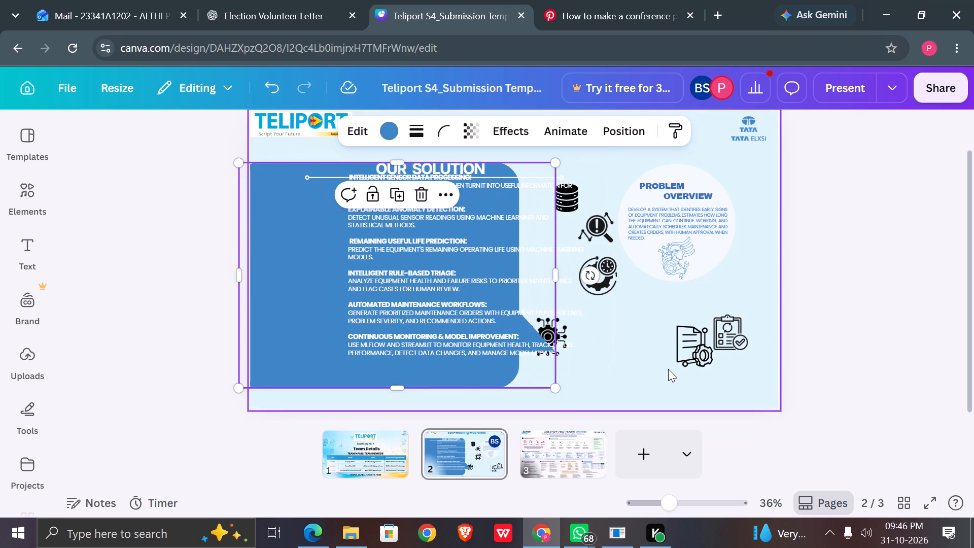
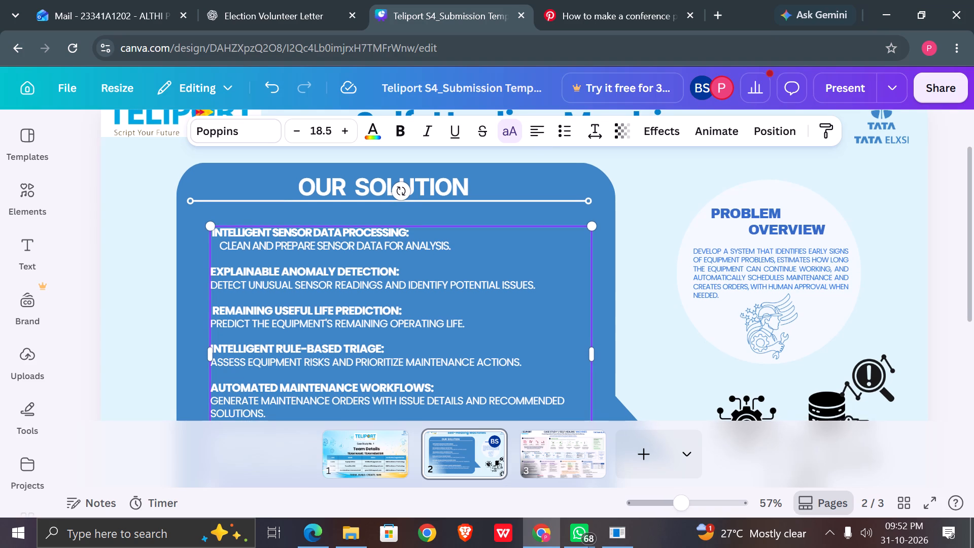
pyautogui.click(217, 245)
pyautogui.press('Right')
pyautogui.press('BackSpace')
pyautogui.press('BackSpace')
pyautogui.press('BackSpace')
pyautogui.press('BackSpace')
pyautogui.press('BackSpace')
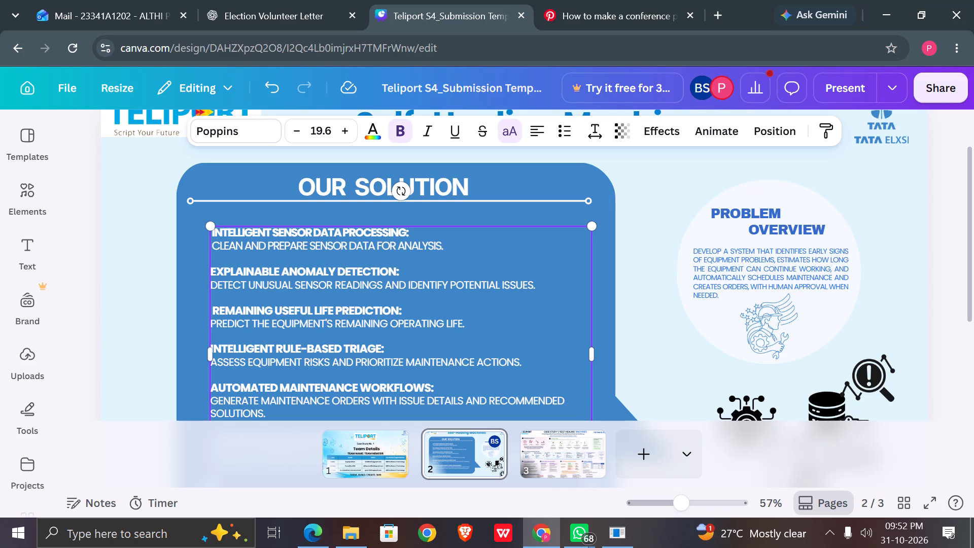
pyautogui.press('BackSpace')
pyautogui.press('space')
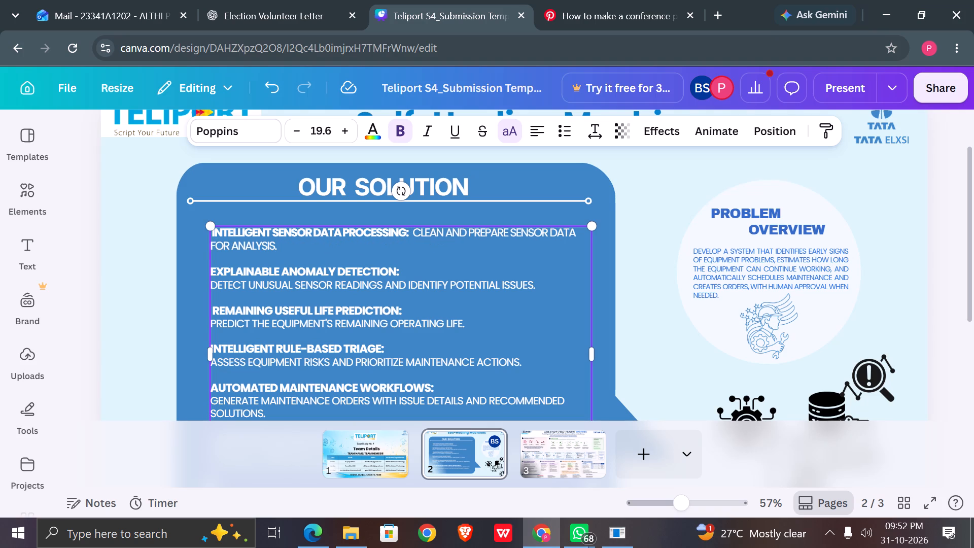
# Join the Explainable Anomaly Detection description onto its heading's line, separated by a space after the colon.
pyautogui.scroll(-1, 342, 247)
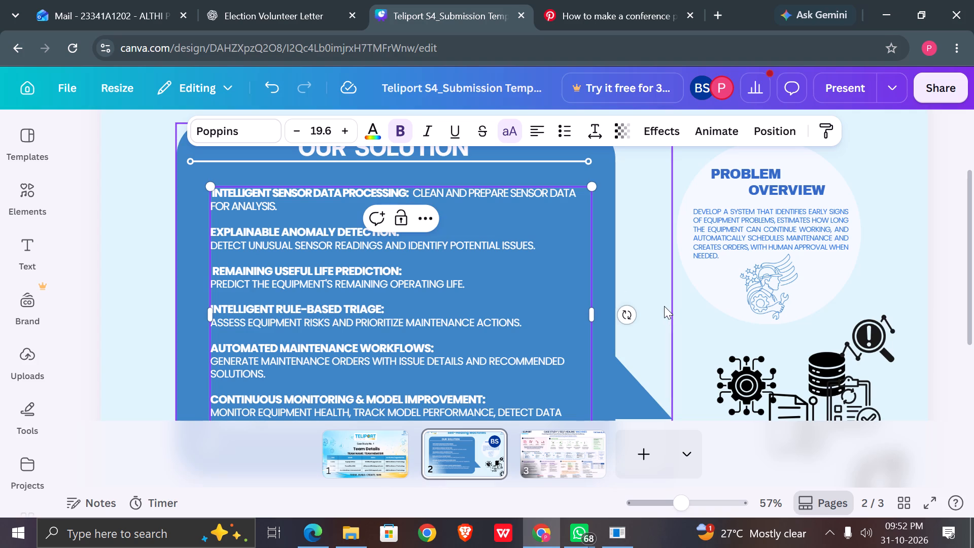
pyautogui.click(216, 246)
pyautogui.press('Left')
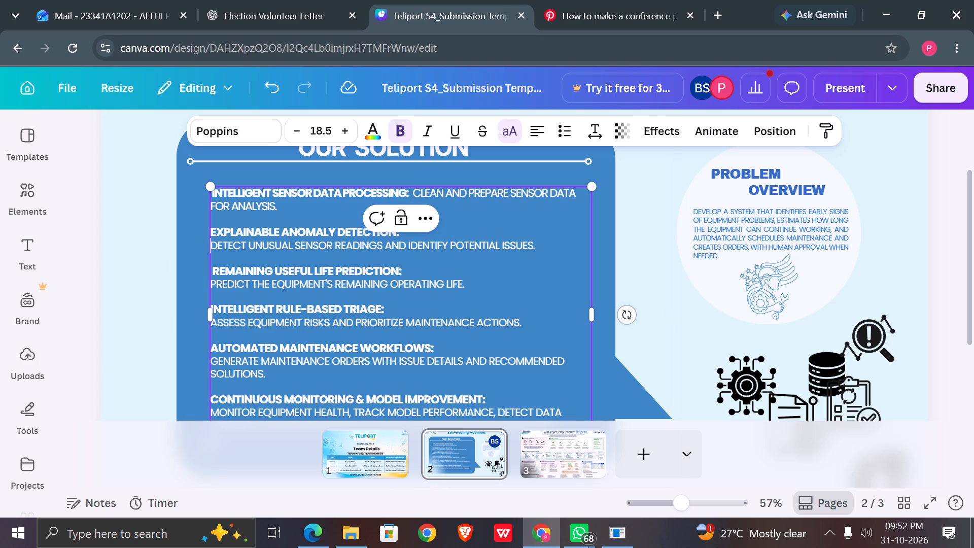
pyautogui.press('BackSpace')
pyautogui.press('space')
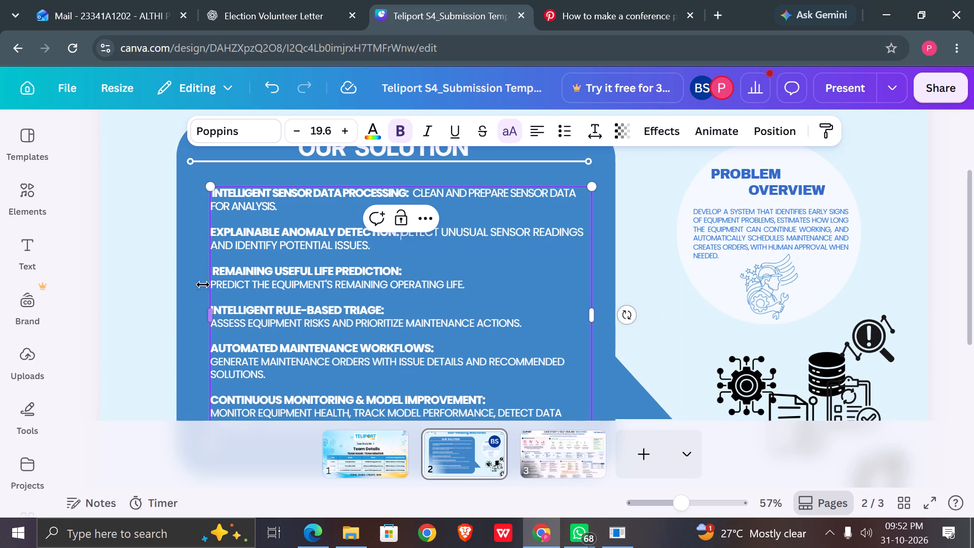
# Join the Remaining Useful Life Prediction description onto its heading's line with a separating space, and deselect the text box.
pyautogui.click(216, 286)
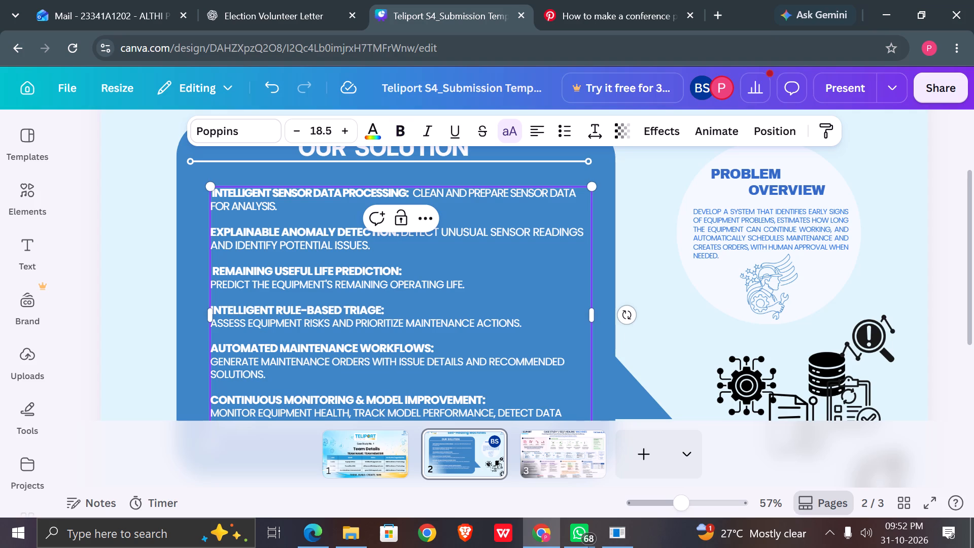
pyautogui.press('Left')
pyautogui.press('BackSpace')
pyautogui.press('space')
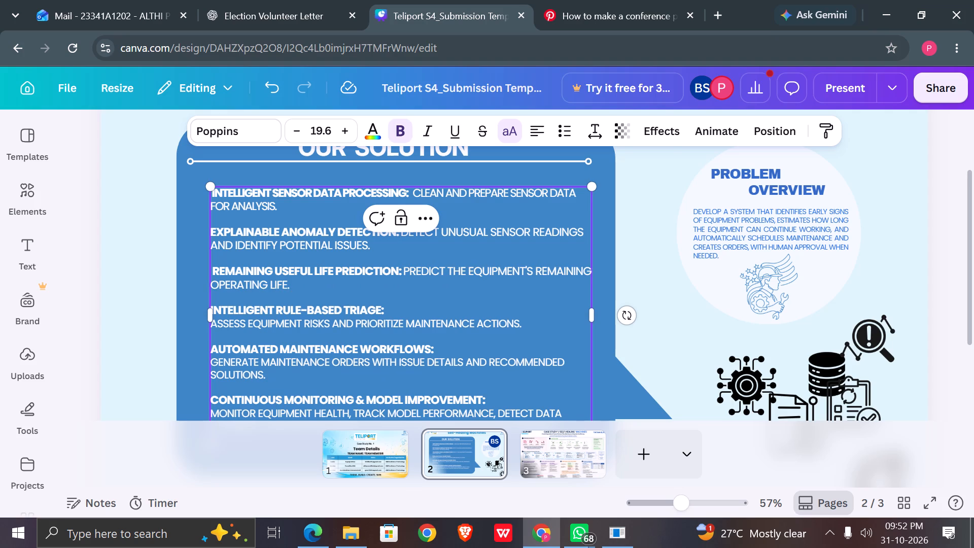
pyautogui.click(633, 348)
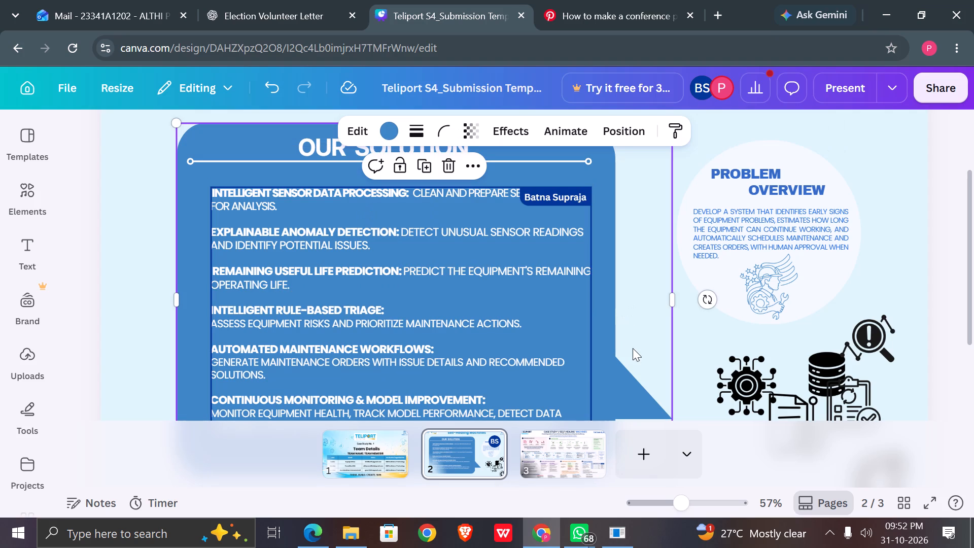
pyautogui.click(692, 341)
# Turn off the uppercase formatting of the Intelligent Sensor Data Processing heading and description in the Our Solution text.
pyautogui.scroll(1, 692, 341)
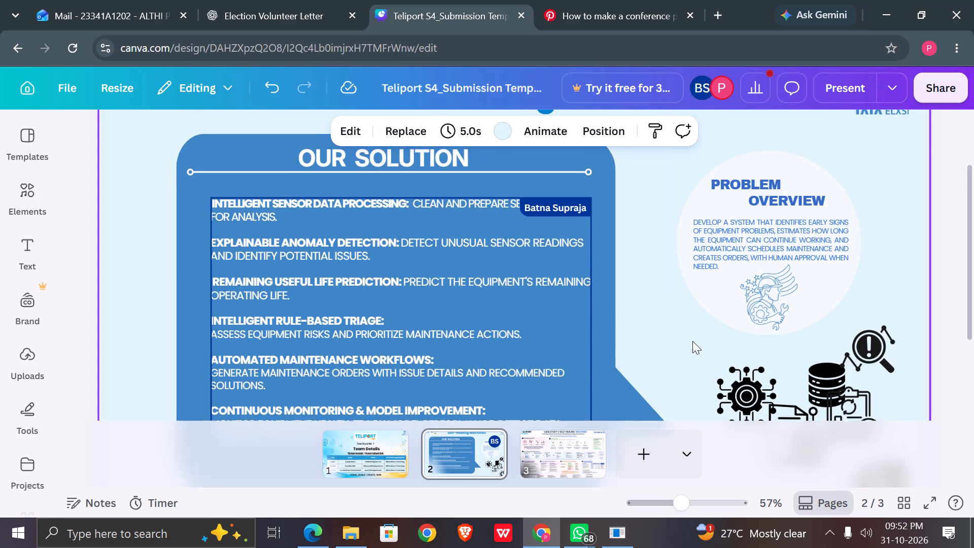
pyautogui.scroll(1, 692, 341)
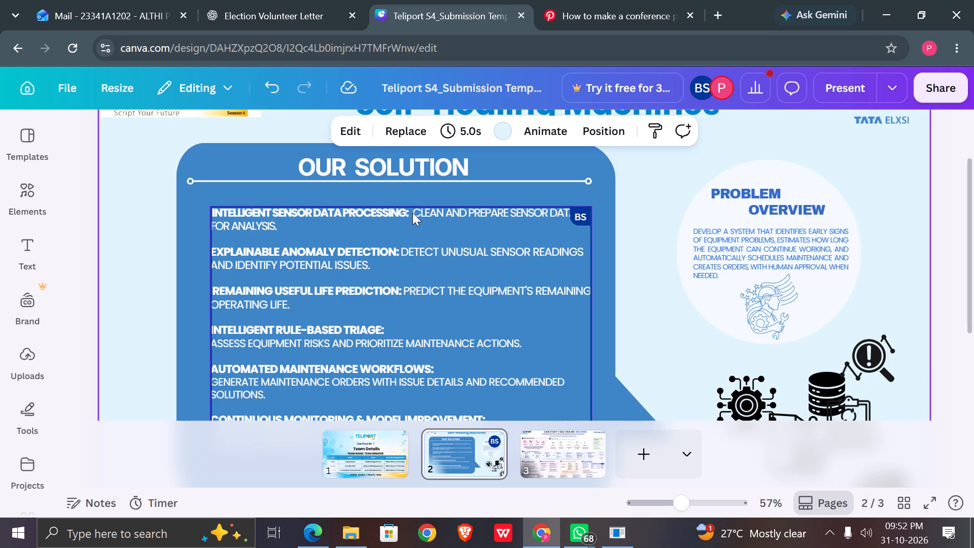
pyautogui.doubleClick(398, 250)
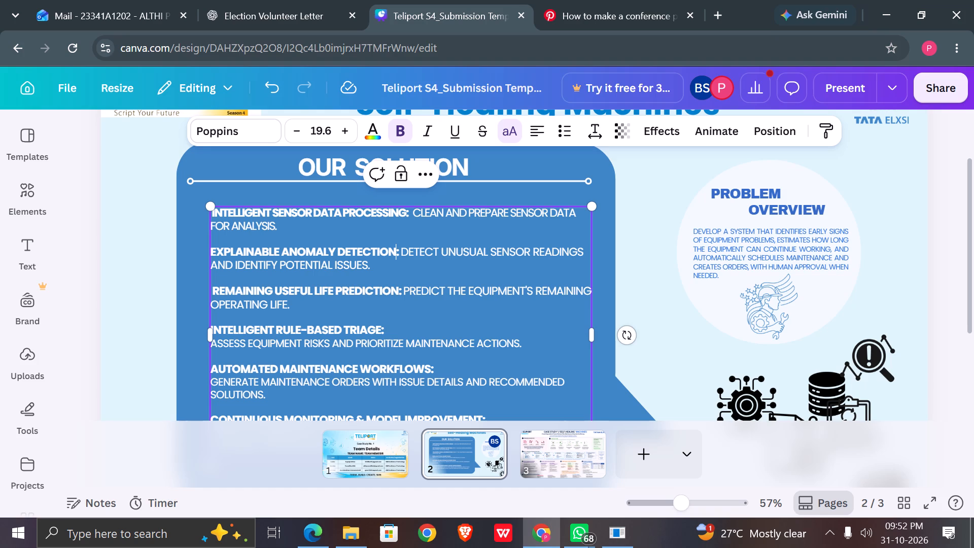
pyautogui.moveTo(406, 213); pyautogui.dragTo(351, 216)
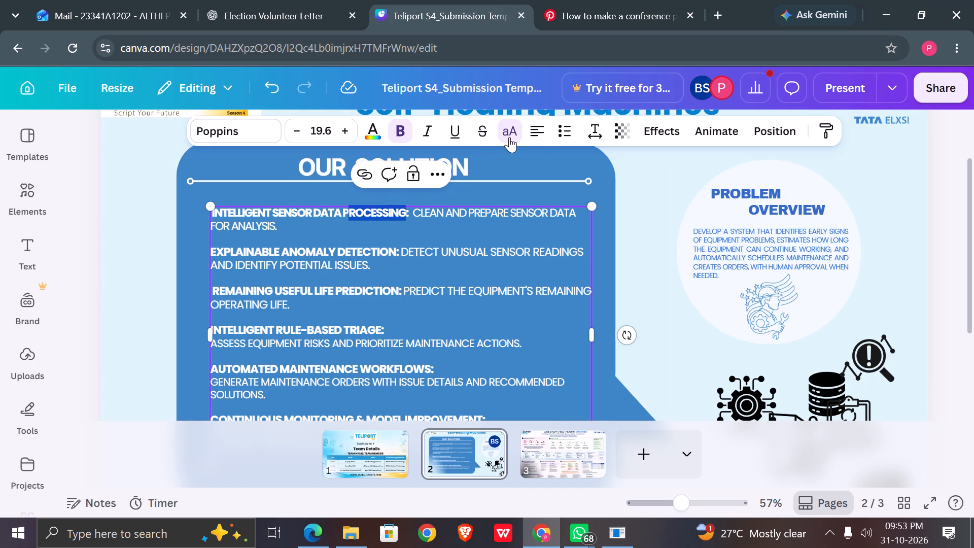
pyautogui.click(513, 134)
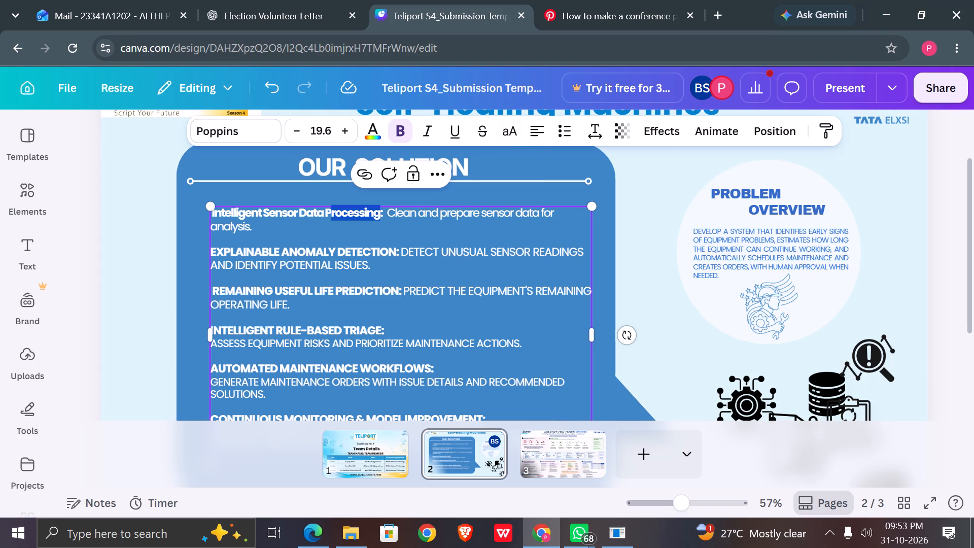
pyautogui.moveTo(323, 217); pyautogui.dragTo(307, 217)
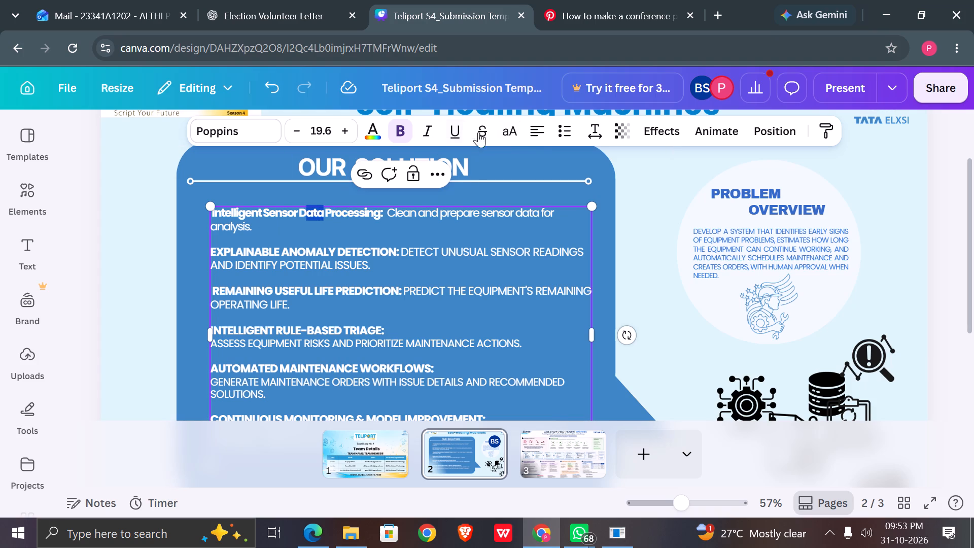
pyautogui.click(501, 128)
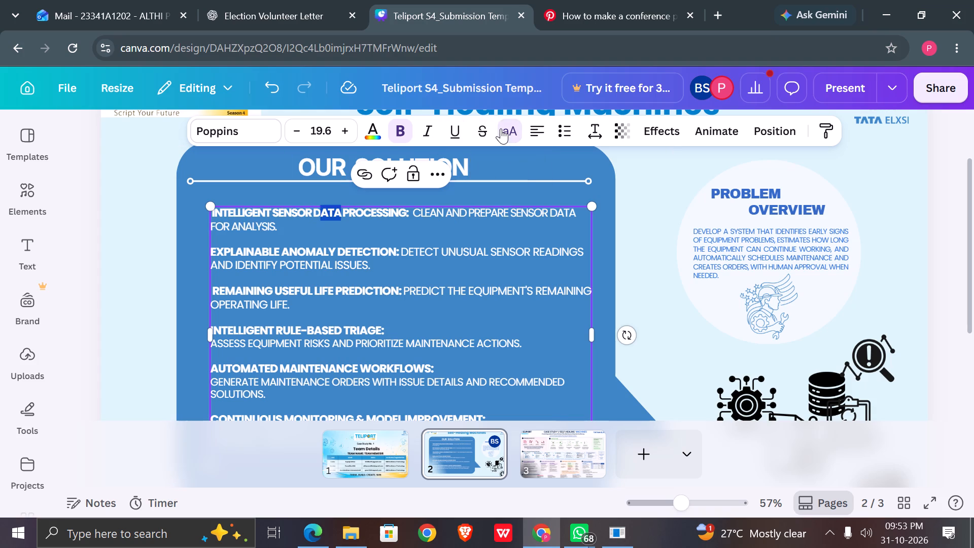
pyautogui.click(501, 128)
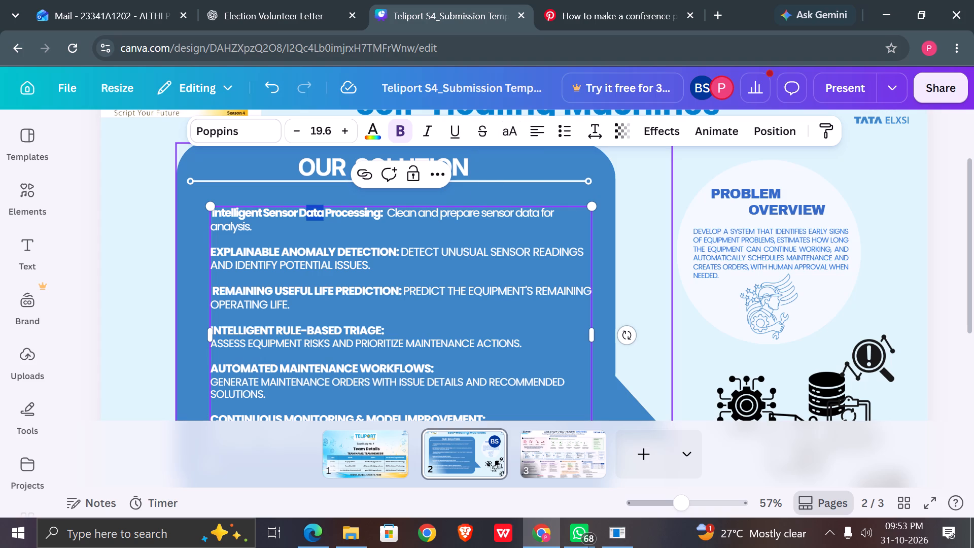
# Turn off uppercase for the Explainable Anomaly Detection and Remaining Useful Life Prediction headings with their descriptions.
pyautogui.moveTo(396, 251); pyautogui.dragTo(350, 253)
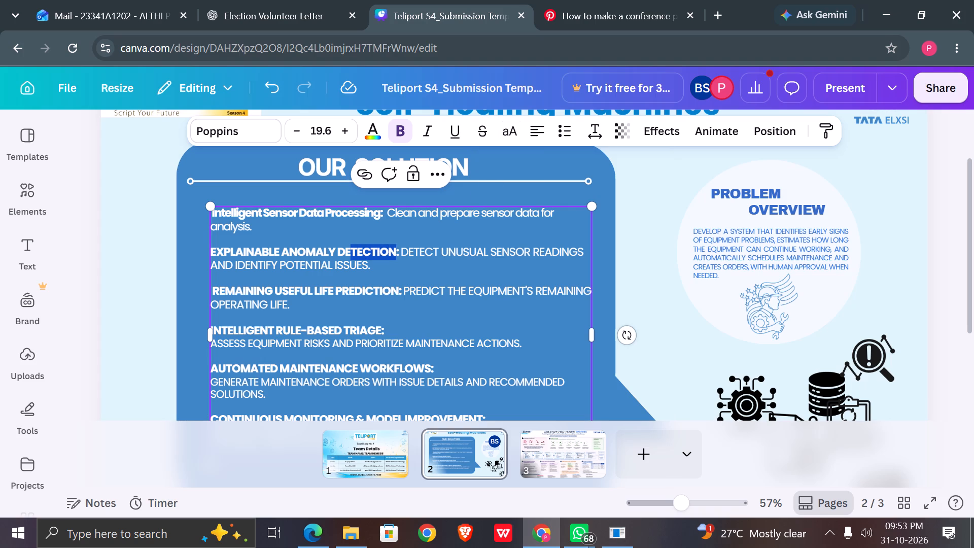
pyautogui.moveTo(350, 253); pyautogui.dragTo(346, 253)
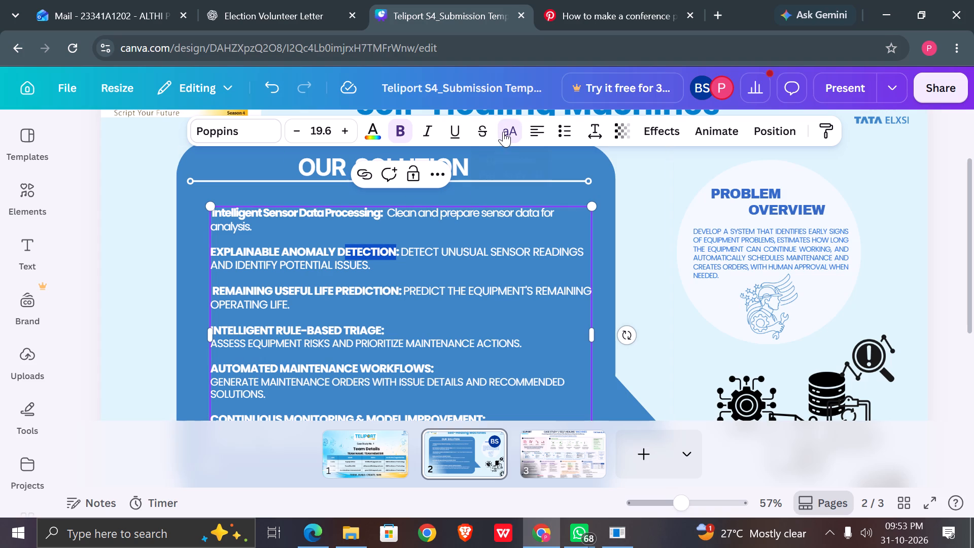
pyautogui.click(504, 131)
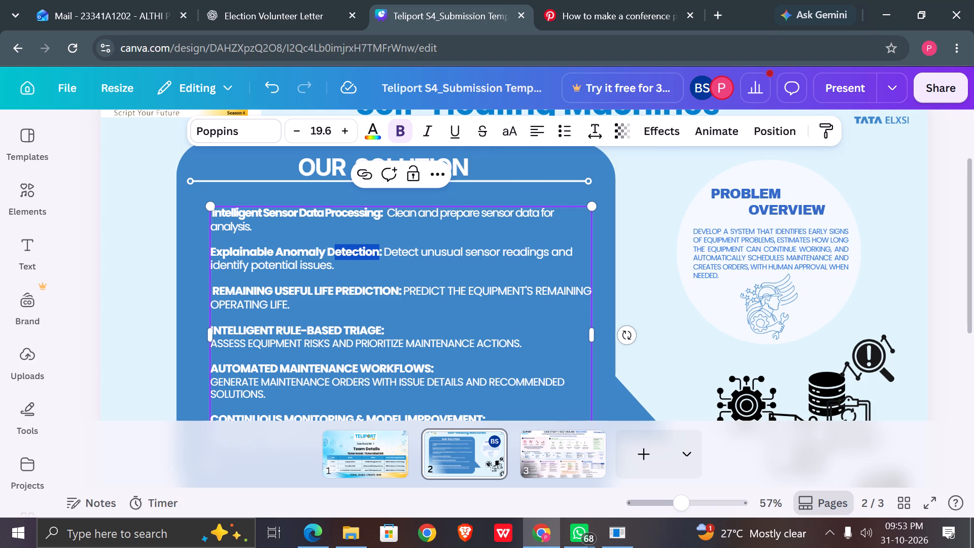
pyautogui.moveTo(398, 292); pyautogui.dragTo(351, 296)
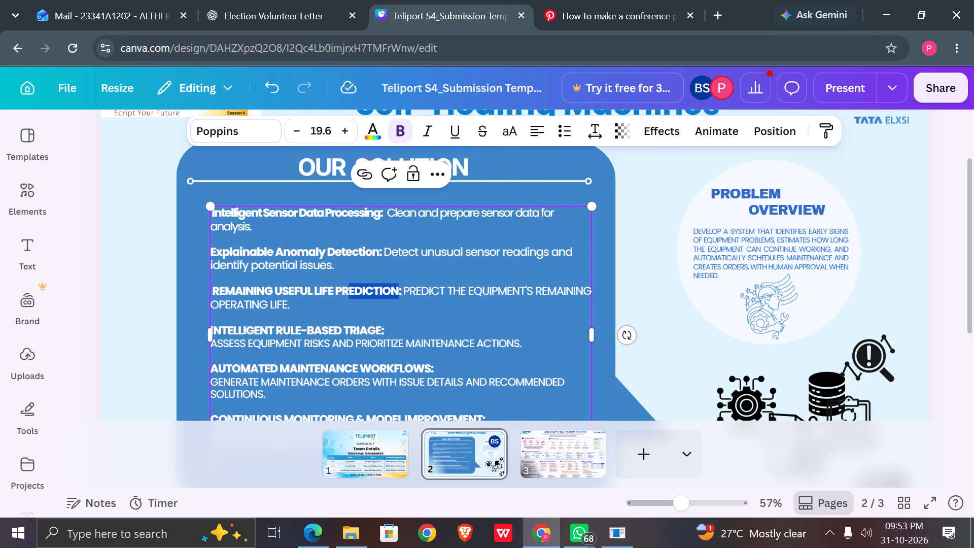
pyautogui.moveTo(351, 296); pyautogui.dragTo(344, 293)
pyautogui.click(508, 134)
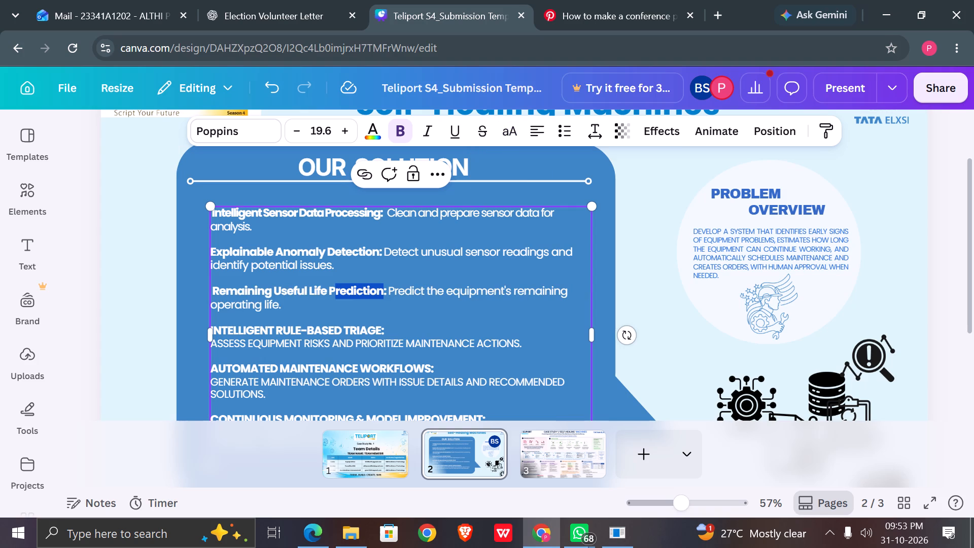
# Turn off uppercase for the Intelligent Rule-Based Triage heading and for the description line below it.
pyautogui.moveTo(380, 329); pyautogui.dragTo(352, 330)
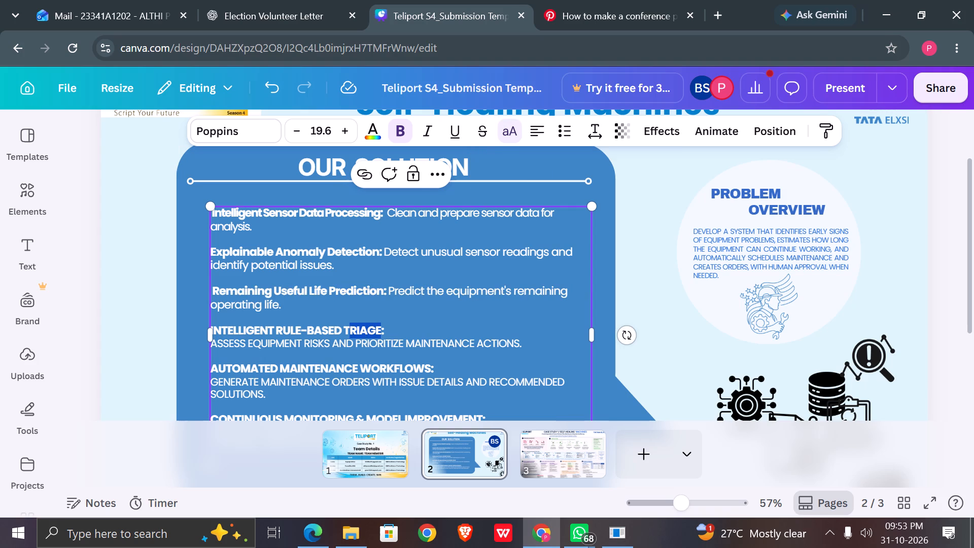
pyautogui.click(501, 127)
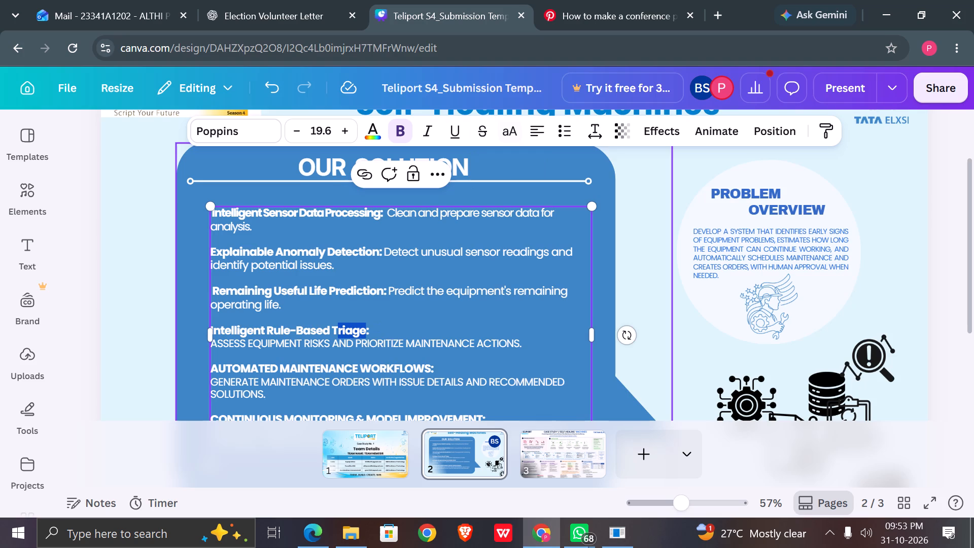
pyautogui.scroll(-1, 405, 294)
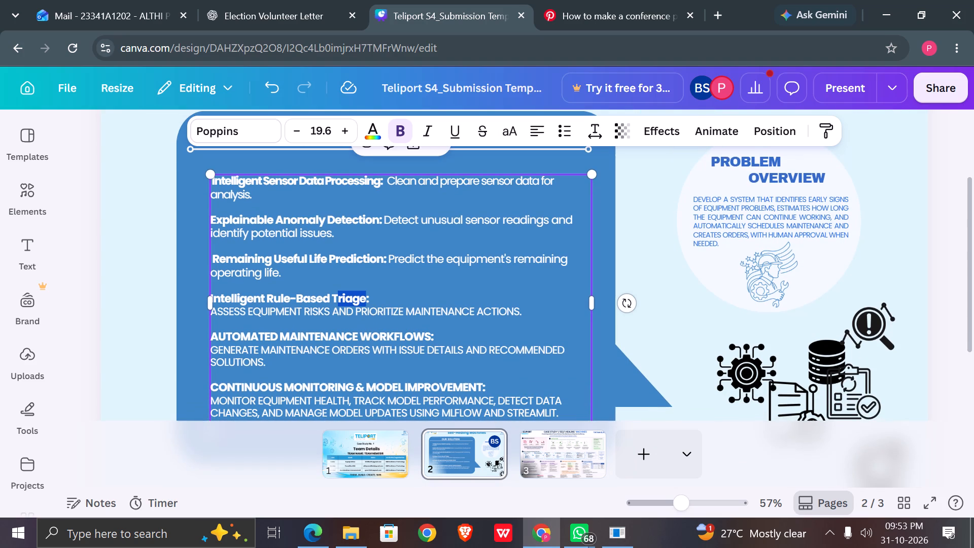
pyautogui.moveTo(403, 312); pyautogui.dragTo(363, 315)
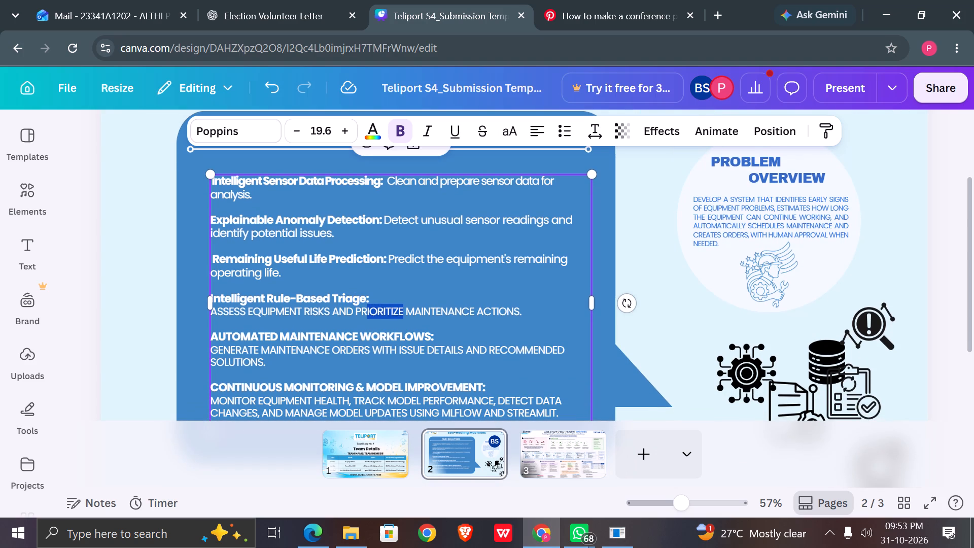
pyautogui.moveTo(363, 315); pyautogui.dragTo(363, 315)
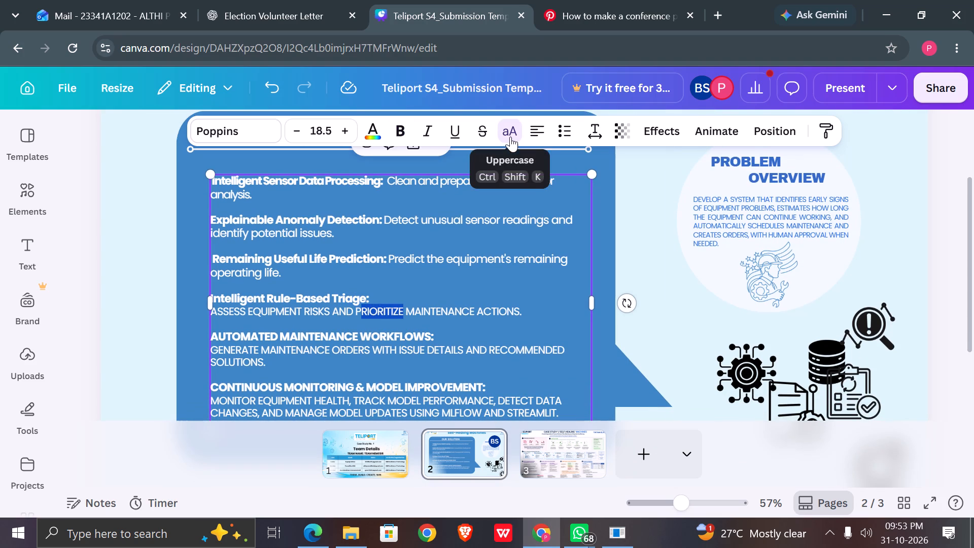
pyautogui.click(510, 136)
# Turn off uppercase for the Automated Maintenance Workflows heading and for its description about generating maintenance orders.
pyautogui.scroll(-1, 422, 300)
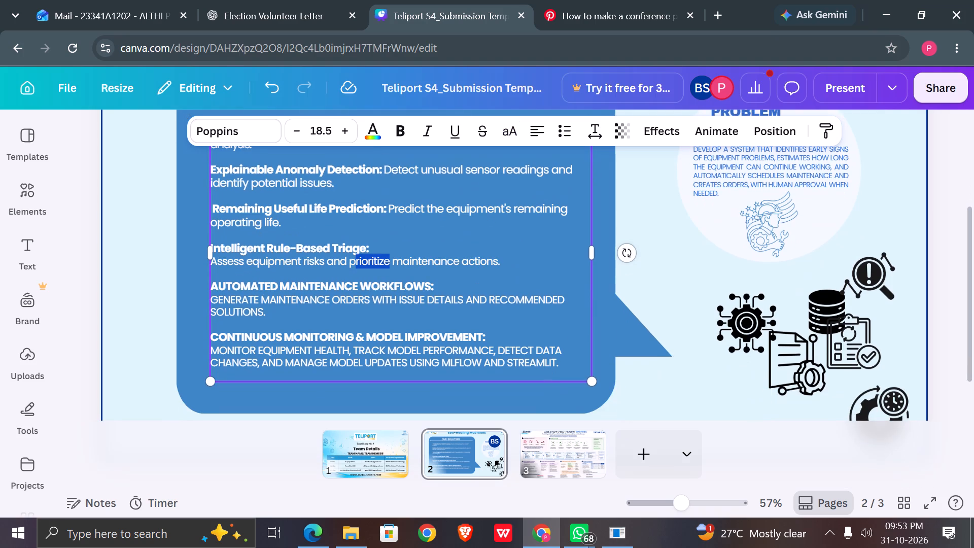
pyautogui.moveTo(430, 285); pyautogui.dragTo(379, 288)
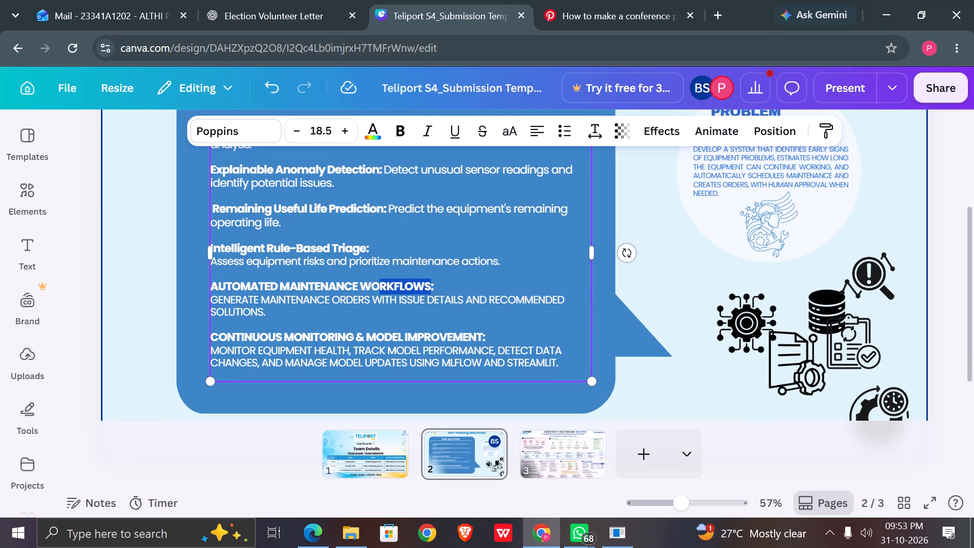
pyautogui.moveTo(379, 288); pyautogui.dragTo(373, 288)
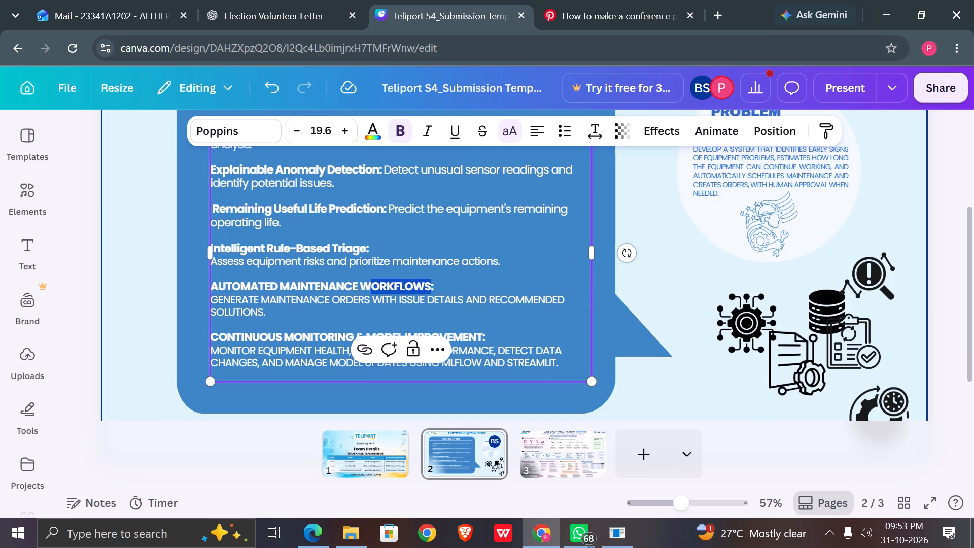
pyautogui.click(505, 130)
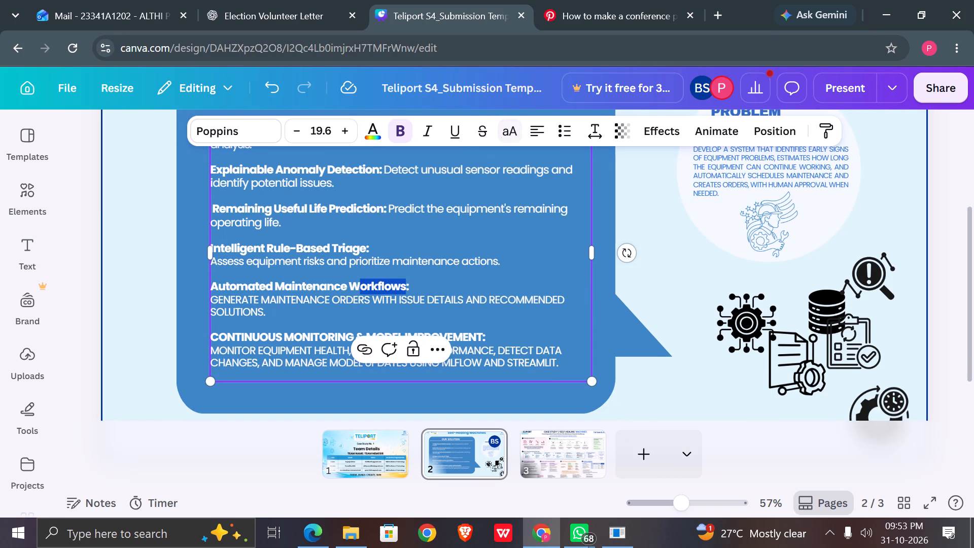
pyautogui.moveTo(424, 302); pyautogui.dragTo(410, 301)
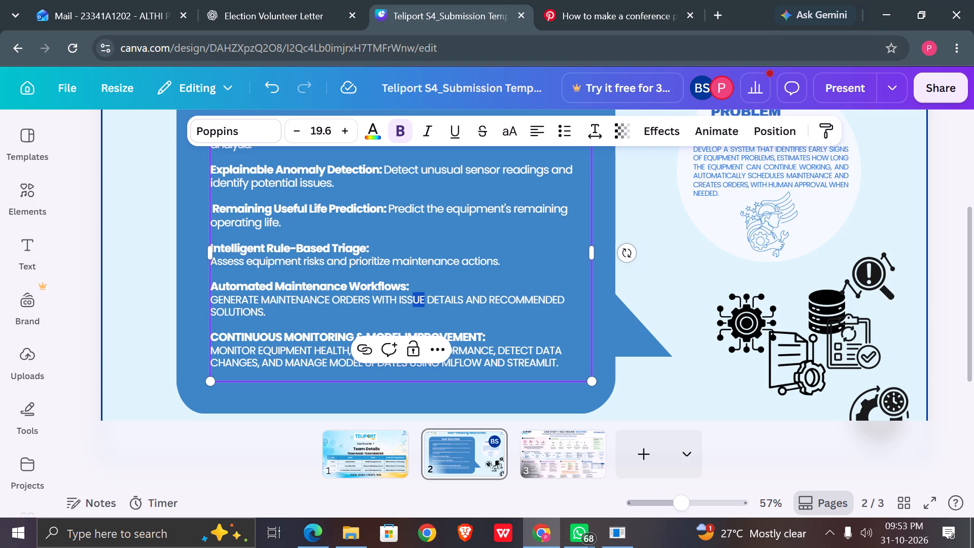
pyautogui.moveTo(410, 301); pyautogui.dragTo(403, 302)
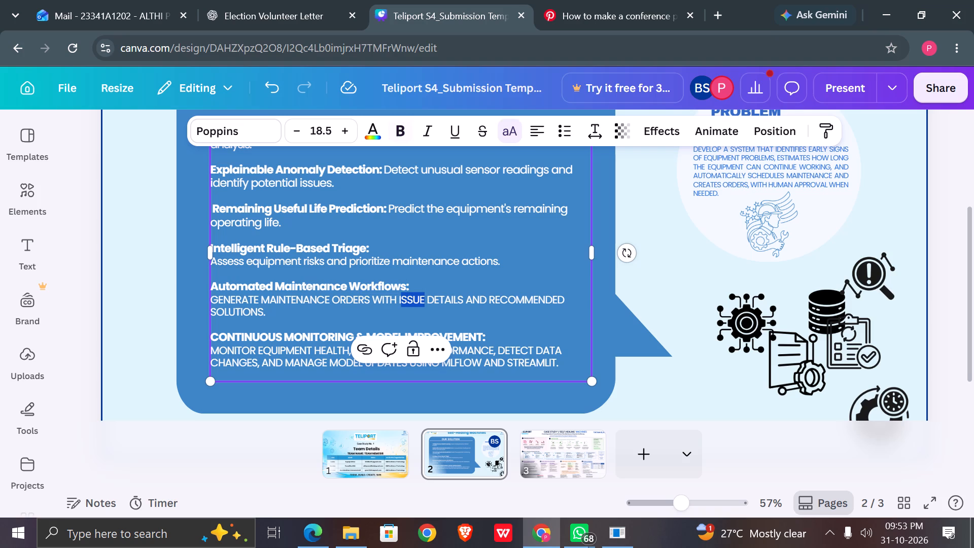
pyautogui.click(512, 137)
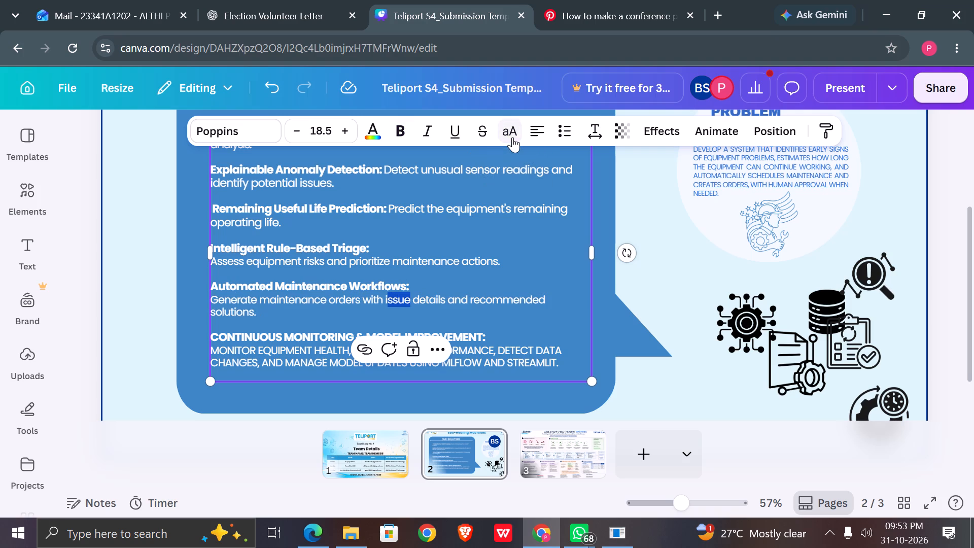
# Turn off uppercase for the Continuous Monitoring & Model Improvement heading and for its description below.
pyautogui.scroll(-1, 472, 238)
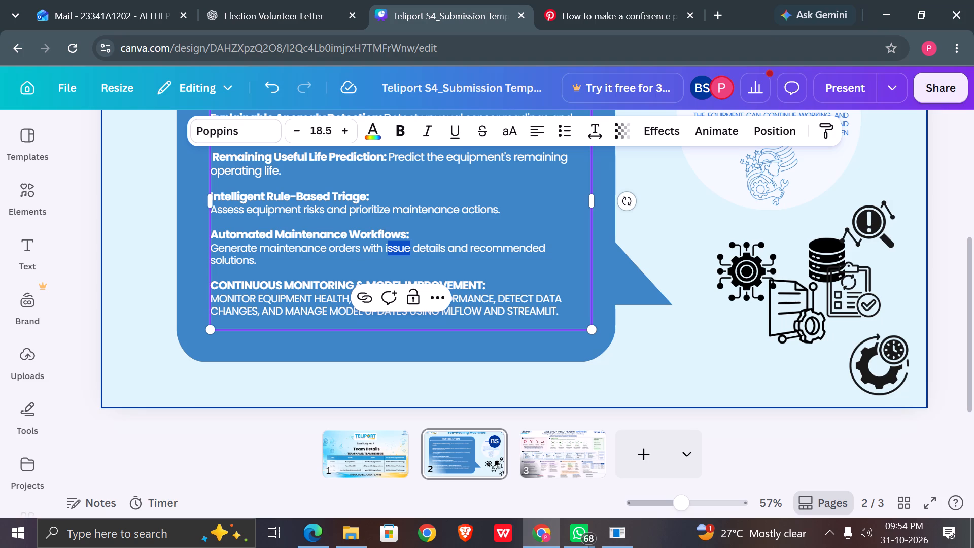
pyautogui.moveTo(480, 287); pyautogui.dragTo(401, 305)
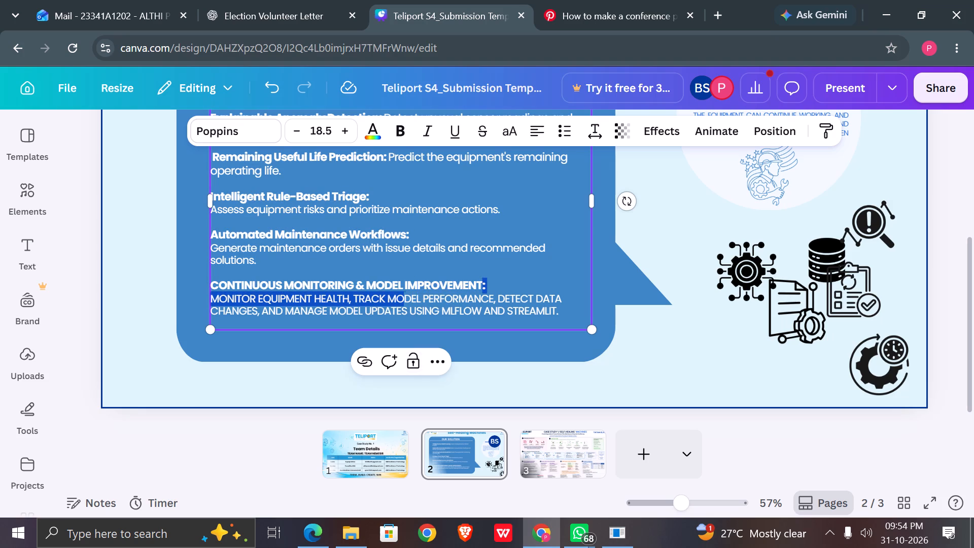
pyautogui.moveTo(401, 305); pyautogui.dragTo(408, 288)
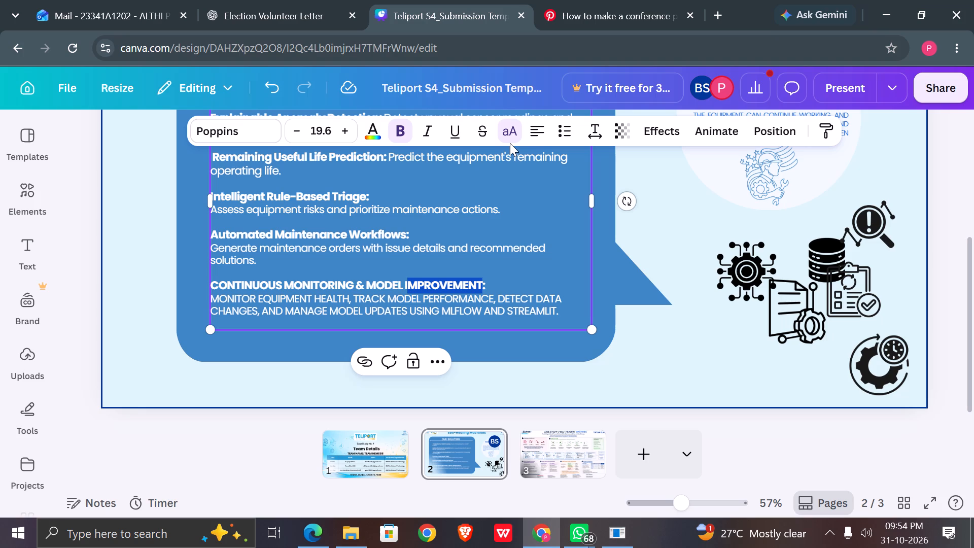
pyautogui.click(509, 137)
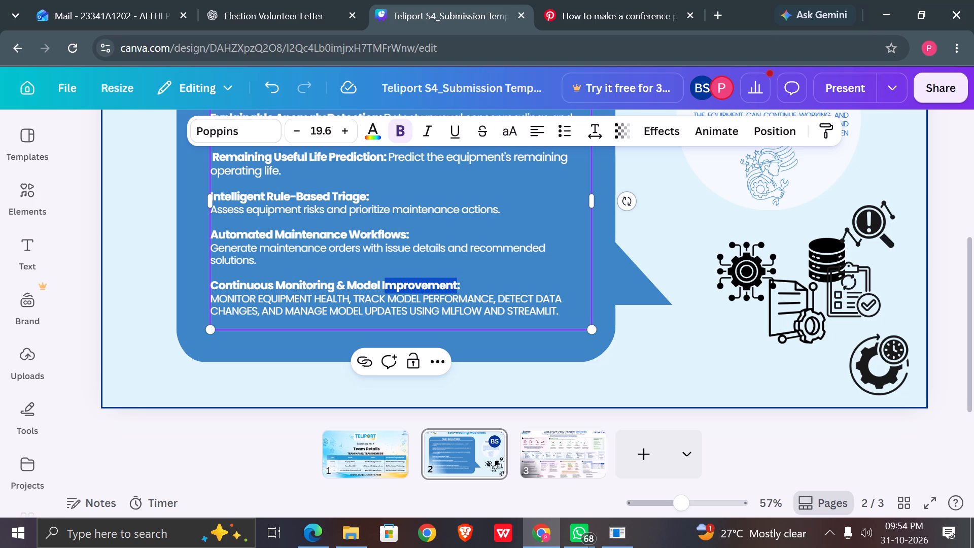
pyautogui.moveTo(423, 305); pyautogui.dragTo(421, 305)
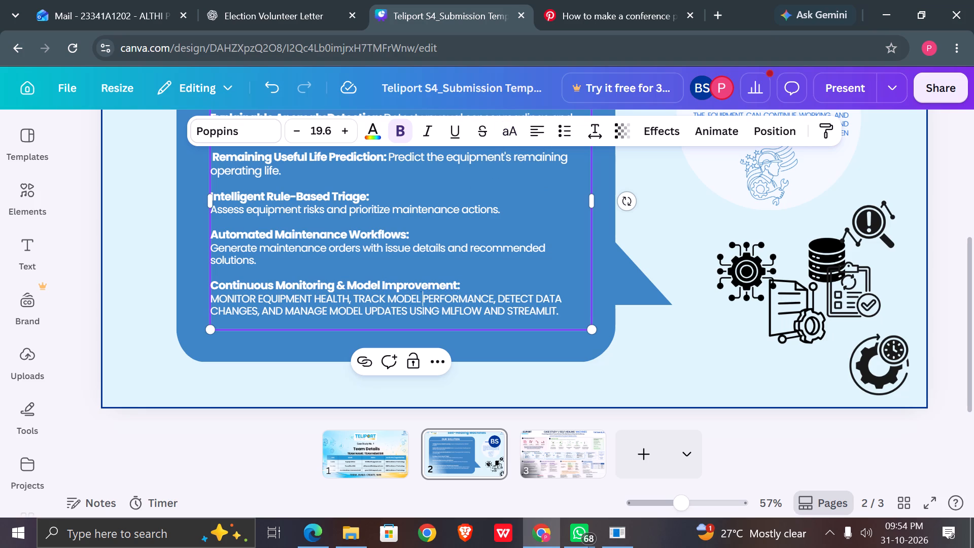
pyautogui.moveTo(421, 305); pyautogui.dragTo(388, 311)
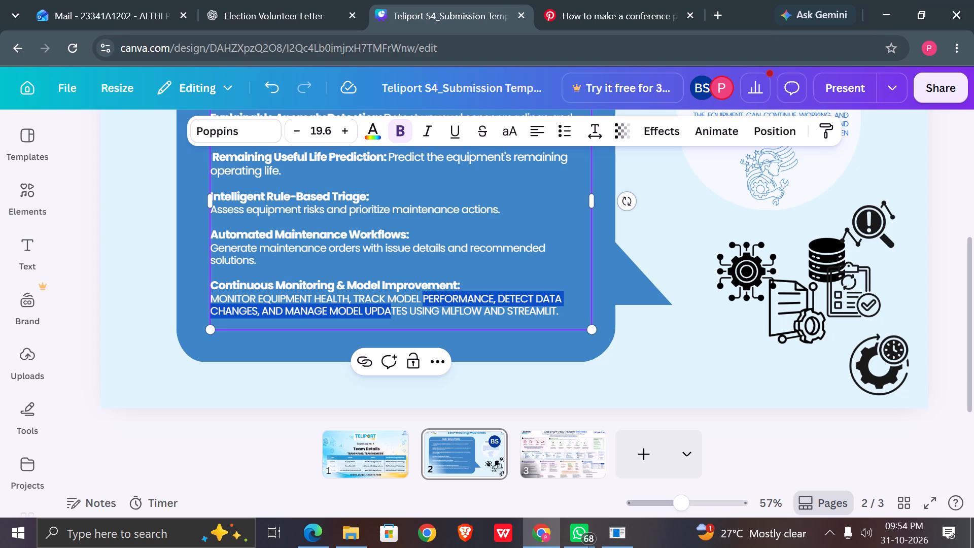
pyautogui.moveTo(388, 311); pyautogui.dragTo(361, 312)
pyautogui.moveTo(370, 311); pyautogui.dragTo(373, 311)
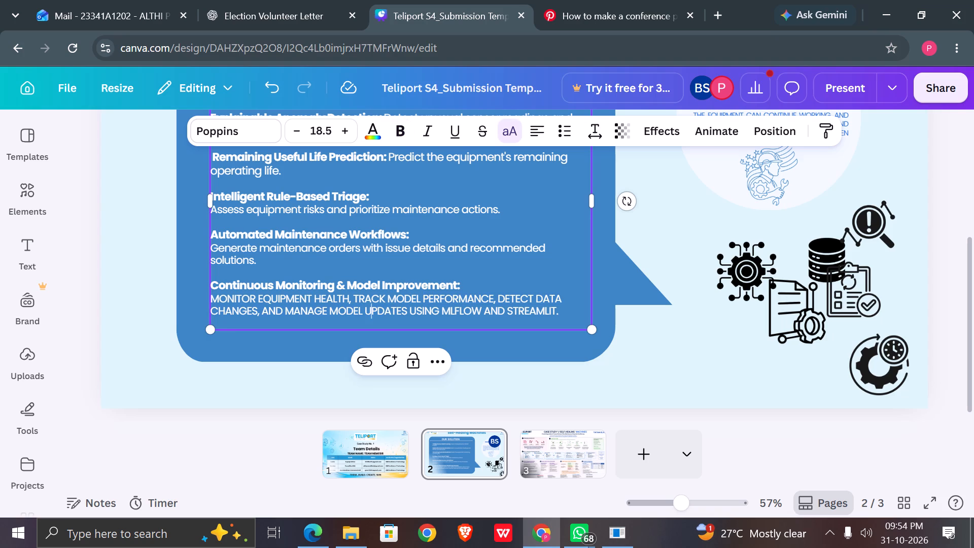
pyautogui.moveTo(373, 311); pyautogui.dragTo(409, 311)
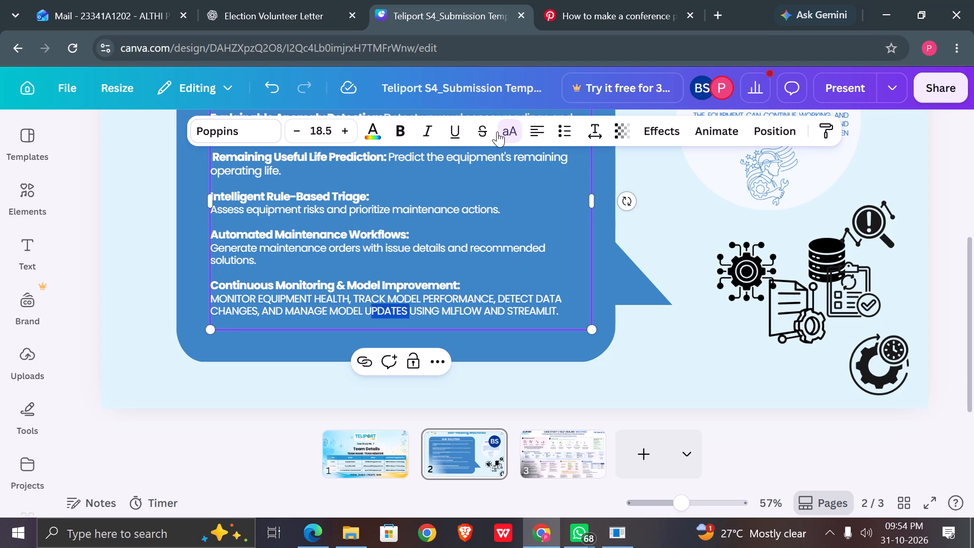
pyautogui.click(504, 131)
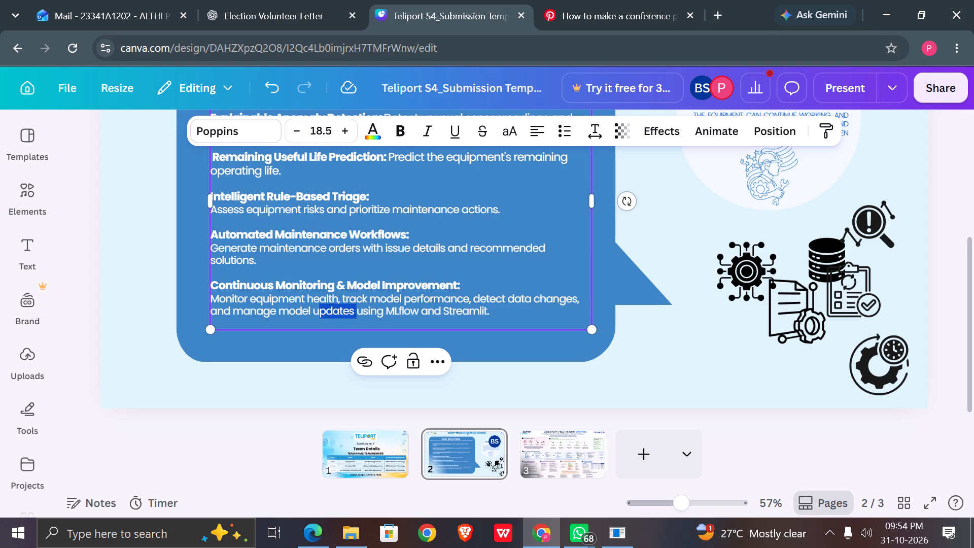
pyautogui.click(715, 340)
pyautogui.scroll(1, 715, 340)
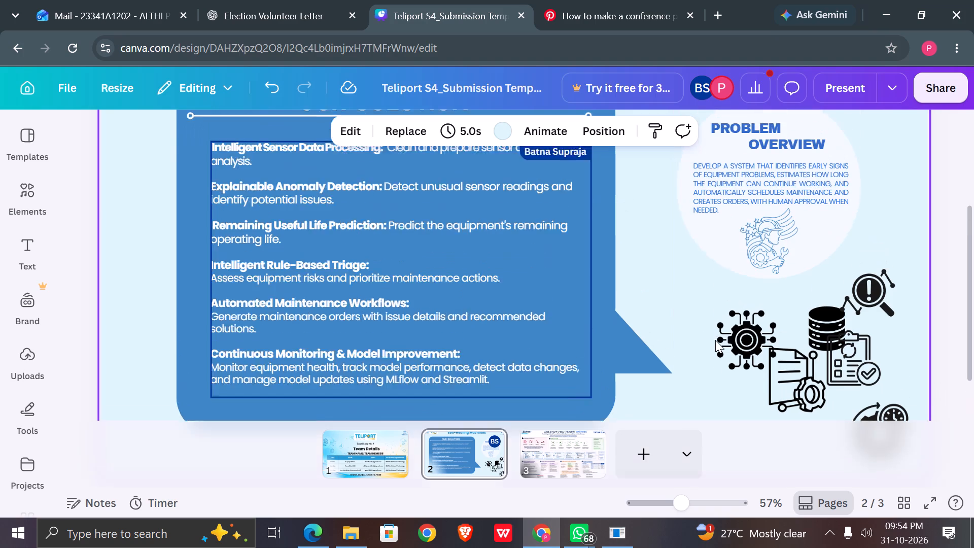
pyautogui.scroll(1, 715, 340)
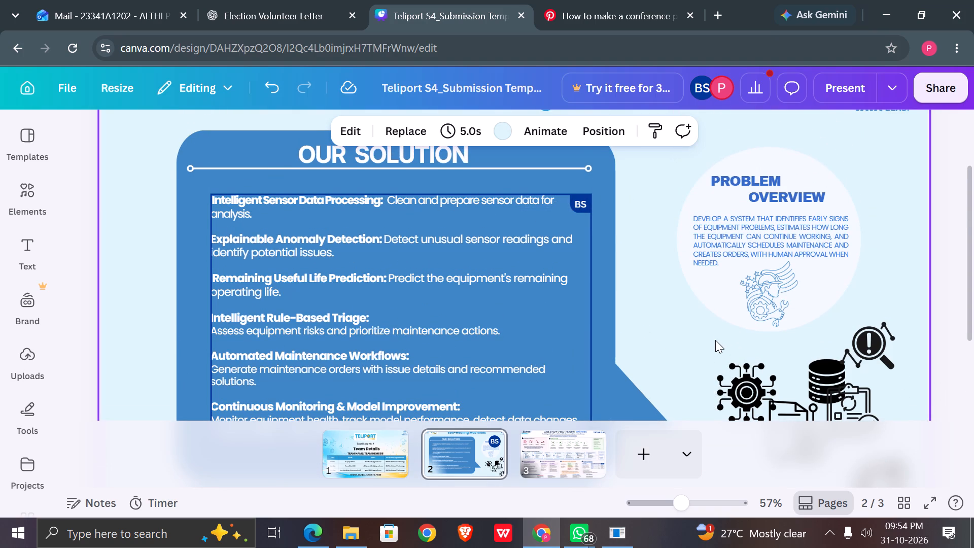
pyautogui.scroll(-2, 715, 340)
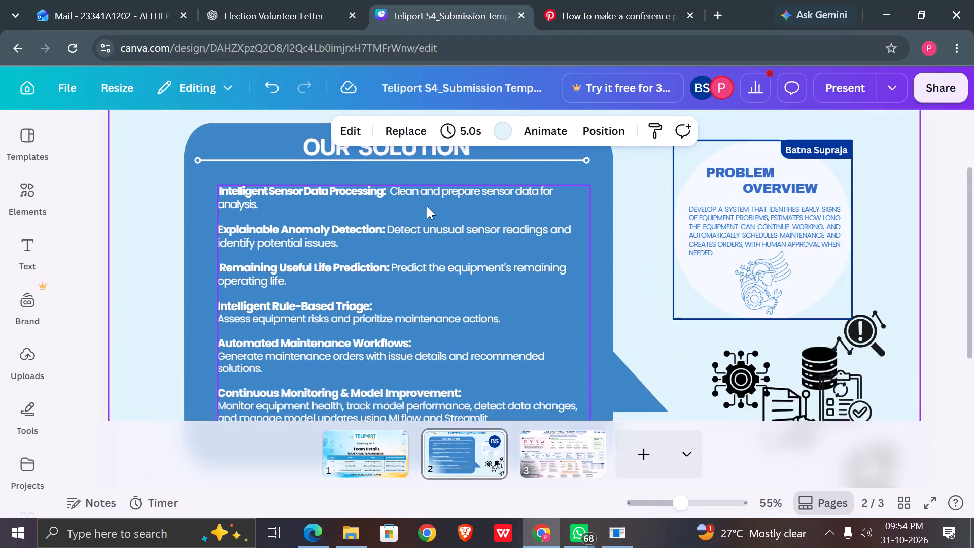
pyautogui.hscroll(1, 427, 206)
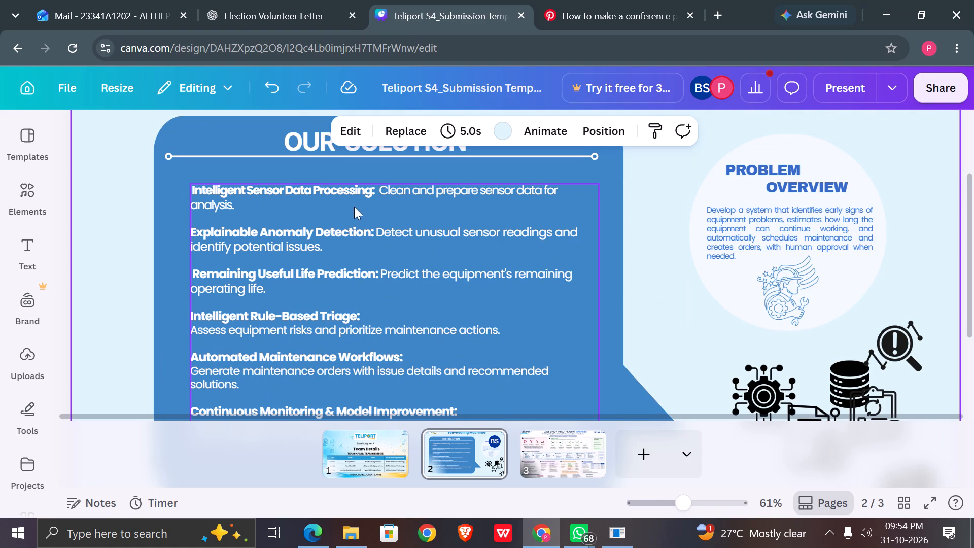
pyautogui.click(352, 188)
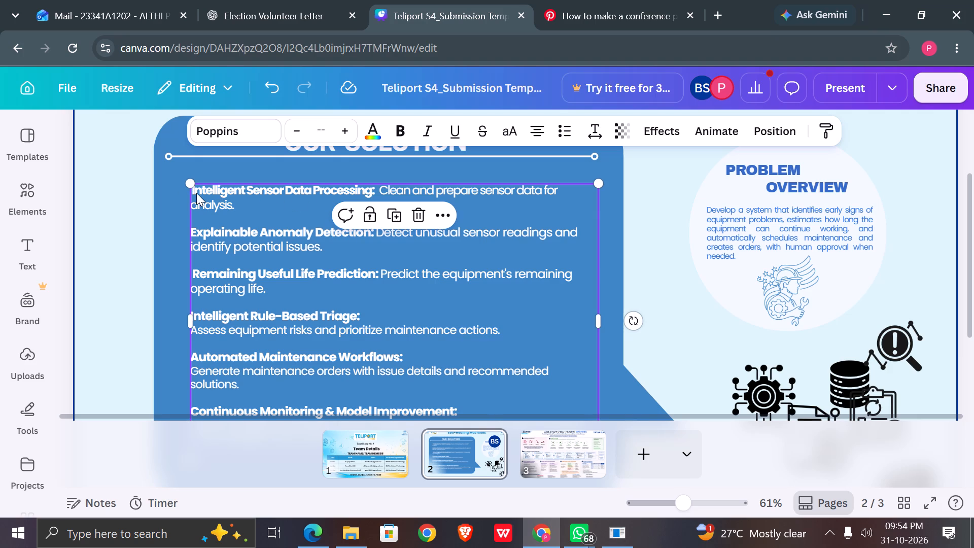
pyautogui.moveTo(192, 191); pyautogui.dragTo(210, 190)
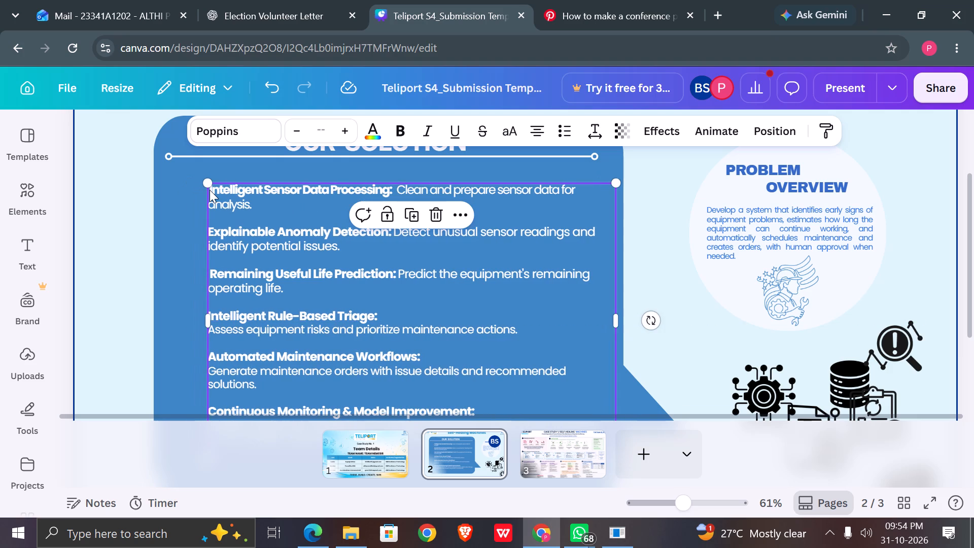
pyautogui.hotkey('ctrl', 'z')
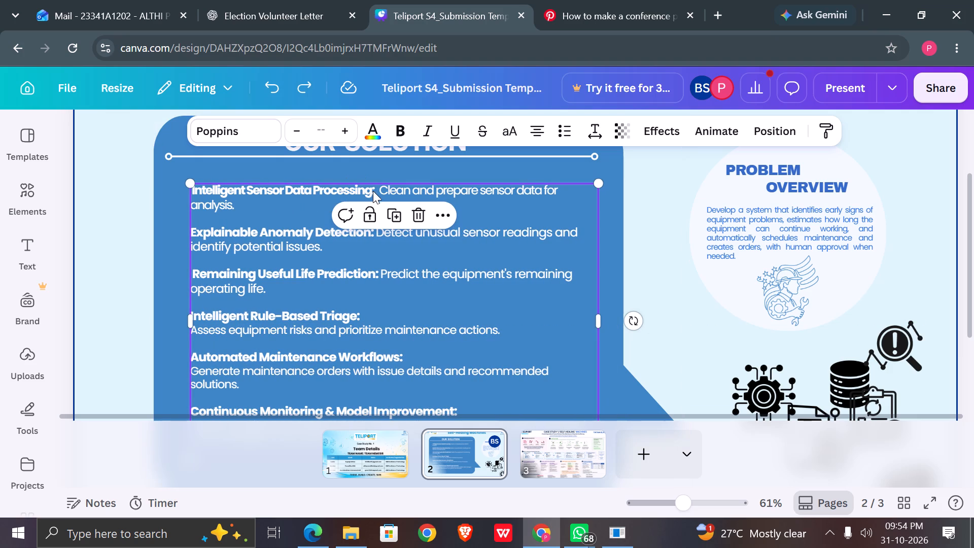
# Insert a space before the colon in the Intelligent Sensor Data Processing, Explainable Anomaly Detection and Remaining Useful Life Prediction headings.
pyautogui.click(372, 194)
pyautogui.press('space')
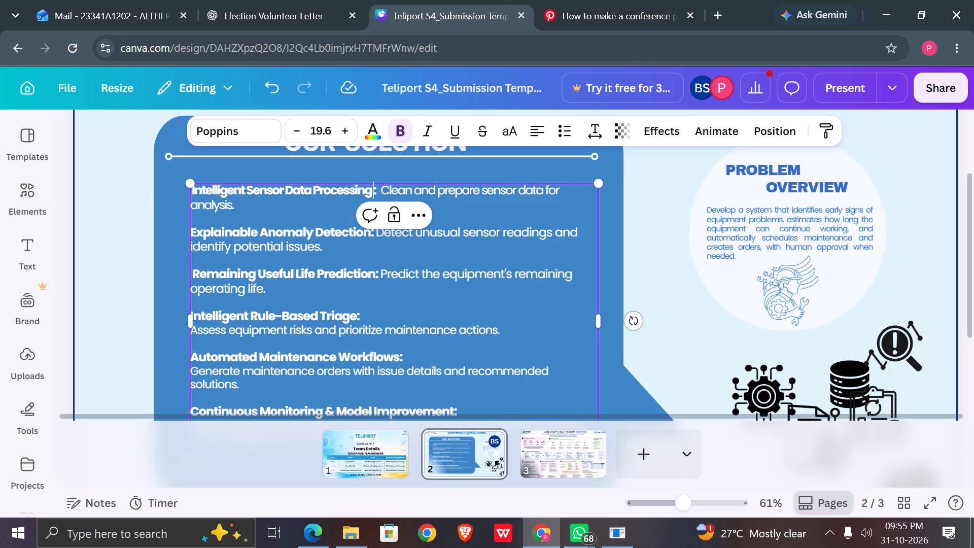
pyautogui.click(371, 239)
pyautogui.press('space')
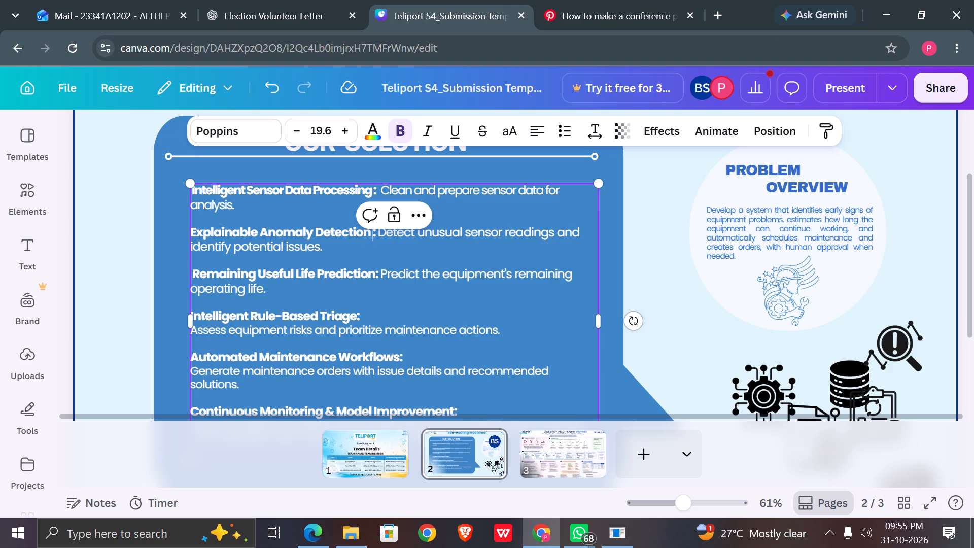
pyautogui.click(377, 277)
pyautogui.press('Left')
pyautogui.press('space')
pyautogui.press('Right')
pyautogui.press('space')
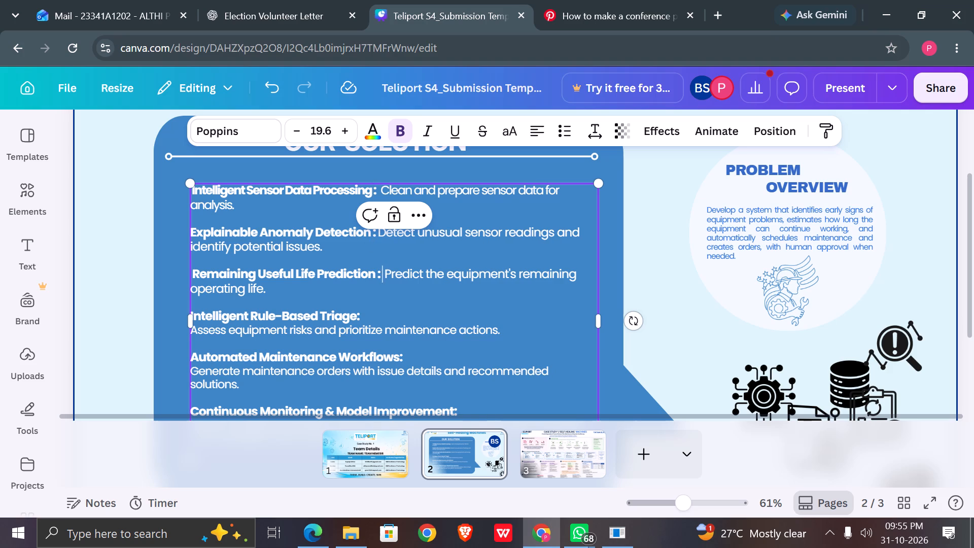
pyautogui.press('\\')
pyautogui.press('BackSpace')
pyautogui.press('BackSpace')
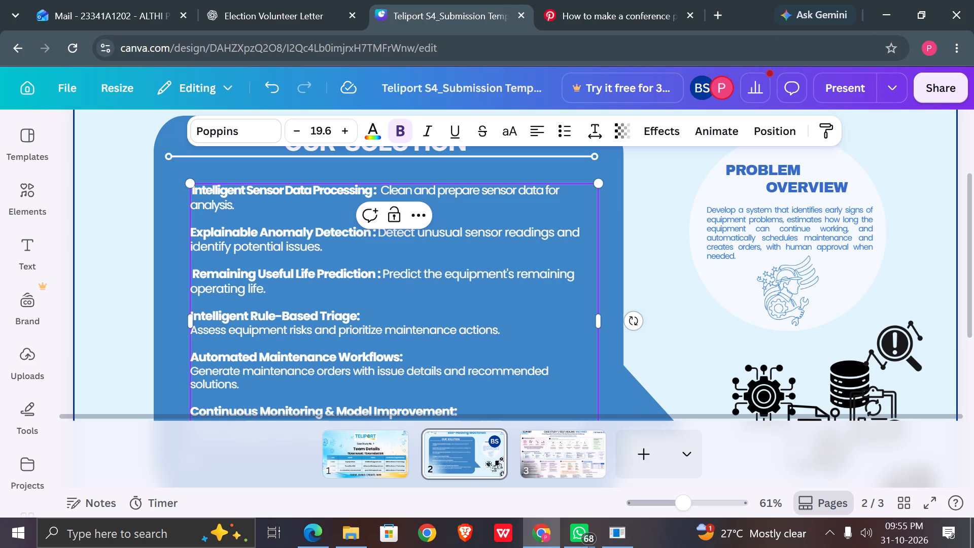
# Add a space before the Intelligent Rule-Based Triage colon and join its description onto the heading line, separated by a space.
pyautogui.click(357, 320)
pyautogui.press('space')
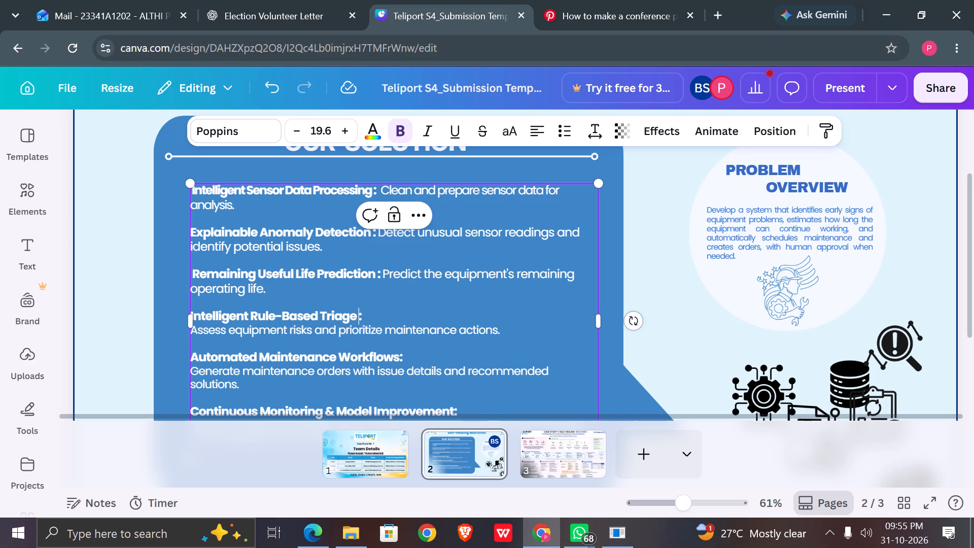
pyautogui.click(191, 333)
pyautogui.press('BackSpace')
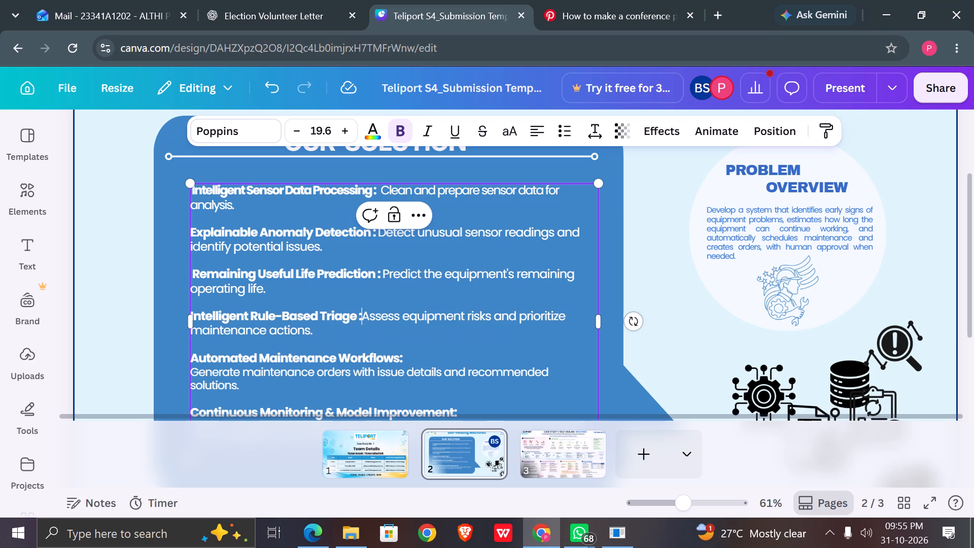
pyautogui.press('space')
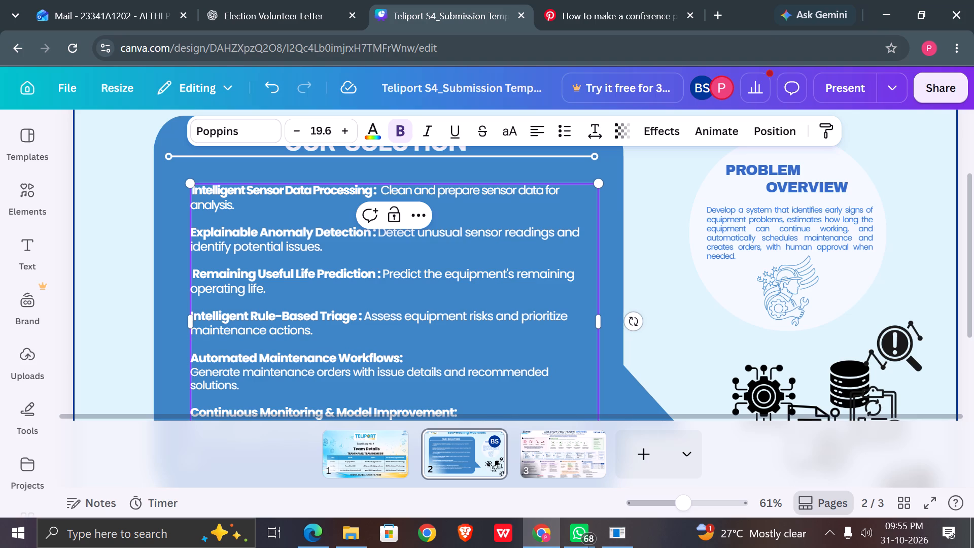
# Join the Automated Maintenance Workflows description onto its heading line, with a space before and after the colon.
pyautogui.click(192, 369)
pyautogui.press('BackSpace')
pyautogui.press('space')
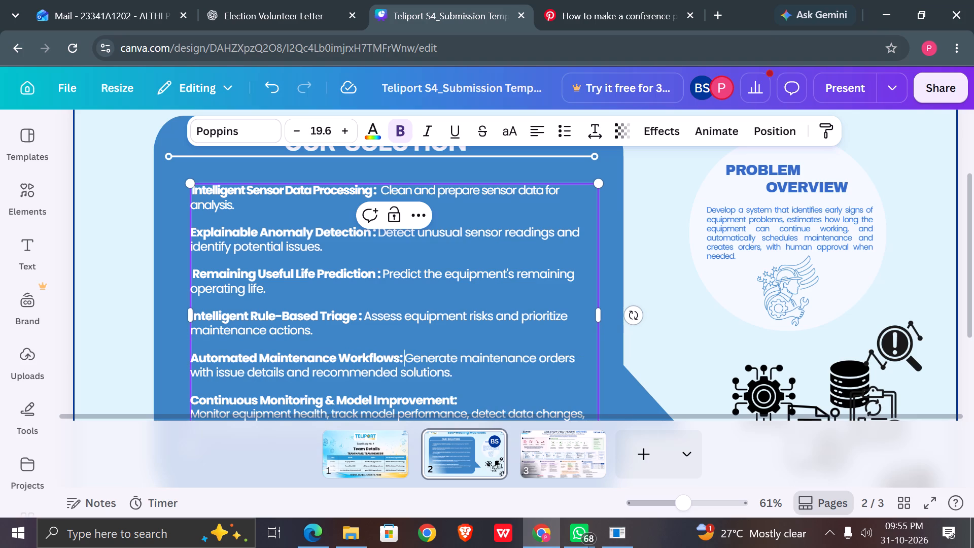
pyautogui.press('Left')
pyautogui.press('Left')
pyautogui.press('space')
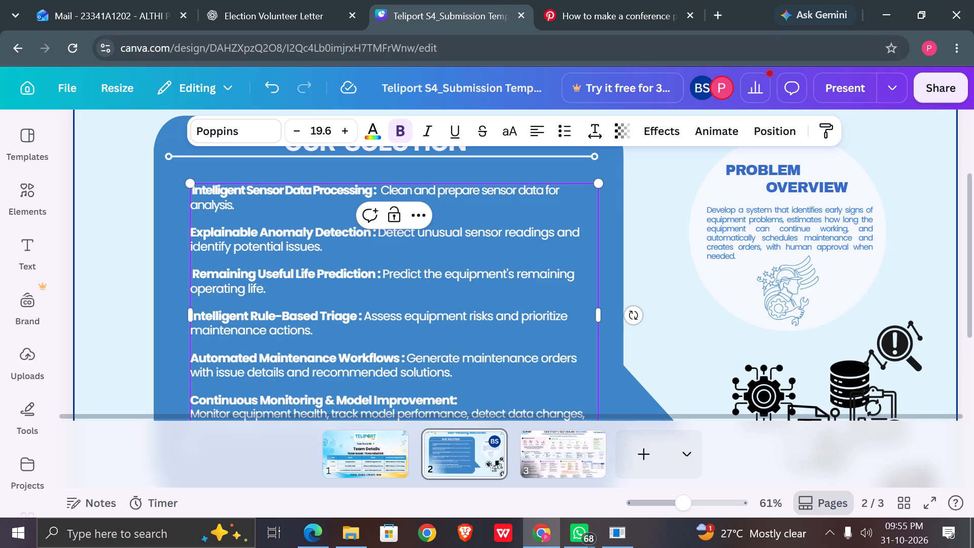
# Join the Continuous Monitoring & Model Improvement description onto its heading line, with a space before and after the colon.
pyautogui.scroll(-1, 192, 369)
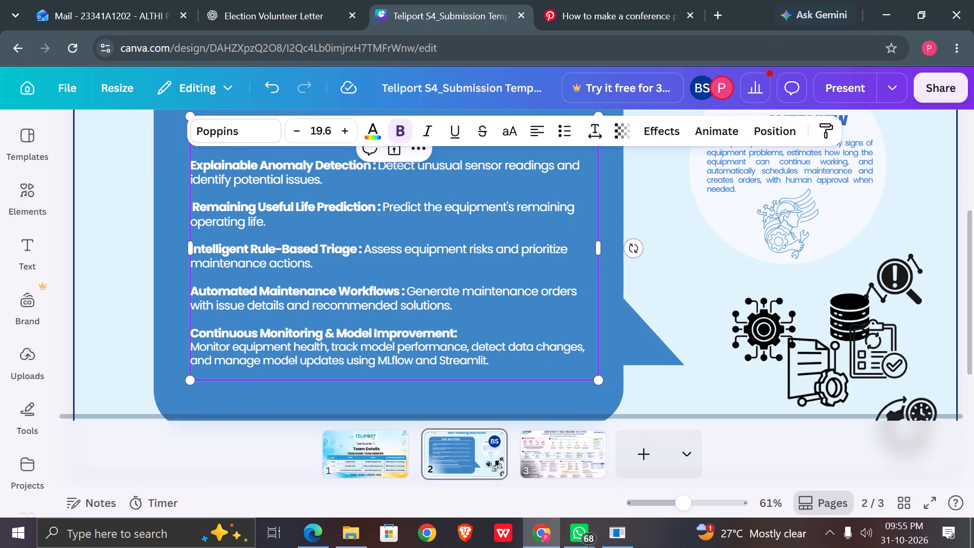
pyautogui.click(192, 348)
pyautogui.press('BackSpace')
pyautogui.press('space')
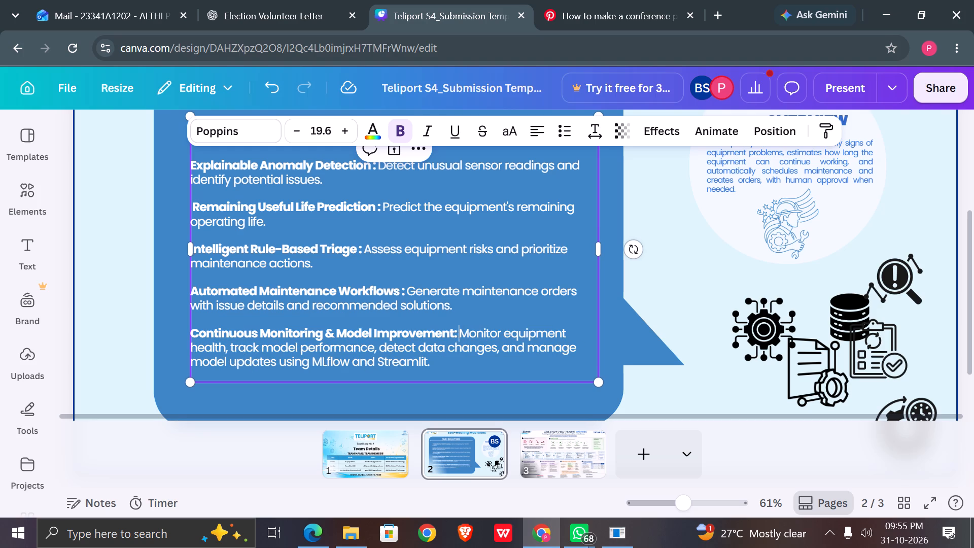
pyautogui.press('Left')
pyautogui.press('Left')
pyautogui.press('space')
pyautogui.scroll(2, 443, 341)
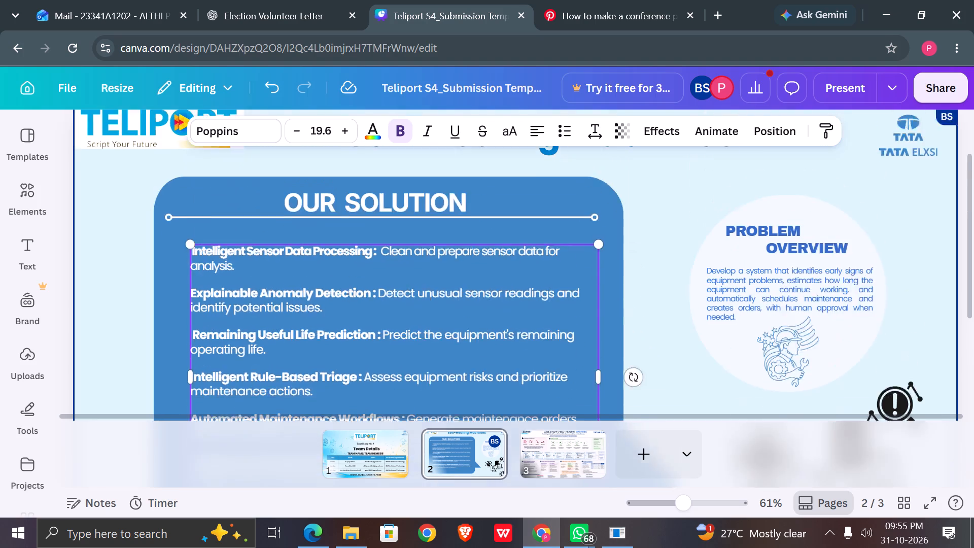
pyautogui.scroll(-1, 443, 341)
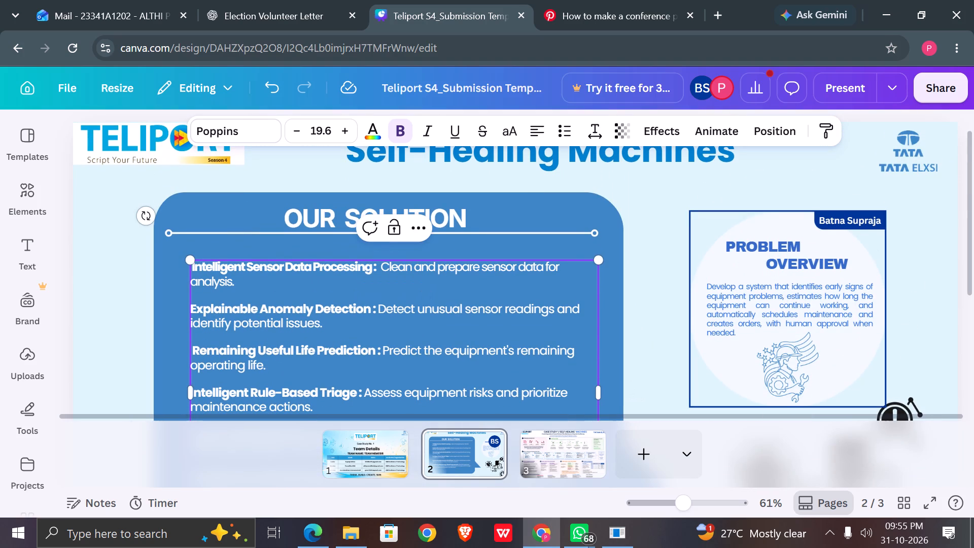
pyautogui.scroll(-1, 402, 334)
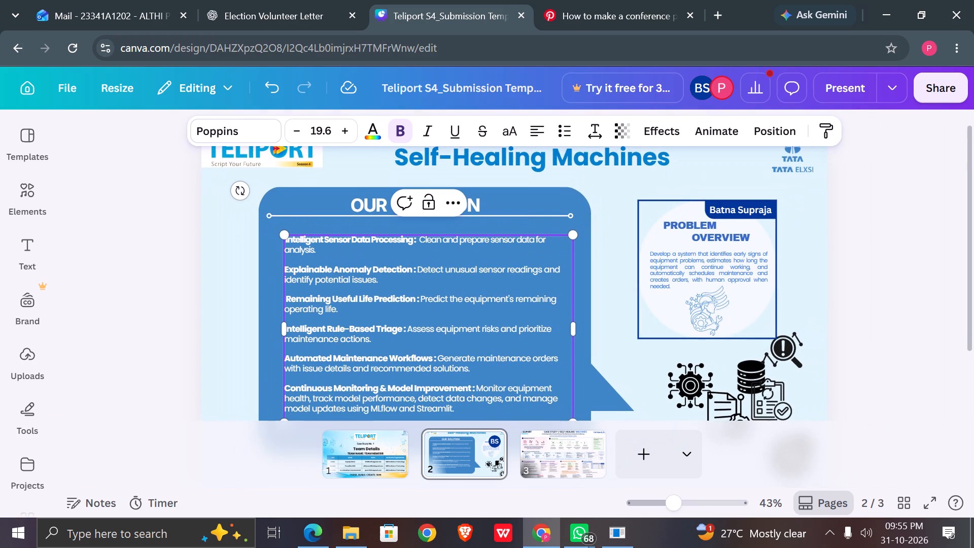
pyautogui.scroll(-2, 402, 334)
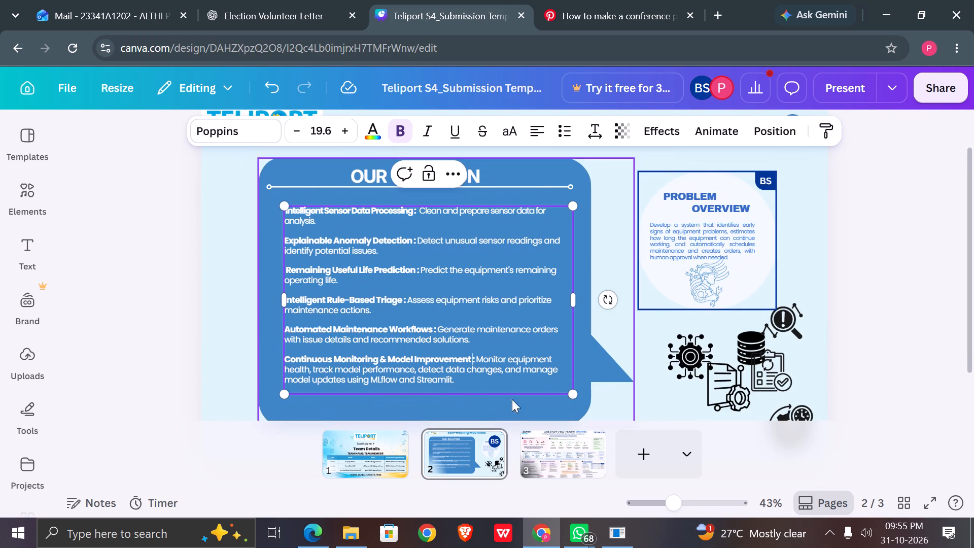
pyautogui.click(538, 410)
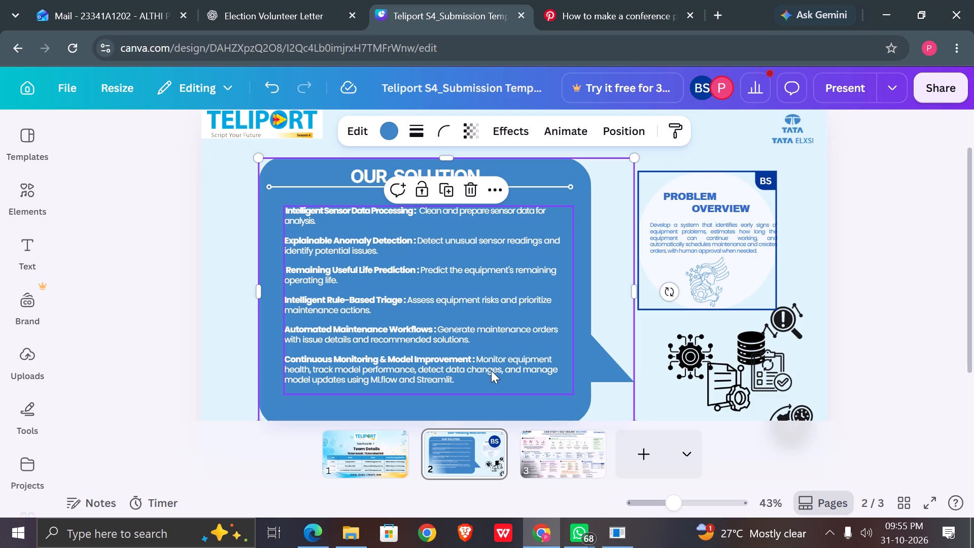
# Set the letter spacing of the Intelligent Sensor Data Processing heading to -34 in the Our Solution text.
pyautogui.click(482, 358)
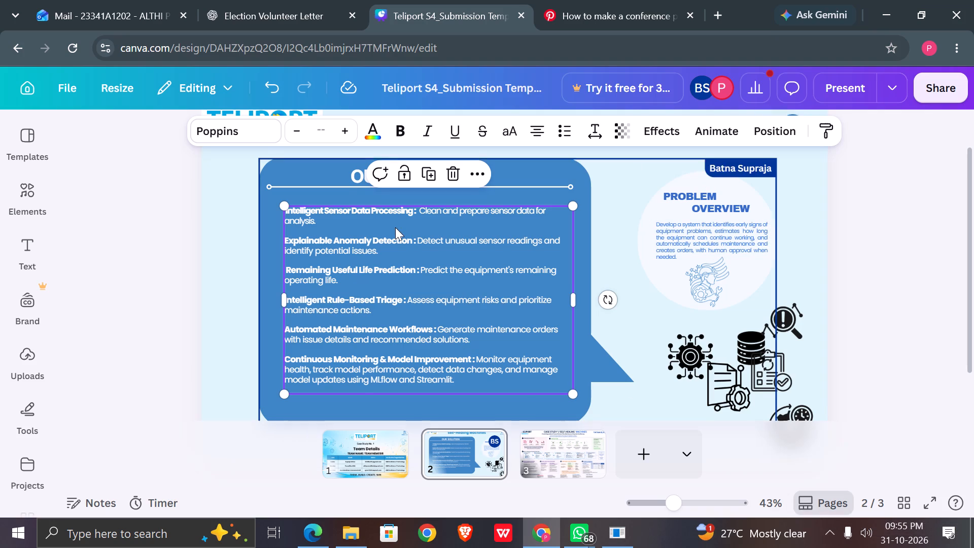
pyautogui.hscroll(1, 395, 227)
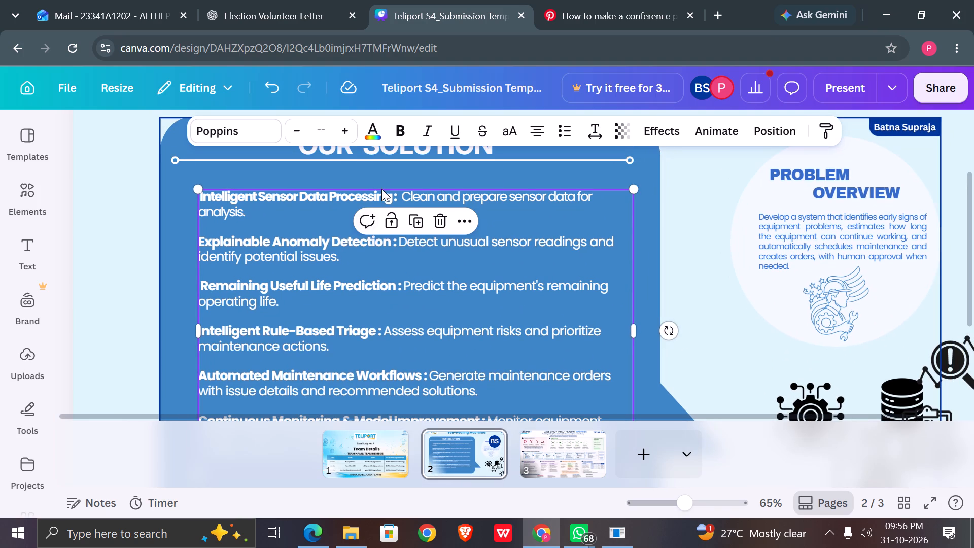
pyautogui.click(398, 193)
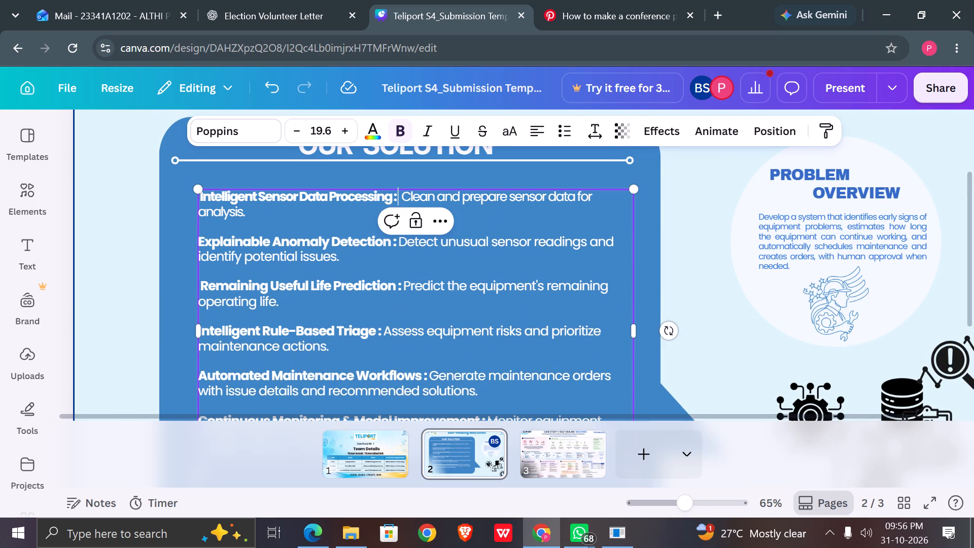
pyautogui.moveTo(398, 193); pyautogui.dragTo(281, 197)
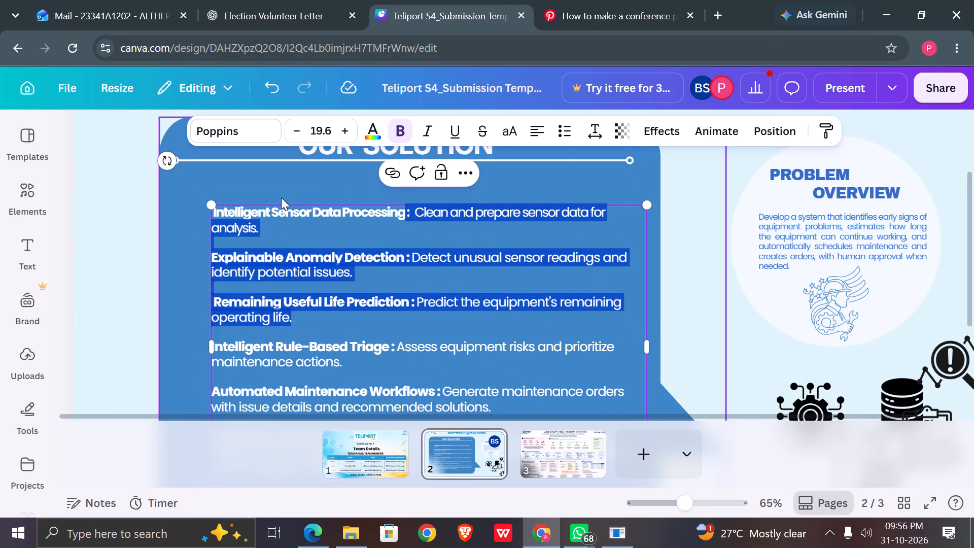
pyautogui.moveTo(281, 197); pyautogui.dragTo(225, 207)
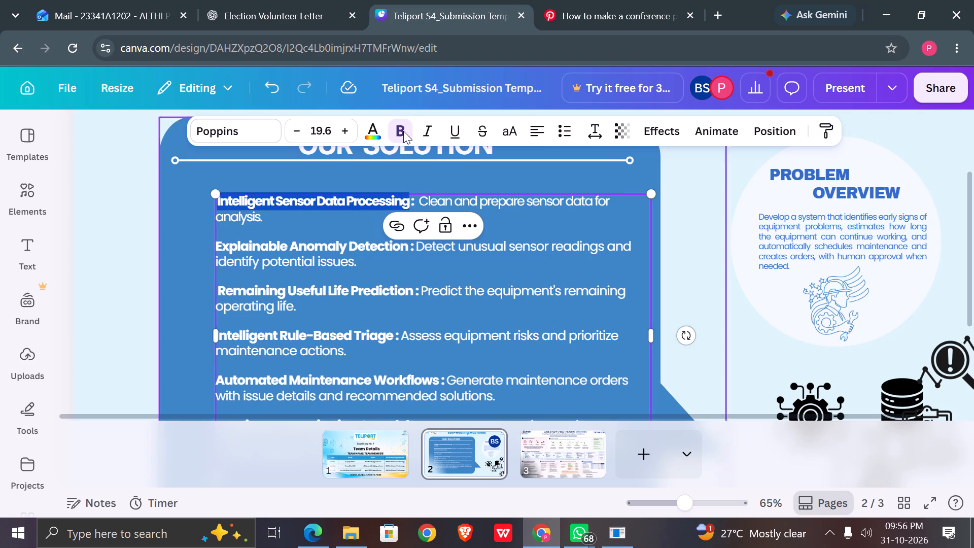
pyautogui.click(593, 134)
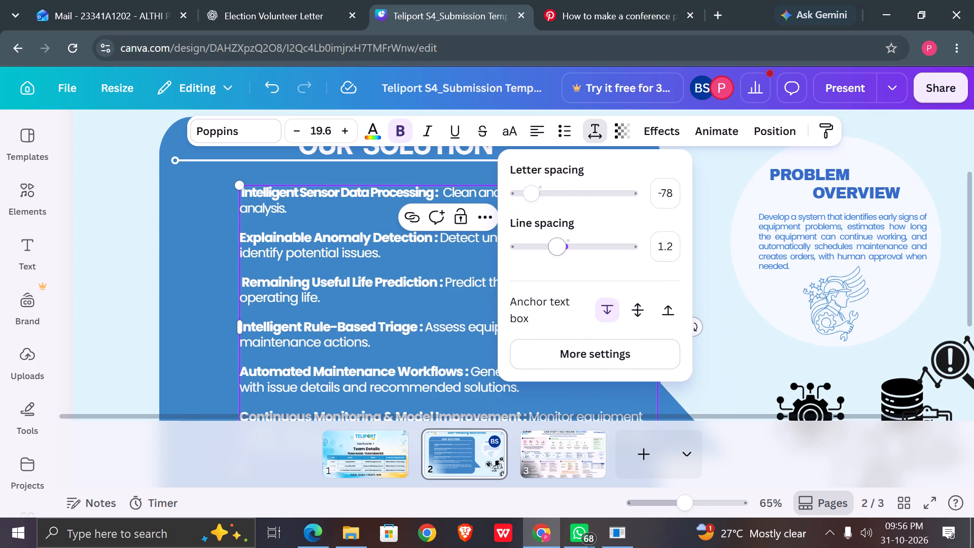
pyautogui.click(532, 196)
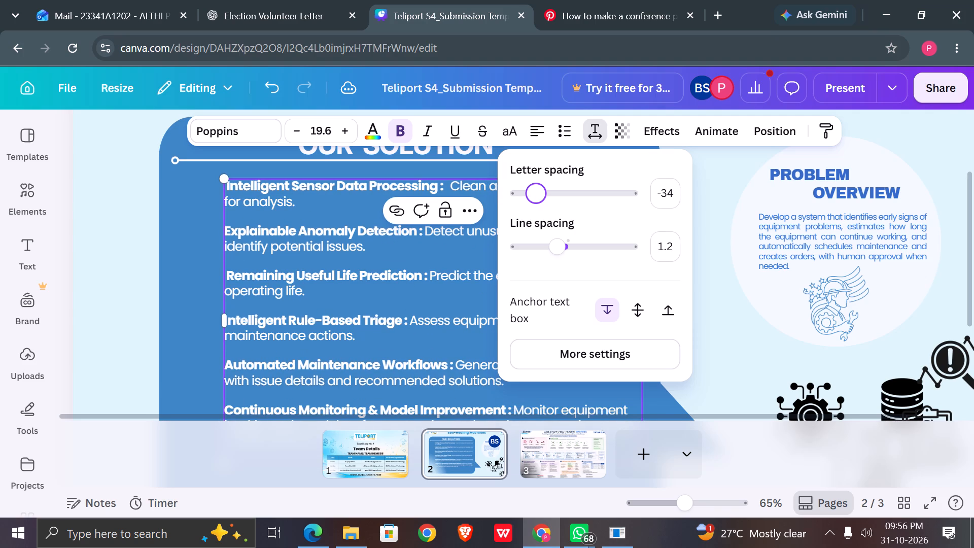
pyautogui.hotkey('ctrl', 'z')
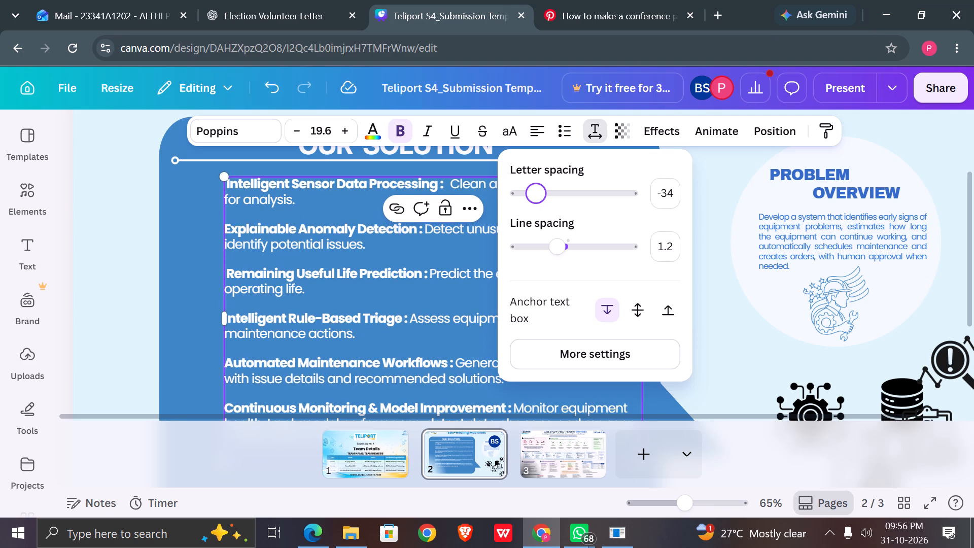
pyautogui.click(745, 336)
pyautogui.scroll(-1, 745, 336)
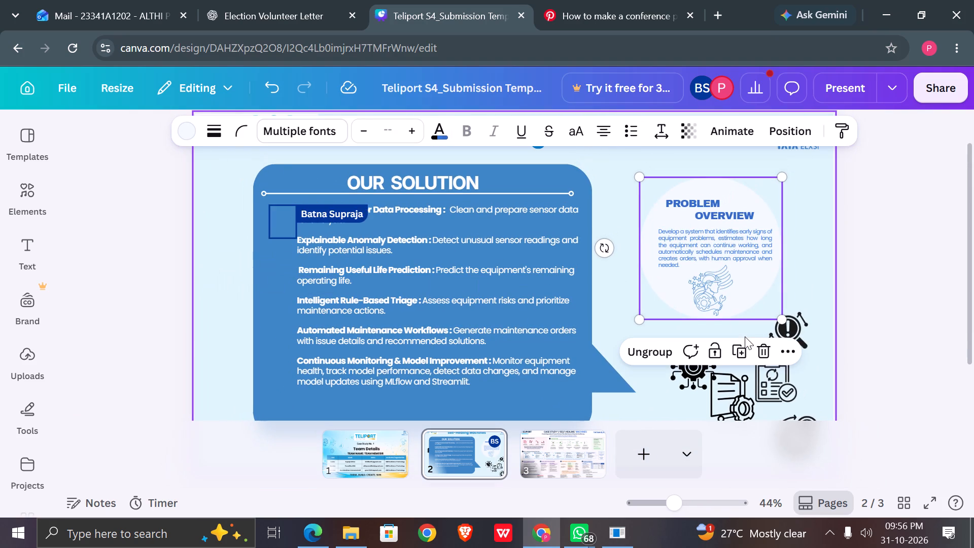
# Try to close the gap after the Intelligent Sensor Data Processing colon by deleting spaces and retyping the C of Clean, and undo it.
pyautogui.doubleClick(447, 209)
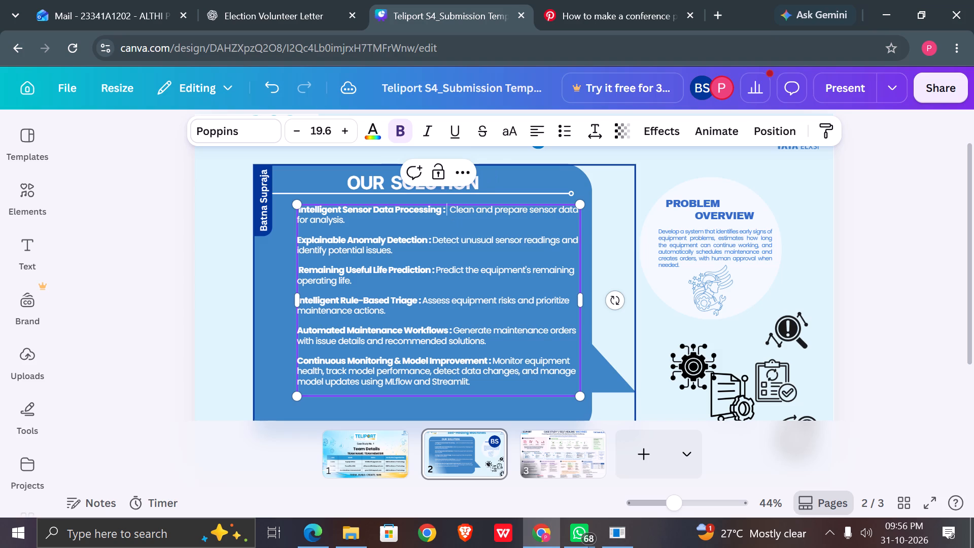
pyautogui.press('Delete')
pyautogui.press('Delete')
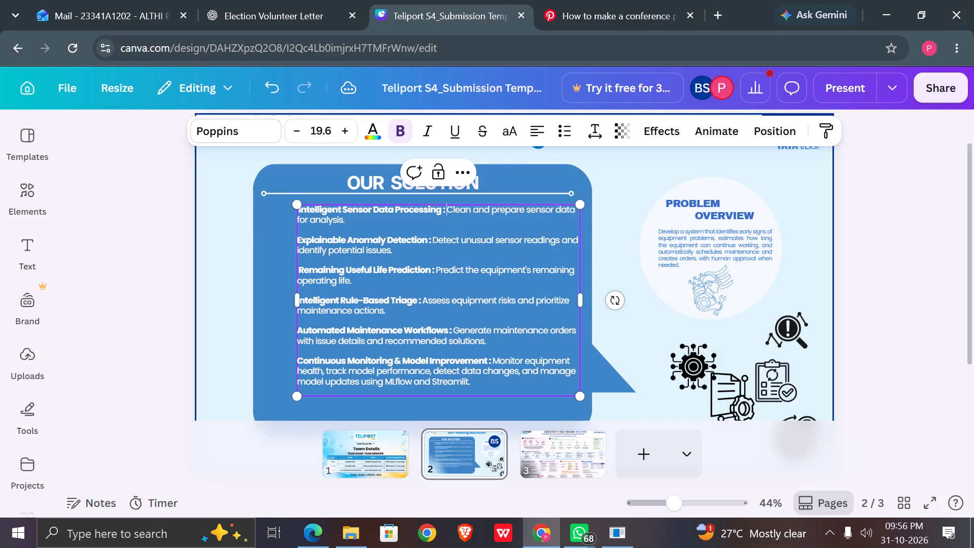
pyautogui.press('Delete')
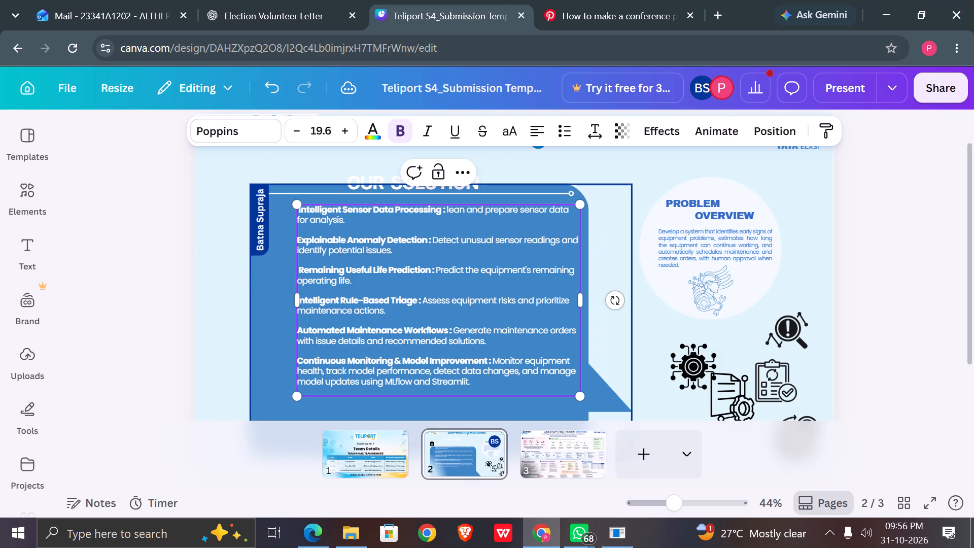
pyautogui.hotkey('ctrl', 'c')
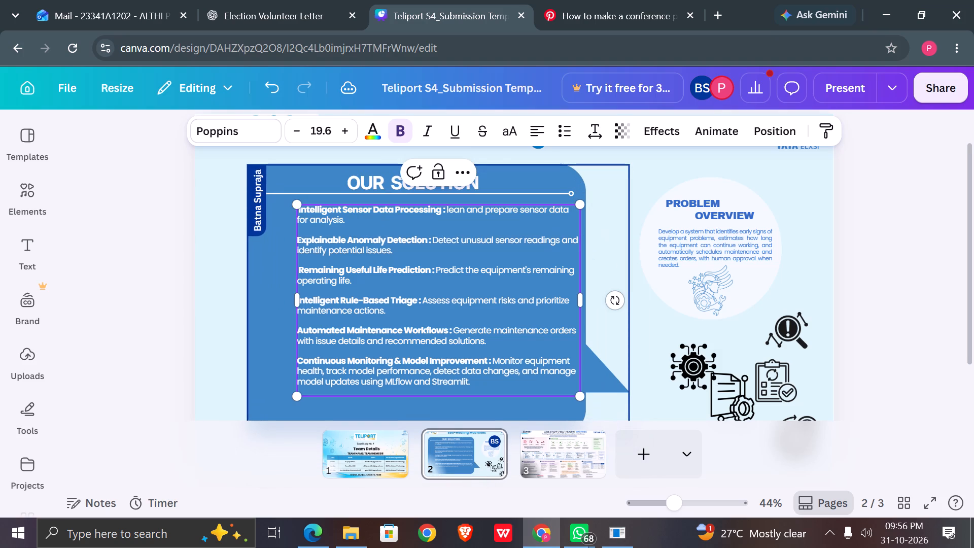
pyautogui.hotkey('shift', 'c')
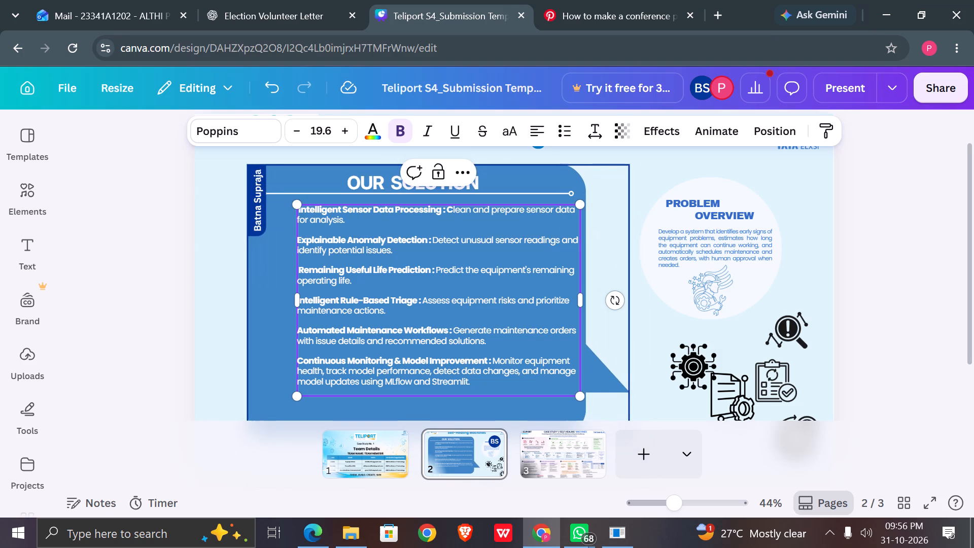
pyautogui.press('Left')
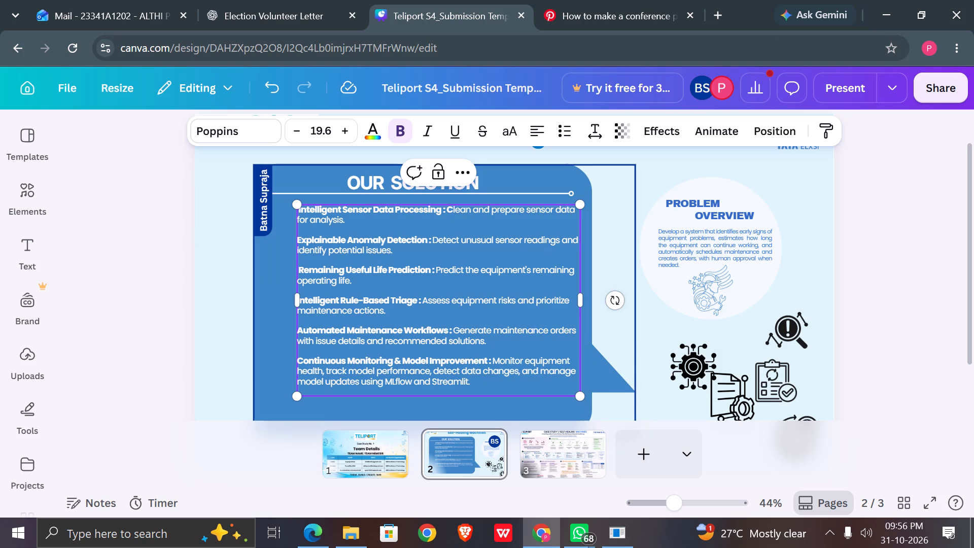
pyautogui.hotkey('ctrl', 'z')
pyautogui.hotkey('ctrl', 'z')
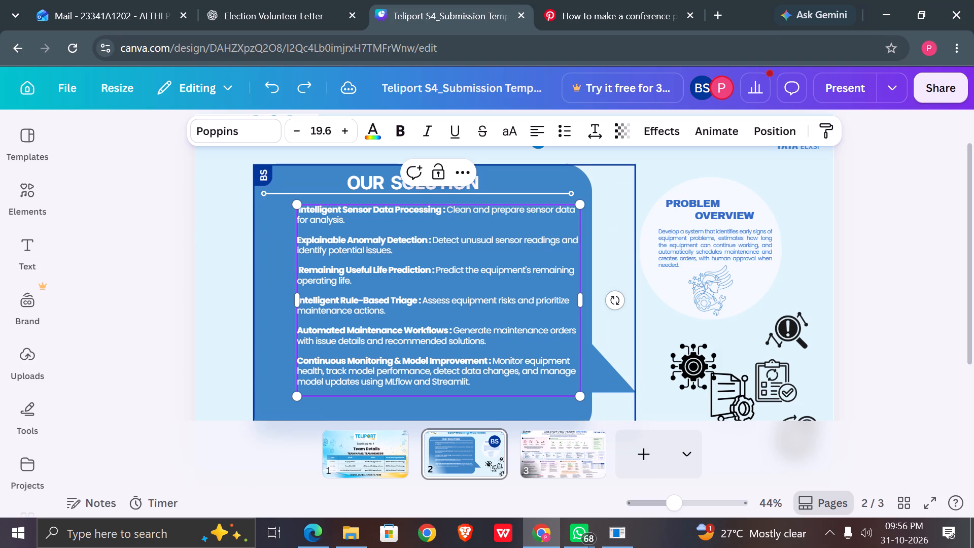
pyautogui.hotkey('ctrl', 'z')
# Leave a single space between the Intelligent Sensor Data Processing colon and its description.
pyautogui.press('BackSpace')
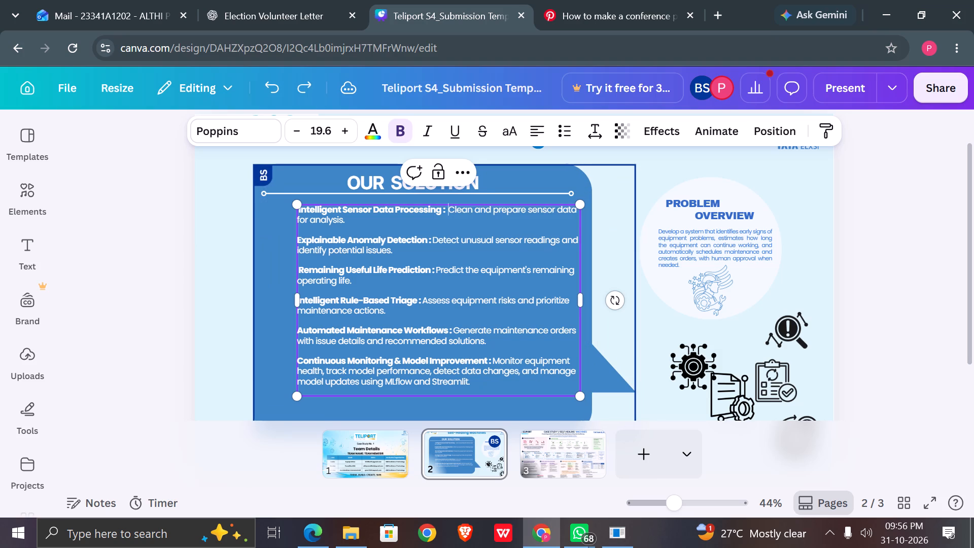
pyautogui.press('BackSpace')
pyautogui.press('space')
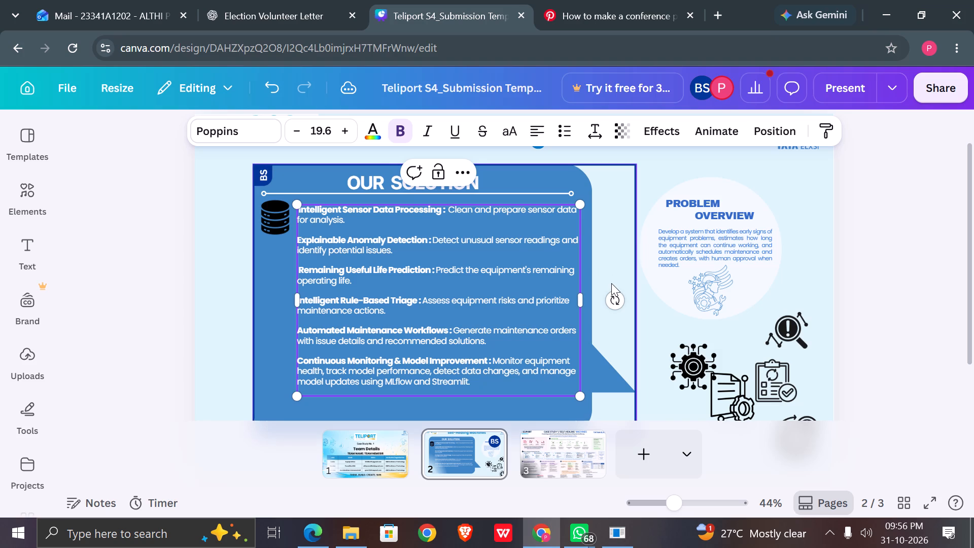
pyautogui.press('BackSpace')
pyautogui.press('BackSpace')
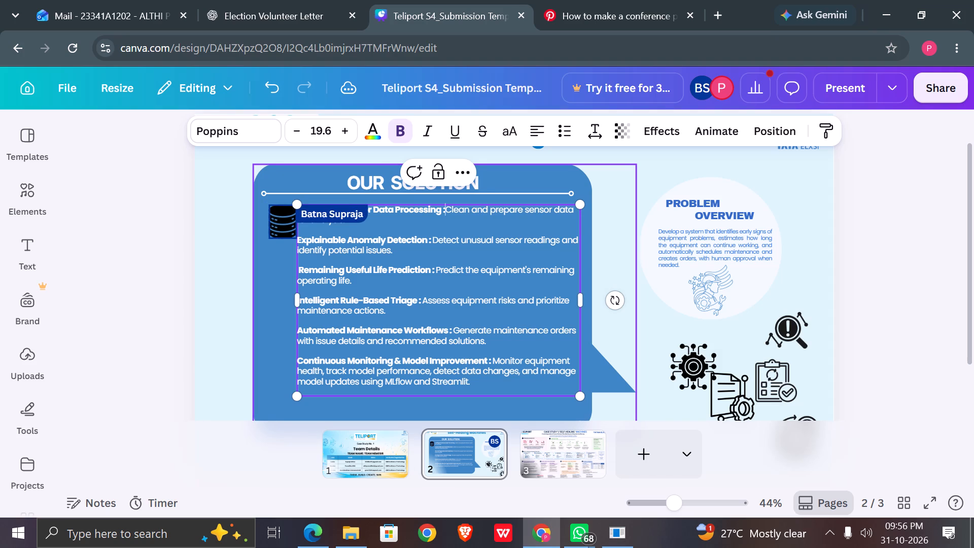
pyautogui.press('space')
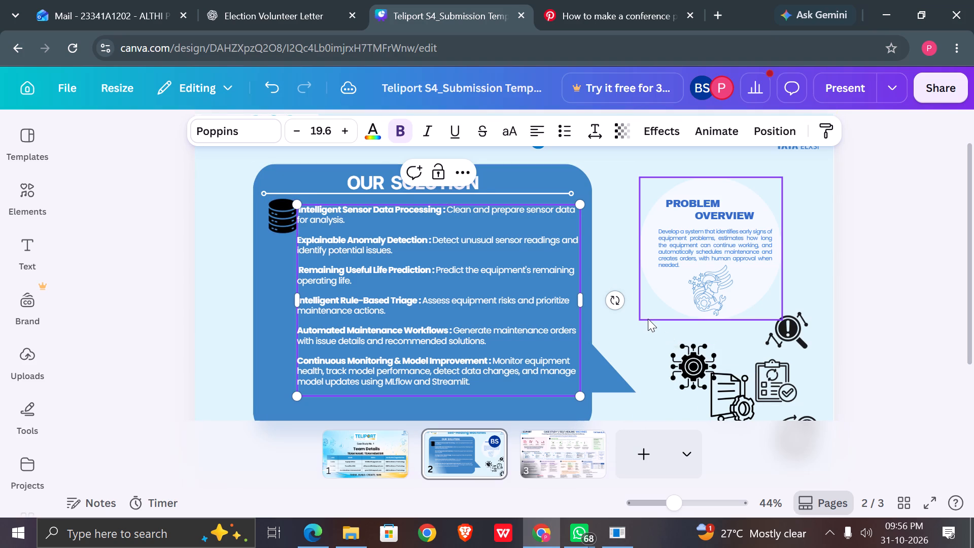
pyautogui.click(648, 319)
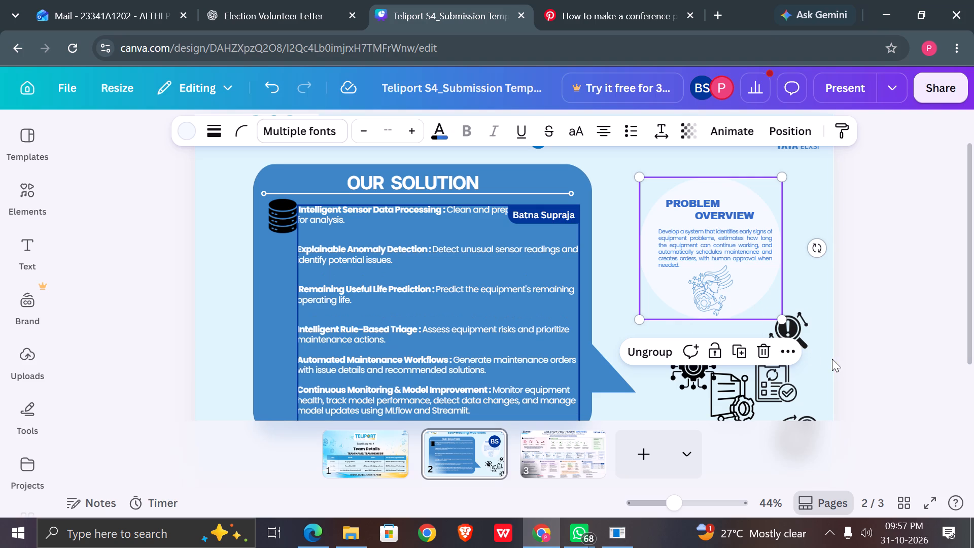
# Shrink the magnifier icon with the exclamation mark and place it just before the Explainable Anomaly Detection heading.
pyautogui.click(802, 337)
pyautogui.moveTo(802, 337); pyautogui.dragTo(426, 307)
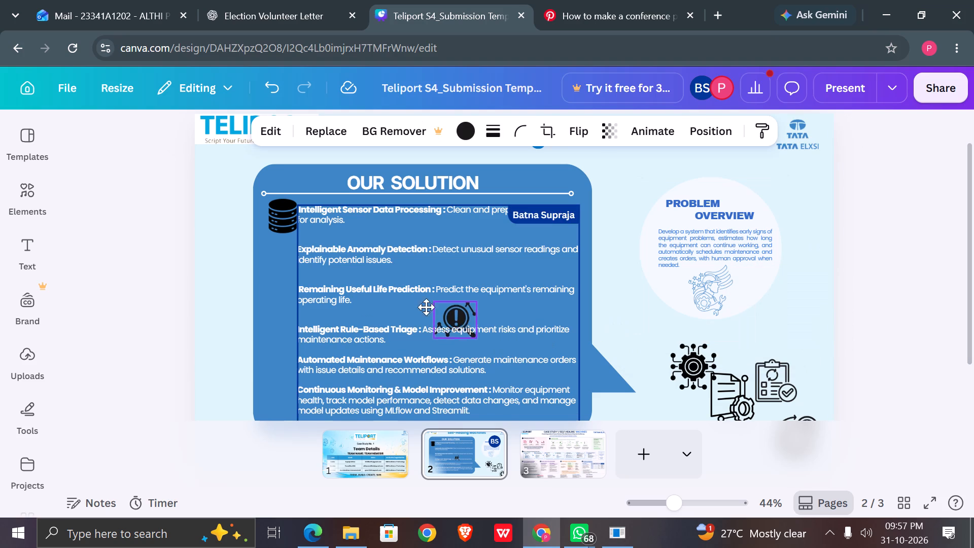
pyautogui.moveTo(426, 307); pyautogui.dragTo(291, 264)
pyautogui.moveTo(300, 272); pyautogui.dragTo(273, 258)
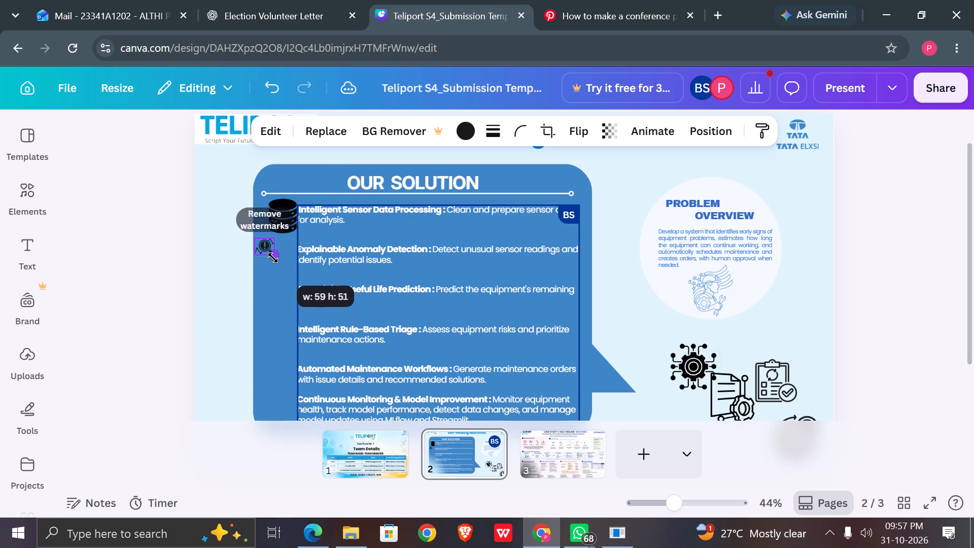
pyautogui.moveTo(273, 258); pyautogui.dragTo(270, 256)
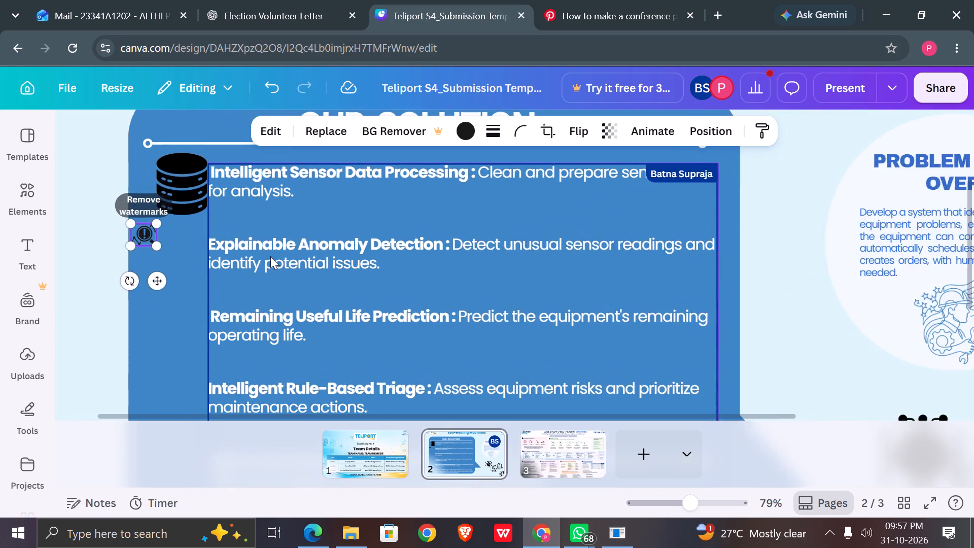
pyautogui.hscroll(1, 270, 254)
pyautogui.moveTo(216, 225); pyautogui.dragTo(288, 223)
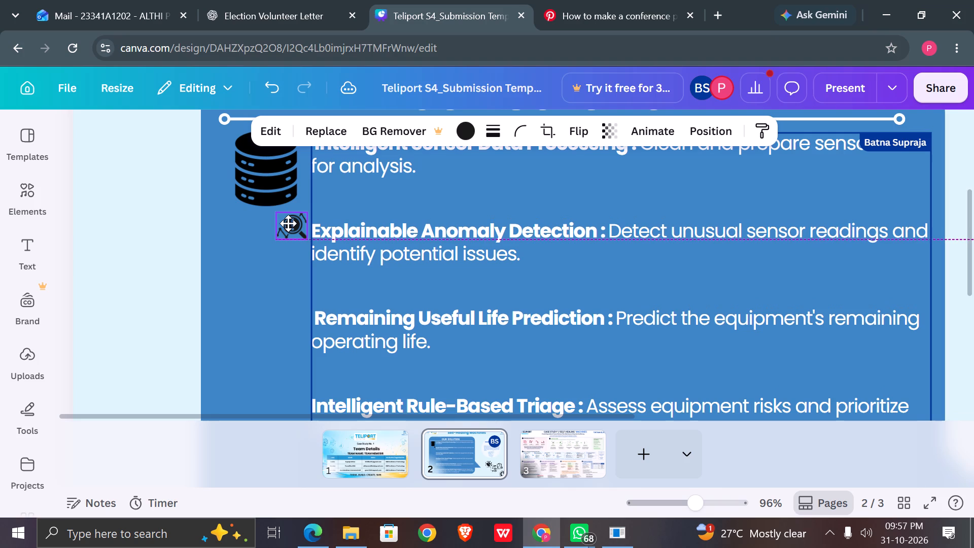
pyautogui.moveTo(288, 223); pyautogui.dragTo(286, 226)
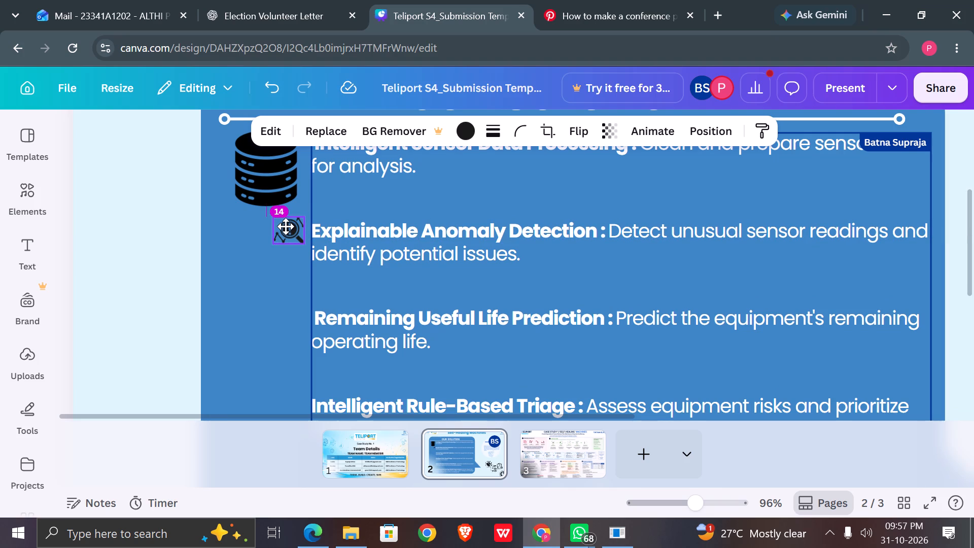
pyautogui.moveTo(286, 226); pyautogui.dragTo(286, 228)
pyautogui.click(212, 247)
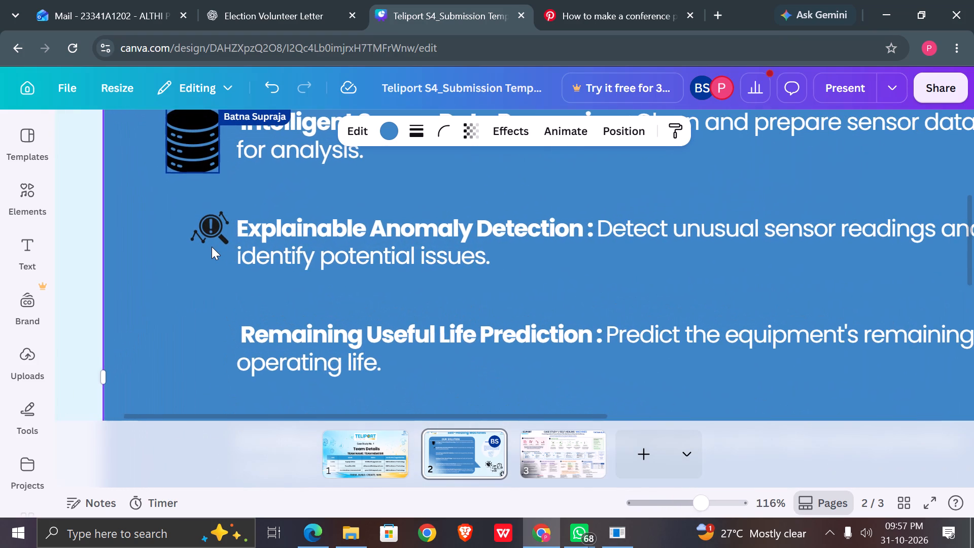
# Enlarge the magnifier icon to about 56 by 48 and shift it slightly away from the Explainable Anomaly Detection heading.
pyautogui.click(210, 223)
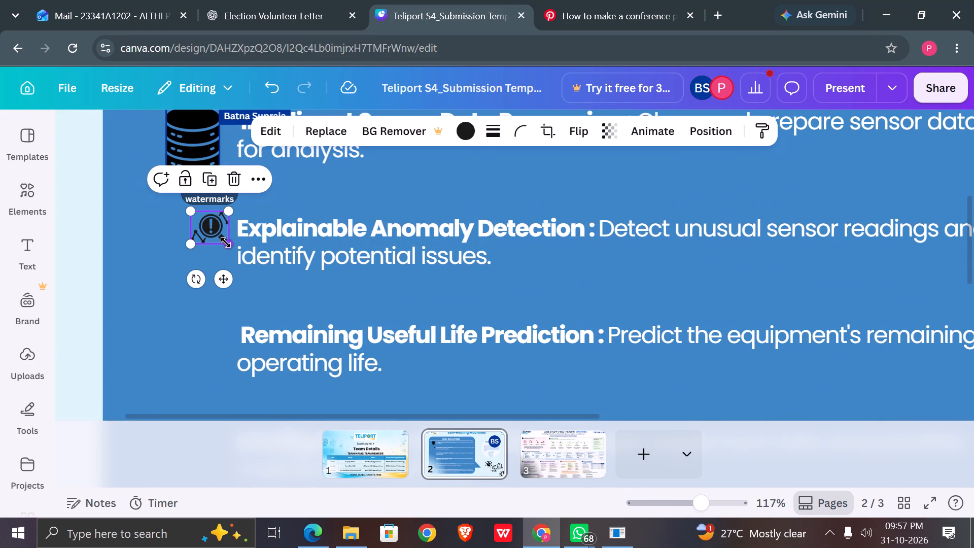
pyautogui.moveTo(226, 243); pyautogui.dragTo(235, 252)
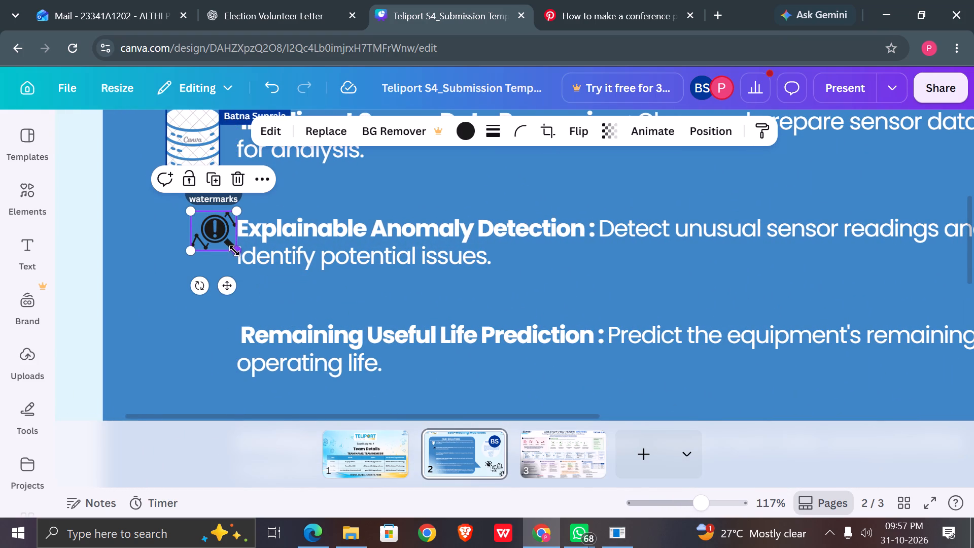
pyautogui.moveTo(215, 234); pyautogui.dragTo(201, 236)
pyautogui.moveTo(218, 249); pyautogui.dragTo(221, 253)
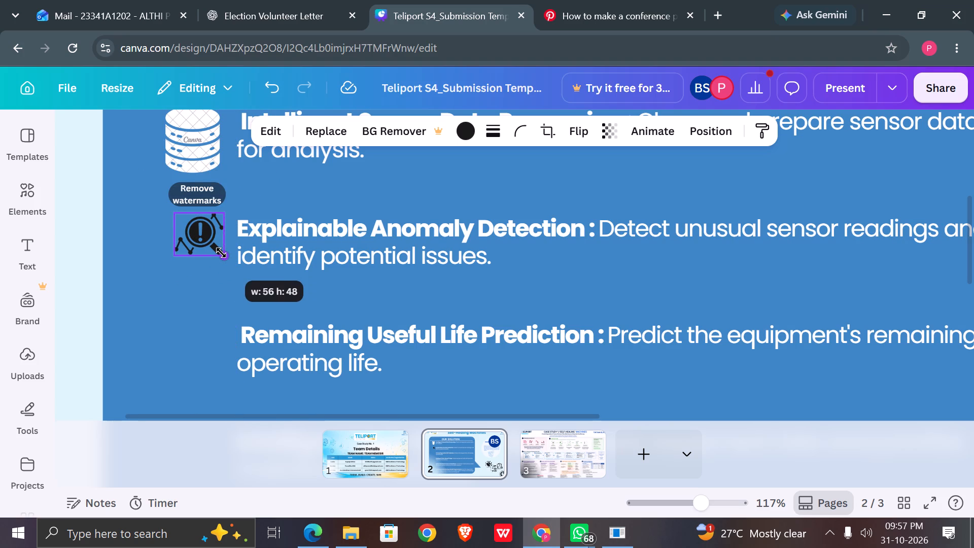
pyautogui.moveTo(221, 253); pyautogui.dragTo(223, 253)
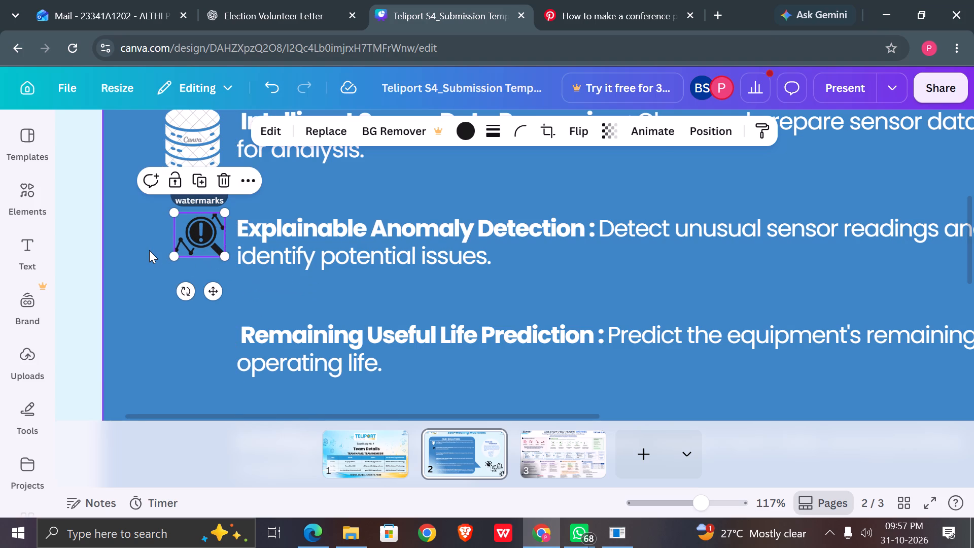
pyautogui.click(149, 250)
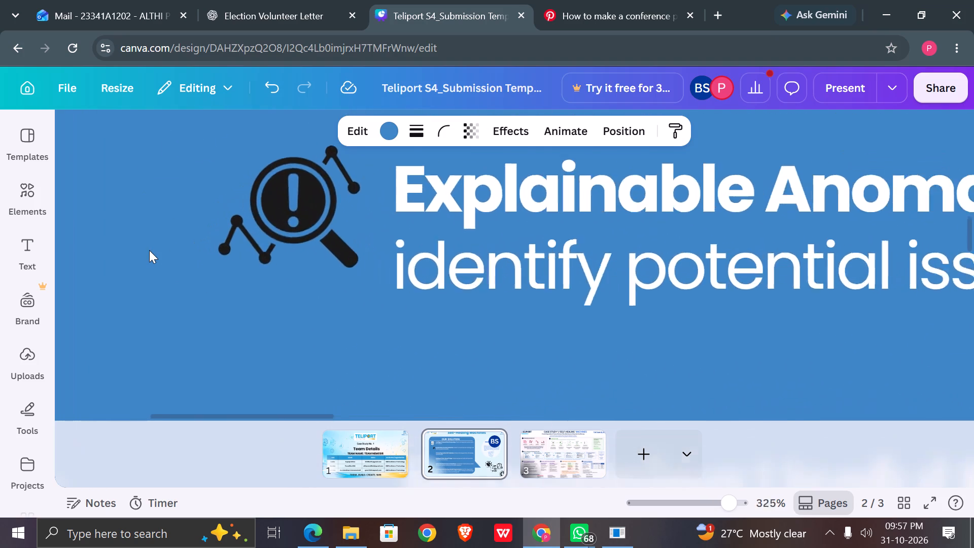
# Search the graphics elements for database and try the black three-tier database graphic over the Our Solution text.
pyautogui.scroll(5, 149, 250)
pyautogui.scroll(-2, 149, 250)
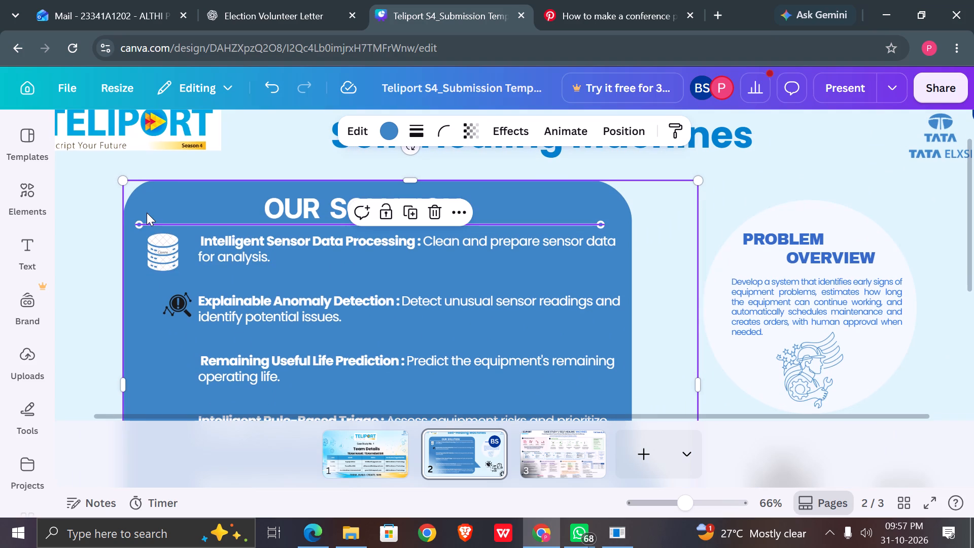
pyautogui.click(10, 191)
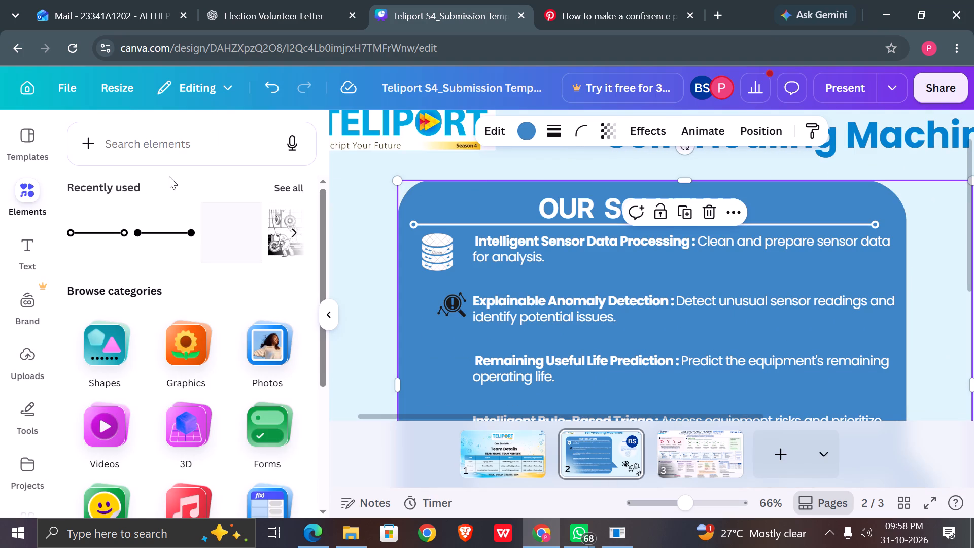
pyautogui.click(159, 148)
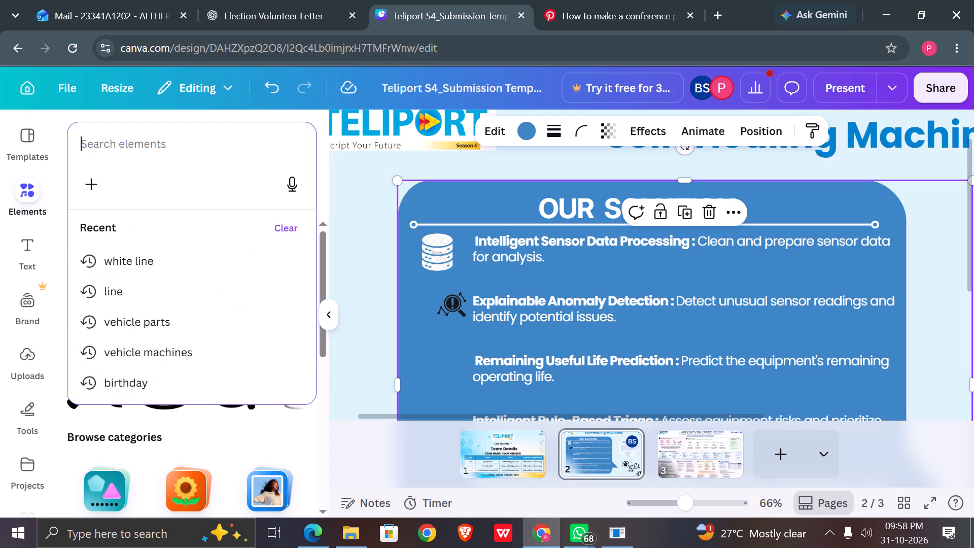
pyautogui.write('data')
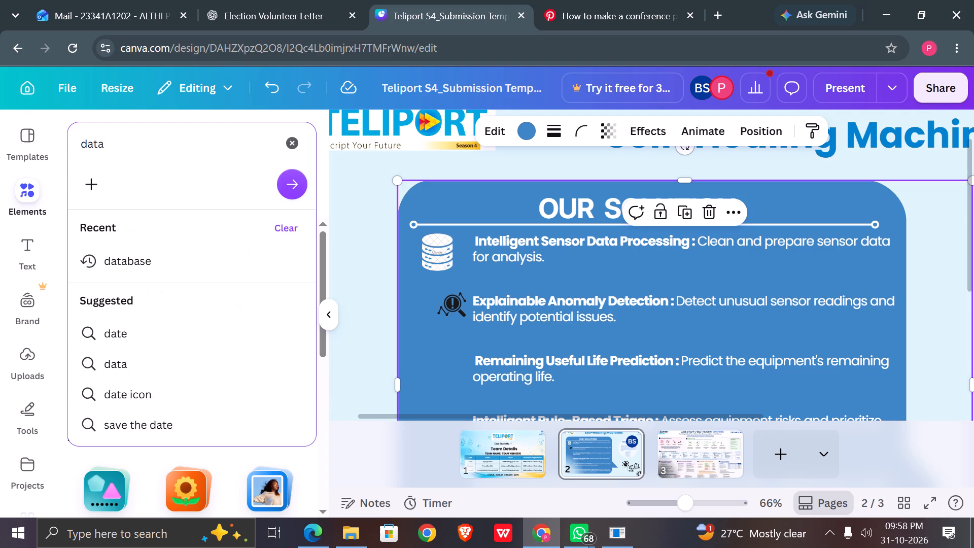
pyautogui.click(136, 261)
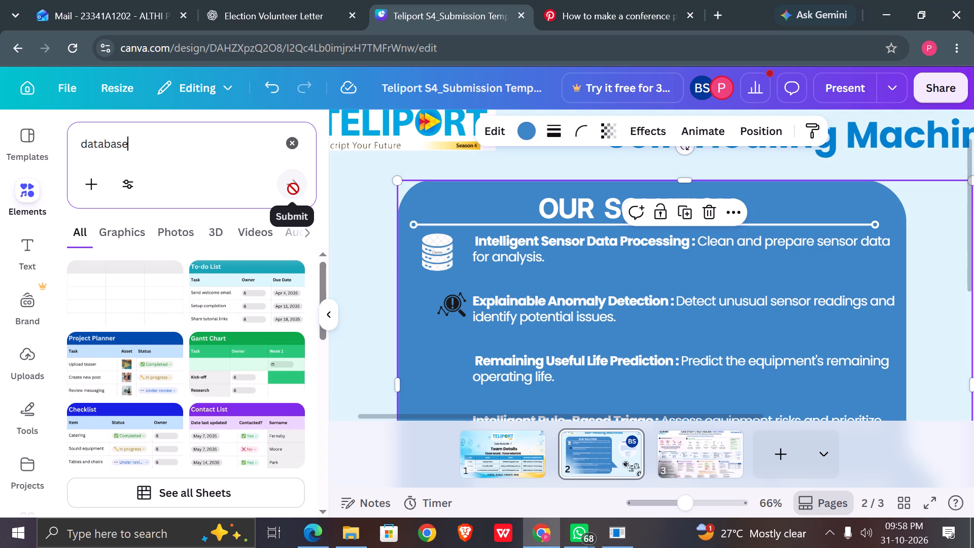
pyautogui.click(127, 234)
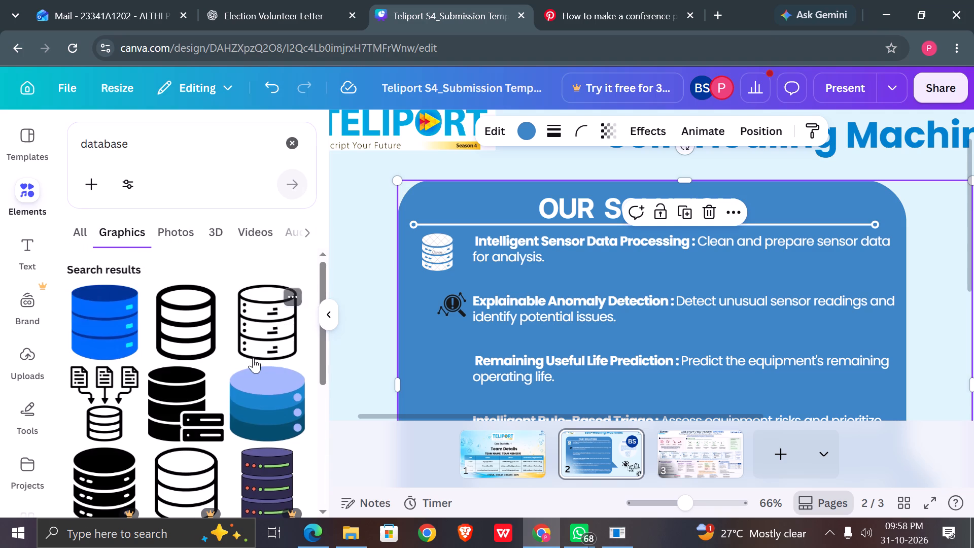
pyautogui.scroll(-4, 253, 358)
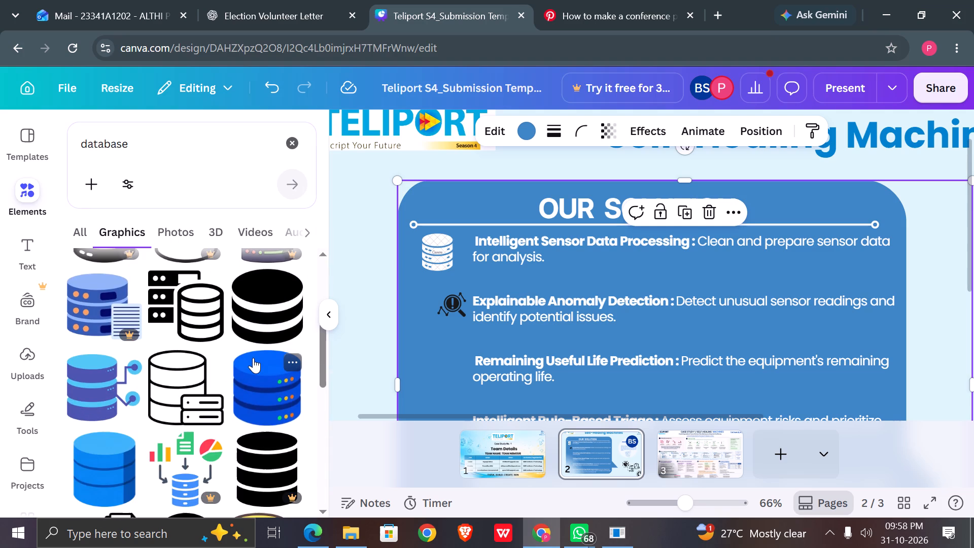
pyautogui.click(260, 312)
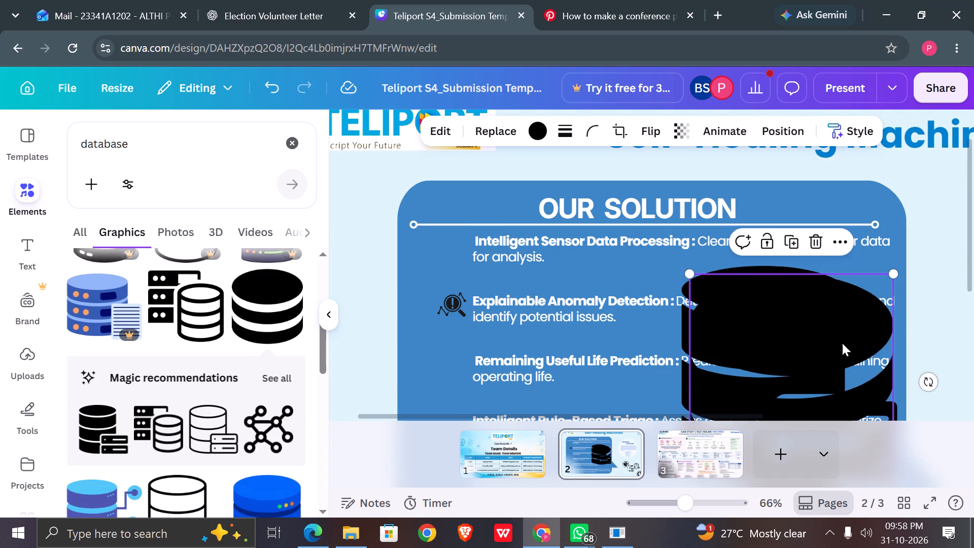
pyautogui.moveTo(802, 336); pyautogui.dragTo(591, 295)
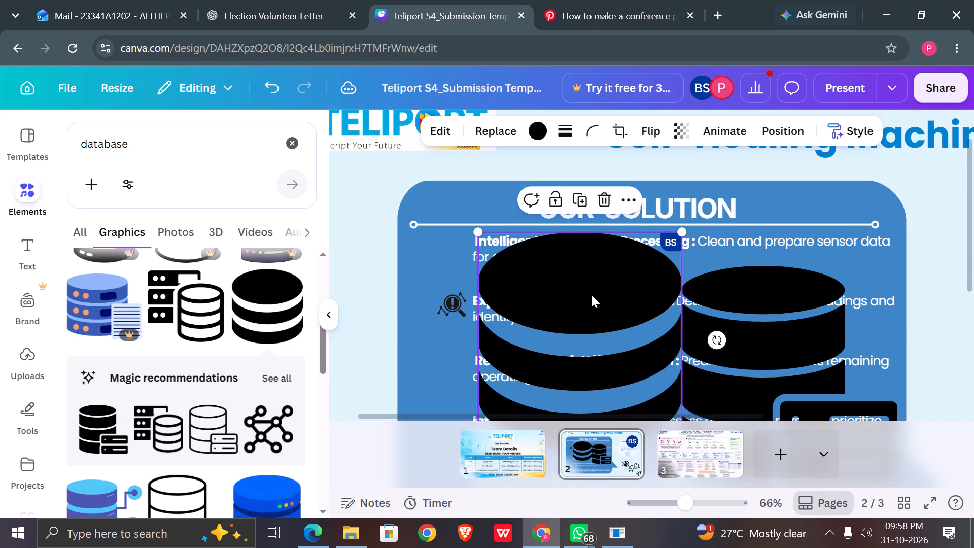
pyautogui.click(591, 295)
# Look through more of the database graphics and clear the element search.
pyautogui.scroll(-1, 591, 295)
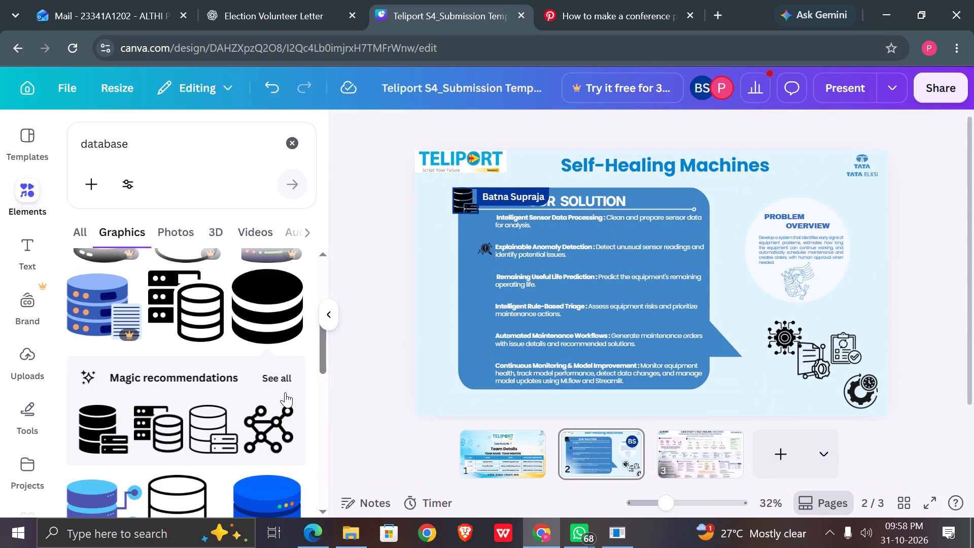
pyautogui.scroll(-5, 244, 404)
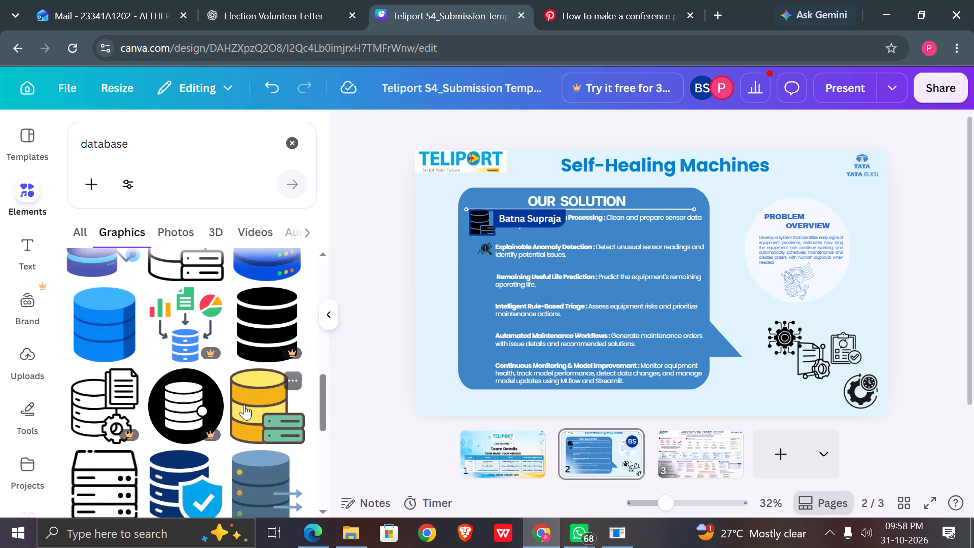
pyautogui.scroll(-2, 244, 404)
pyautogui.click(290, 143)
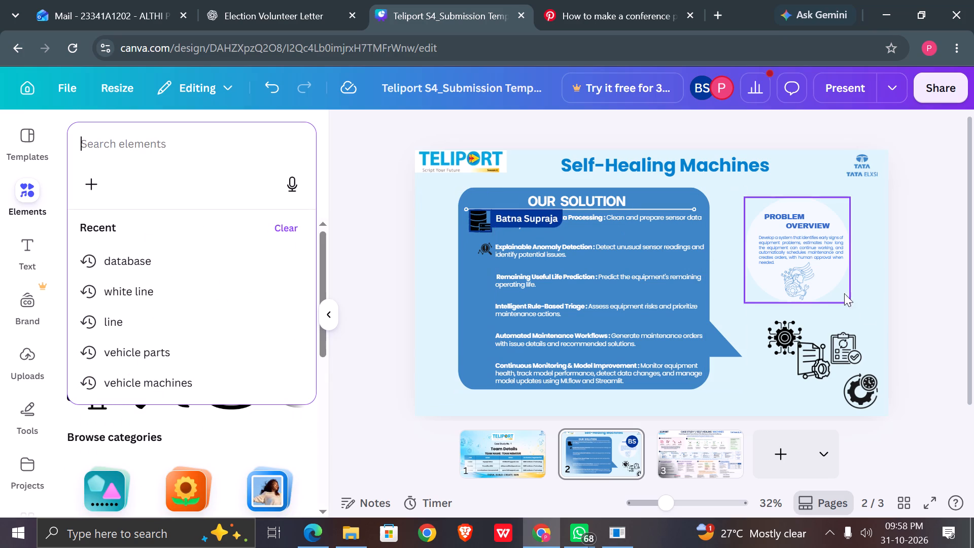
# Move the document-with-gear icon out of the icon cluster to the slide's bottom edge, just below the speech bubble's tail.
pyautogui.moveTo(801, 361); pyautogui.dragTo(738, 389)
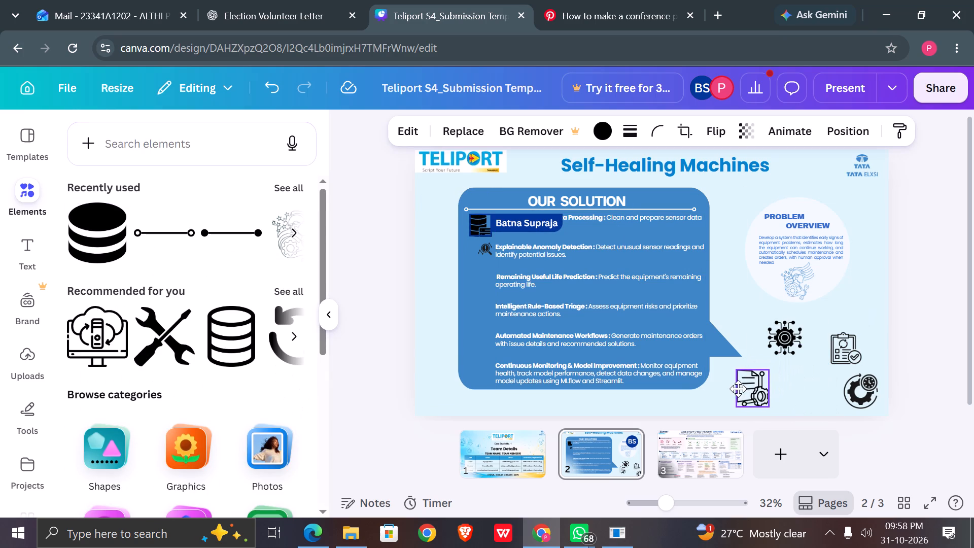
pyautogui.moveTo(738, 389); pyautogui.dragTo(733, 391)
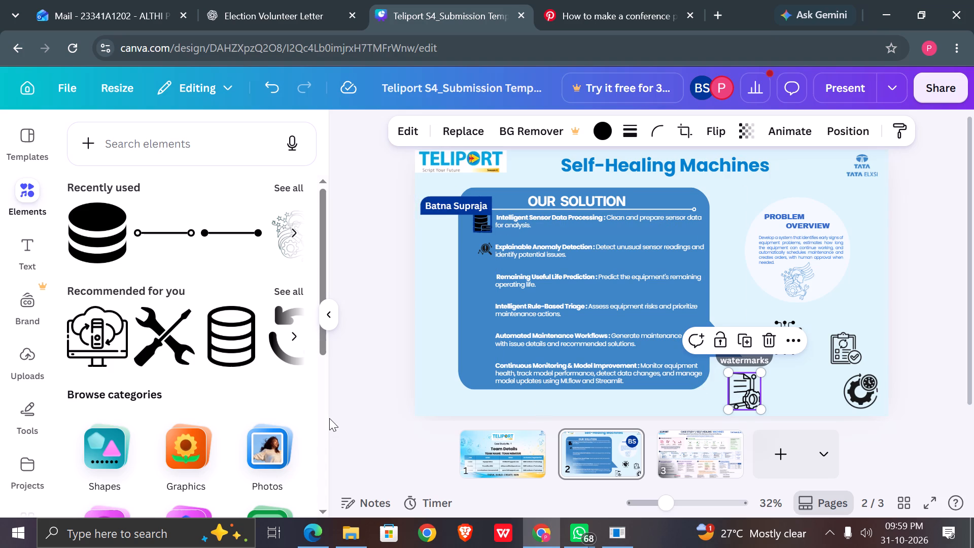
# Look through the recommended graphics for icons that suit the remaining Our Solution headings.
pyautogui.hscroll(-2, 249, 309)
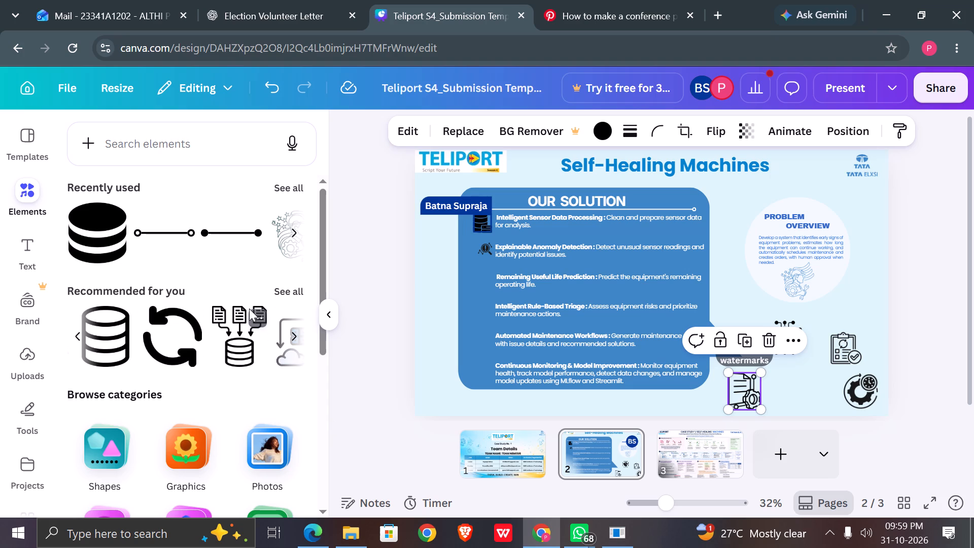
pyautogui.hscroll(-2, 249, 309)
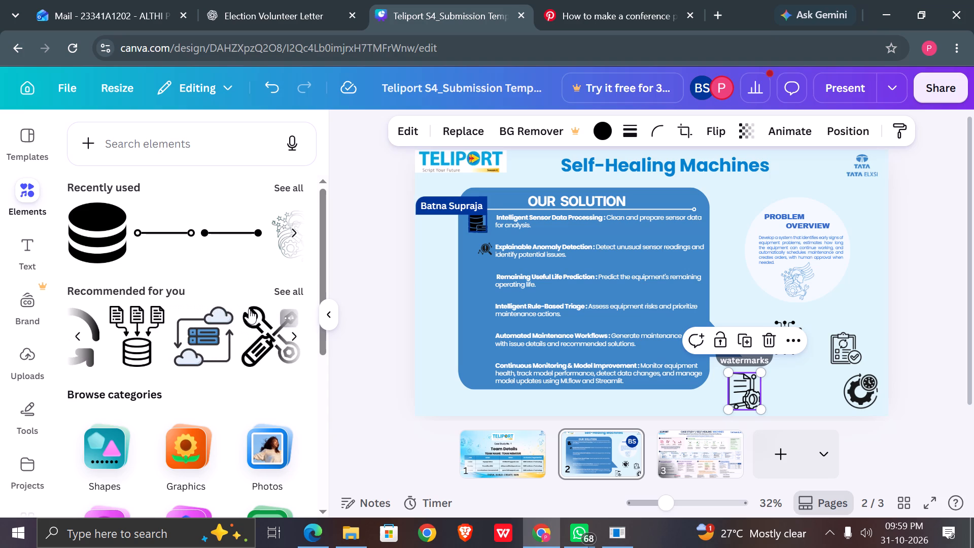
pyautogui.scroll(-1, 249, 309)
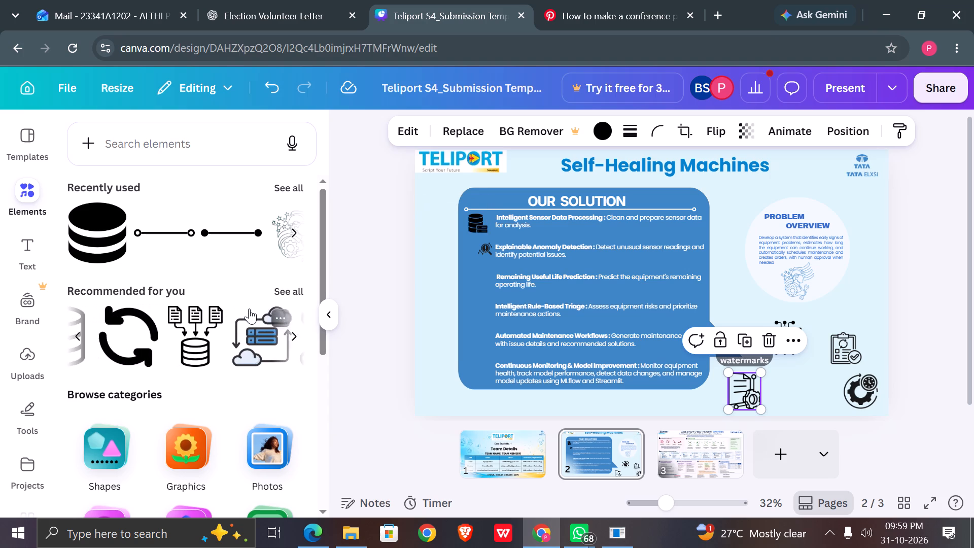
pyautogui.scroll(-1, 249, 309)
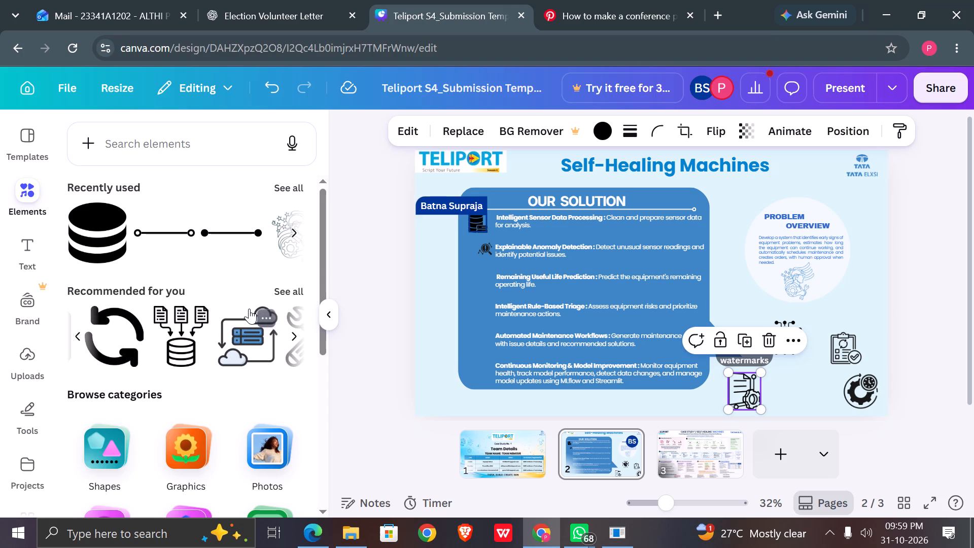
pyautogui.scroll(-1, 249, 309)
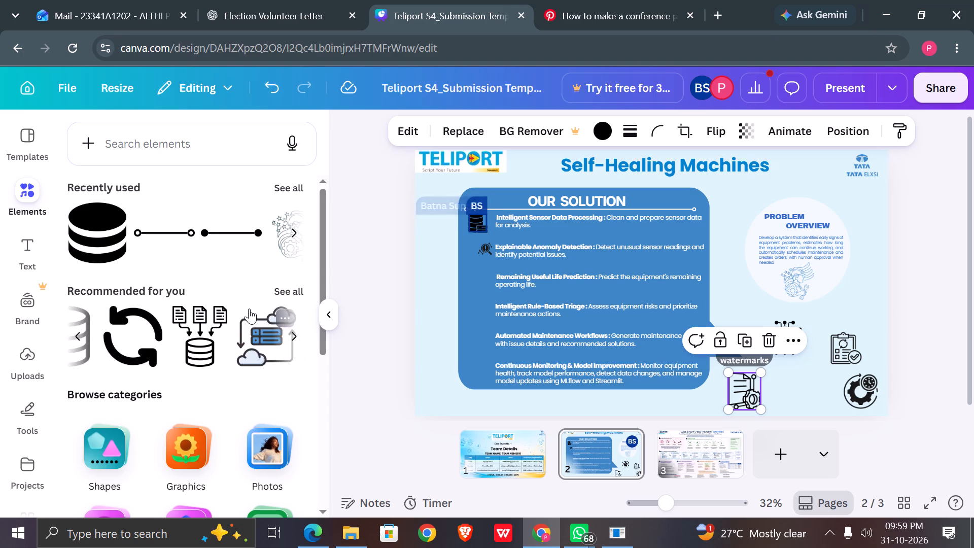
pyautogui.scroll(-2, 249, 309)
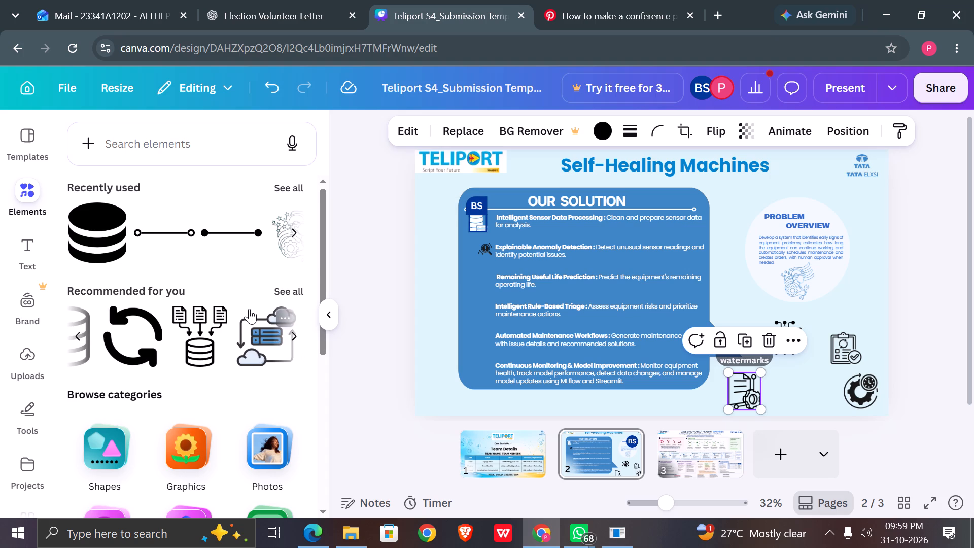
pyautogui.scroll(-1, 249, 309)
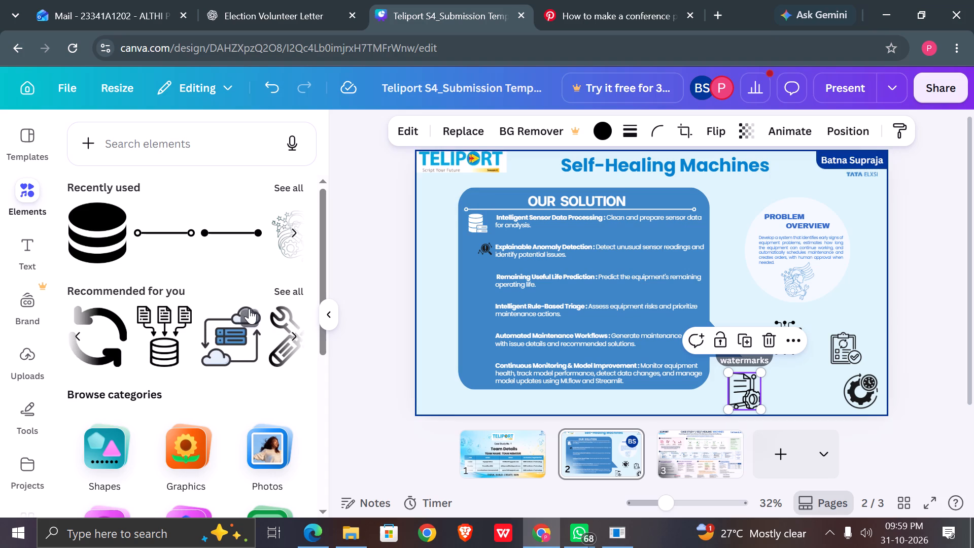
pyautogui.scroll(-1, 249, 309)
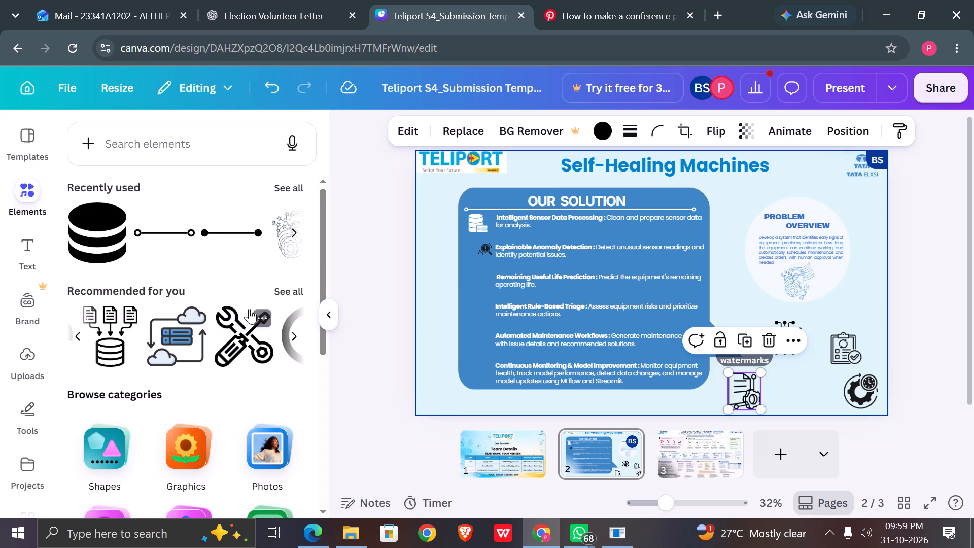
pyautogui.scroll(-1, 249, 309)
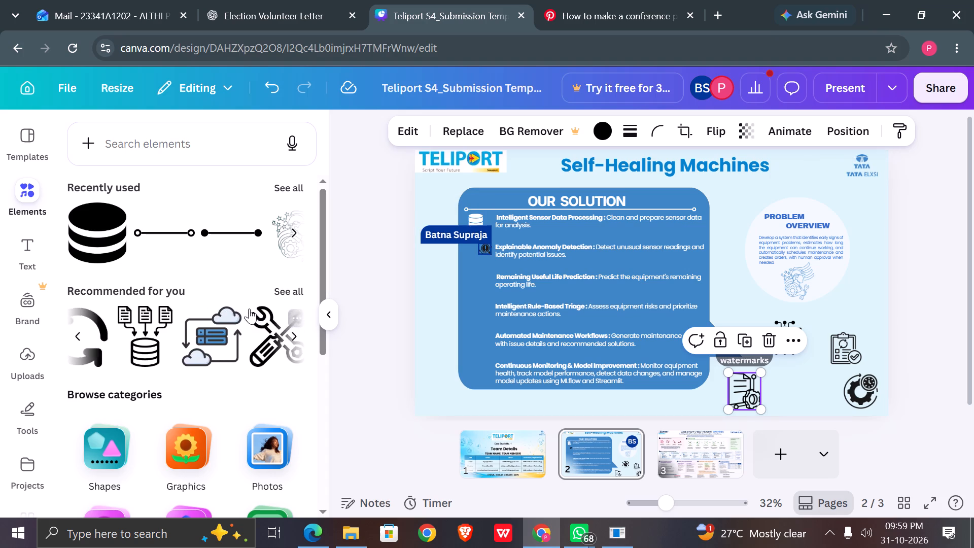
pyautogui.scroll(-1, 249, 309)
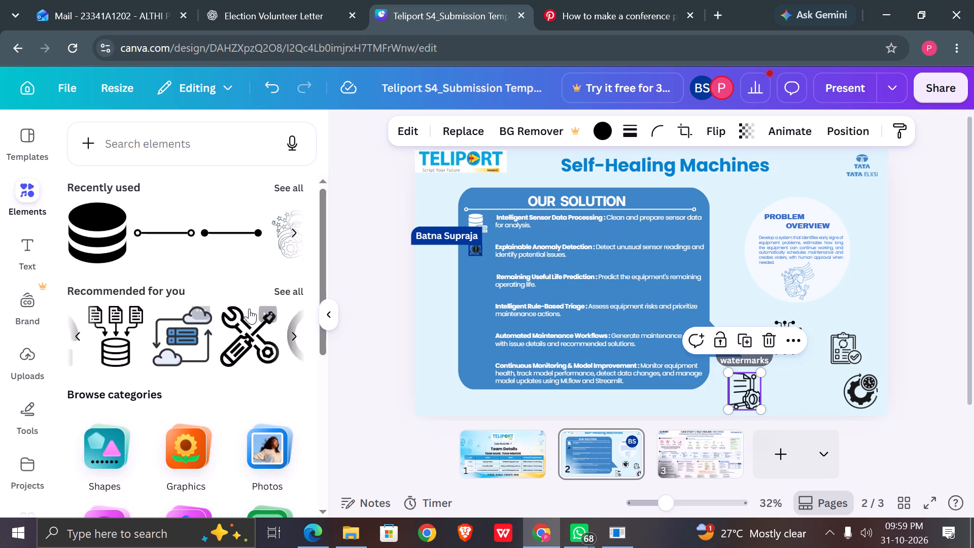
pyautogui.scroll(-1, 249, 309)
pyautogui.hscroll(-1, 249, 309)
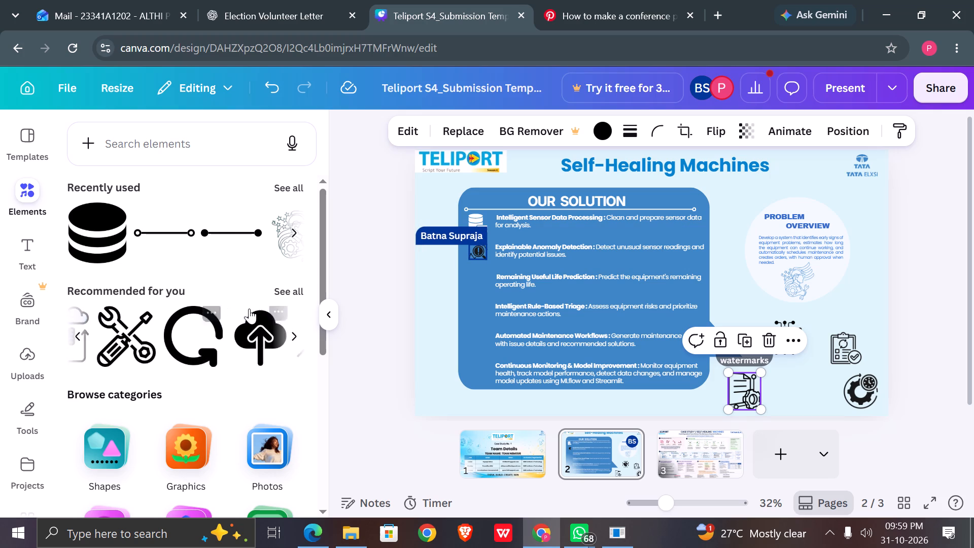
pyautogui.hscroll(-2, 249, 309)
pyautogui.hscroll(1, 249, 309)
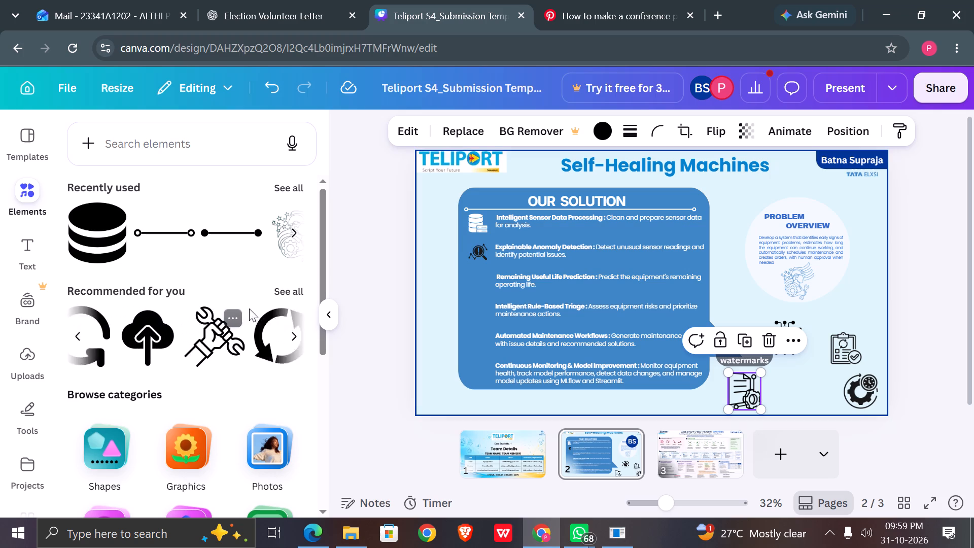
pyautogui.hscroll(2, 249, 309)
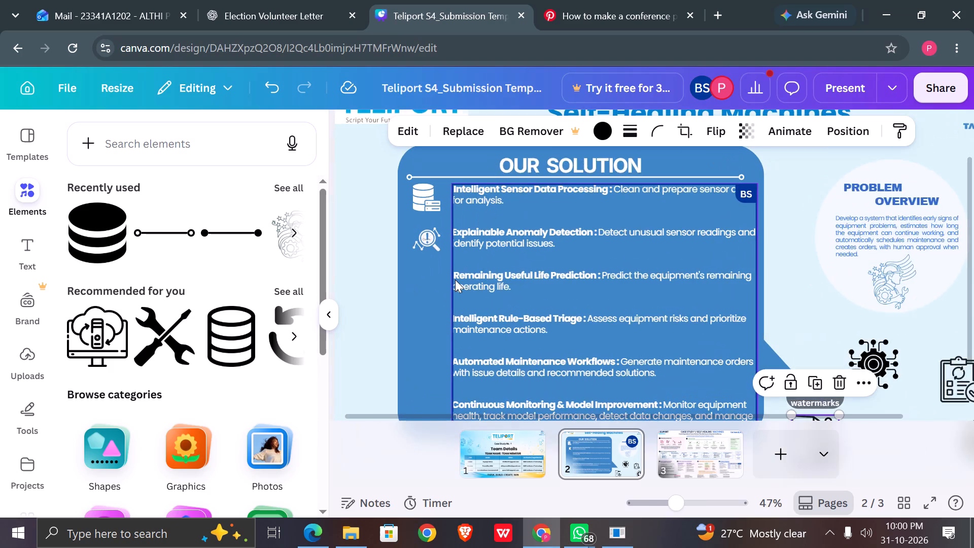
# Inspect the magnifier icon beside Explainable Anomaly Detection up close and open its watermark removal option without purchasing anything.
pyautogui.hscroll(1, 455, 280)
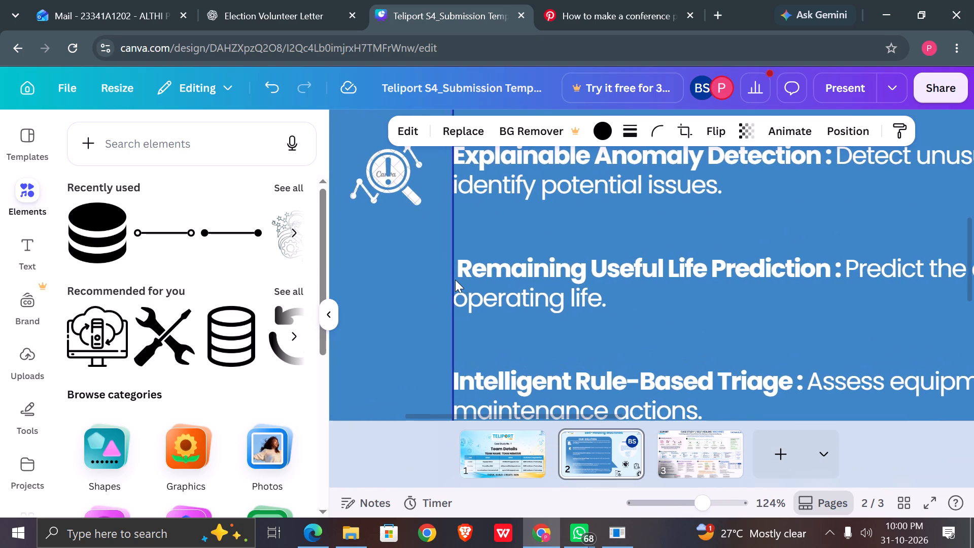
pyautogui.hscroll(1, 455, 280)
pyautogui.scroll(3, 455, 280)
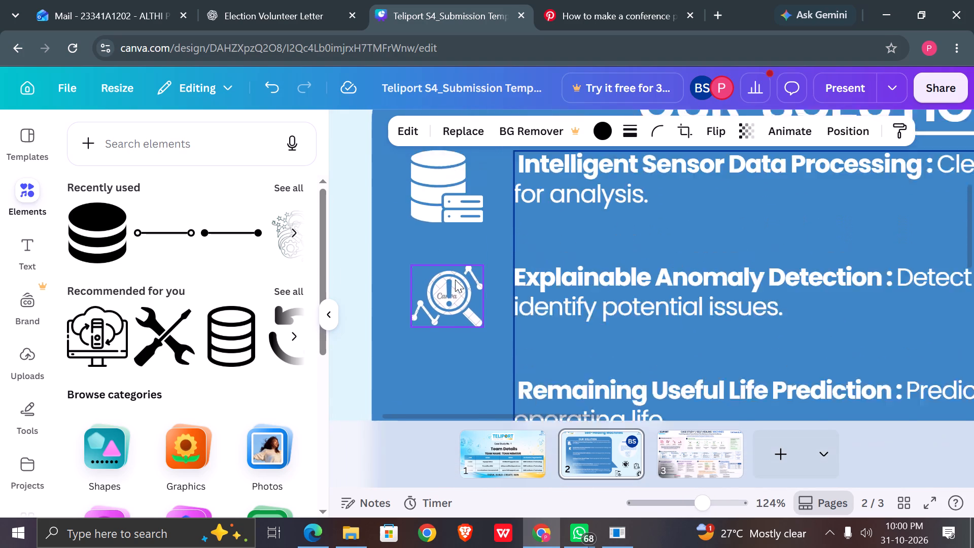
pyautogui.scroll(1, 455, 280)
pyautogui.scroll(-1, 455, 280)
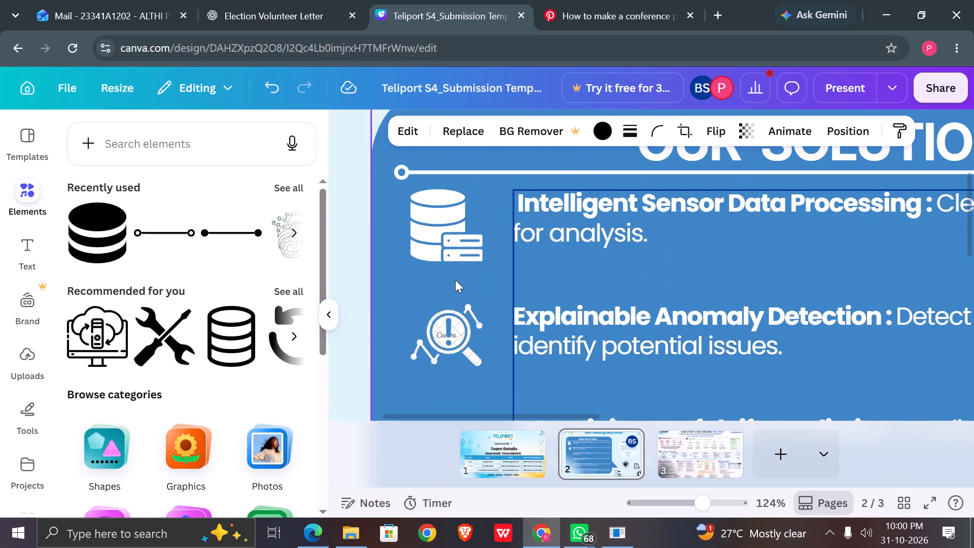
pyautogui.click(453, 324)
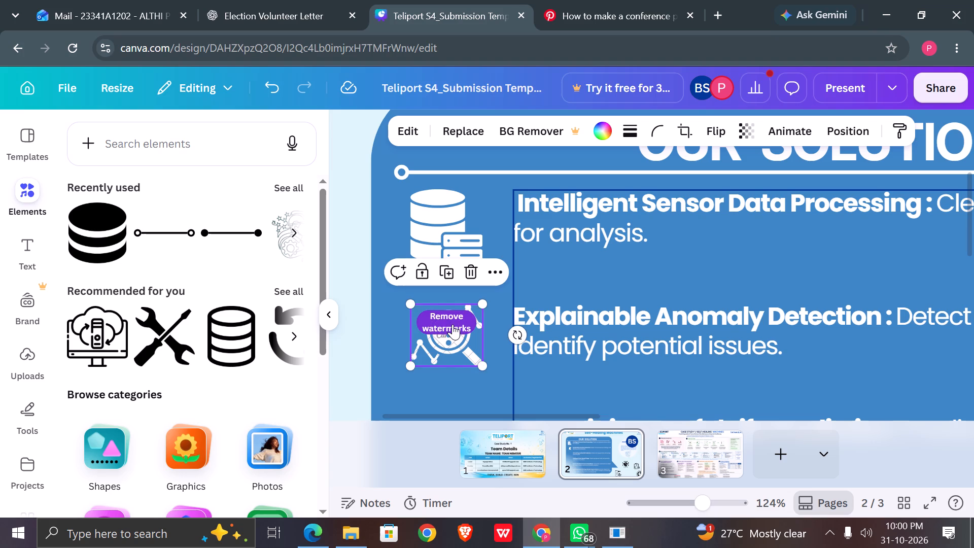
pyautogui.click(453, 324)
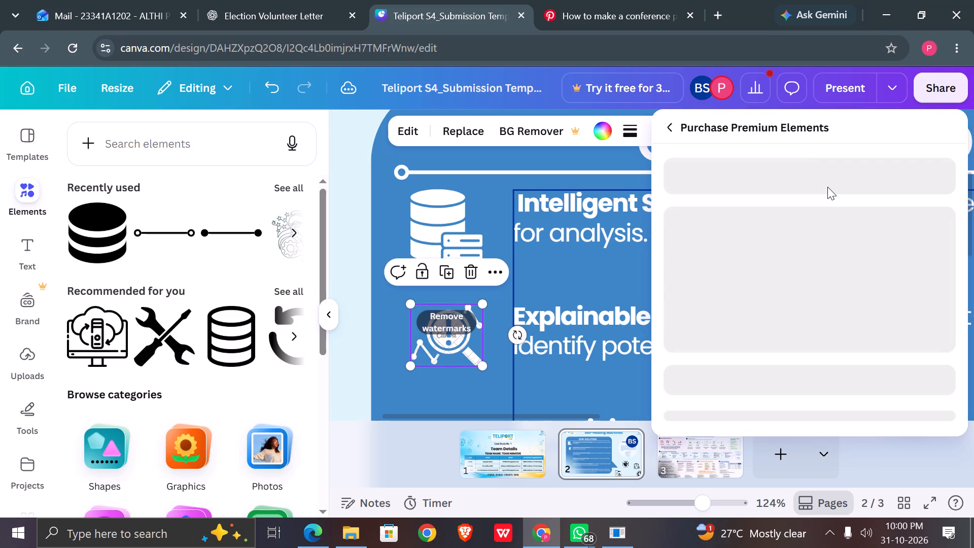
pyautogui.click(666, 126)
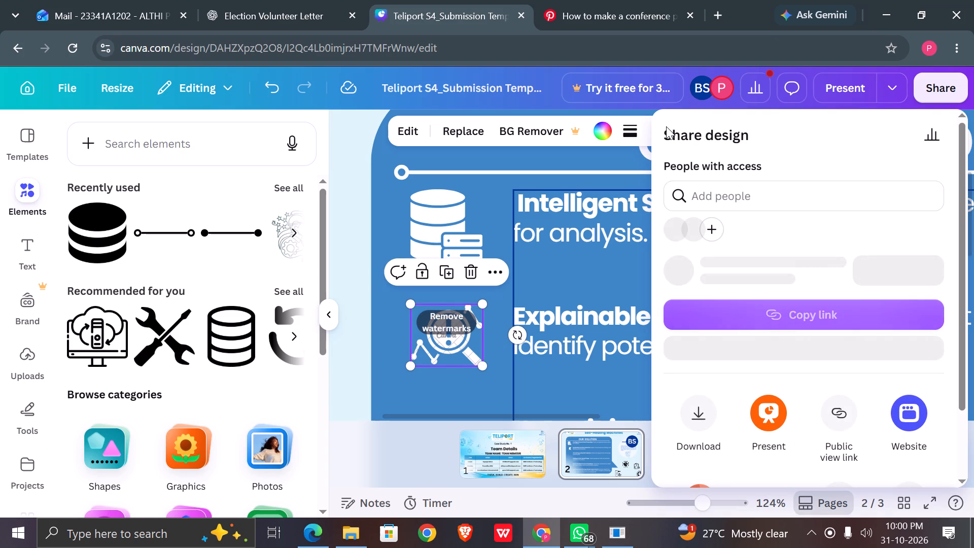
pyautogui.click(382, 442)
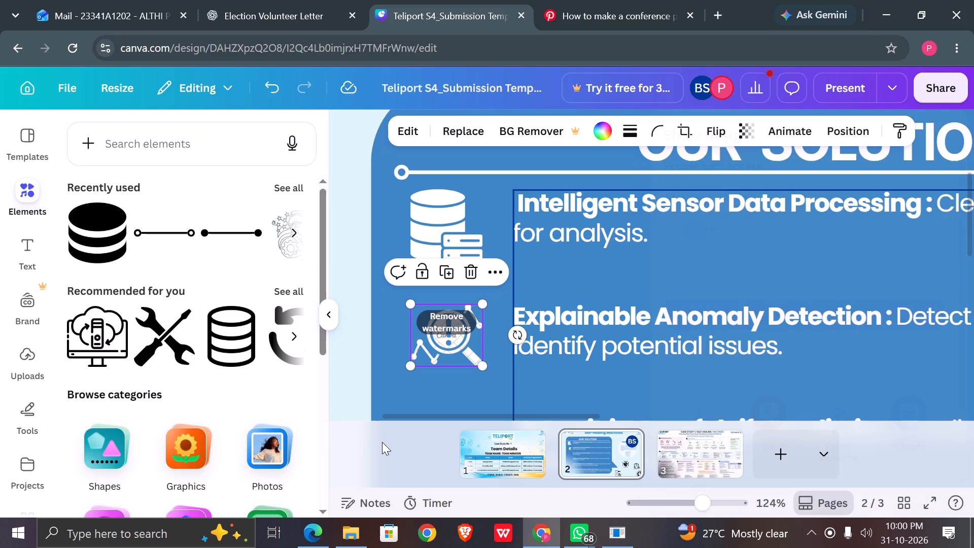
# Examine the Our Solution icons on slide 3 up close, especially the one above Detect Anomalies.
pyautogui.scroll(-2, 382, 442)
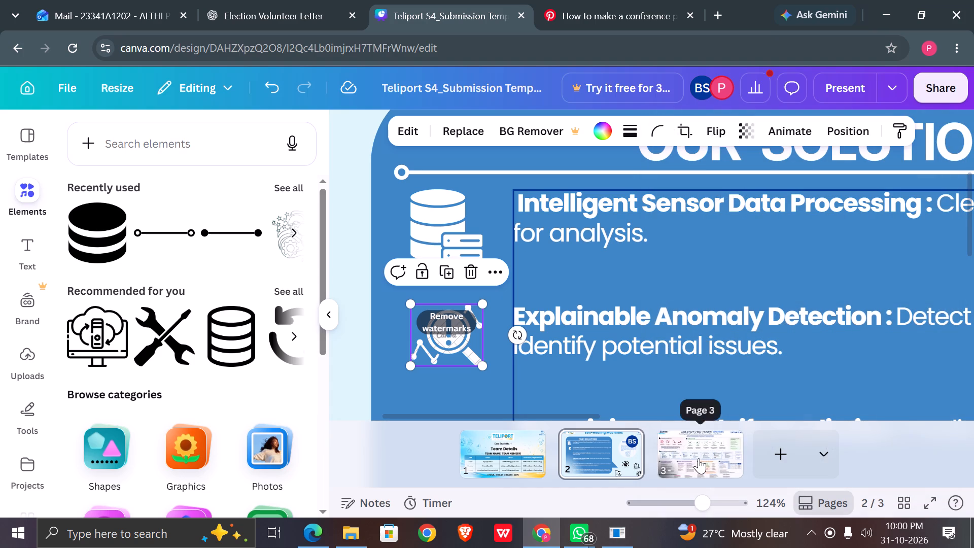
pyautogui.click(699, 459)
pyautogui.hscroll(-2, 637, 343)
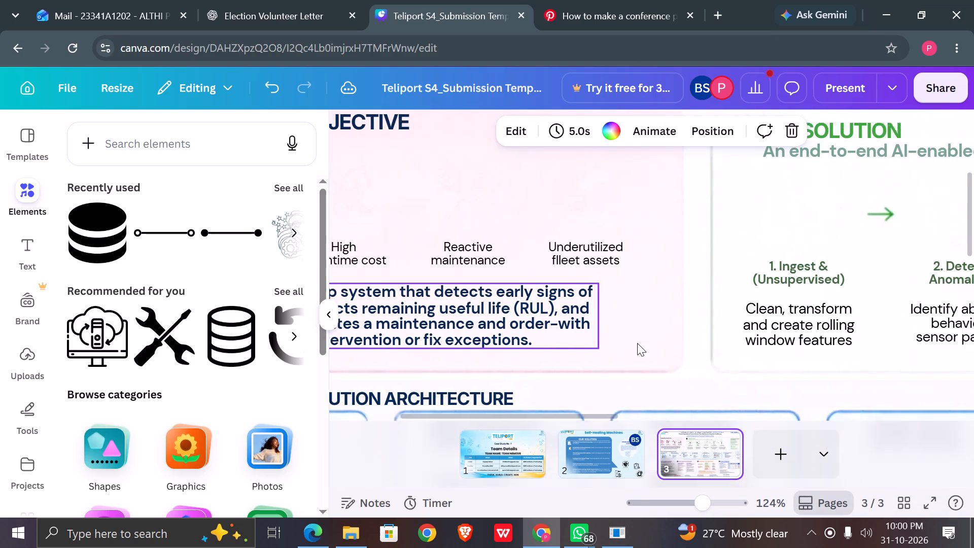
pyautogui.hscroll(-2, 637, 343)
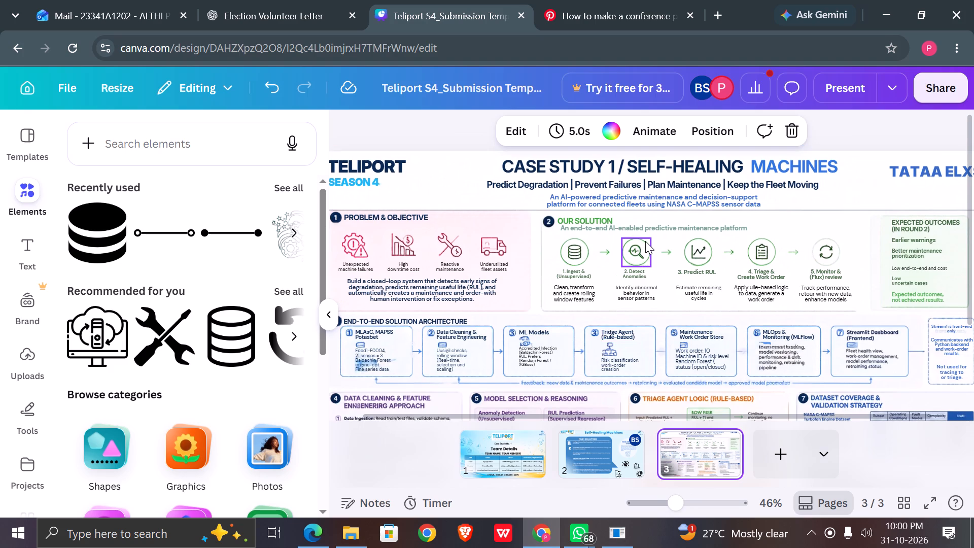
pyautogui.scroll(1, 645, 241)
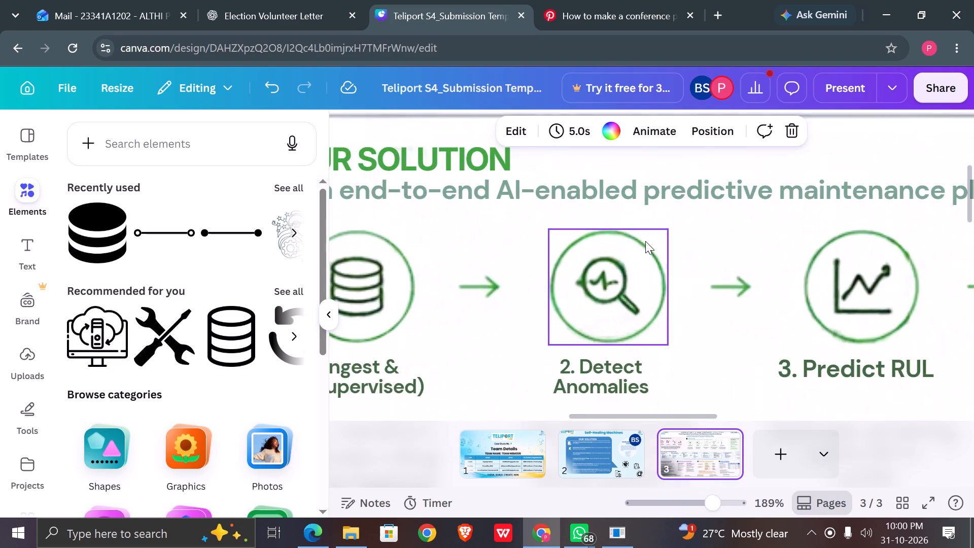
pyautogui.scroll(1, 645, 241)
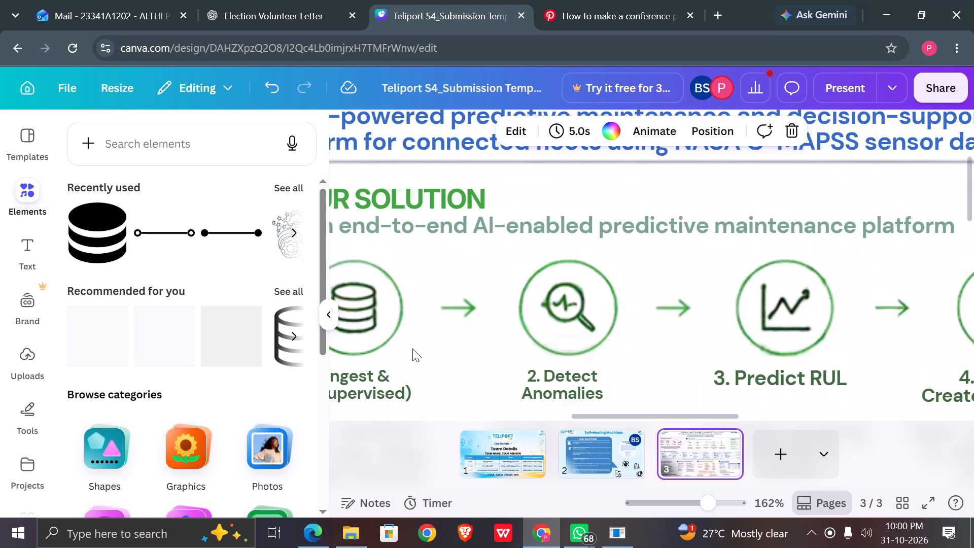
# Search the graphics for "detect" and add the black browser-window-with-magnifier icon that carries no premium mark to slide 2.
pyautogui.click(168, 147)
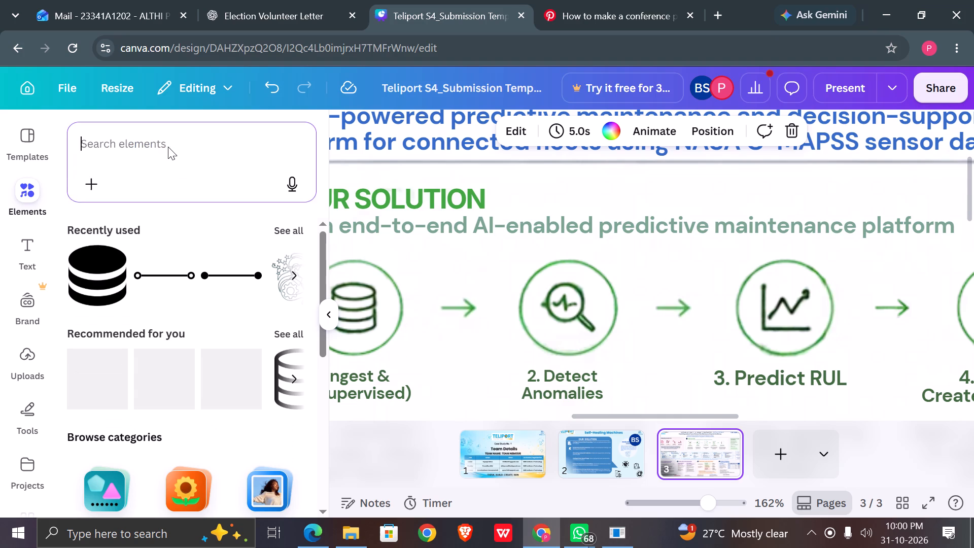
pyautogui.write('dete')
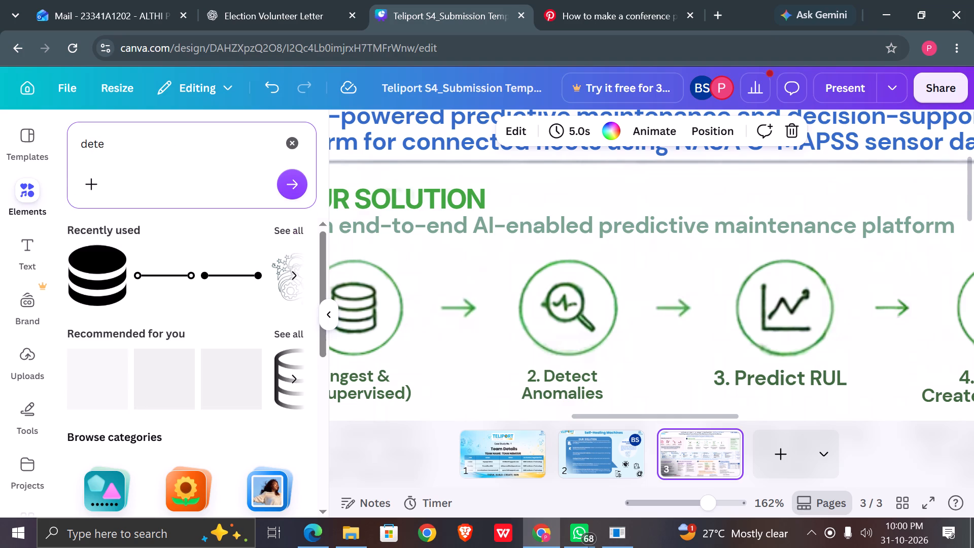
pyautogui.write('ct')
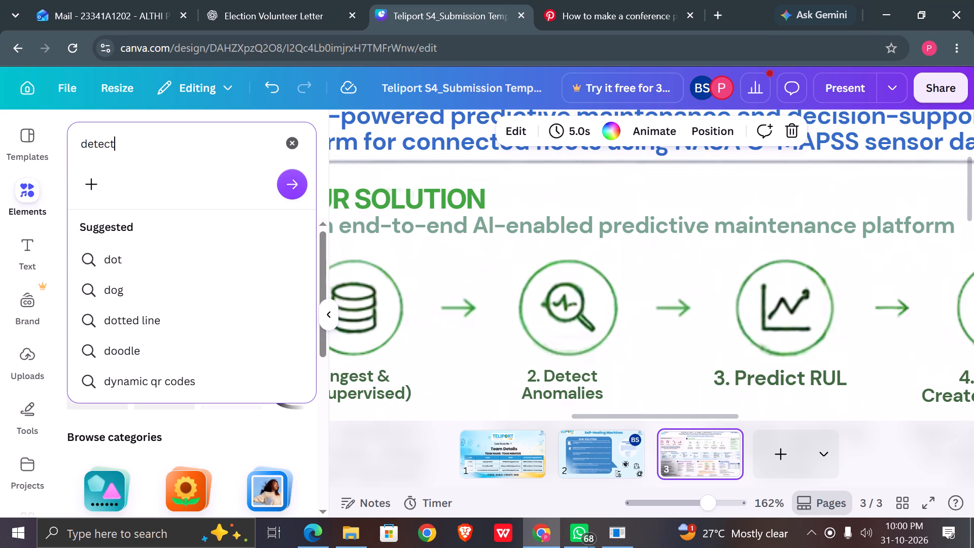
pyautogui.press('Return')
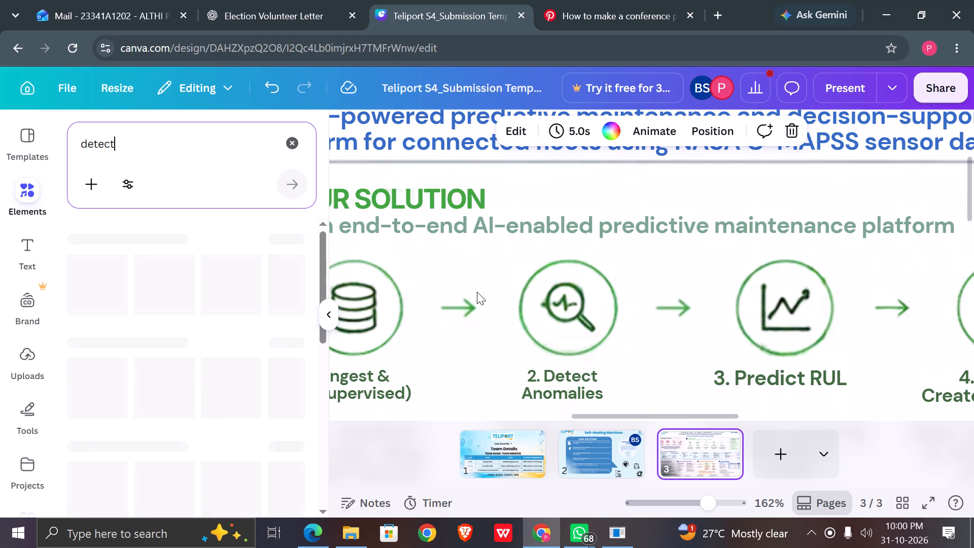
pyautogui.click(595, 438)
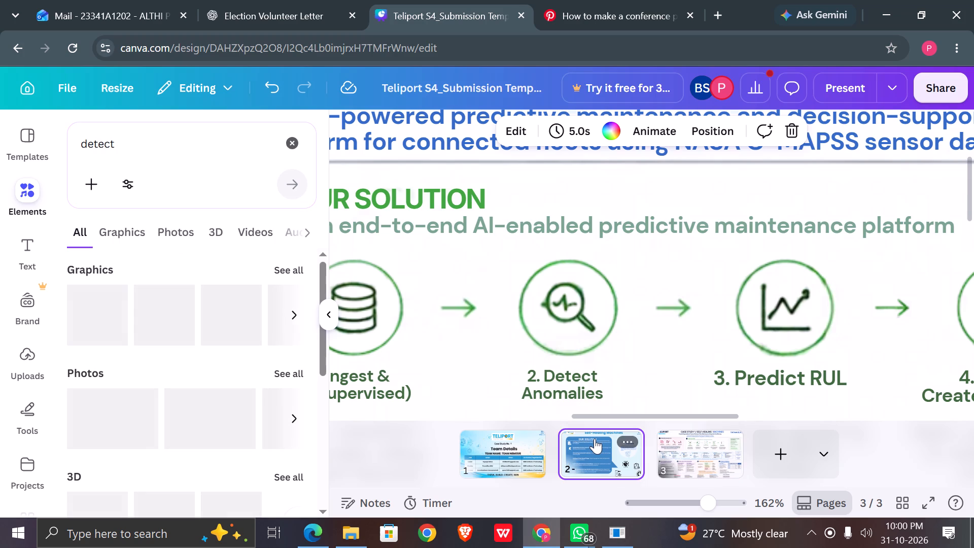
pyautogui.scroll(-2, 457, 271)
pyautogui.hscroll(5, 457, 271)
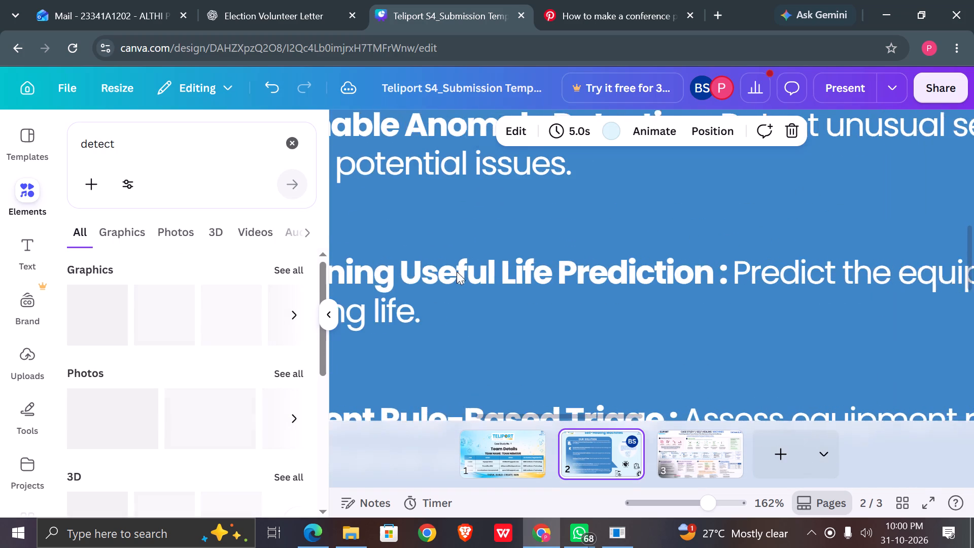
pyautogui.hscroll(3, 457, 271)
pyautogui.scroll(2, 457, 271)
pyautogui.hscroll(-2, 457, 271)
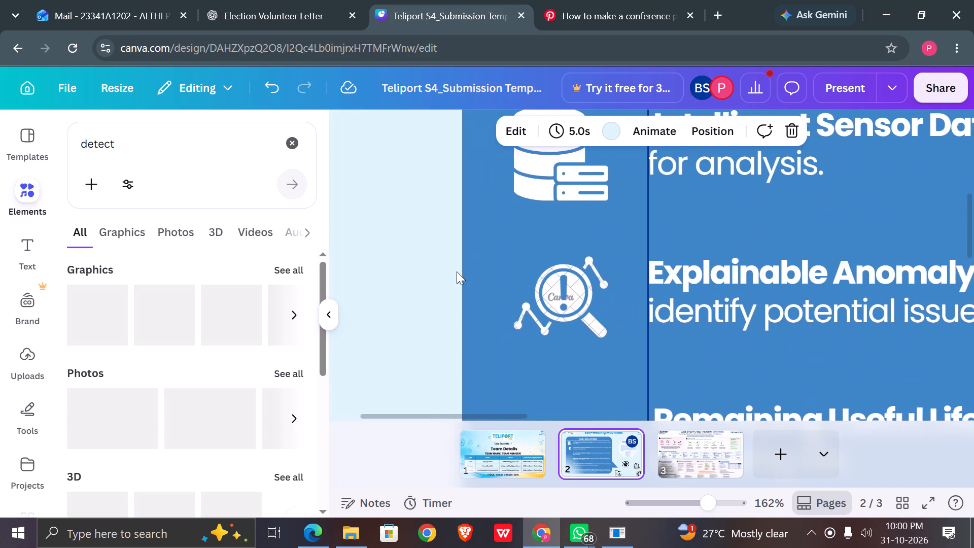
pyautogui.hscroll(-2, 457, 271)
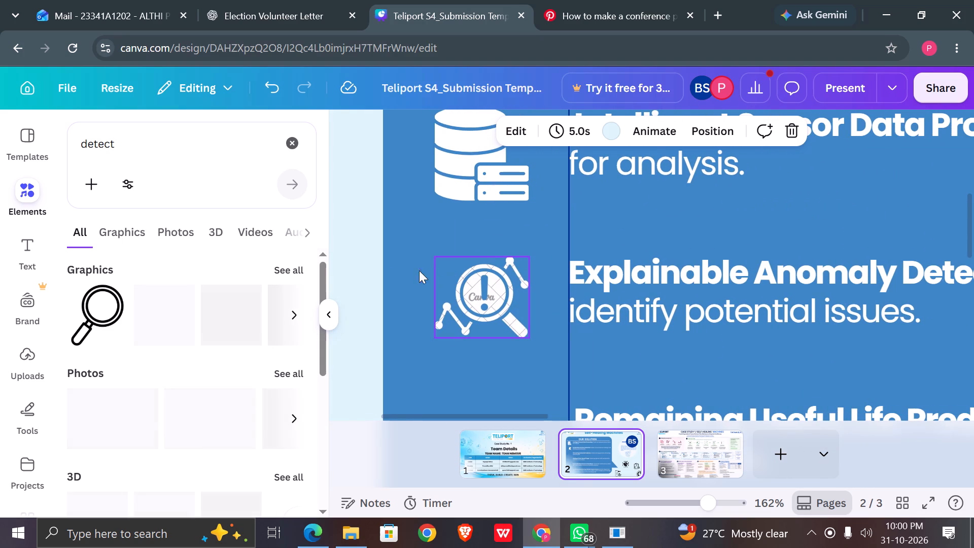
pyautogui.click(291, 268)
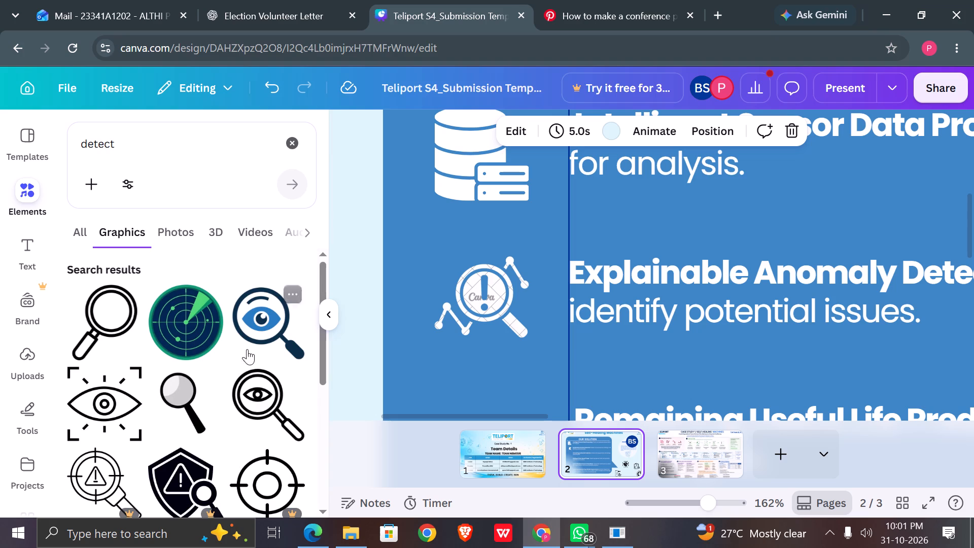
pyautogui.scroll(-3, 235, 381)
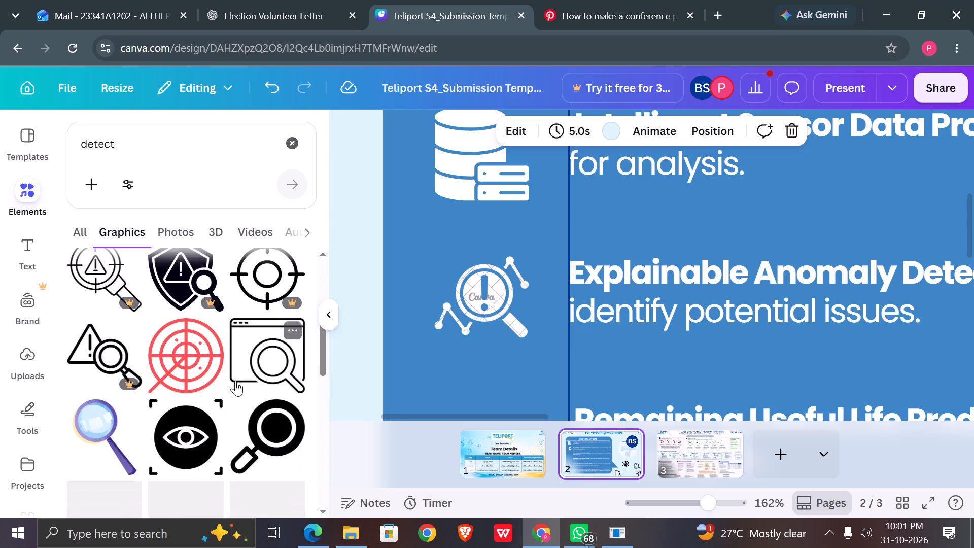
pyautogui.click(251, 349)
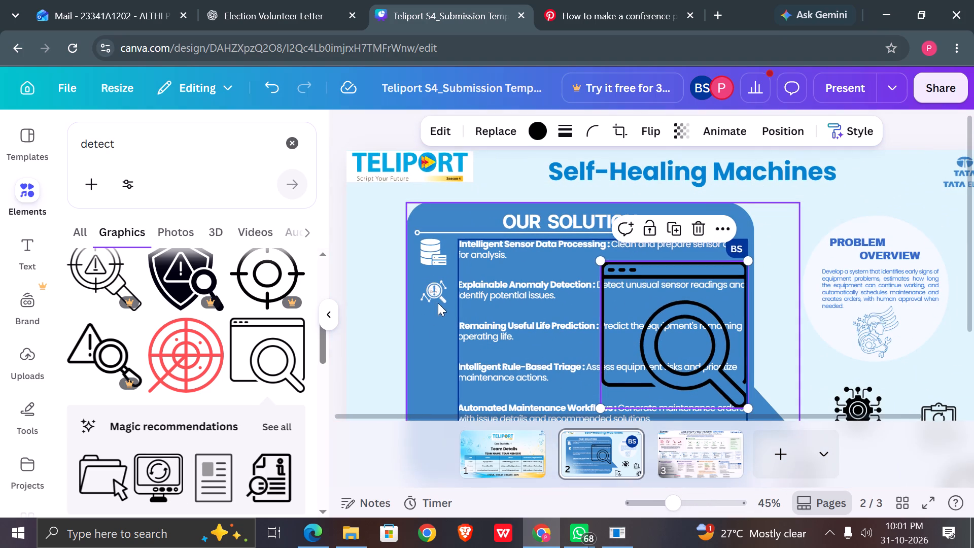
# Shrink the browser-window magnifier icon to roughly the other heading icons' size and move it next to the watermarked magnifier.
pyautogui.click(677, 321)
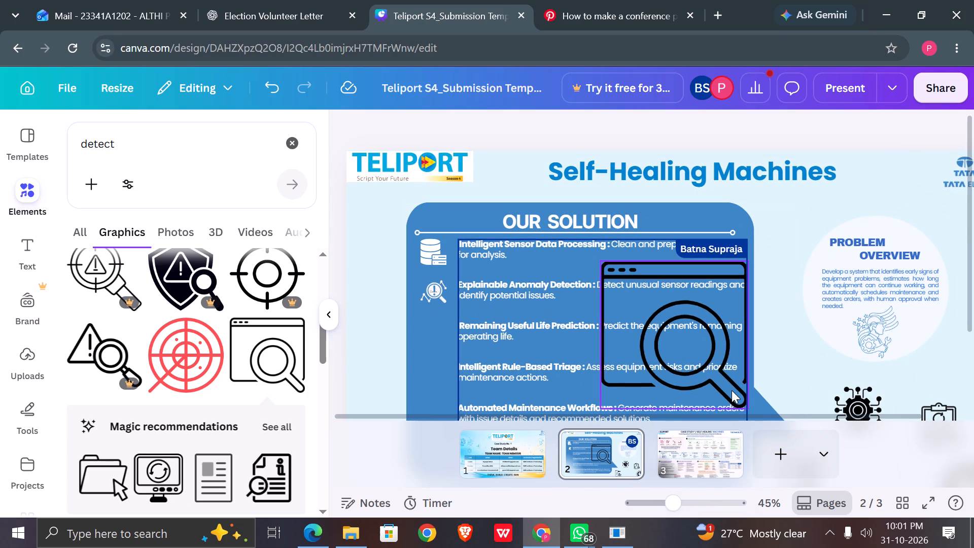
pyautogui.click(633, 295)
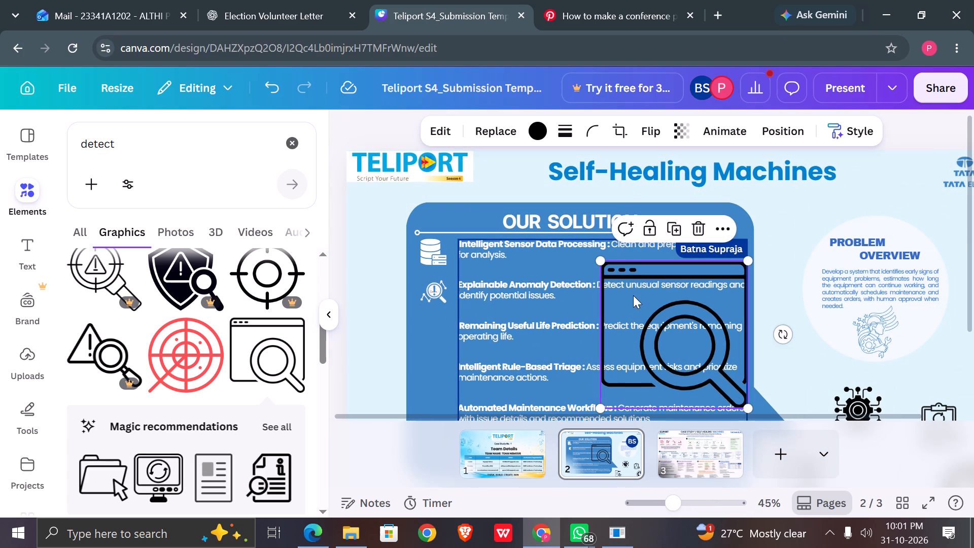
pyautogui.moveTo(746, 408); pyautogui.dragTo(698, 358)
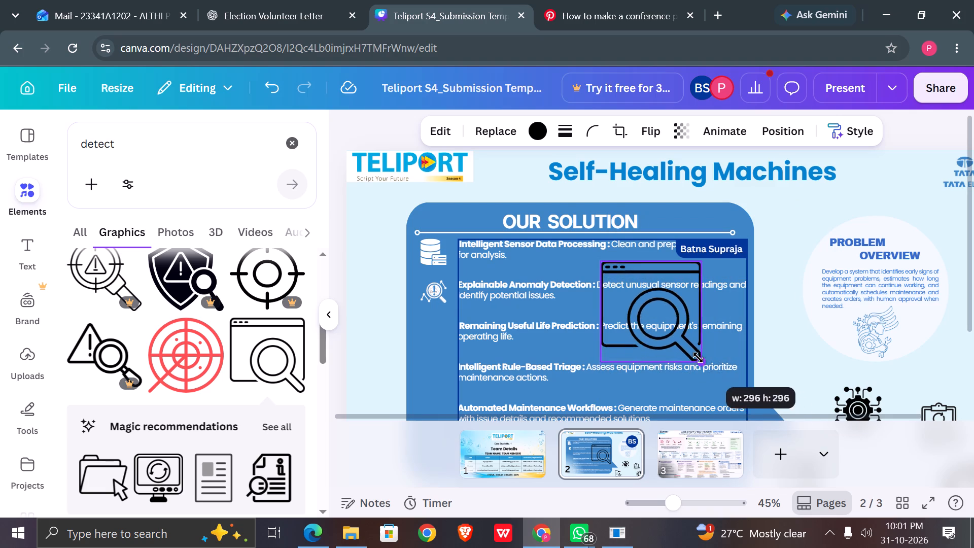
pyautogui.moveTo(698, 358); pyautogui.dragTo(626, 296)
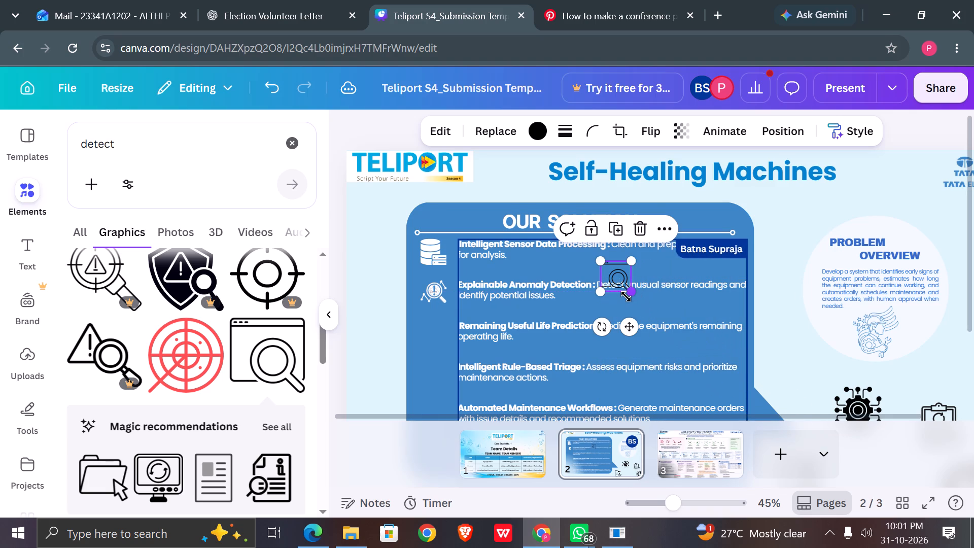
pyautogui.moveTo(614, 271); pyautogui.dragTo(485, 290)
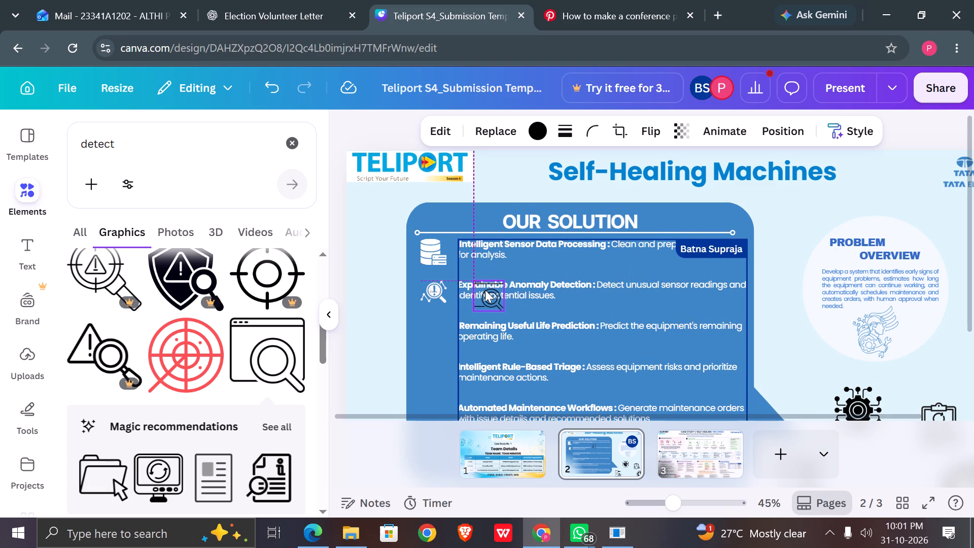
# Delete the watermarked magnifier beside Explainable Anomaly Detection and put the browser-window magnifier icon in its place.
pyautogui.click(423, 284)
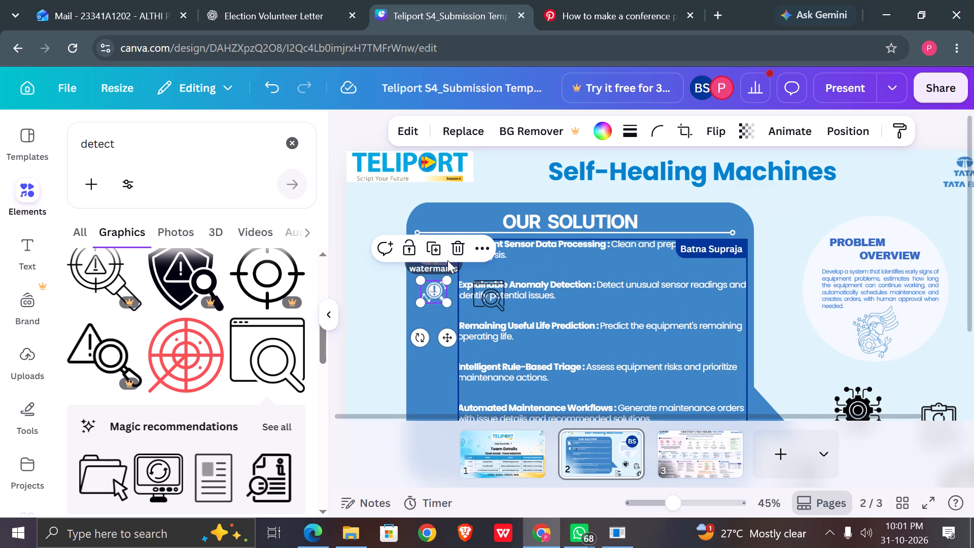
pyautogui.click(458, 252)
pyautogui.moveTo(480, 286); pyautogui.dragTo(479, 286)
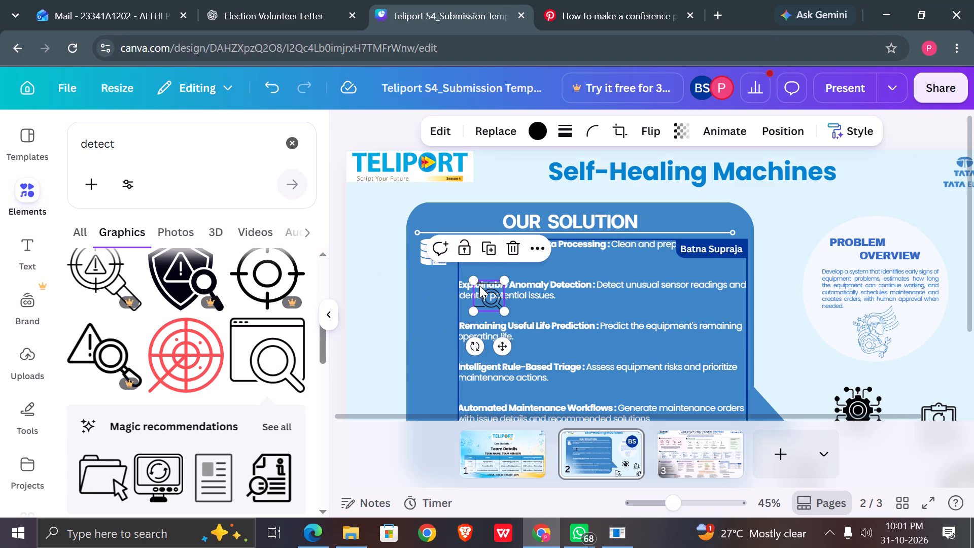
pyautogui.moveTo(479, 286); pyautogui.dragTo(427, 282)
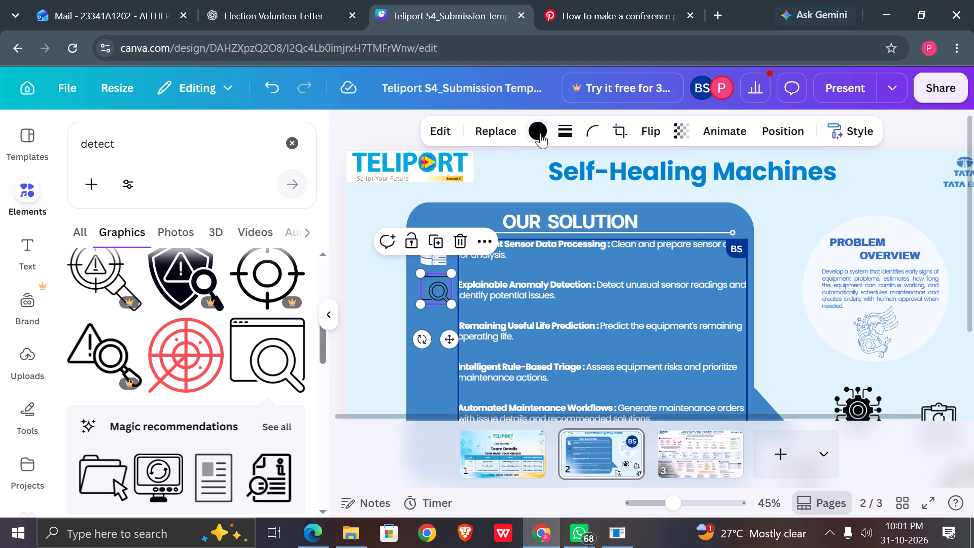
# Recolour the browser-window magnifier icon white.
pyautogui.click(539, 133)
pyautogui.click(189, 238)
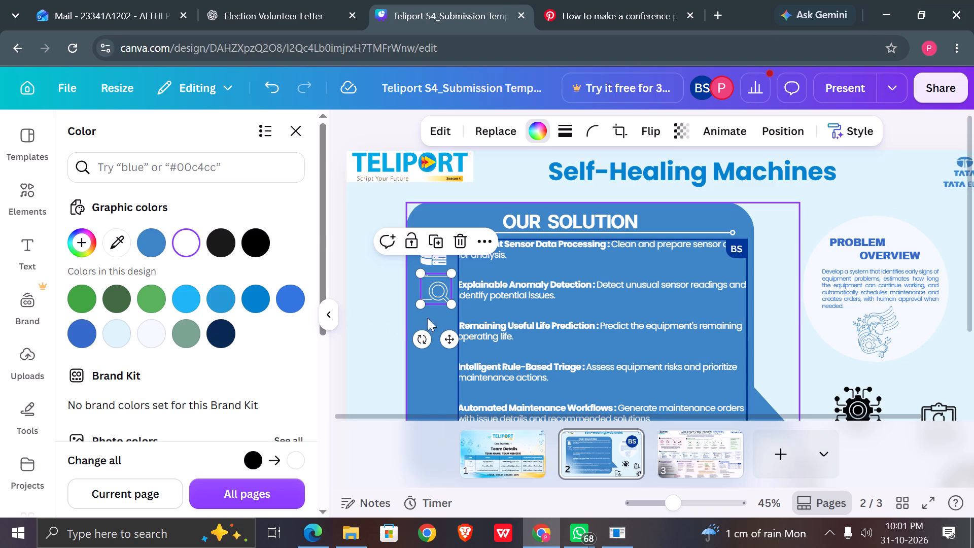
pyautogui.click(389, 328)
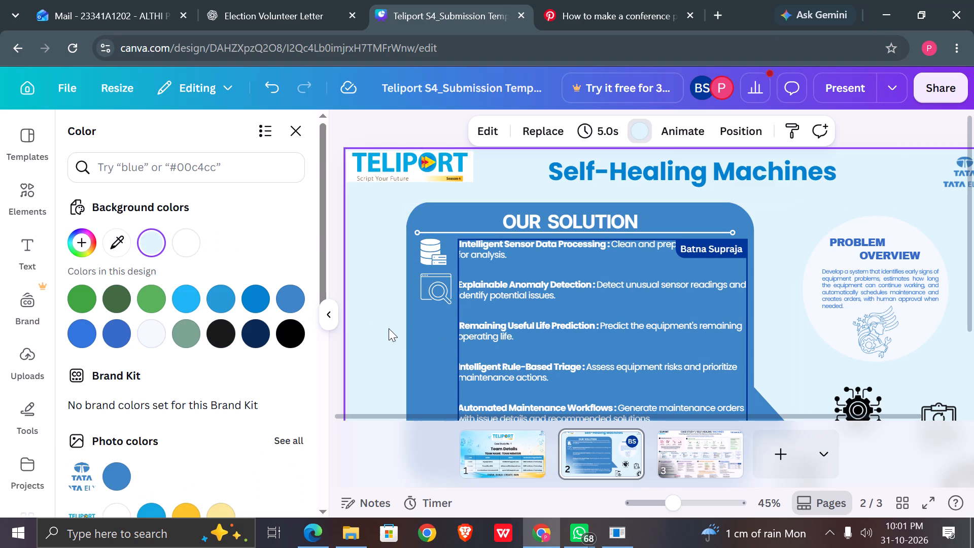
# Shrink the white magnifier icon slightly and align it under the database icon, beside the Explainable Anomaly Detection heading.
pyautogui.click(430, 292)
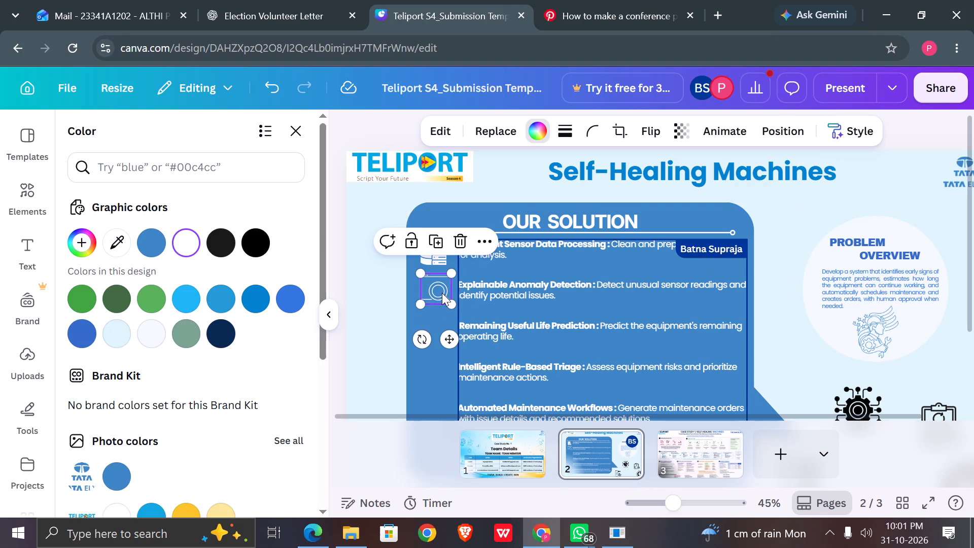
pyautogui.moveTo(452, 303); pyautogui.dragTo(441, 298)
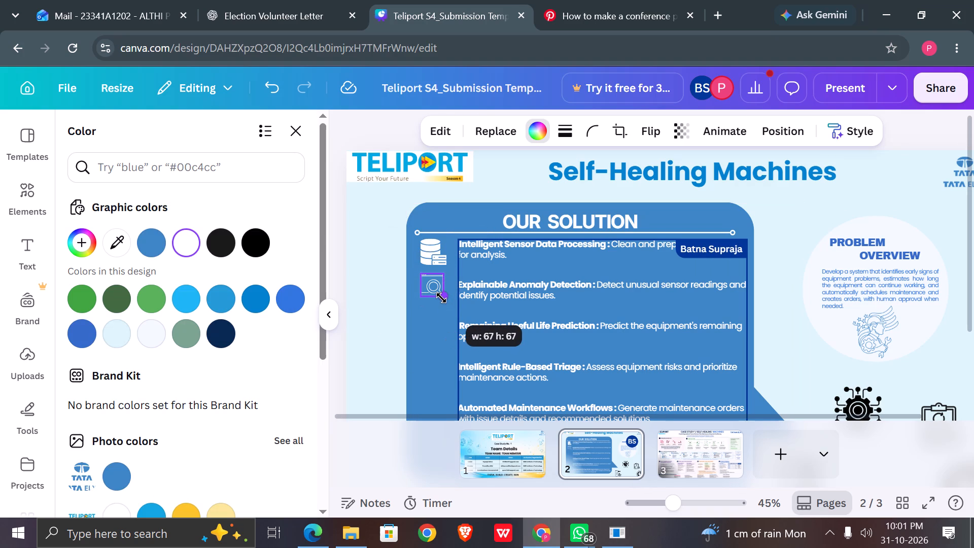
pyautogui.moveTo(441, 298); pyautogui.dragTo(443, 299)
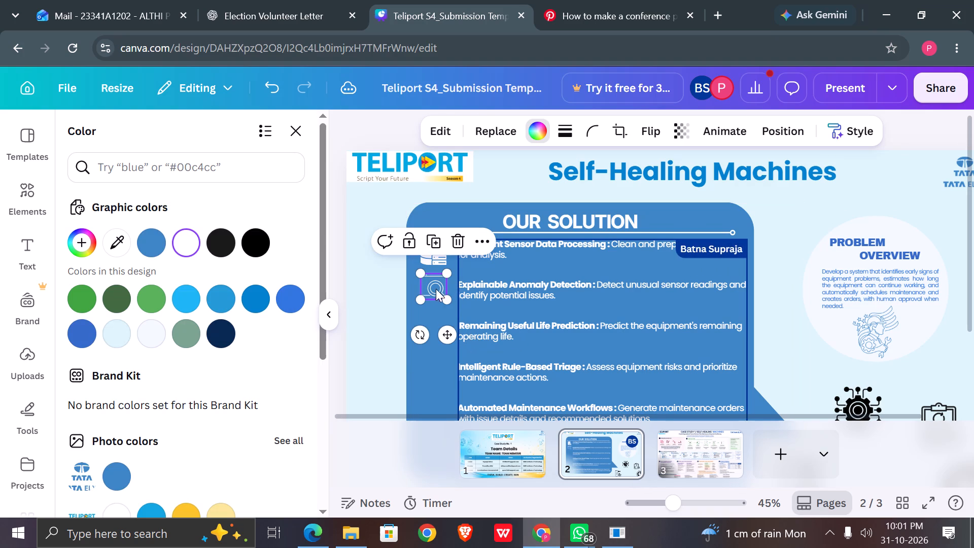
pyautogui.moveTo(431, 285); pyautogui.dragTo(435, 293)
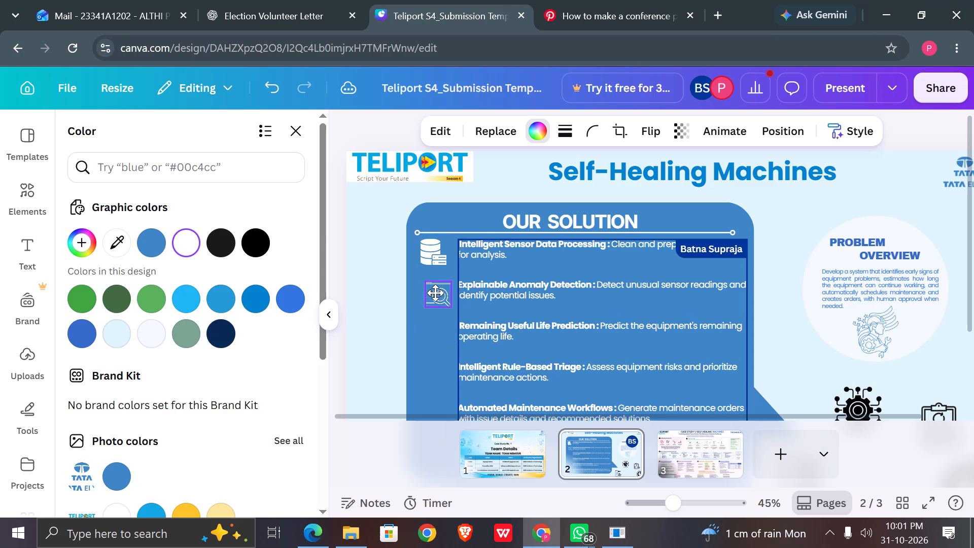
pyautogui.moveTo(435, 293); pyautogui.dragTo(433, 291)
pyautogui.click(384, 311)
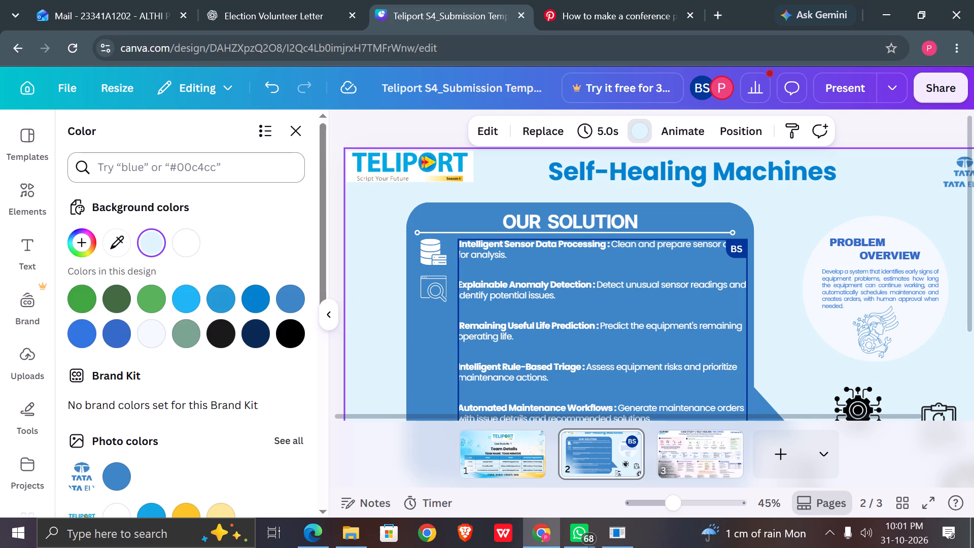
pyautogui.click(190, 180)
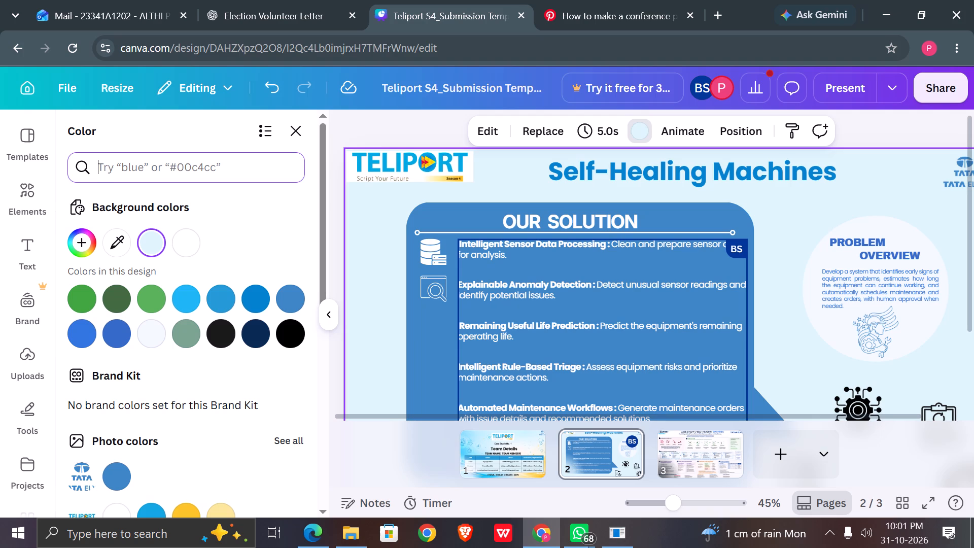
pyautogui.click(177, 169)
# Look through the graphics results for "detect" for another free icon suited to the Our Solution headings.
pyautogui.click(28, 201)
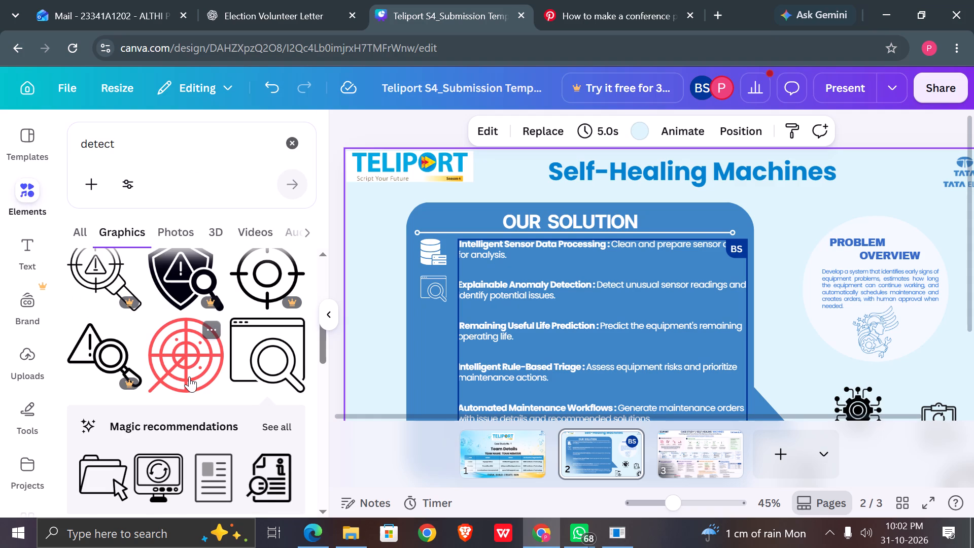
pyautogui.scroll(-4, 189, 376)
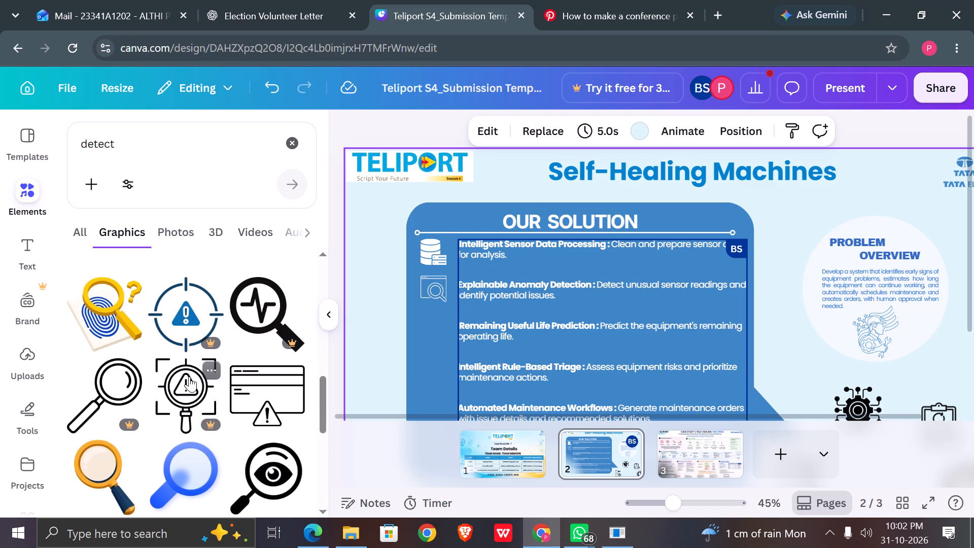
pyautogui.scroll(2, 189, 376)
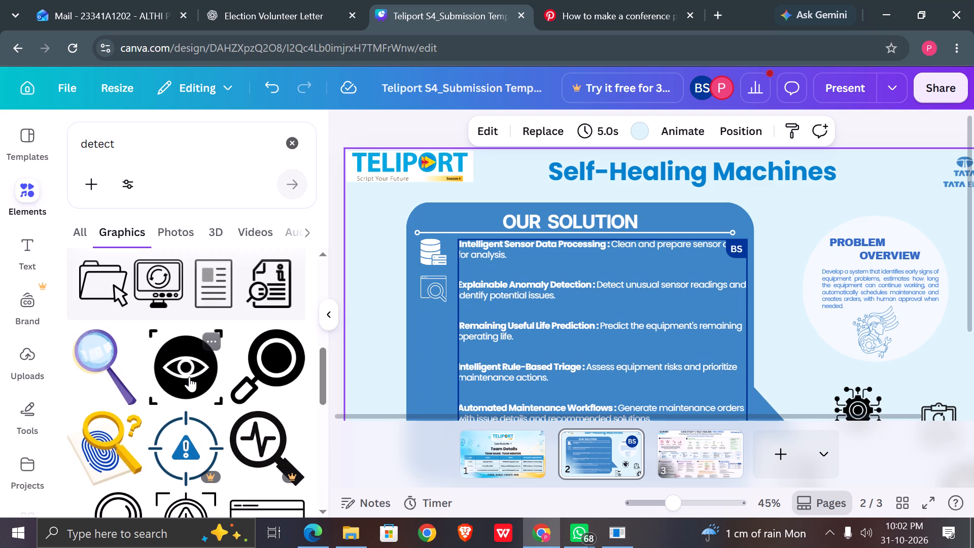
pyautogui.scroll(-2, 189, 376)
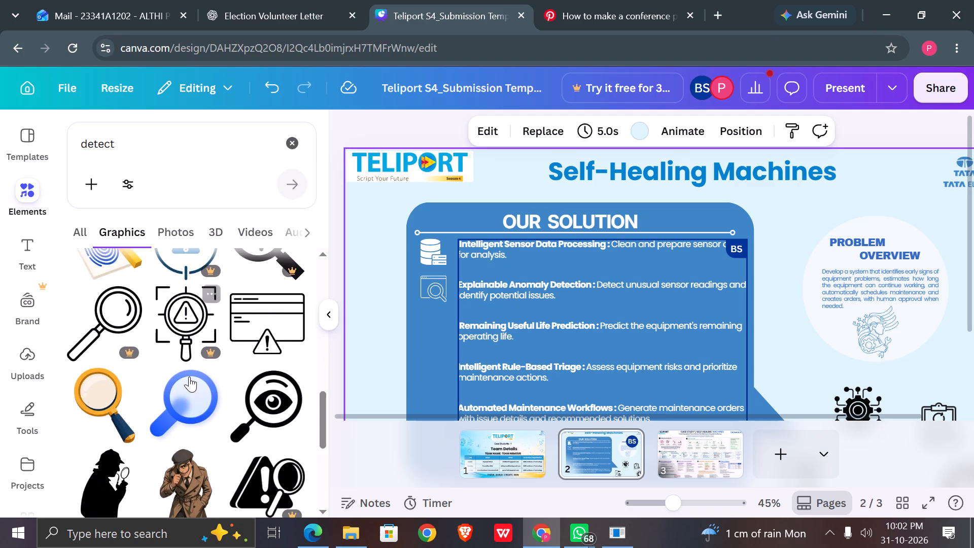
pyautogui.scroll(-4, 189, 376)
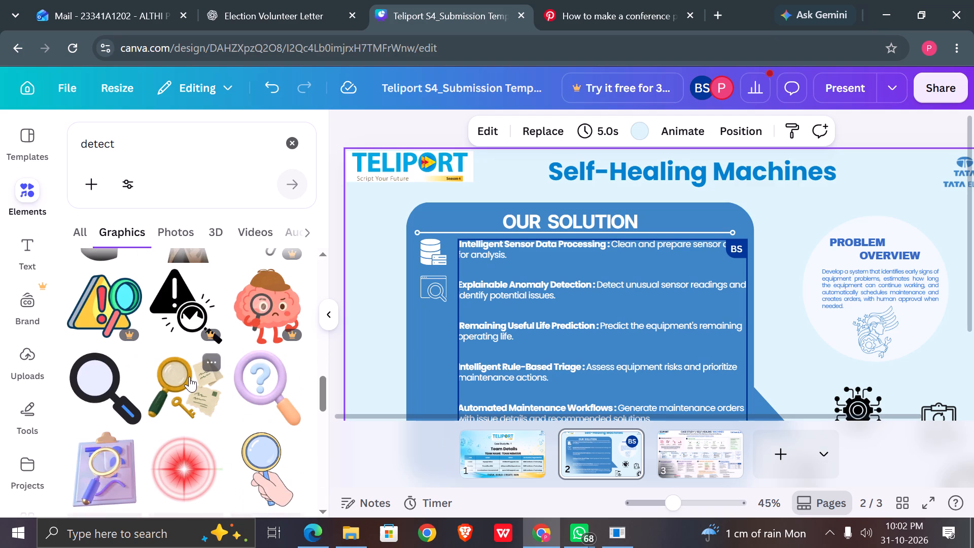
pyautogui.scroll(-3, 189, 376)
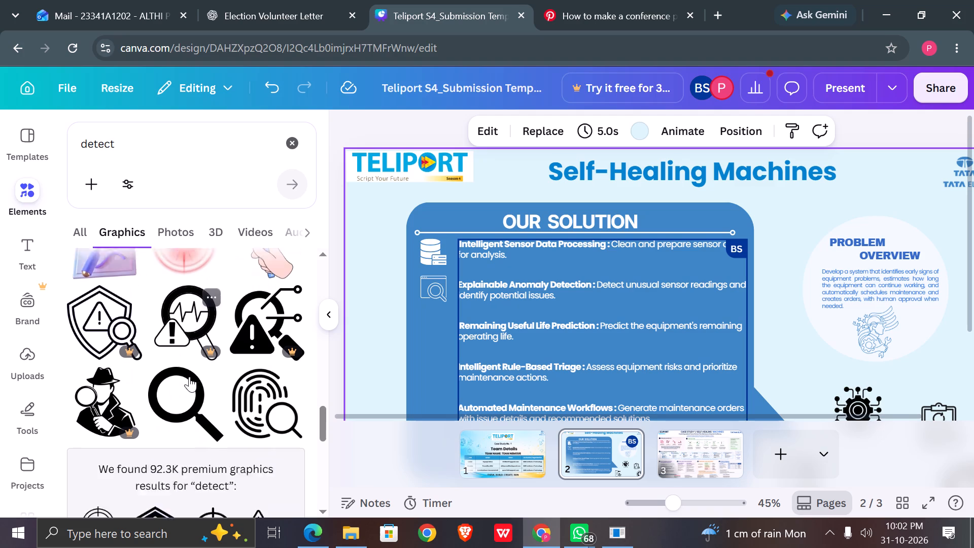
pyautogui.scroll(-4, 189, 376)
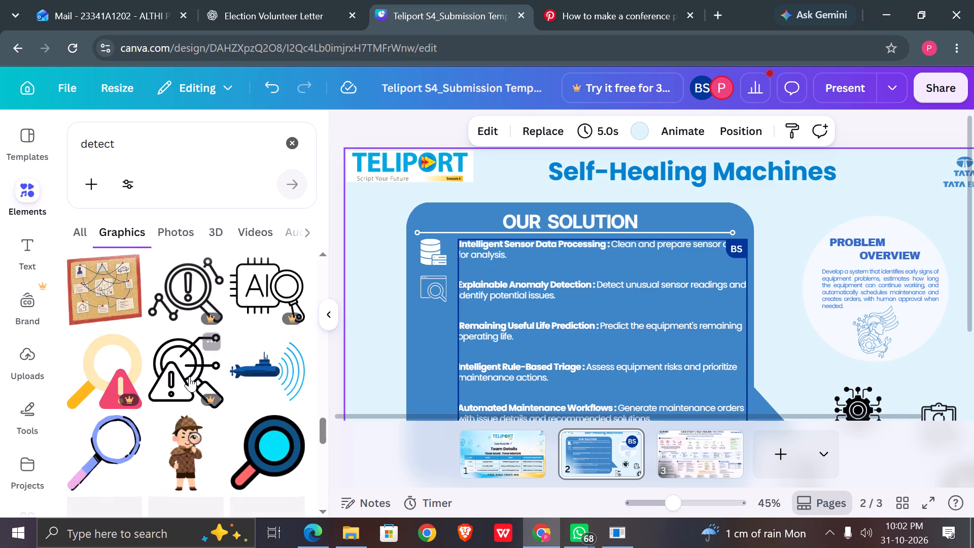
pyautogui.scroll(-1, 189, 376)
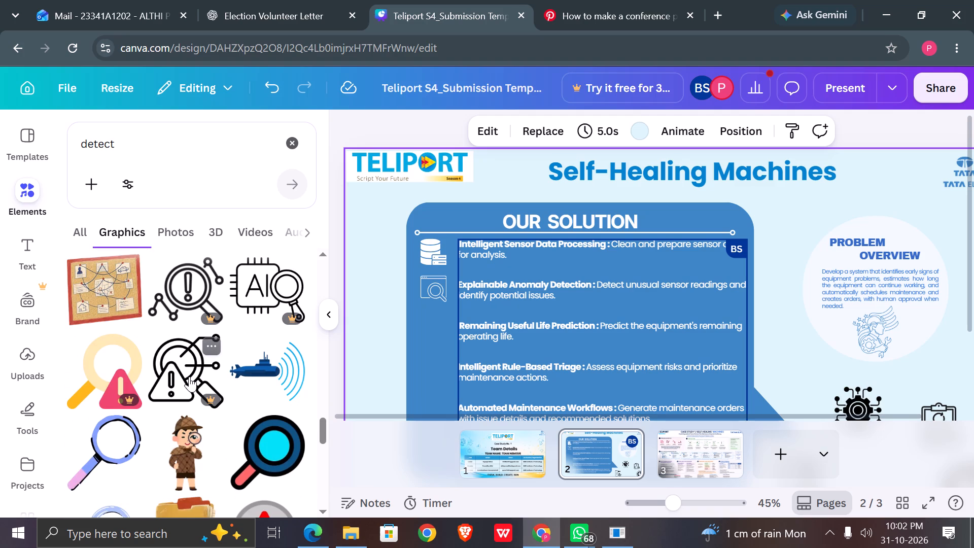
pyautogui.scroll(-4, 189, 376)
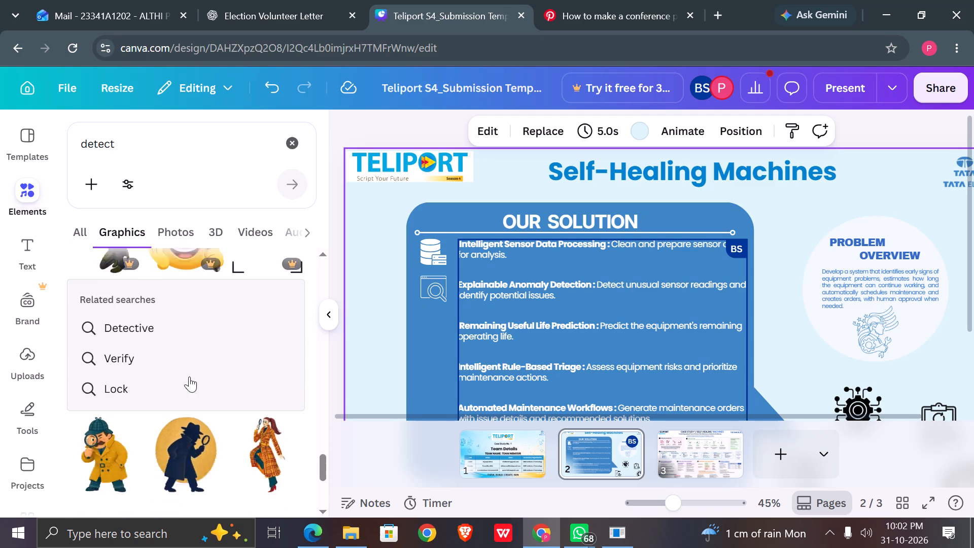
pyautogui.scroll(-2, 189, 376)
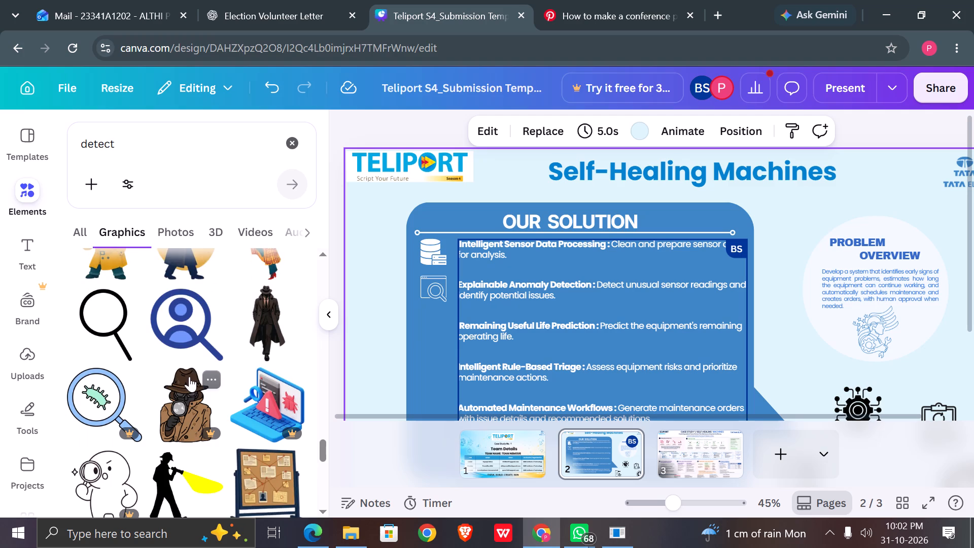
pyautogui.scroll(-1, 189, 361)
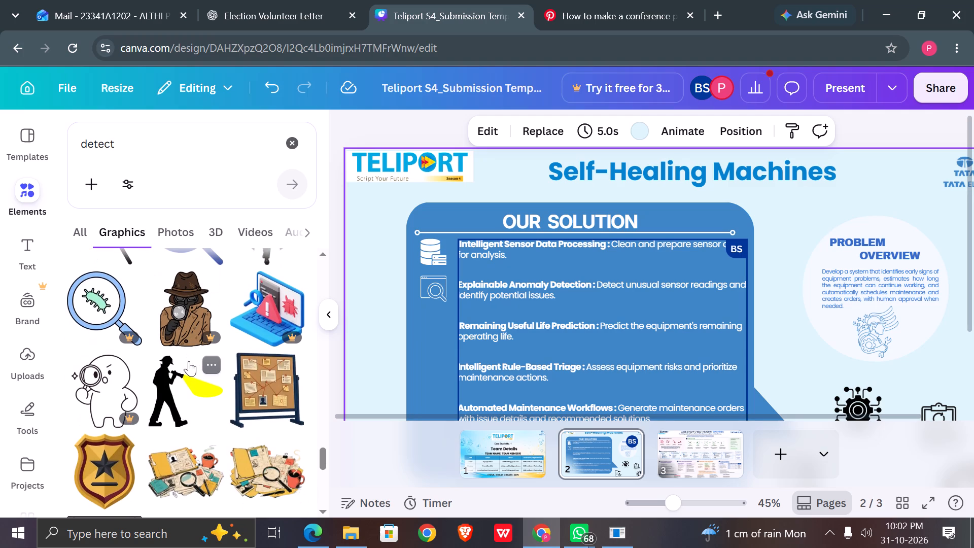
pyautogui.scroll(-4, 189, 361)
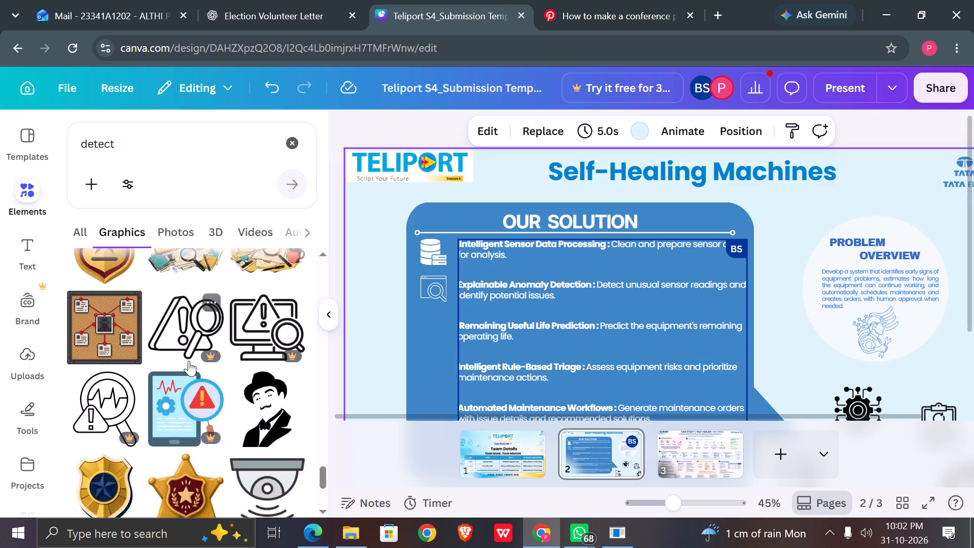
pyautogui.scroll(-1, 189, 361)
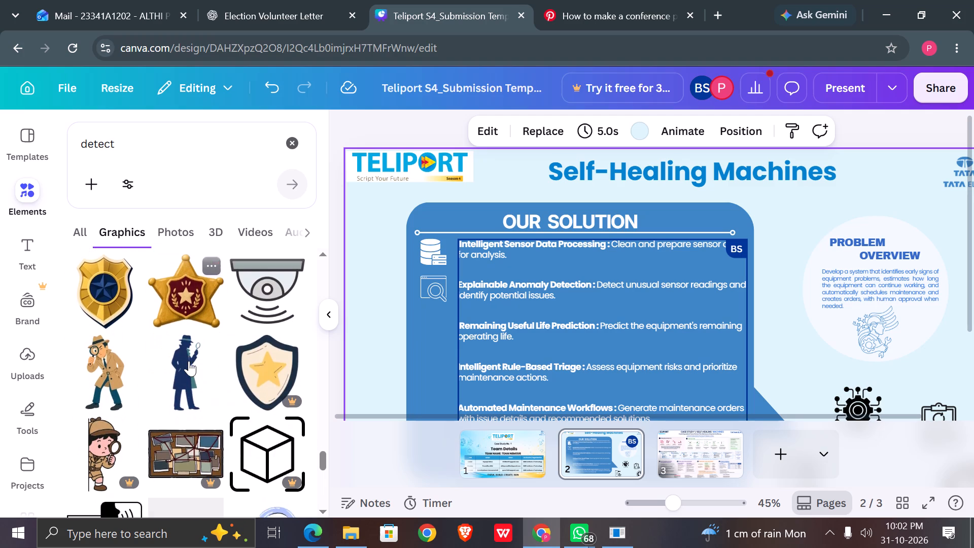
pyautogui.scroll(-1, 189, 361)
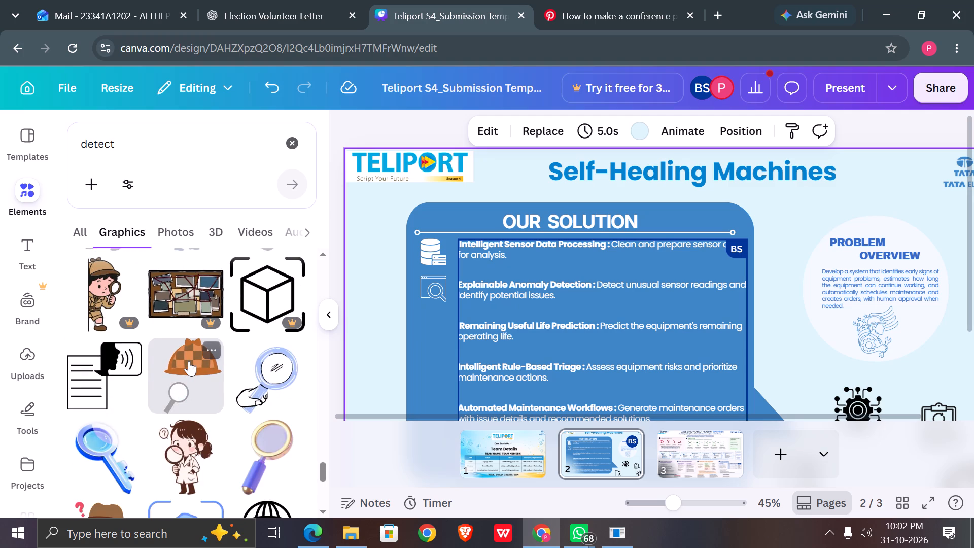
pyautogui.scroll(-2, 189, 361)
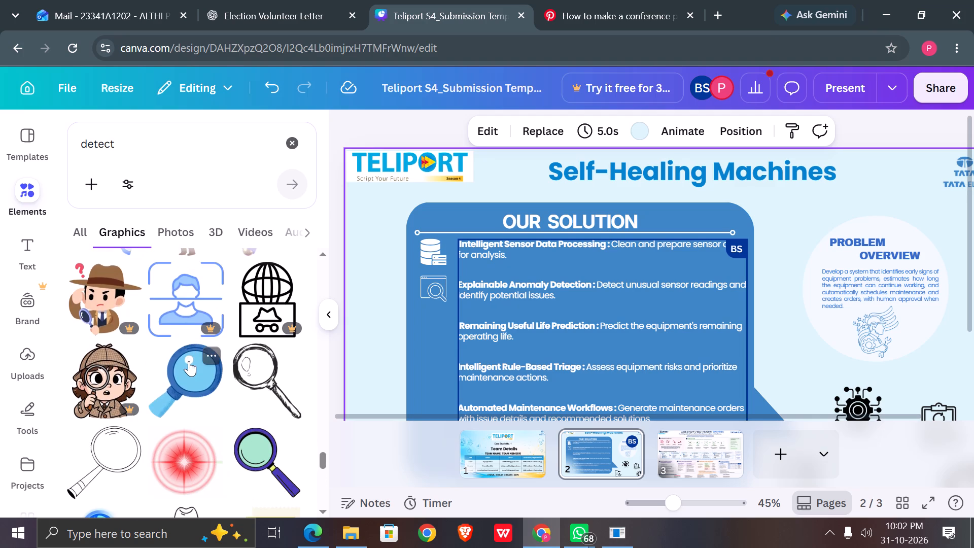
pyautogui.scroll(-3, 189, 361)
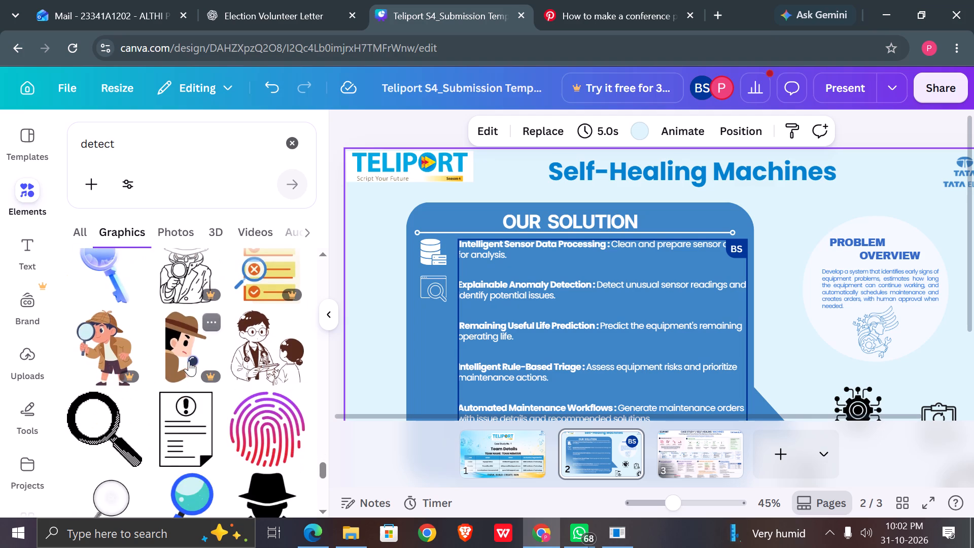
pyautogui.scroll(-6, 189, 361)
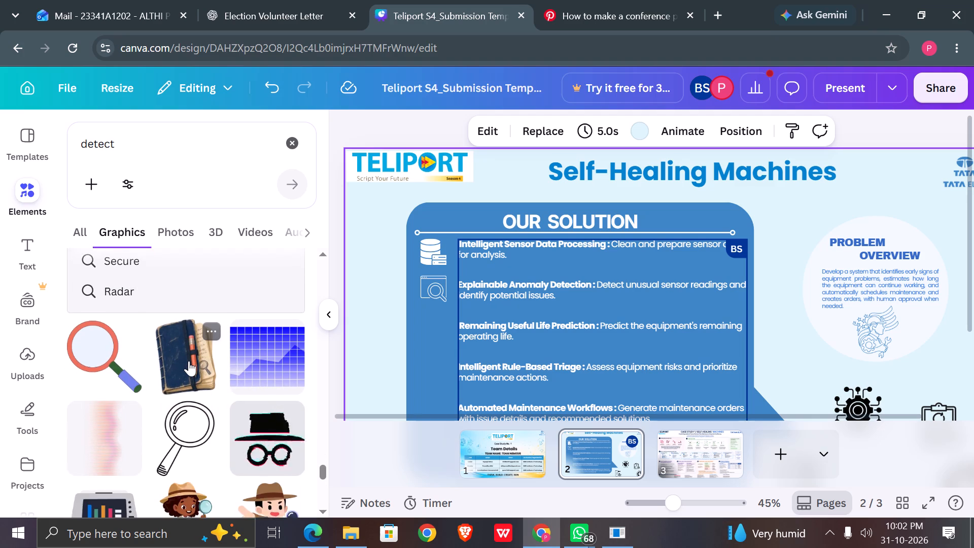
pyautogui.scroll(-3, 189, 361)
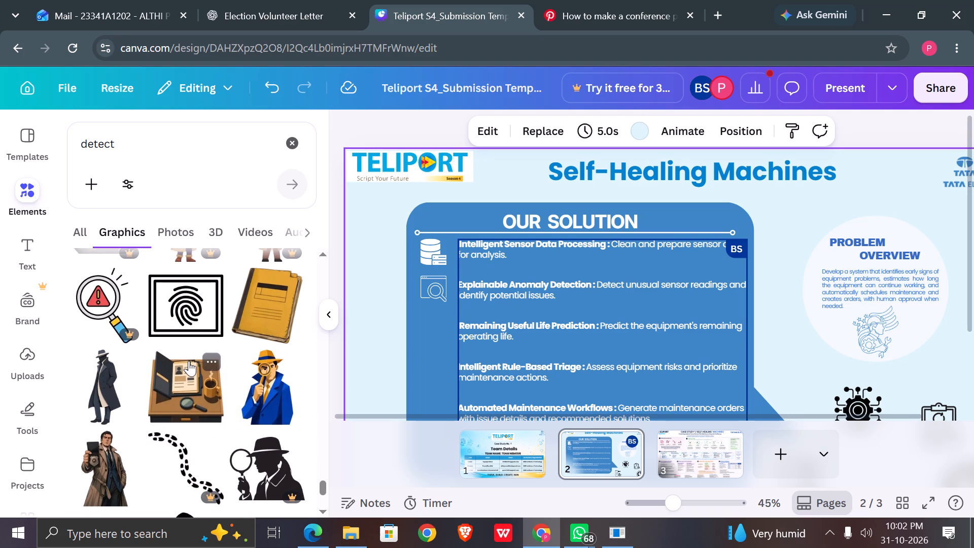
pyautogui.scroll(-1, 189, 361)
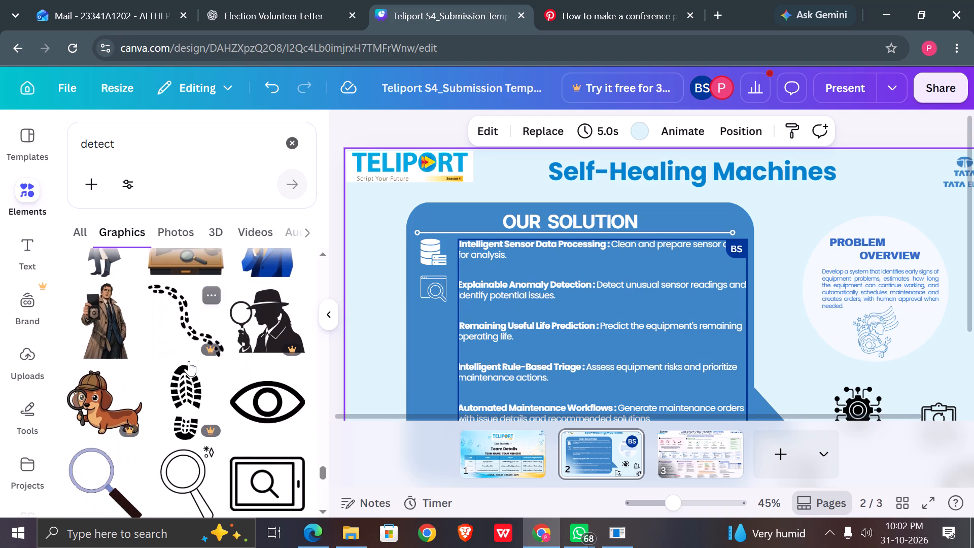
pyautogui.scroll(-3, 189, 361)
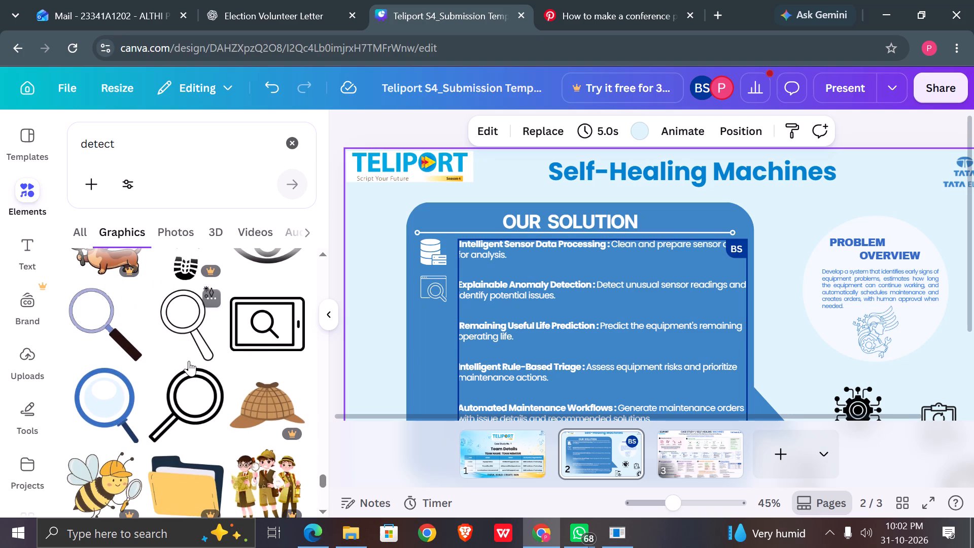
pyautogui.scroll(-3, 189, 361)
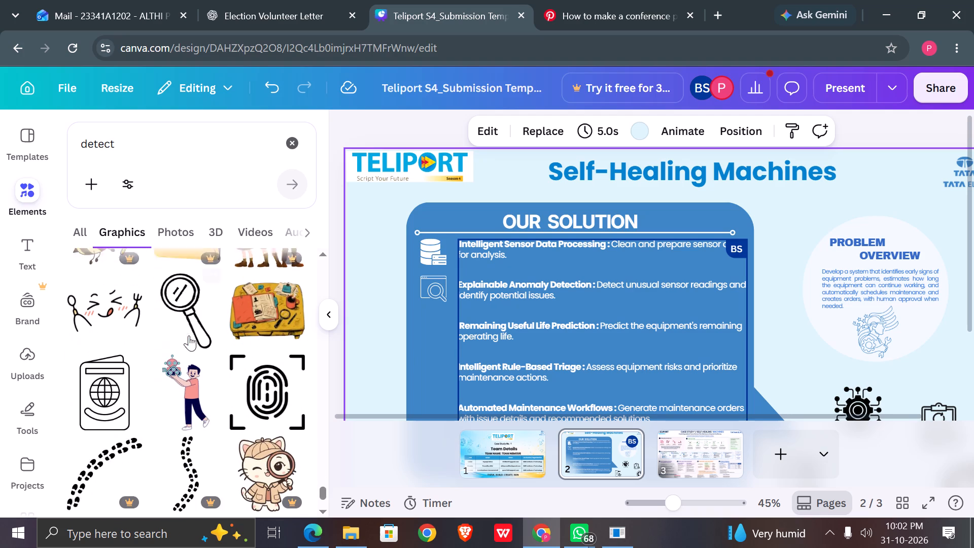
pyautogui.scroll(-2, 189, 335)
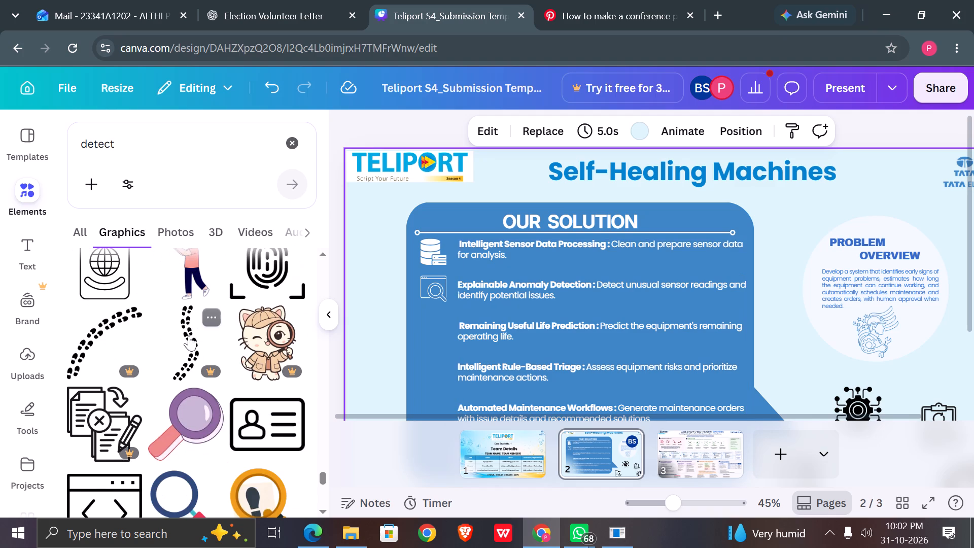
pyautogui.scroll(-3, 189, 335)
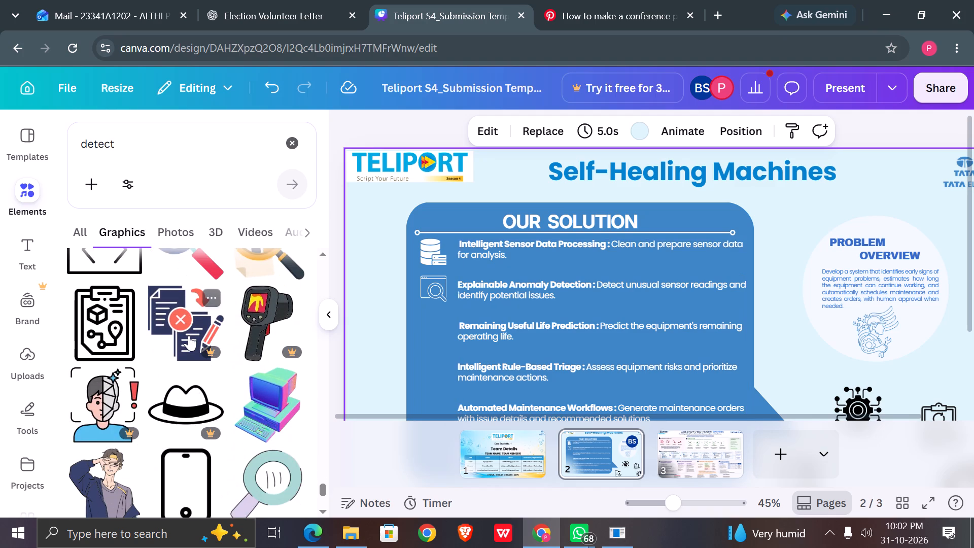
pyautogui.scroll(-4, 189, 335)
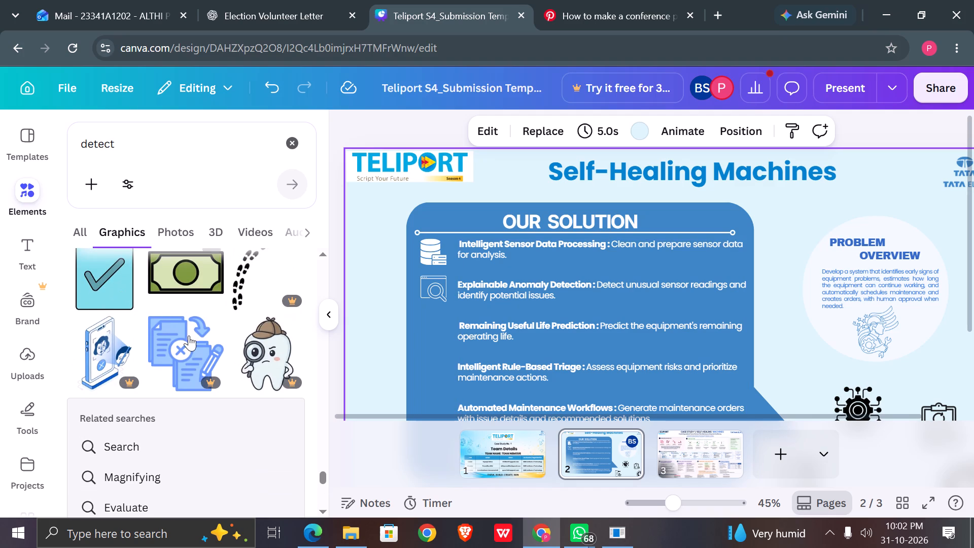
pyautogui.scroll(-3, 189, 335)
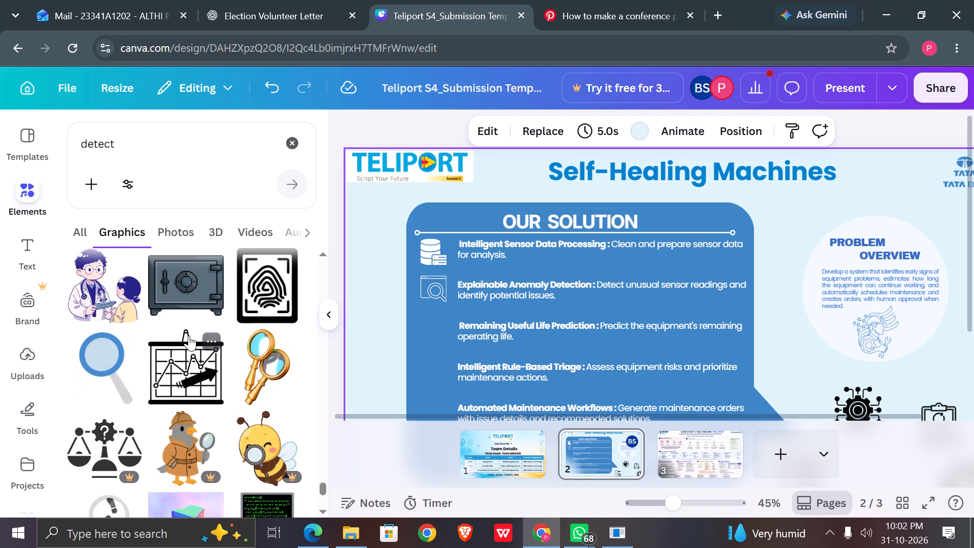
pyautogui.scroll(-2, 189, 335)
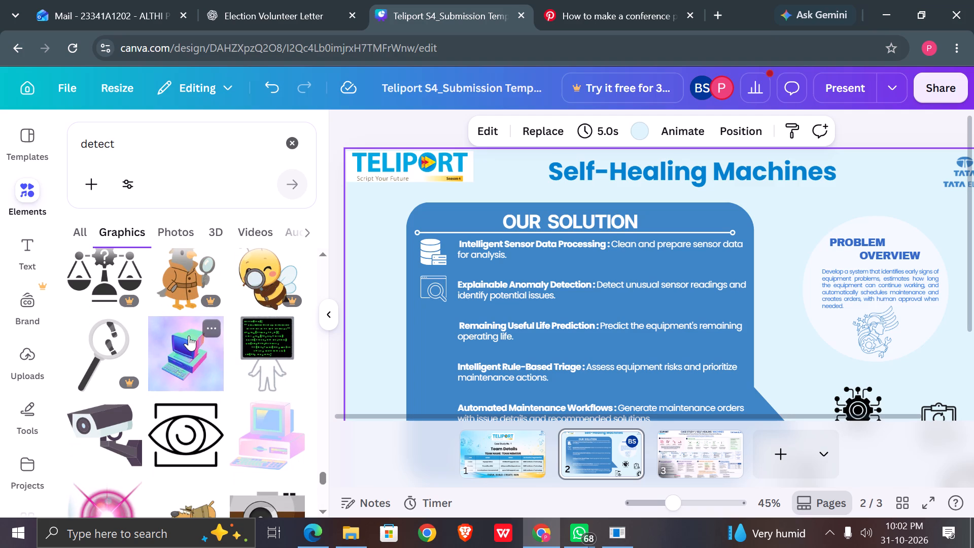
pyautogui.scroll(-3, 189, 335)
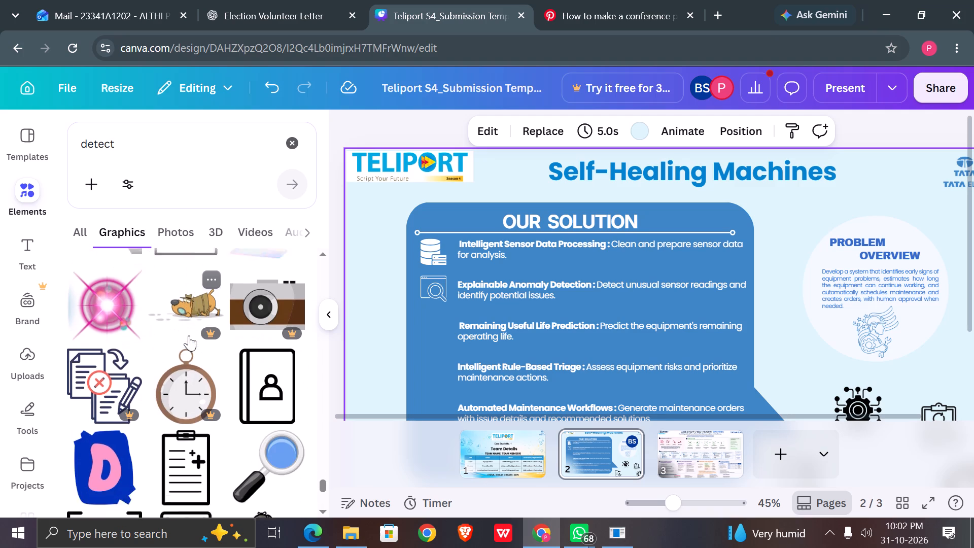
pyautogui.scroll(-4, 189, 335)
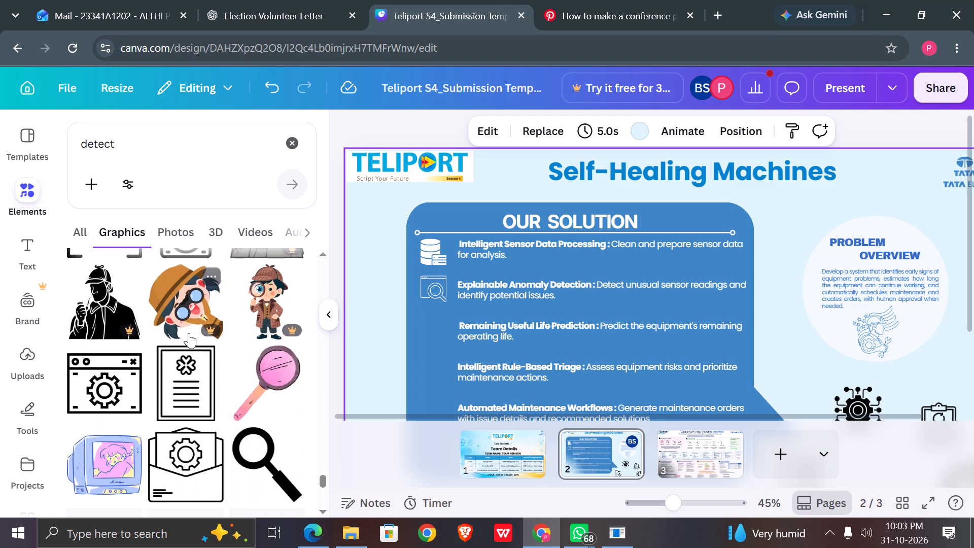
pyautogui.scroll(-3, 189, 333)
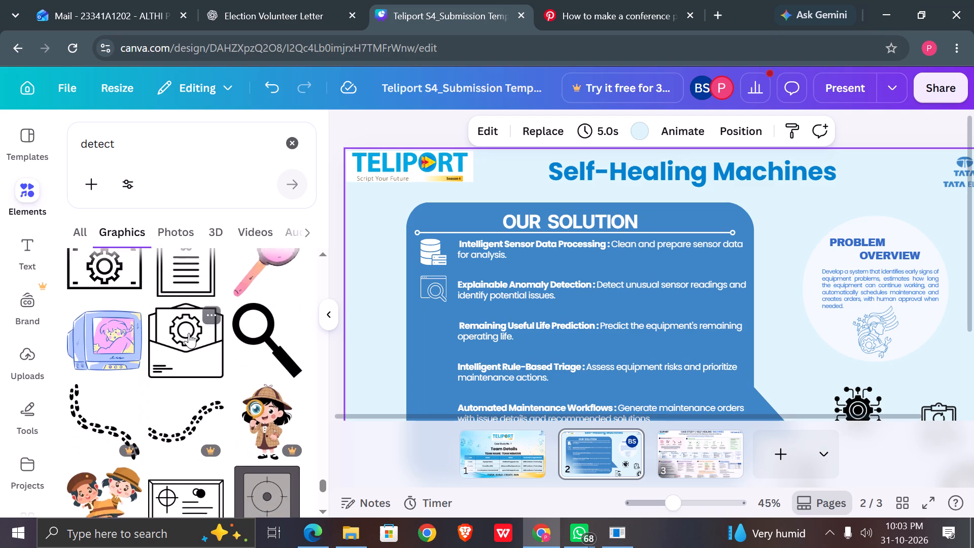
pyautogui.scroll(-2, 189, 333)
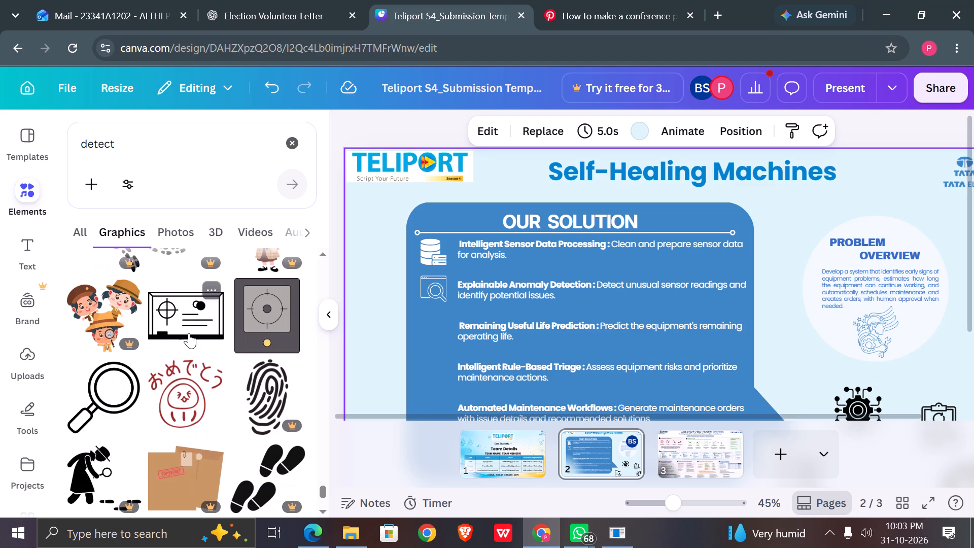
pyautogui.scroll(-3, 189, 333)
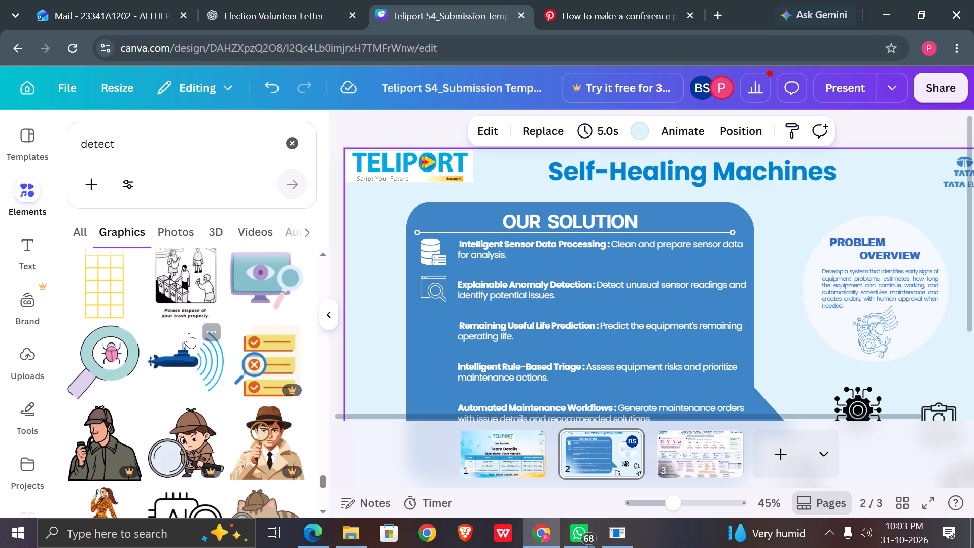
pyautogui.scroll(-1, 189, 333)
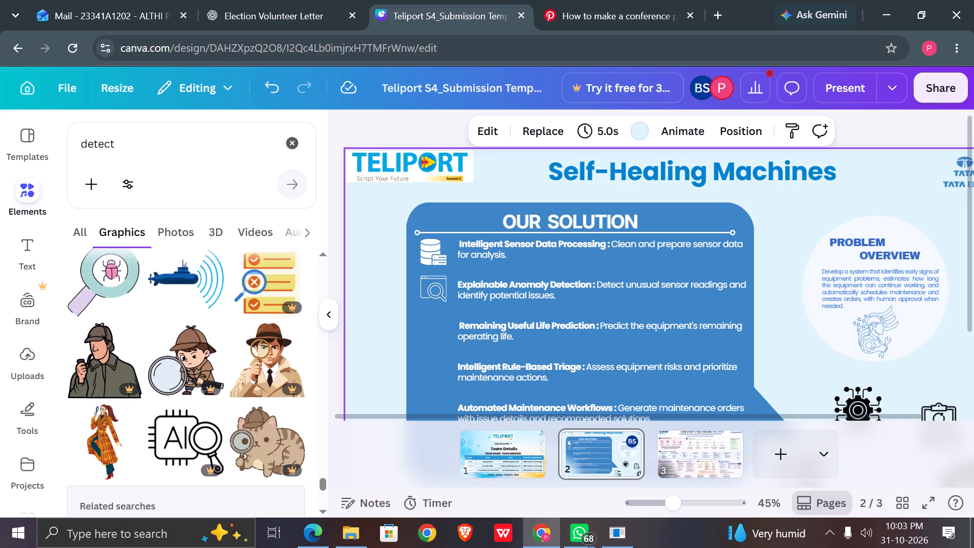
# Check the Our Solution icons on slide 3 for wording and search the graphics for "detect anomalies".
pyautogui.click(142, 150)
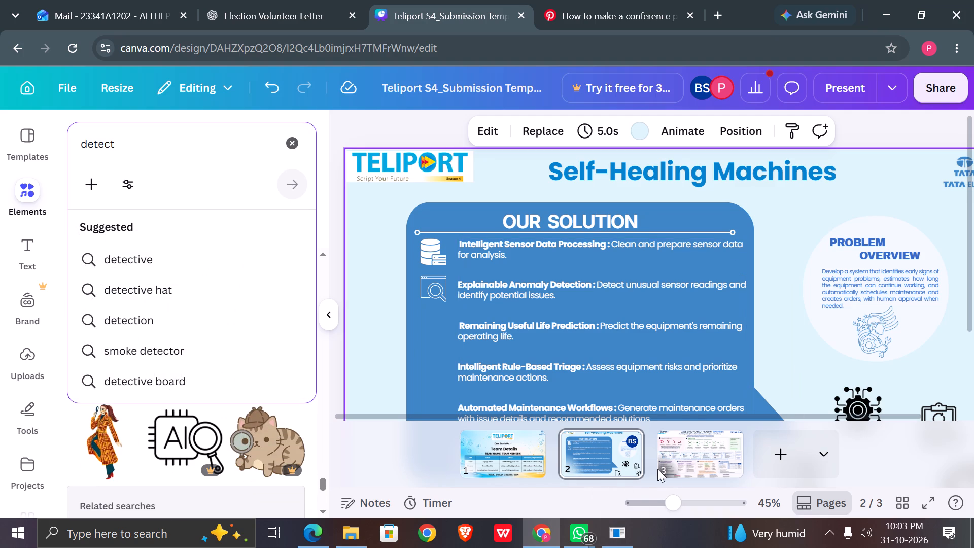
pyautogui.click(675, 467)
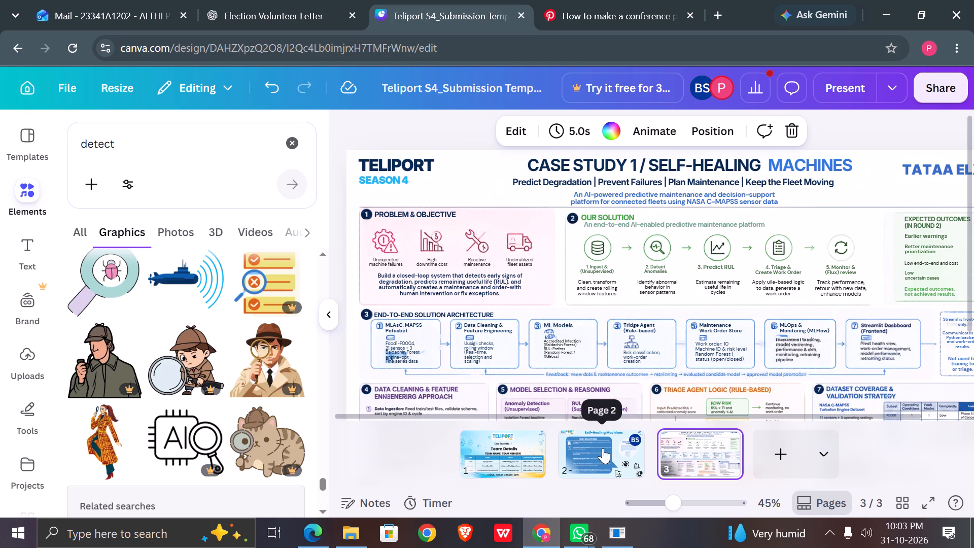
pyautogui.click(163, 157)
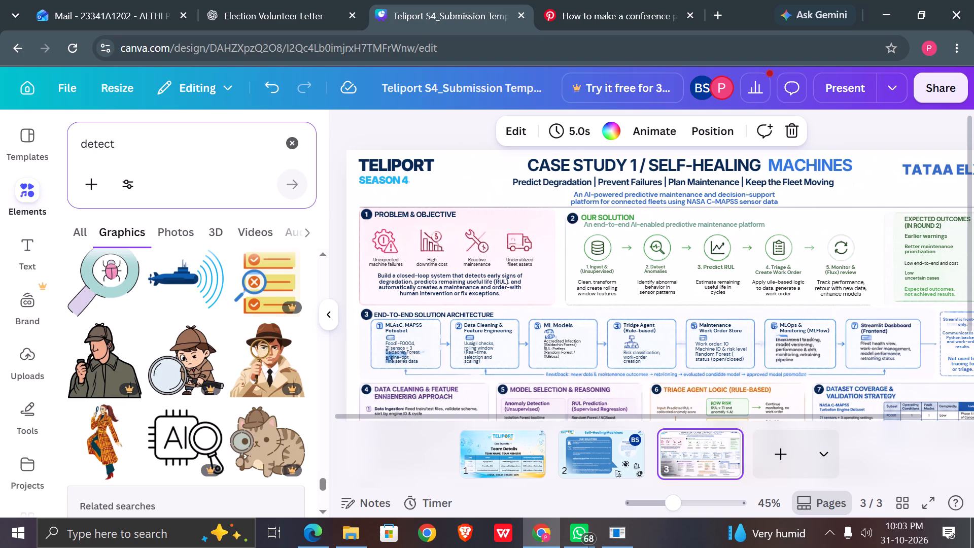
pyautogui.click(138, 142)
pyautogui.press('space')
pyautogui.write('ano')
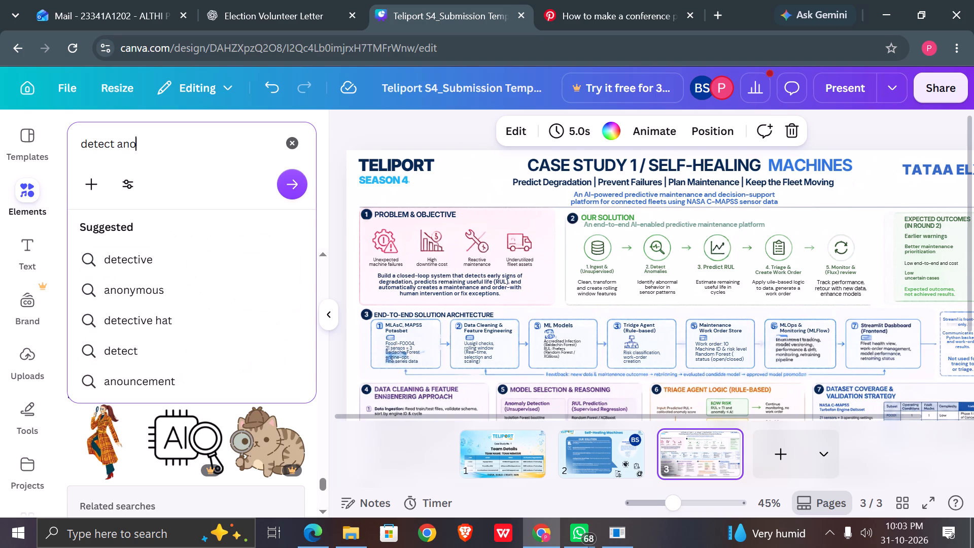
pyautogui.write('mali')
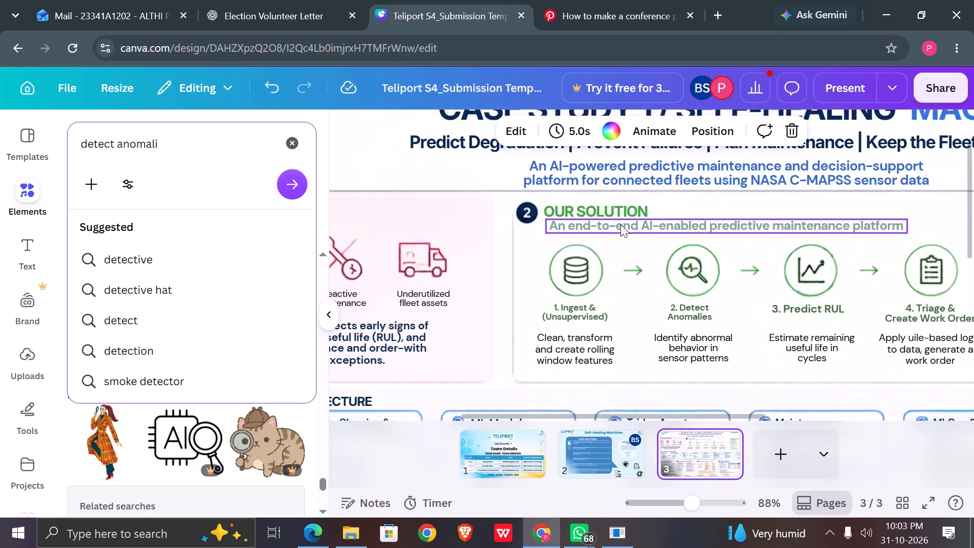
pyautogui.write('es')
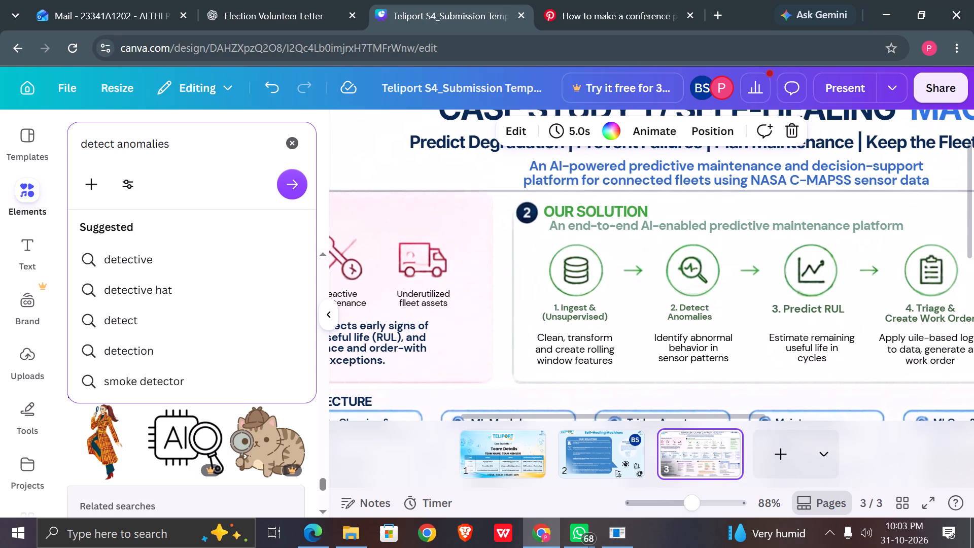
pyautogui.click(287, 185)
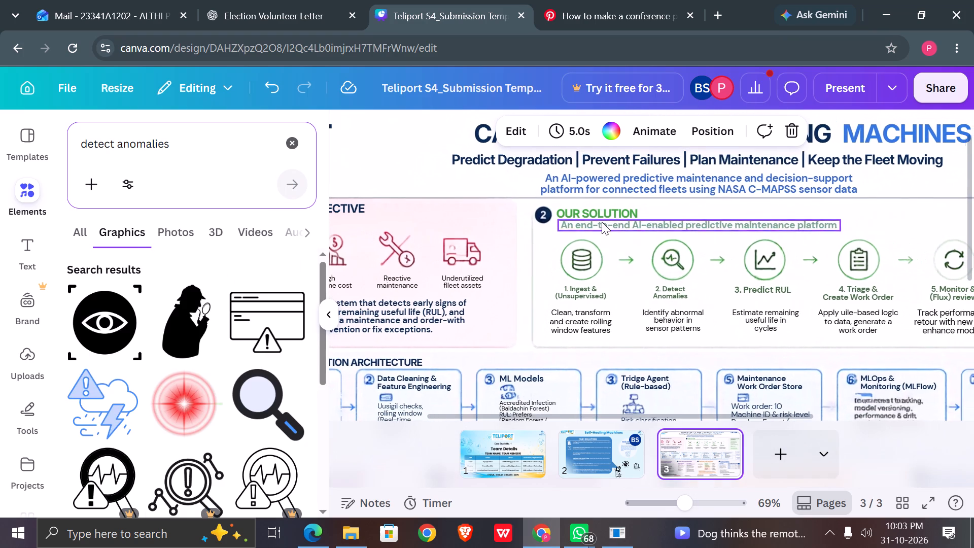
# Return to slide 2 and look through the "detect anomalies" graphics for a free icon suited to the Explainable Anomaly Detection heading.
pyautogui.scroll(-1, 256, 305)
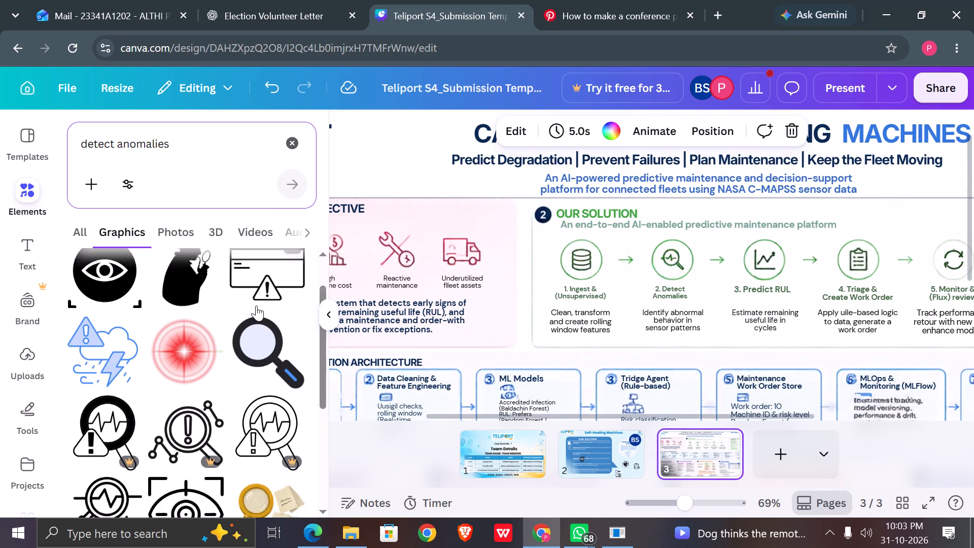
pyautogui.scroll(-1, 256, 305)
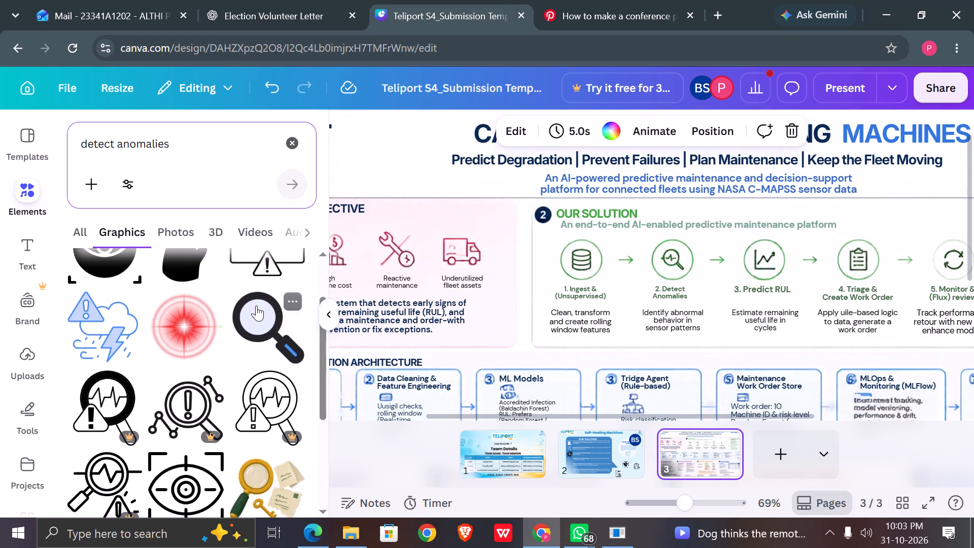
pyautogui.click(588, 469)
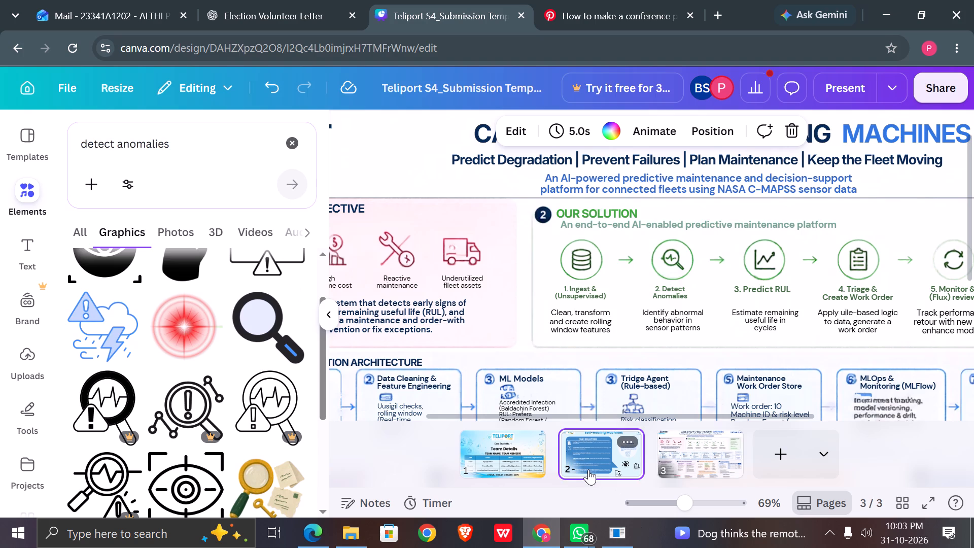
pyautogui.hscroll(1, 546, 353)
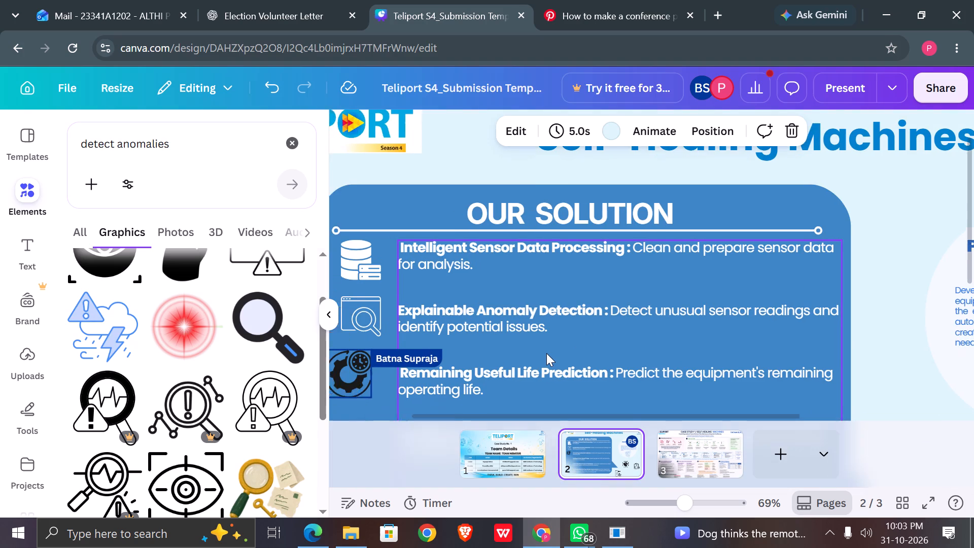
pyautogui.hscroll(1, 546, 353)
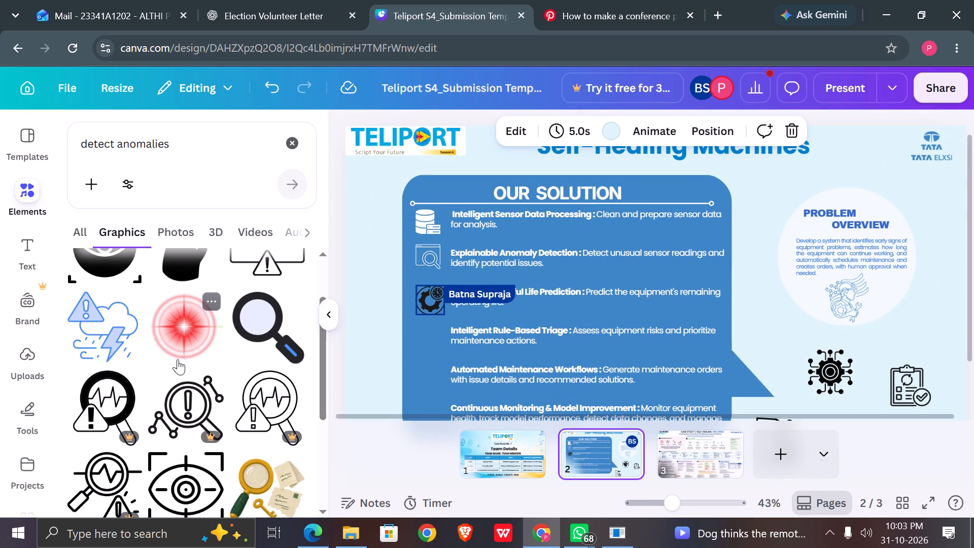
pyautogui.scroll(1, 178, 359)
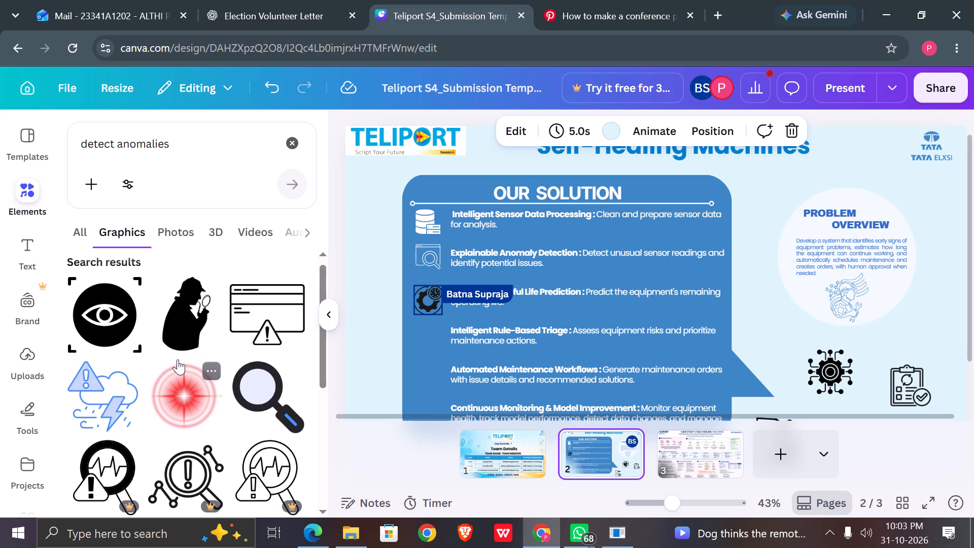
pyautogui.scroll(-1, 178, 359)
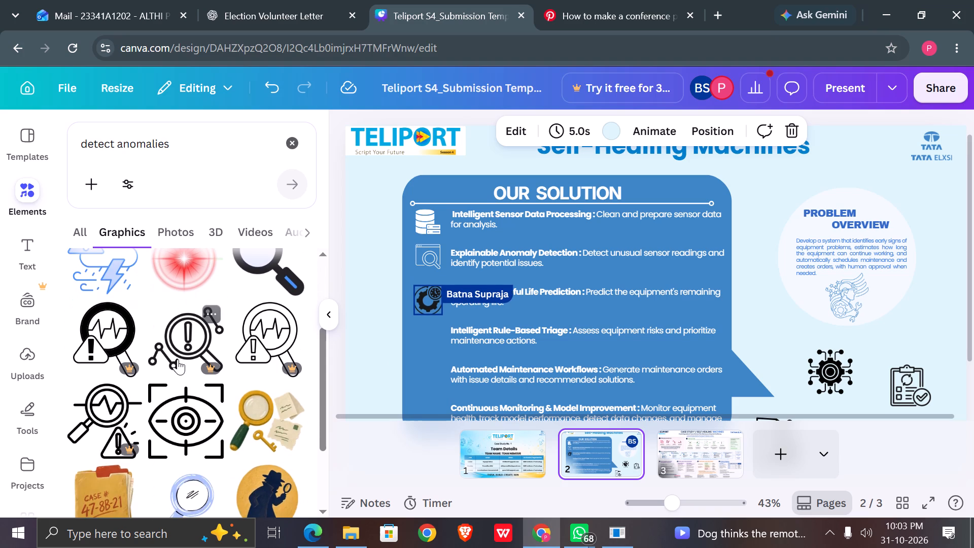
pyautogui.scroll(-1, 178, 359)
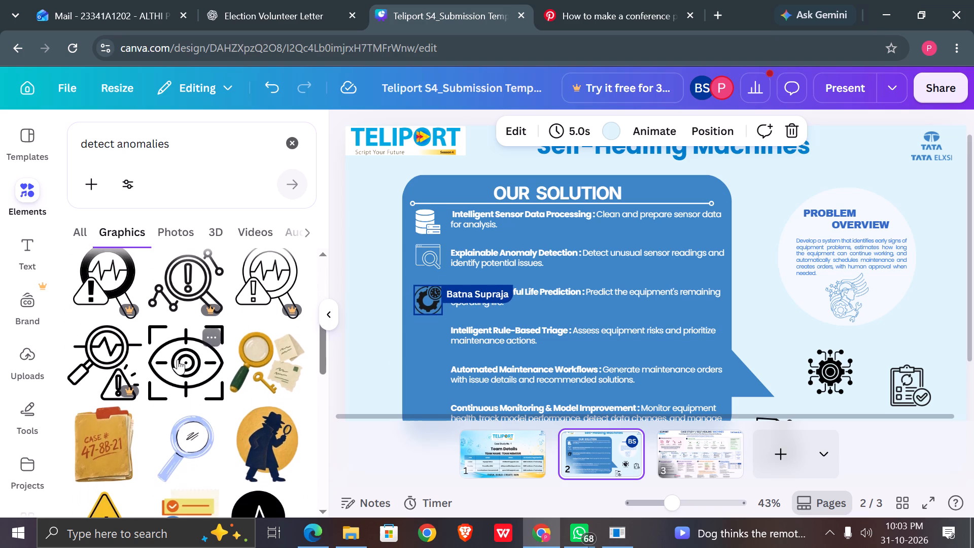
pyautogui.scroll(-2, 177, 341)
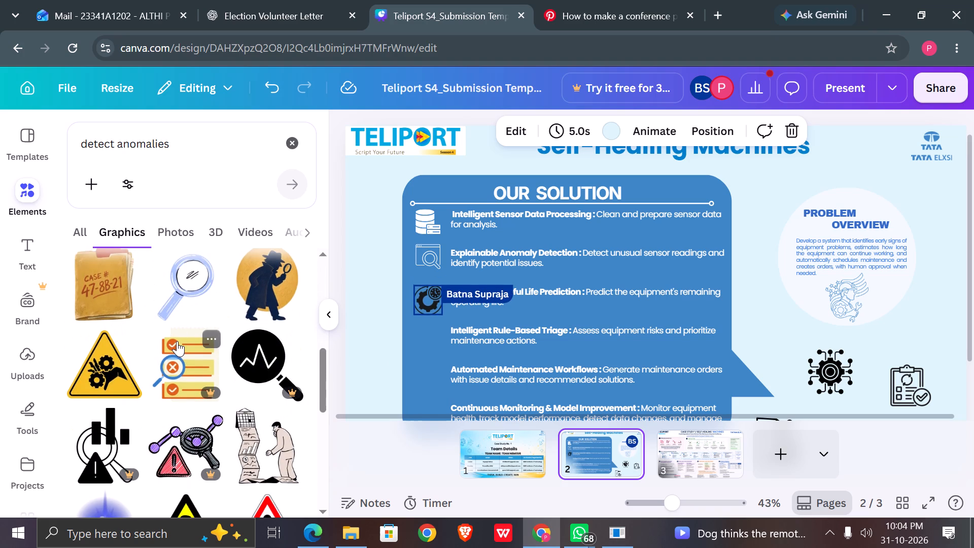
pyautogui.scroll(-3, 177, 341)
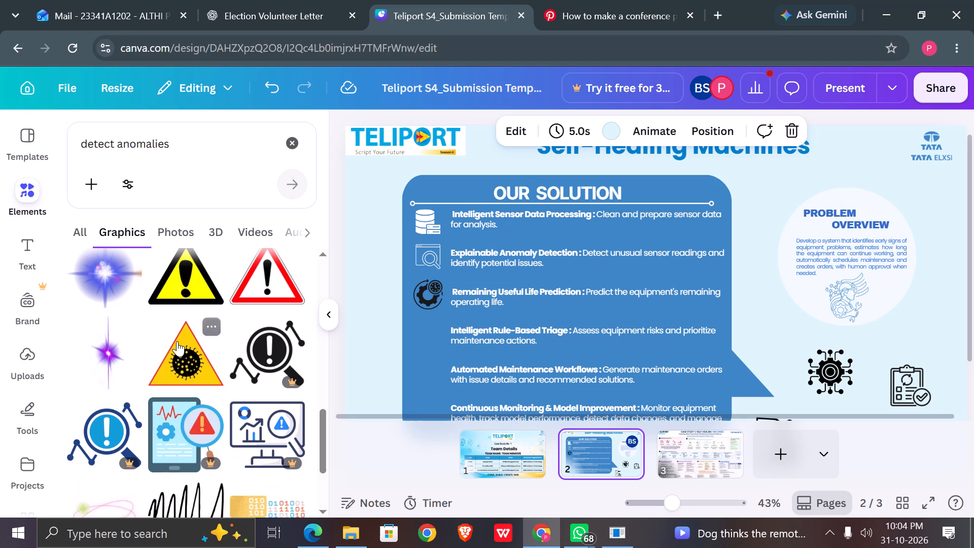
pyautogui.scroll(-3, 177, 341)
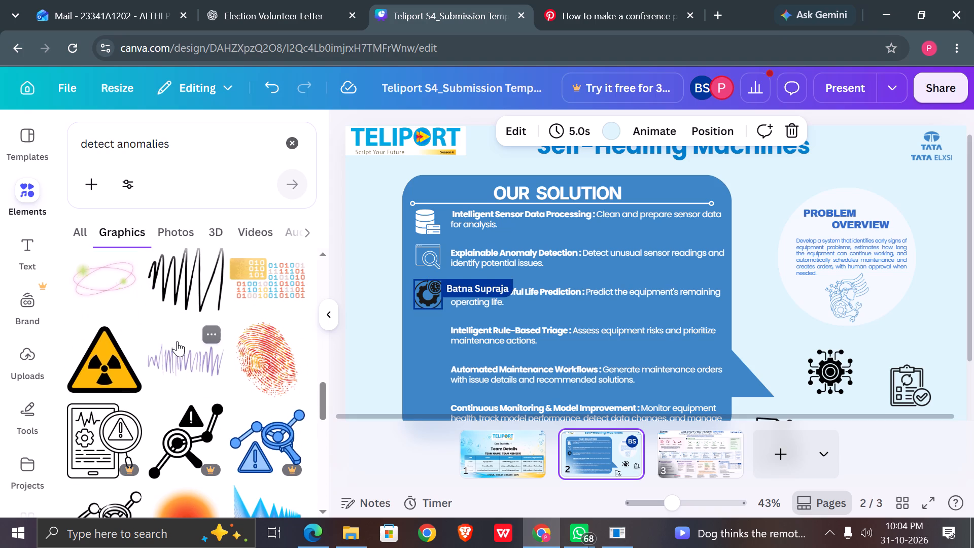
pyautogui.scroll(-2, 177, 341)
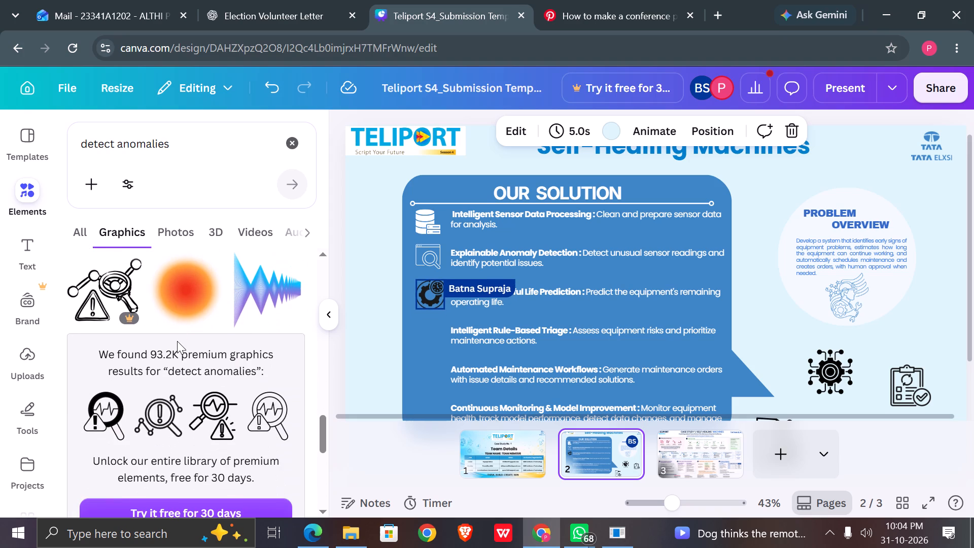
pyautogui.scroll(-4, 177, 341)
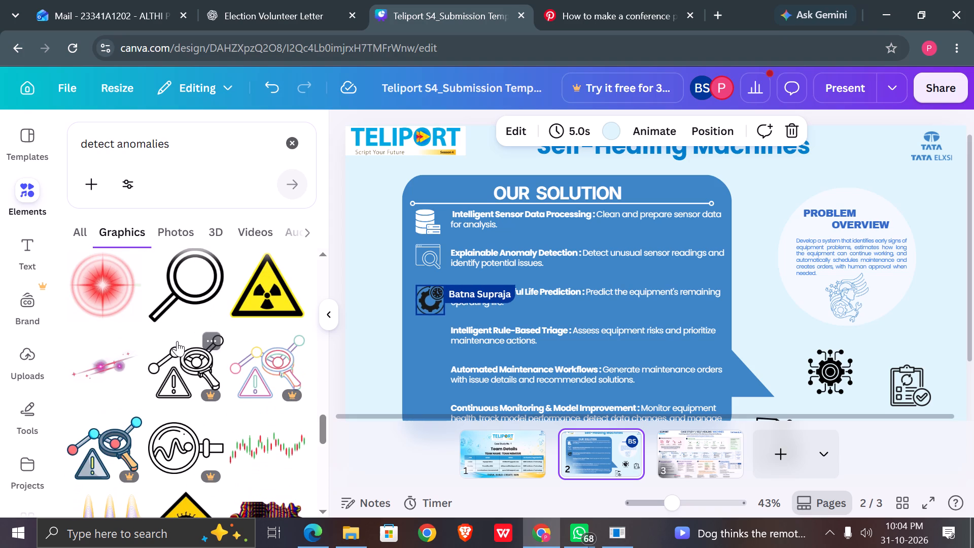
pyautogui.scroll(-7, 177, 341)
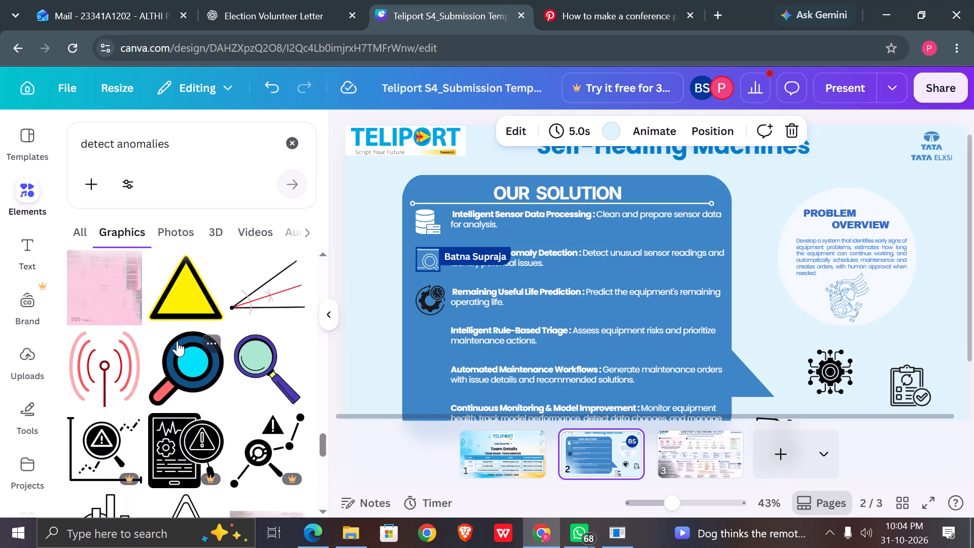
pyautogui.scroll(-1, 177, 341)
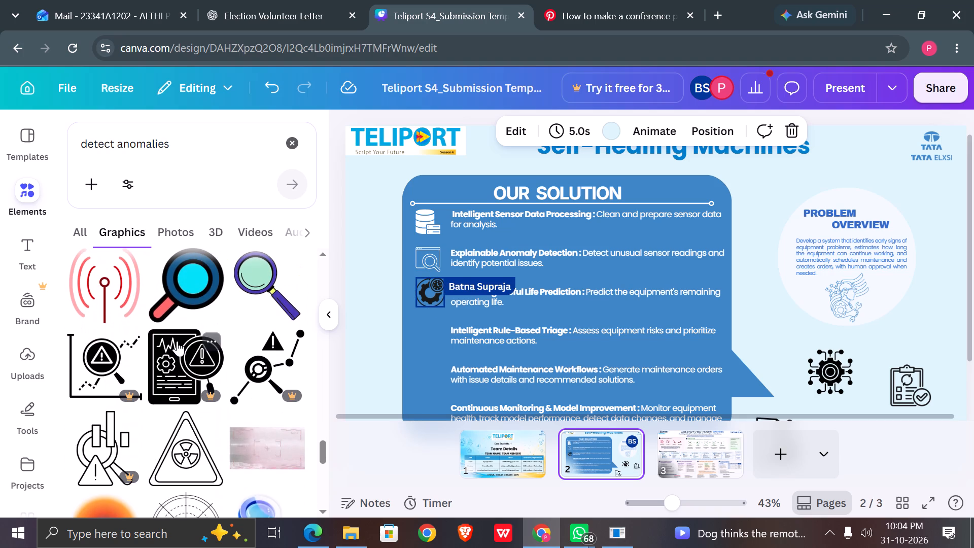
pyautogui.scroll(-4, 177, 341)
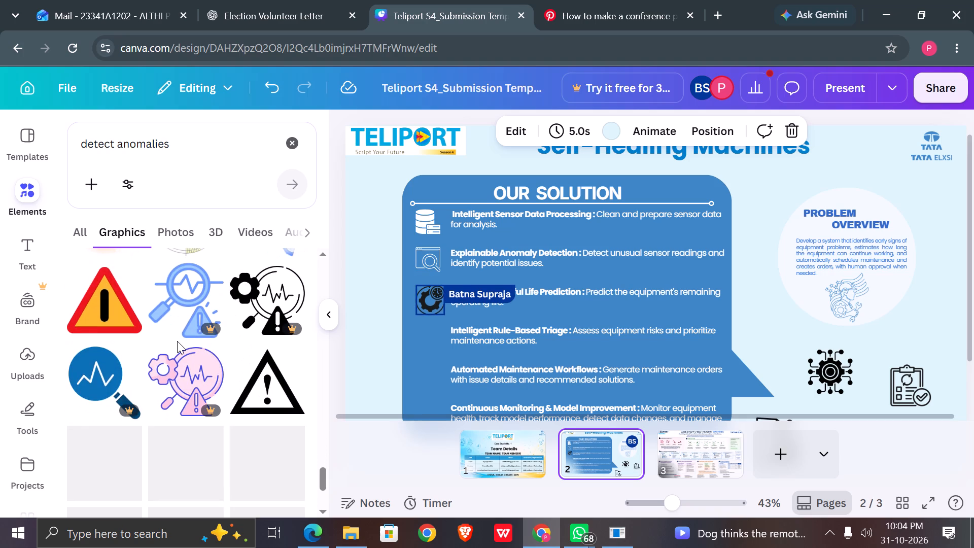
pyautogui.scroll(-2, 177, 341)
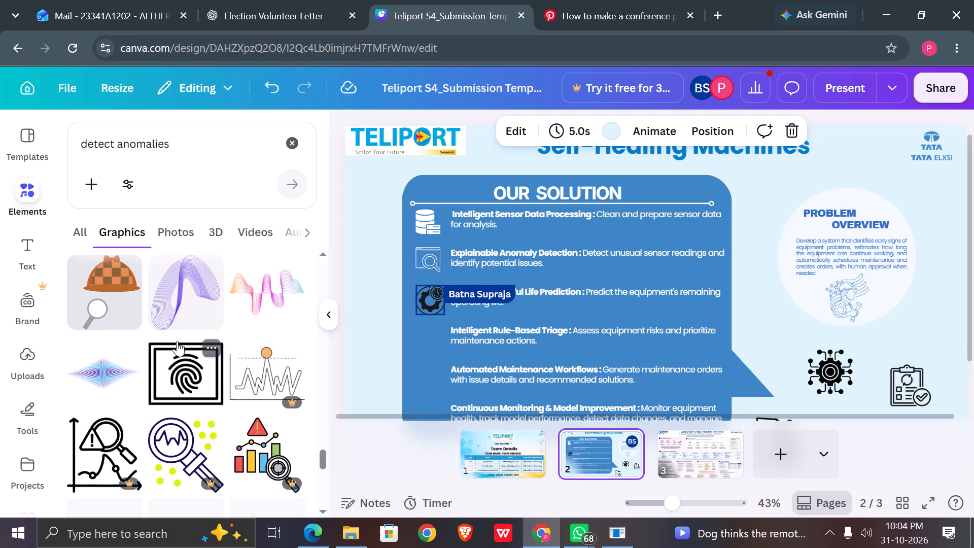
pyautogui.scroll(-2, 177, 341)
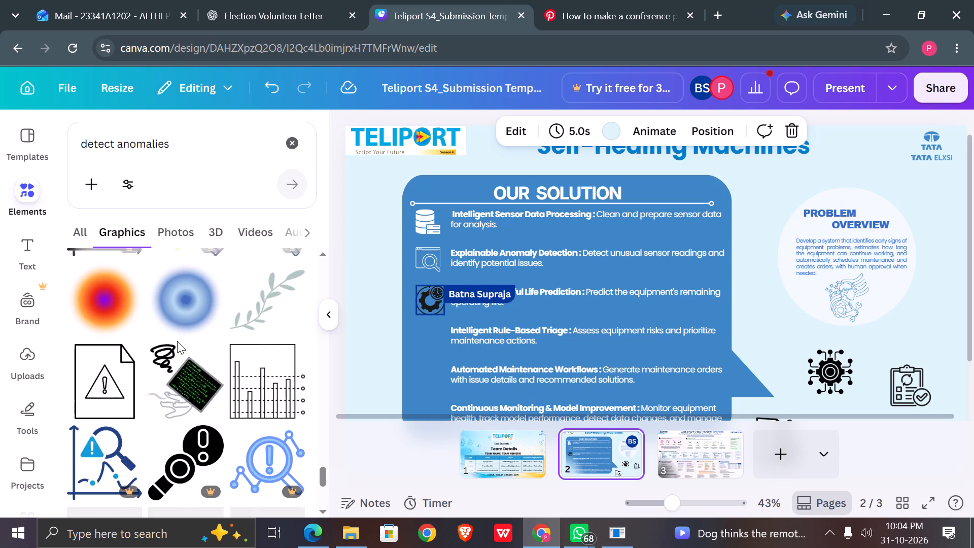
pyautogui.scroll(-4, 177, 341)
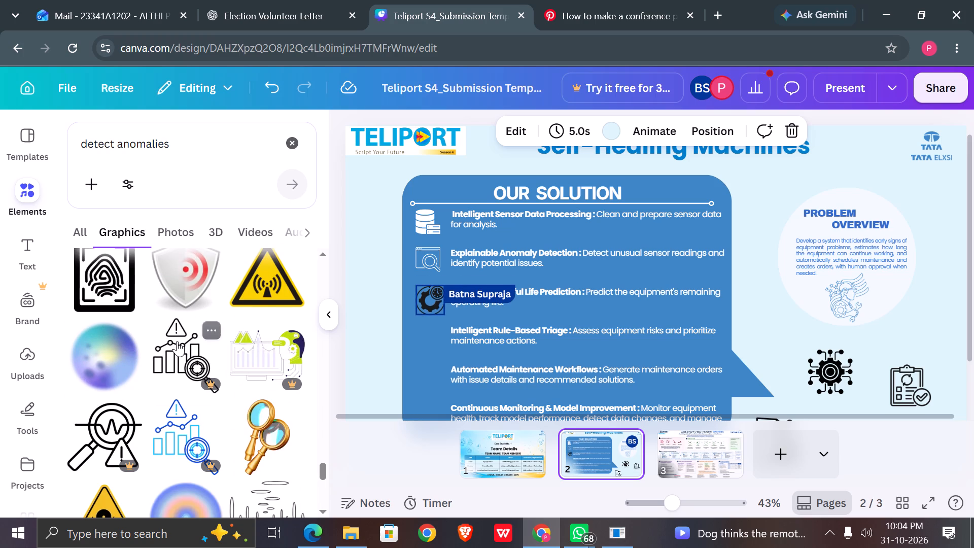
pyautogui.scroll(-3, 177, 341)
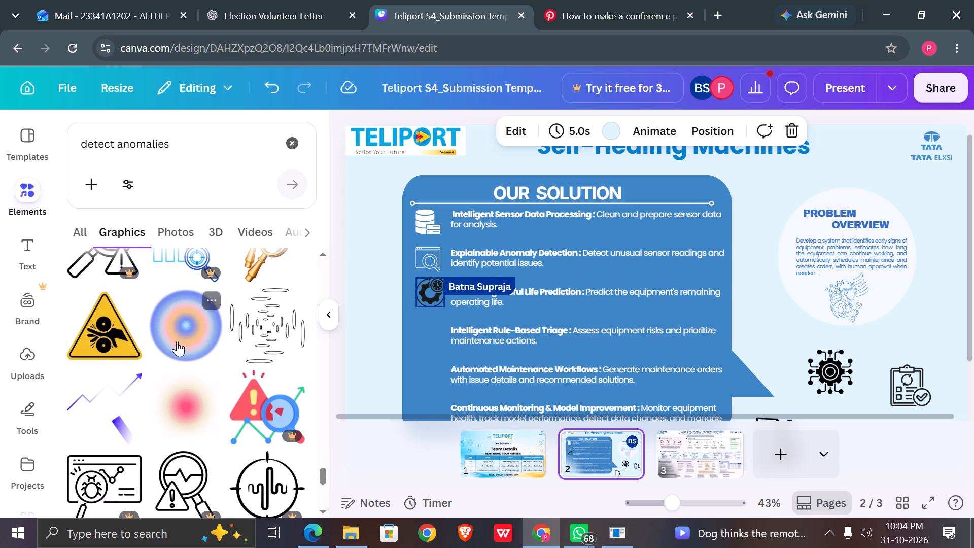
pyautogui.scroll(-2, 177, 341)
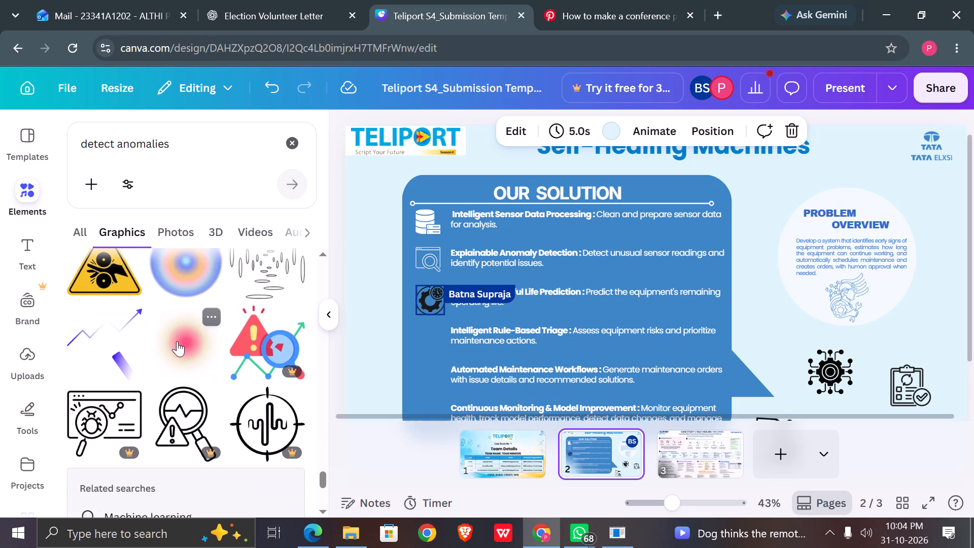
pyautogui.scroll(-4, 177, 341)
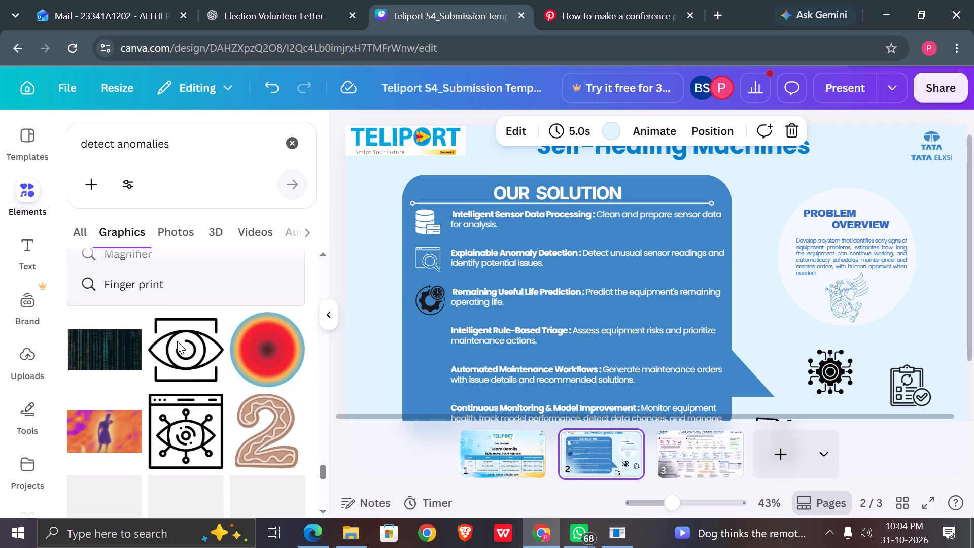
pyautogui.scroll(-2, 177, 341)
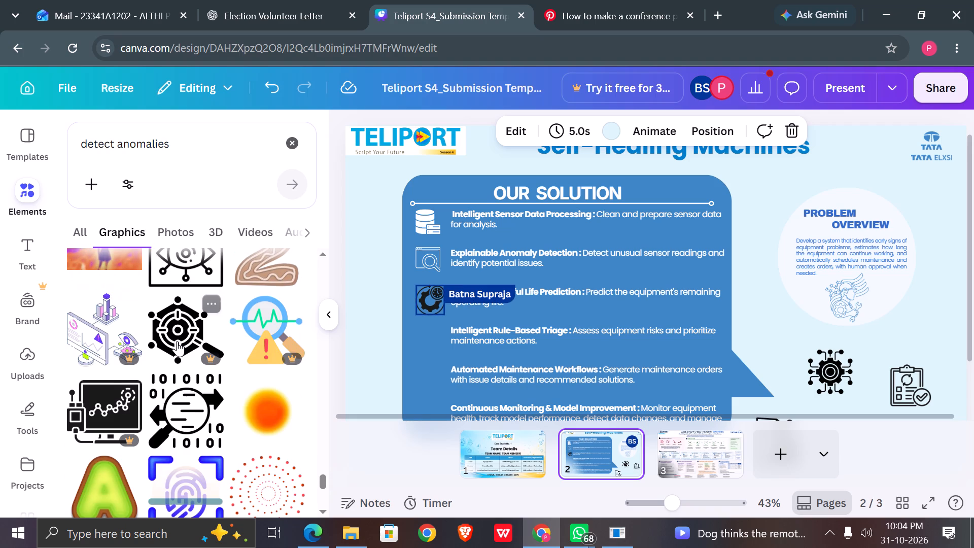
pyautogui.scroll(-1, 177, 341)
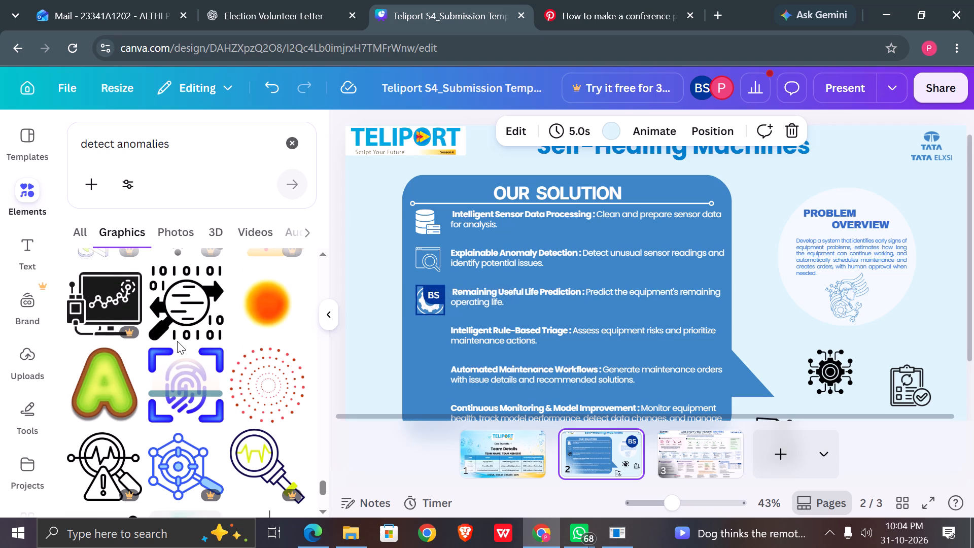
pyautogui.scroll(-1, 173, 324)
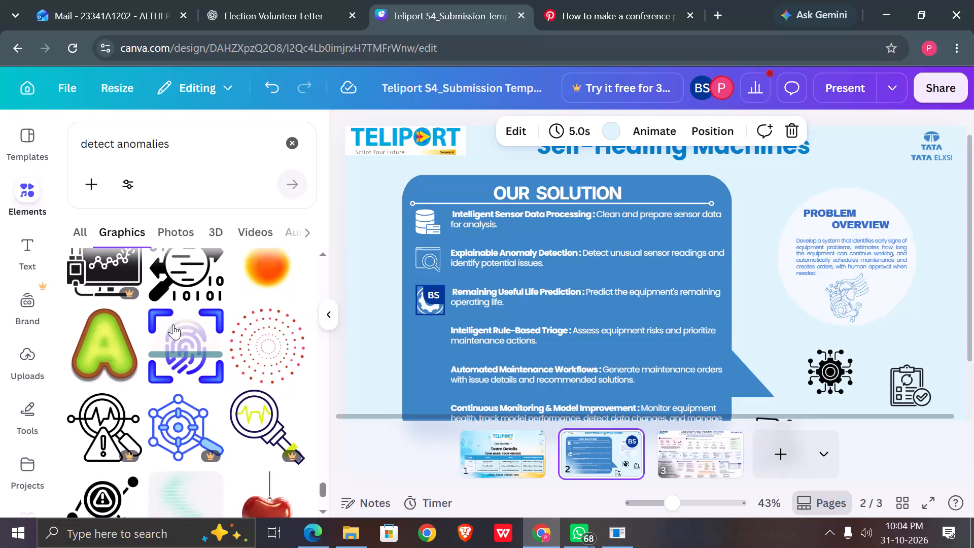
pyautogui.scroll(-3, 173, 324)
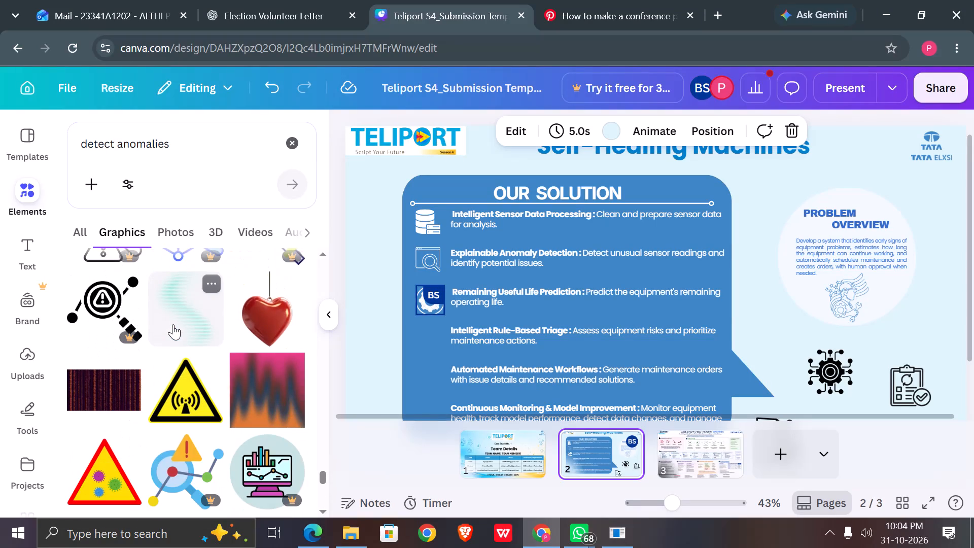
pyautogui.scroll(-2, 173, 324)
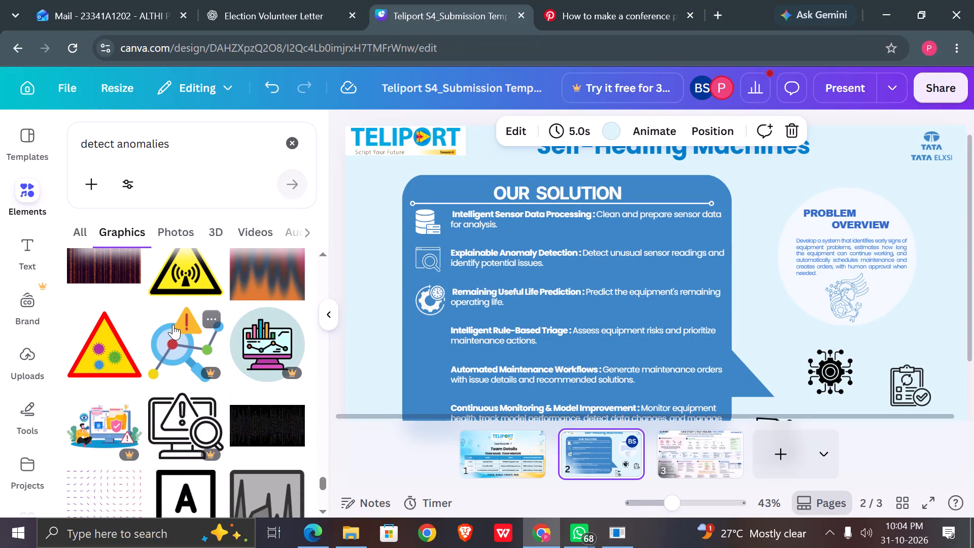
pyautogui.scroll(-4, 173, 324)
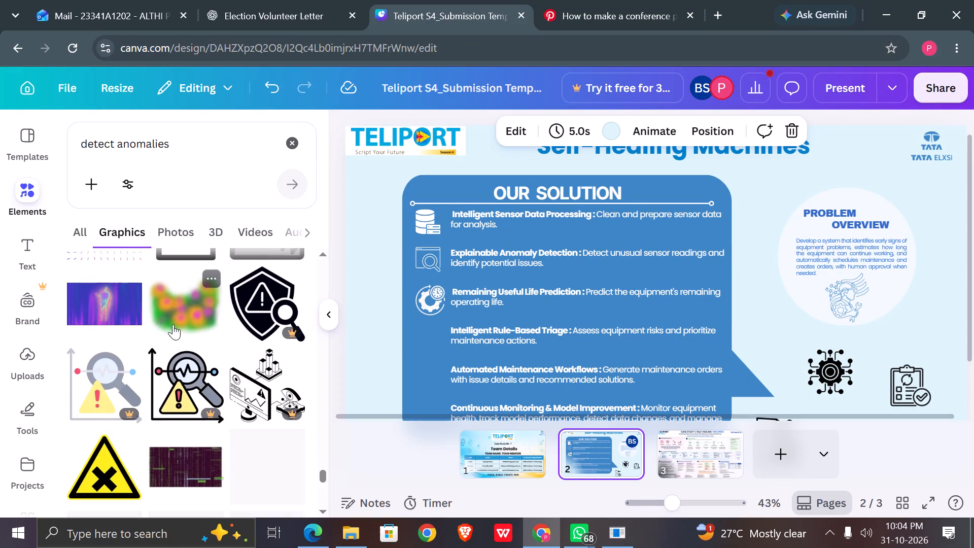
# Look further through the "detect anomalies" graphics for a free icon suited to the Explainable Anomaly Detection heading.
pyautogui.scroll(-2, 173, 324)
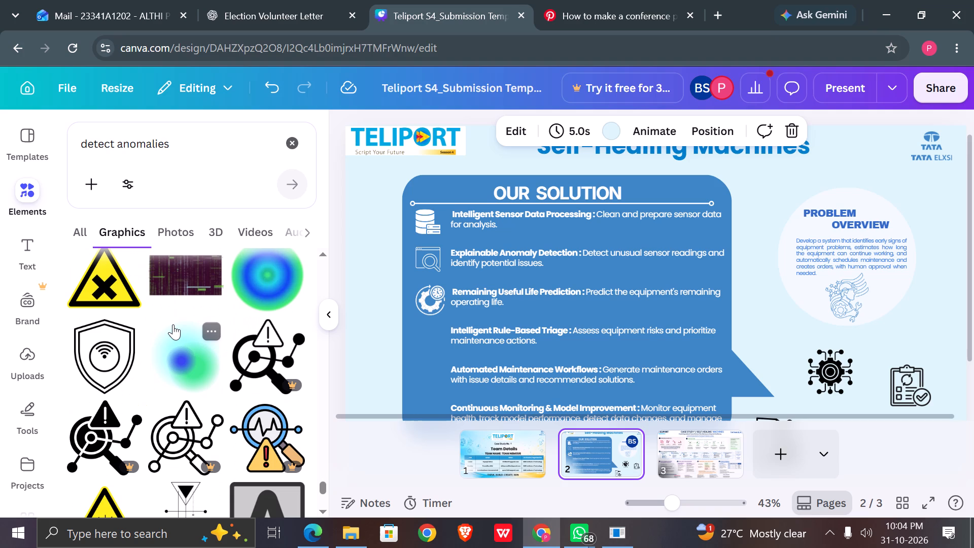
pyautogui.scroll(-1, 173, 324)
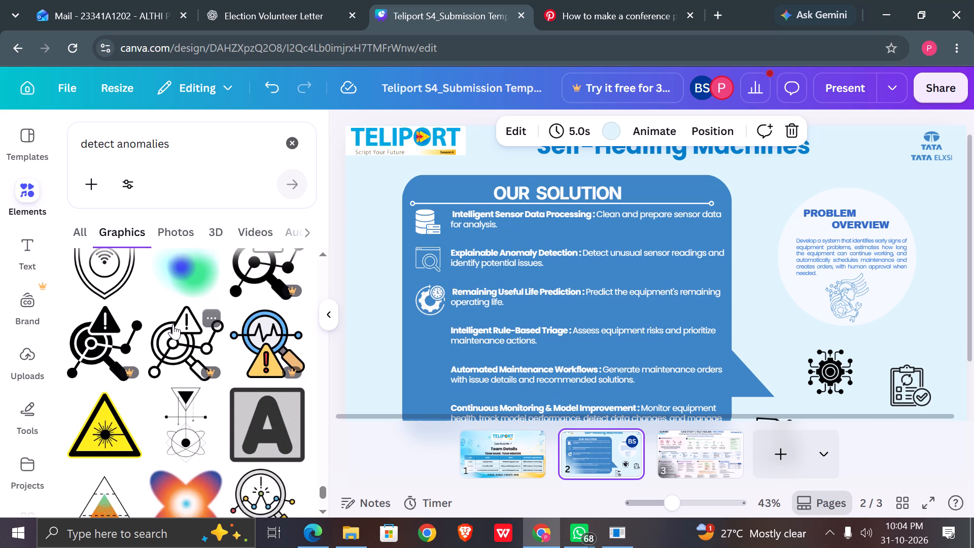
pyautogui.scroll(-1, 173, 324)
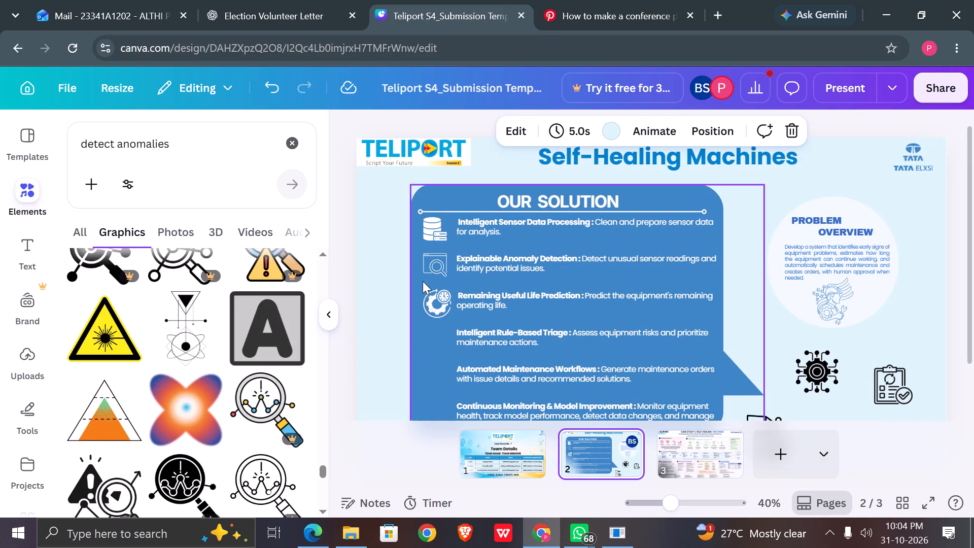
pyautogui.click(433, 298)
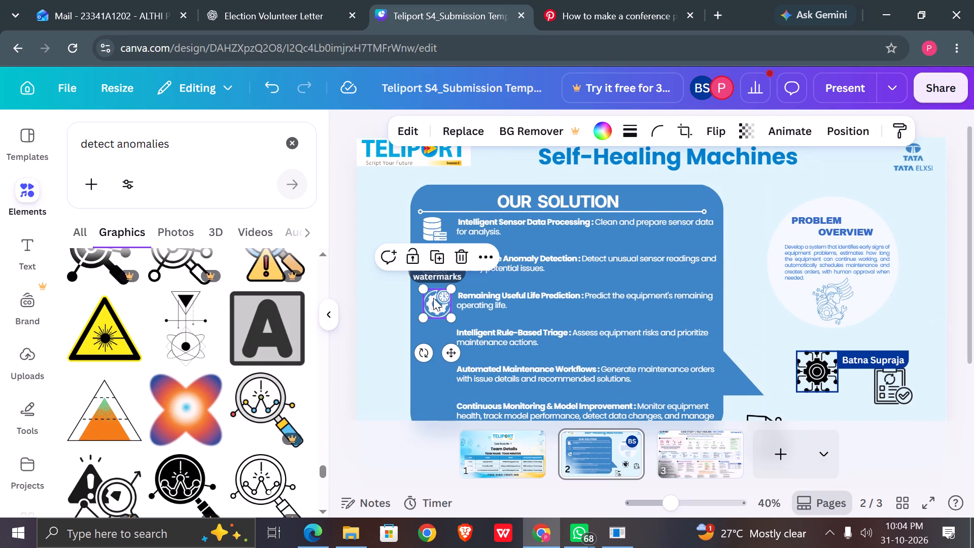
pyautogui.click(394, 313)
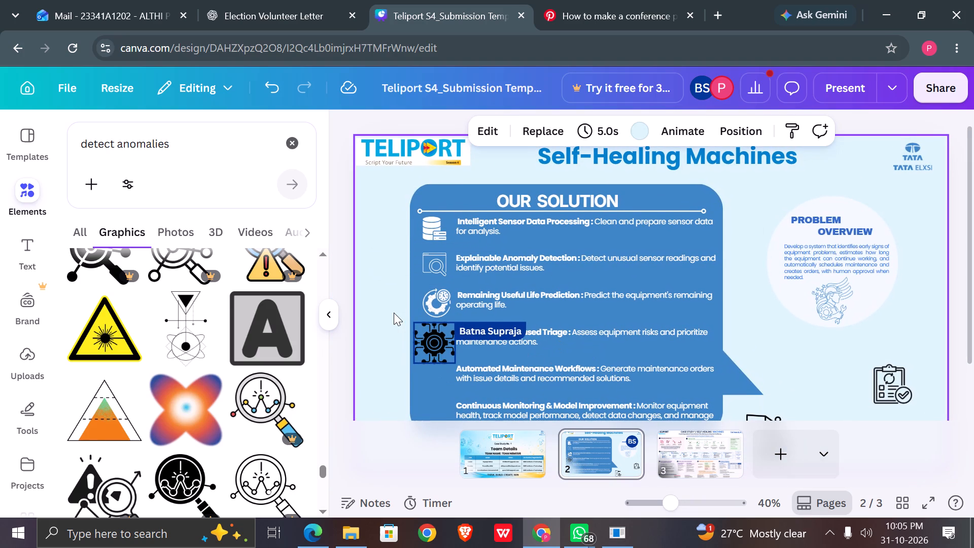
pyautogui.scroll(-1, 293, 422)
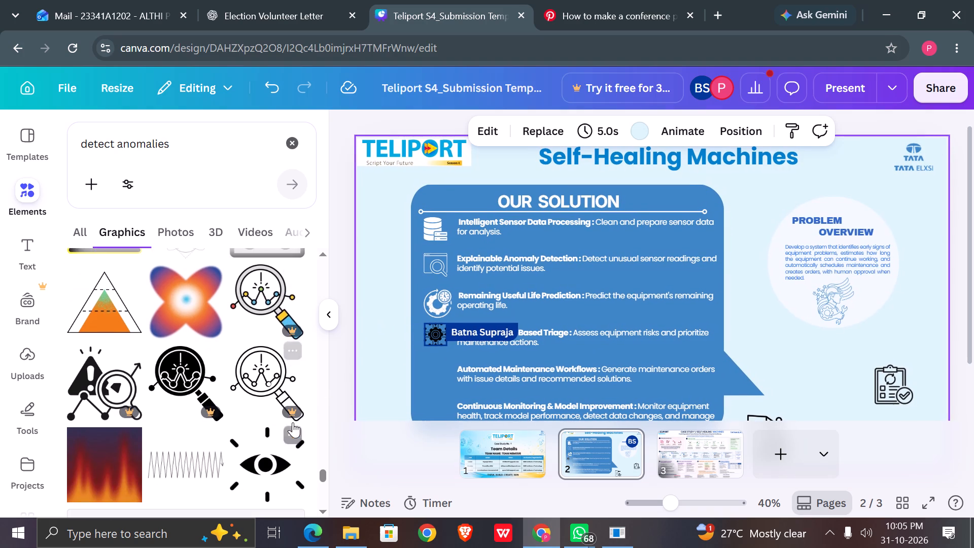
pyautogui.scroll(-4, 293, 422)
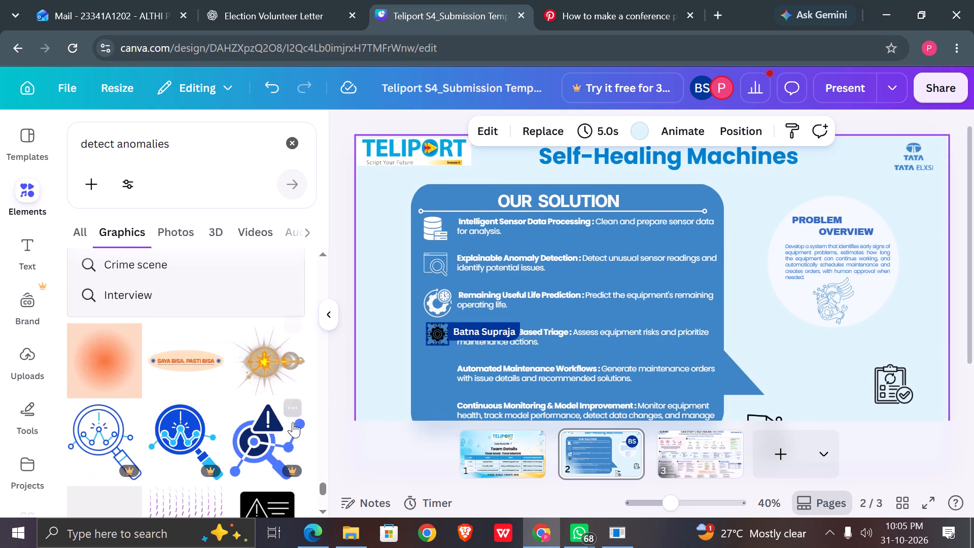
pyautogui.scroll(-2, 293, 422)
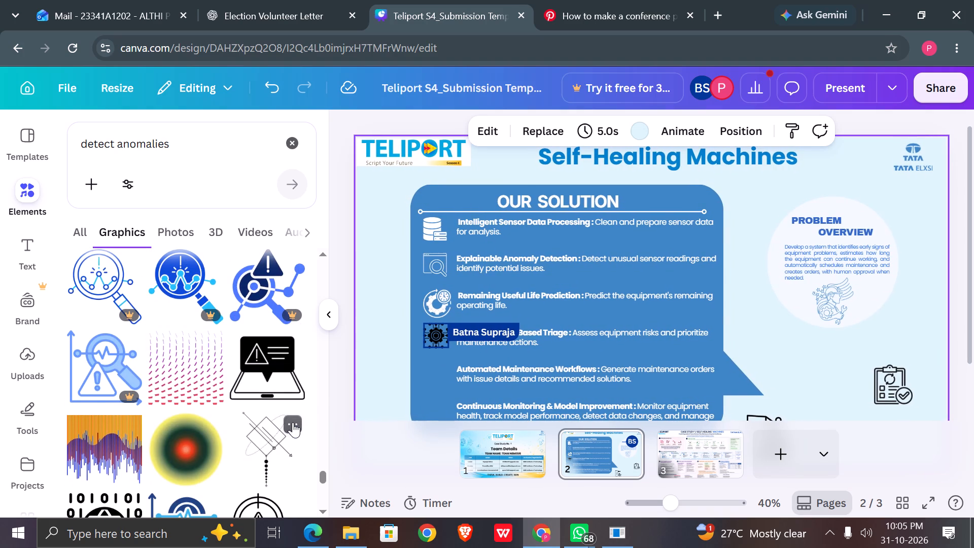
pyautogui.scroll(-2, 293, 422)
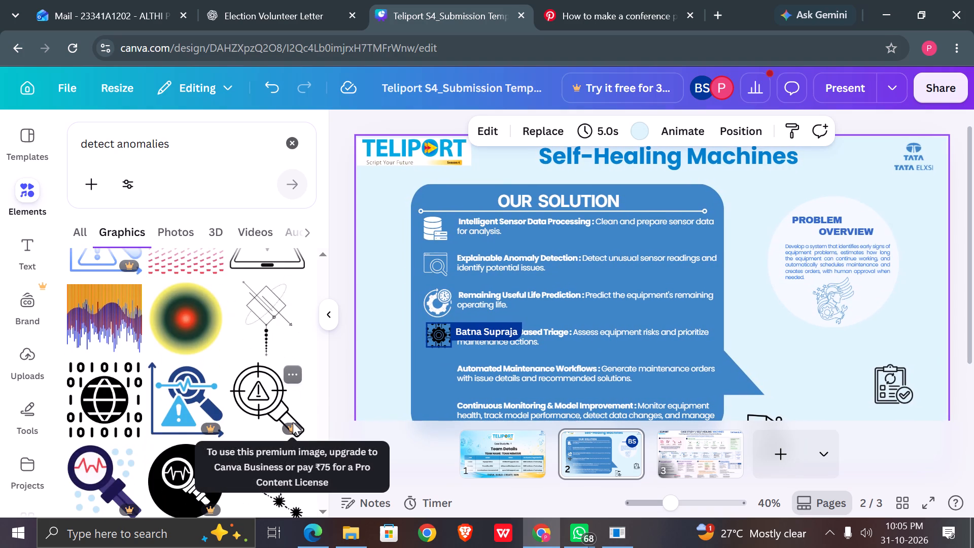
pyautogui.scroll(-2, 293, 422)
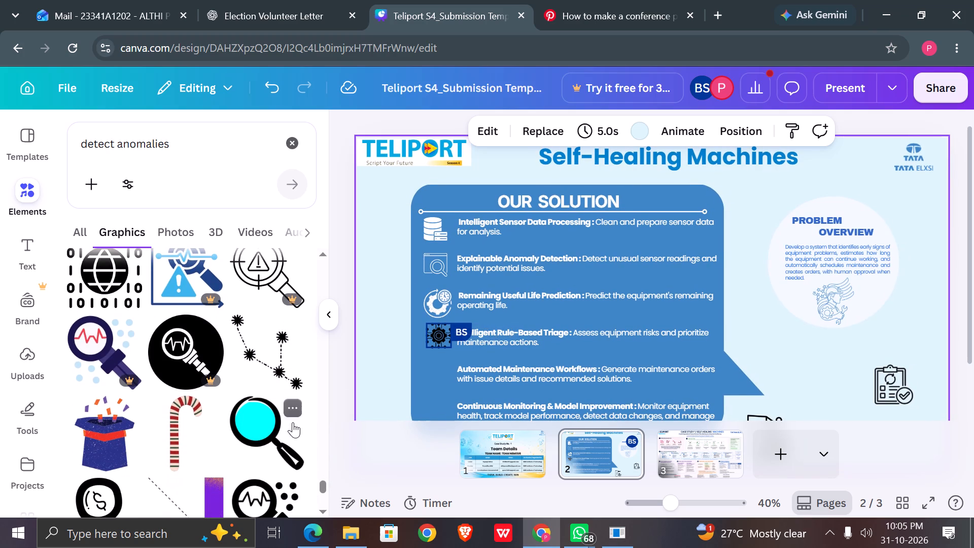
pyautogui.scroll(-6, 293, 422)
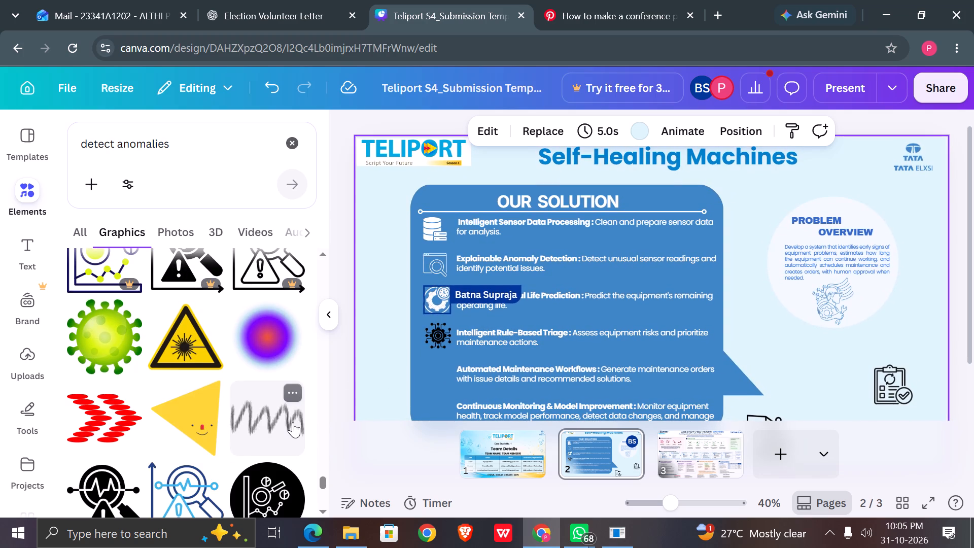
pyautogui.scroll(-1, 293, 422)
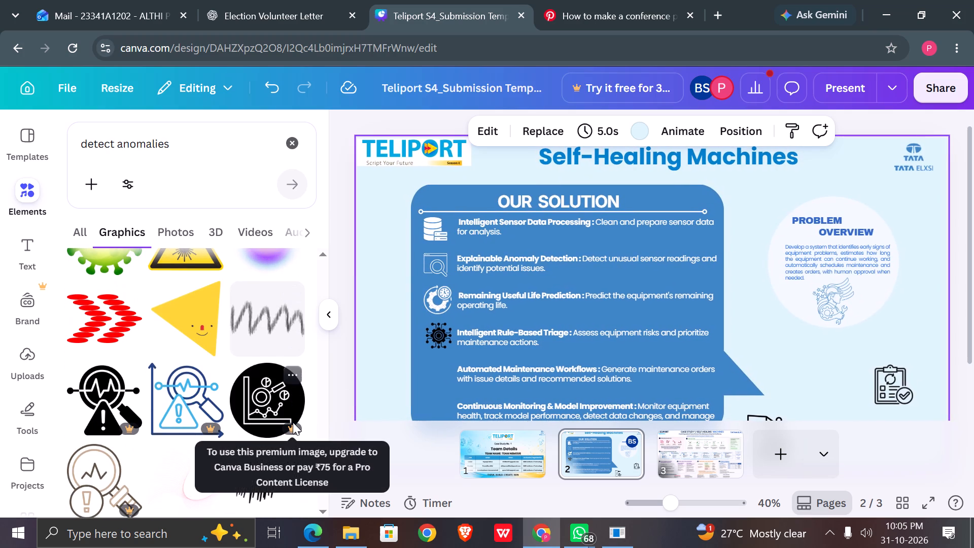
pyautogui.scroll(-3, 293, 422)
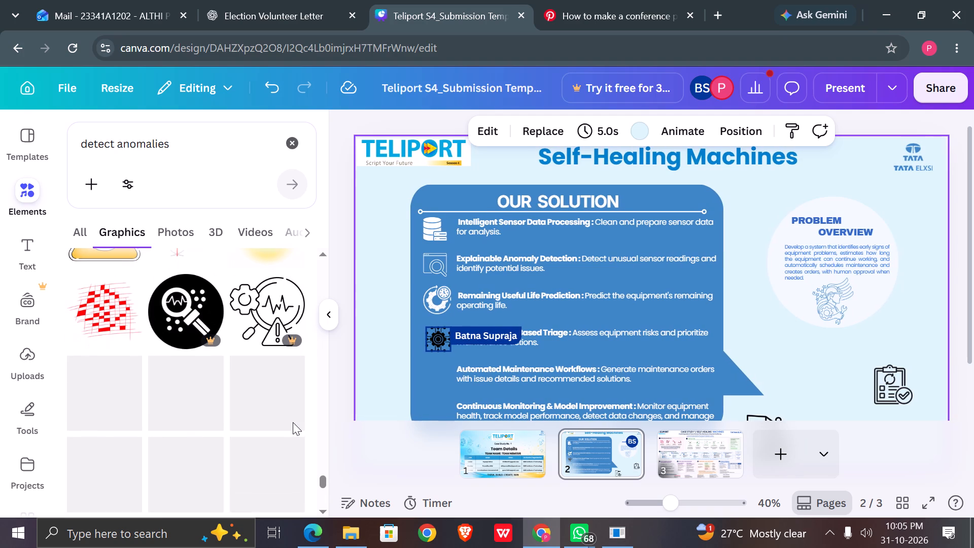
pyautogui.scroll(-1, 293, 422)
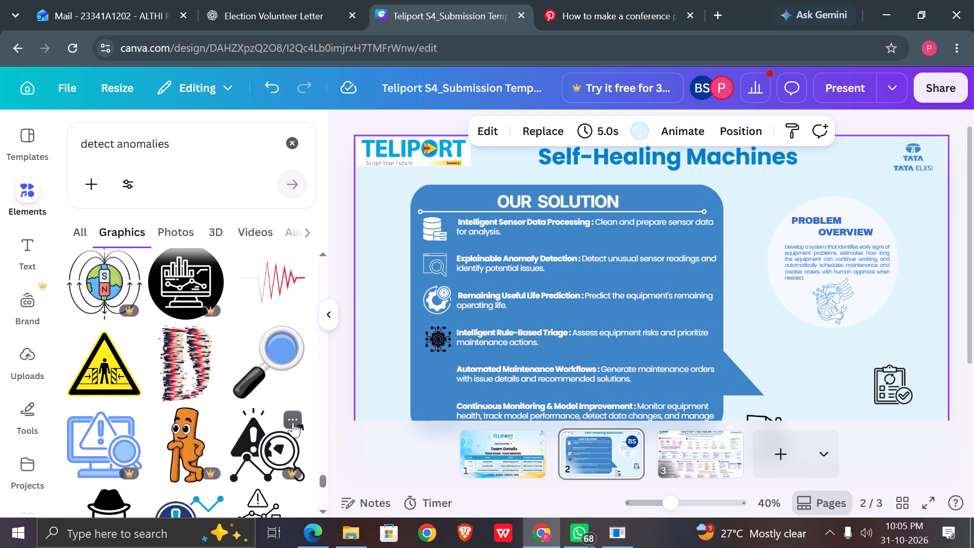
pyautogui.scroll(-2, 293, 422)
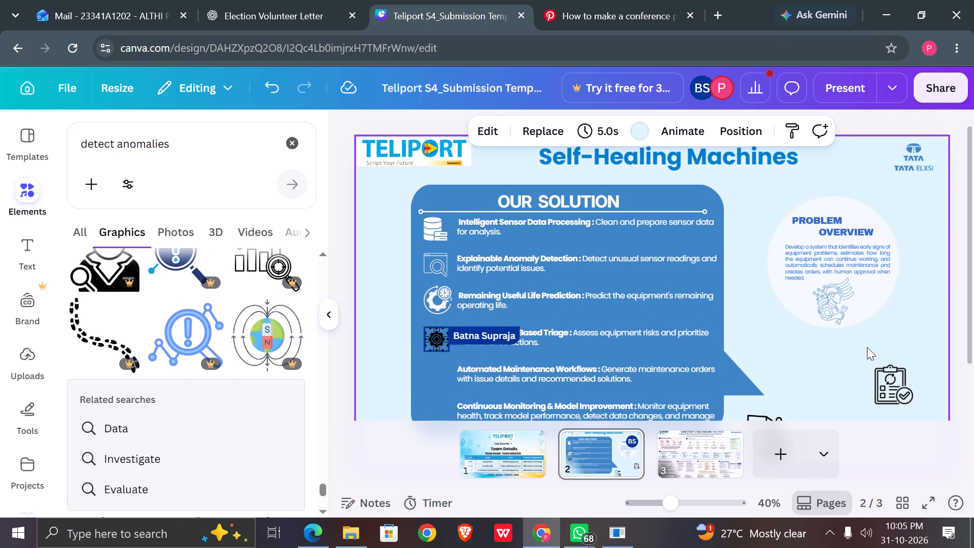
# Move the black clipboard icon into the Our Solution box, shrink it, and place it beside the Continuous Monitoring & Model Improvement heading.
pyautogui.scroll(-1, 867, 347)
pyautogui.click(886, 313)
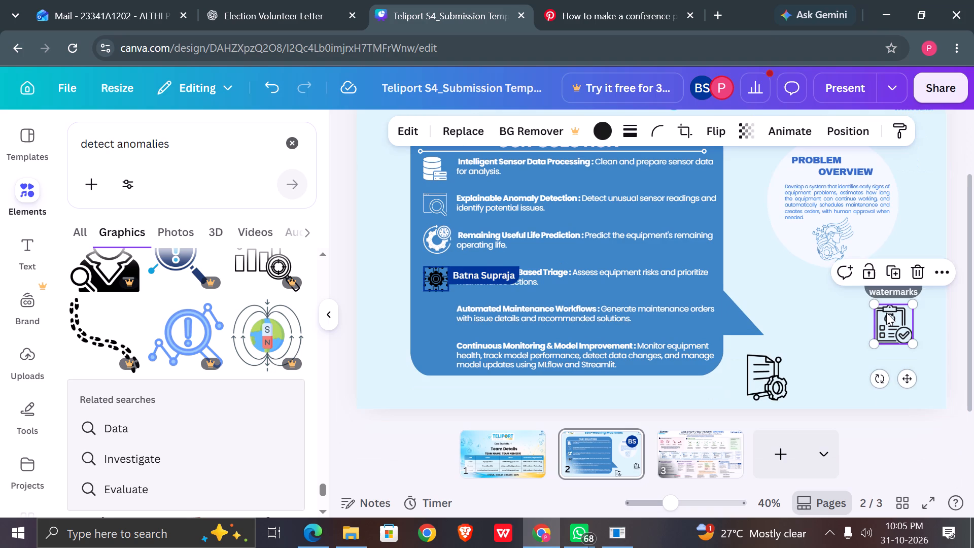
pyautogui.moveTo(886, 313); pyautogui.dragTo(432, 307)
pyautogui.moveTo(459, 337); pyautogui.dragTo(456, 334)
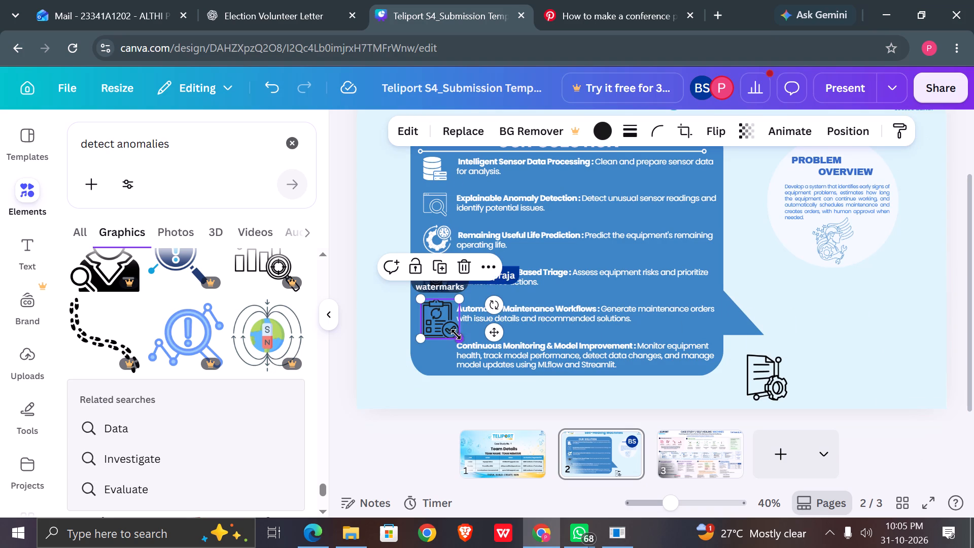
pyautogui.moveTo(456, 334); pyautogui.dragTo(449, 323)
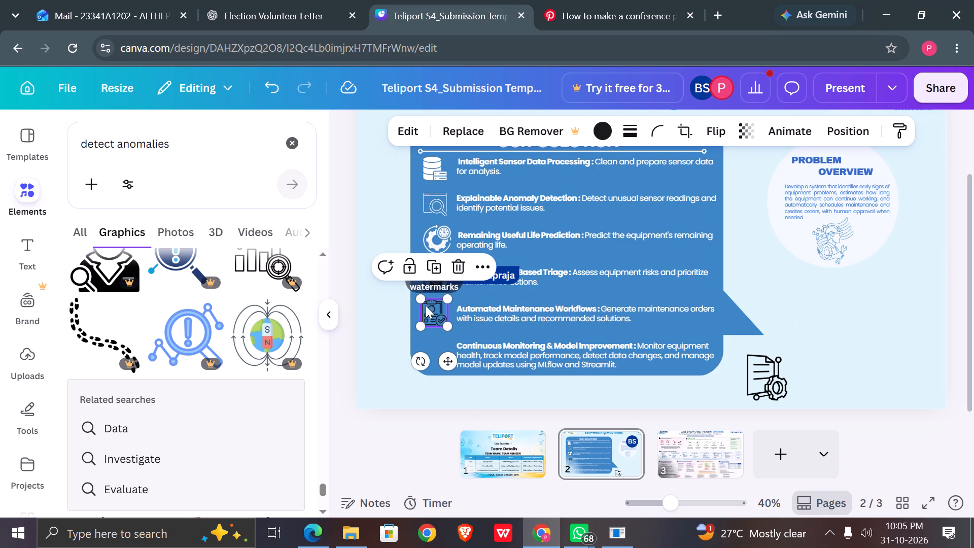
pyautogui.moveTo(427, 305); pyautogui.dragTo(433, 334)
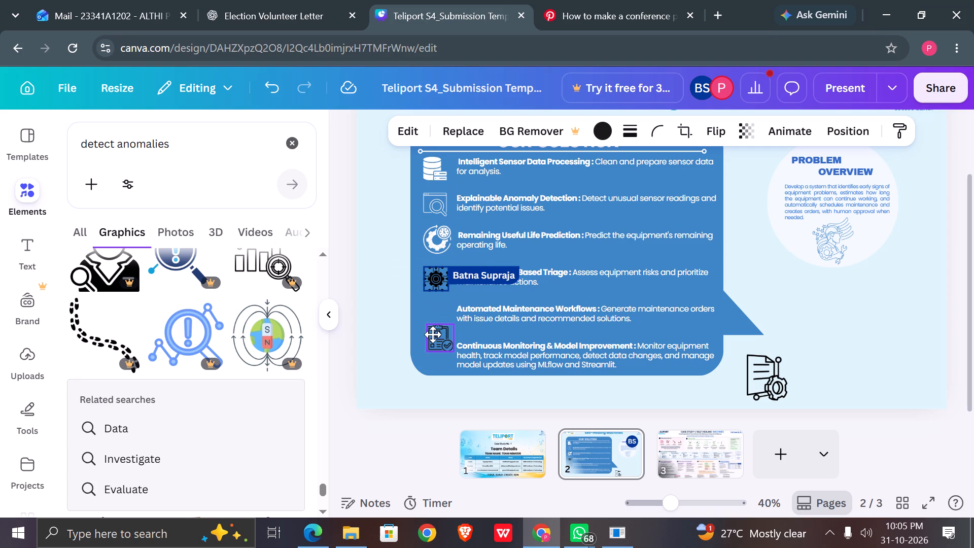
pyautogui.moveTo(433, 334); pyautogui.dragTo(432, 349)
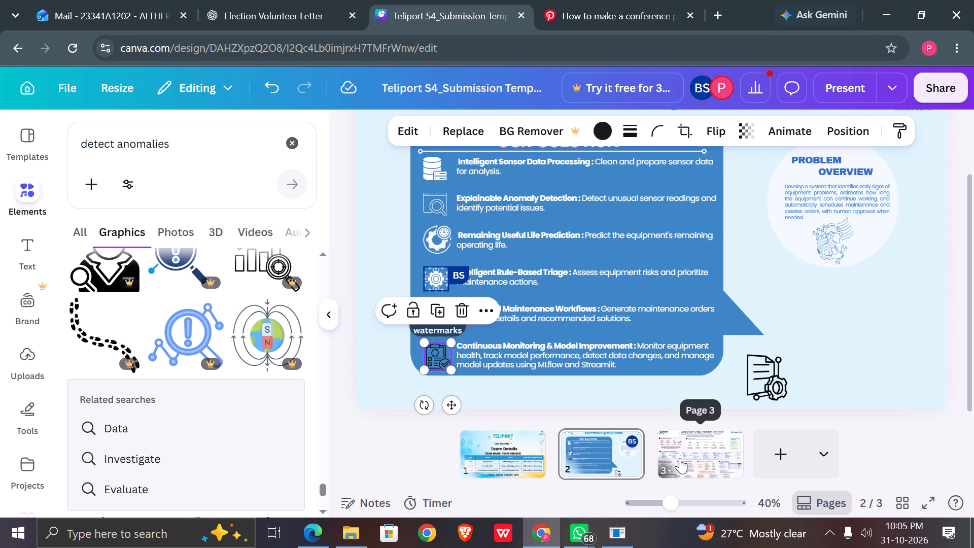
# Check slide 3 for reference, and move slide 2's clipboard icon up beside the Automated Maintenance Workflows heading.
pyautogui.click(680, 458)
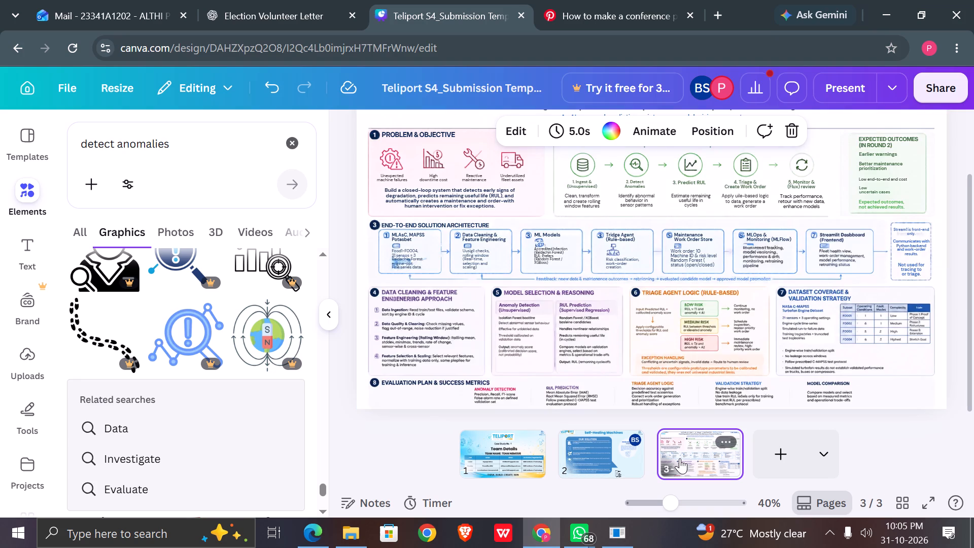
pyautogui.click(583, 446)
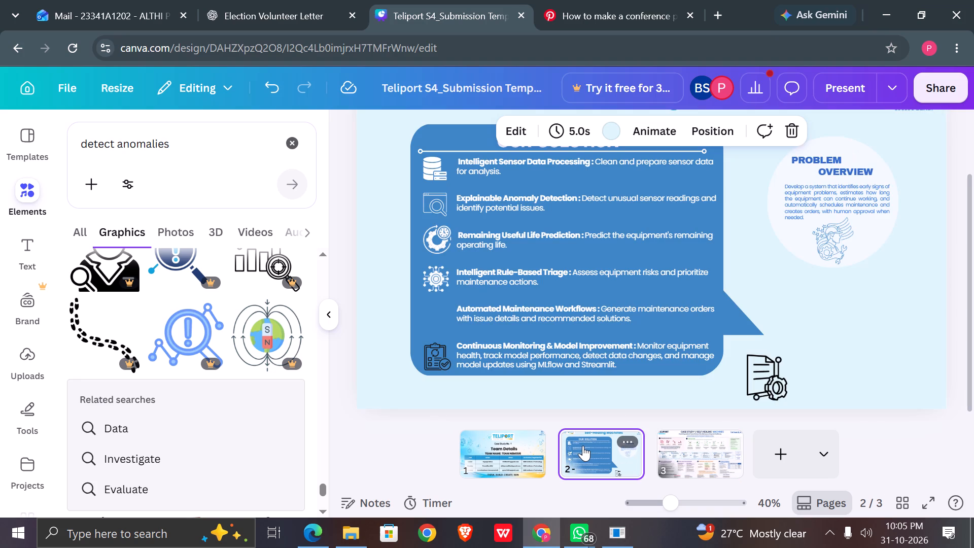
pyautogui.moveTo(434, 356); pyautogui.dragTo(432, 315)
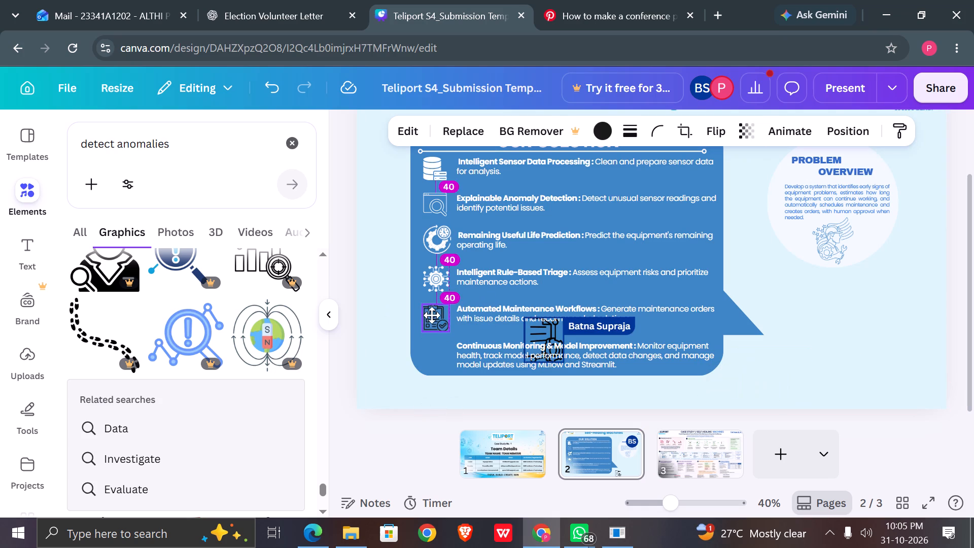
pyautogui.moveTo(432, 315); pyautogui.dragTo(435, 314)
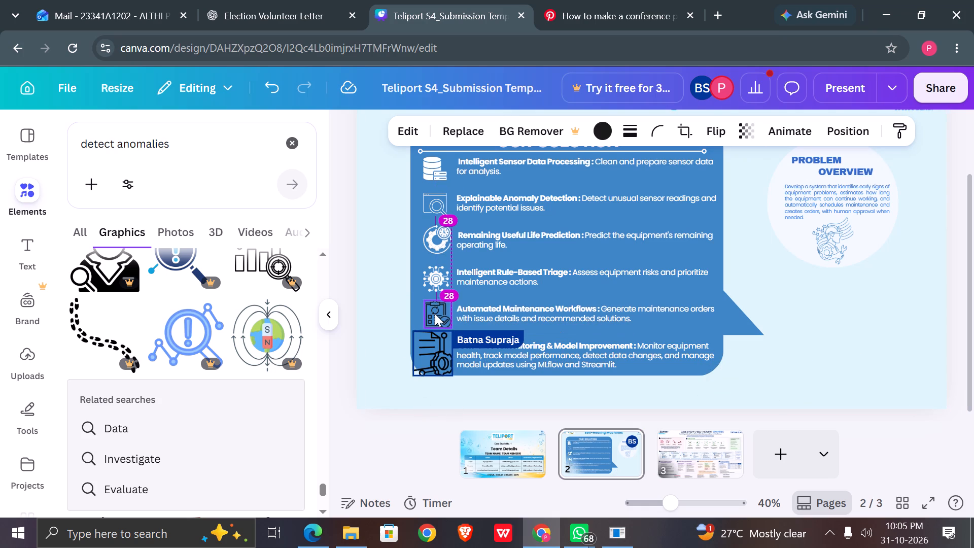
# Recolour the clipboard icon white.
pyautogui.click(606, 136)
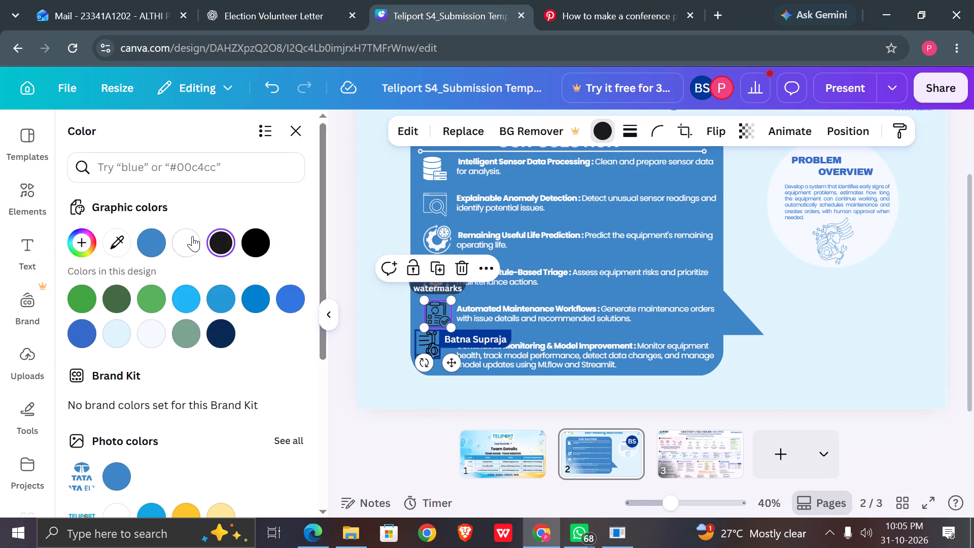
pyautogui.click(192, 236)
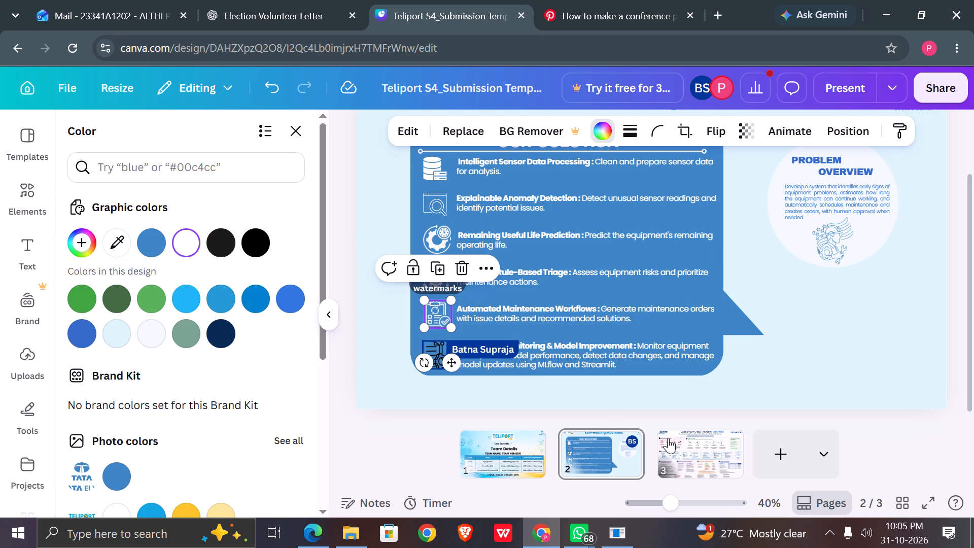
# Recheck slide 3, shift slide 2's document-and-gear icon out of the last slot, and move the white clipboard beside the Continuous Monitoring & Model Improvement heading.
pyautogui.click(675, 442)
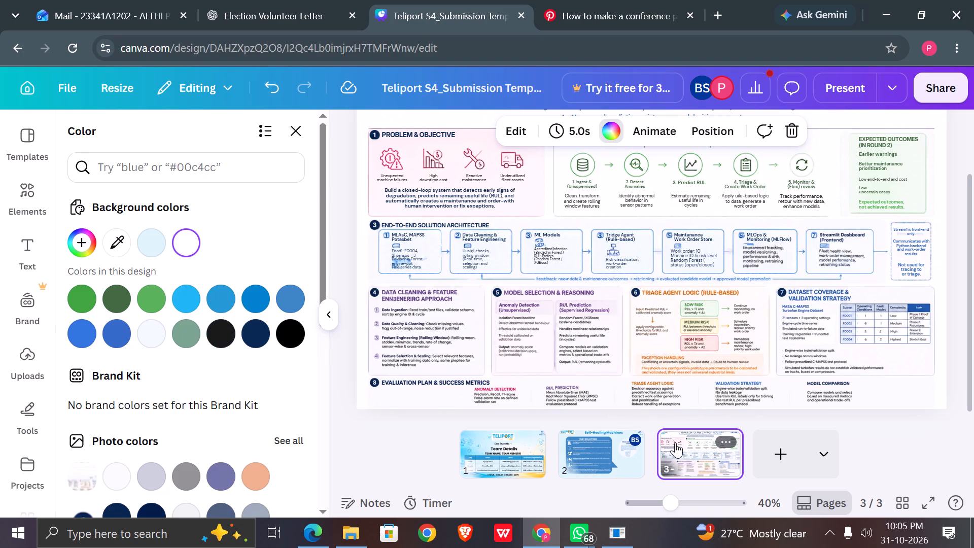
pyautogui.click(600, 447)
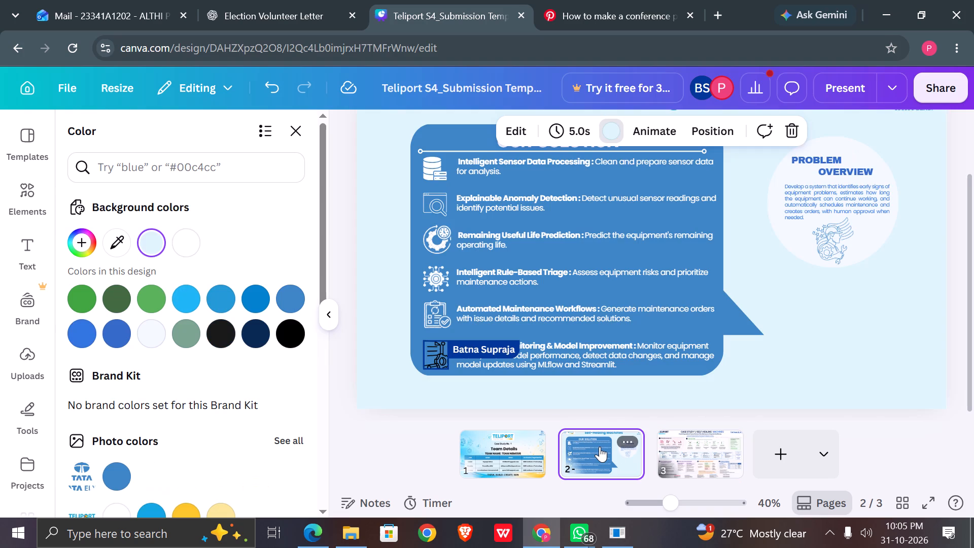
pyautogui.moveTo(440, 348); pyautogui.dragTo(429, 331)
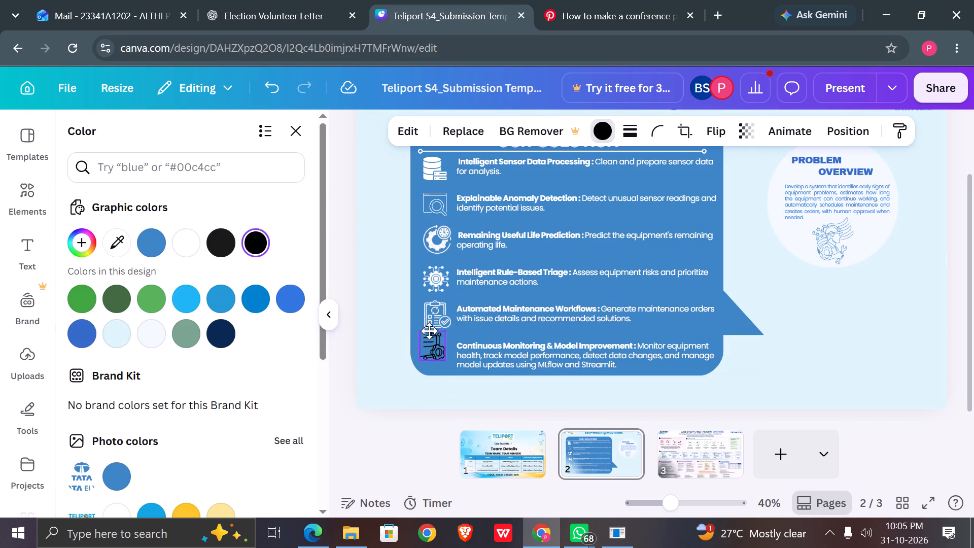
pyautogui.moveTo(429, 331); pyautogui.dragTo(406, 310)
pyautogui.moveTo(424, 319); pyautogui.dragTo(434, 338)
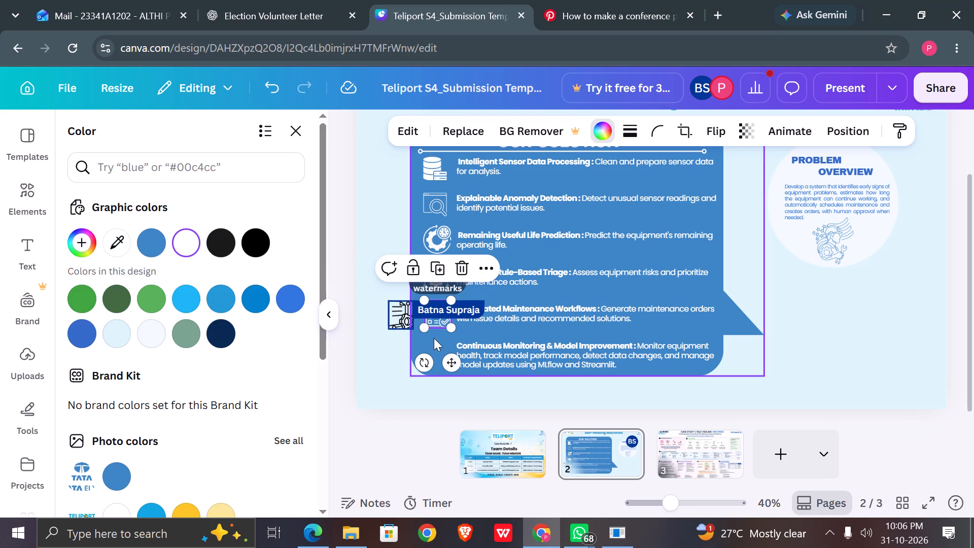
pyautogui.moveTo(434, 338); pyautogui.dragTo(432, 355)
pyautogui.moveTo(437, 323); pyautogui.dragTo(439, 343)
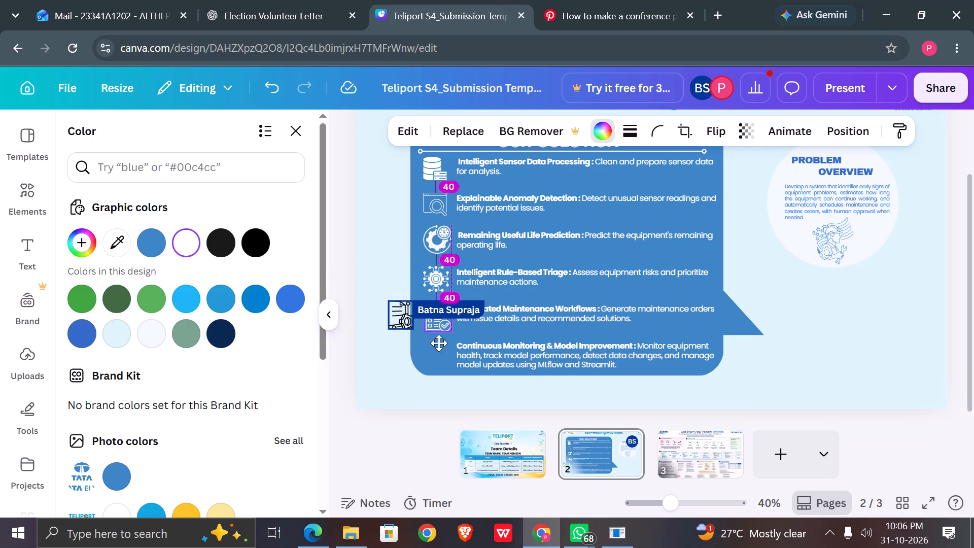
pyautogui.moveTo(439, 343); pyautogui.dragTo(439, 367)
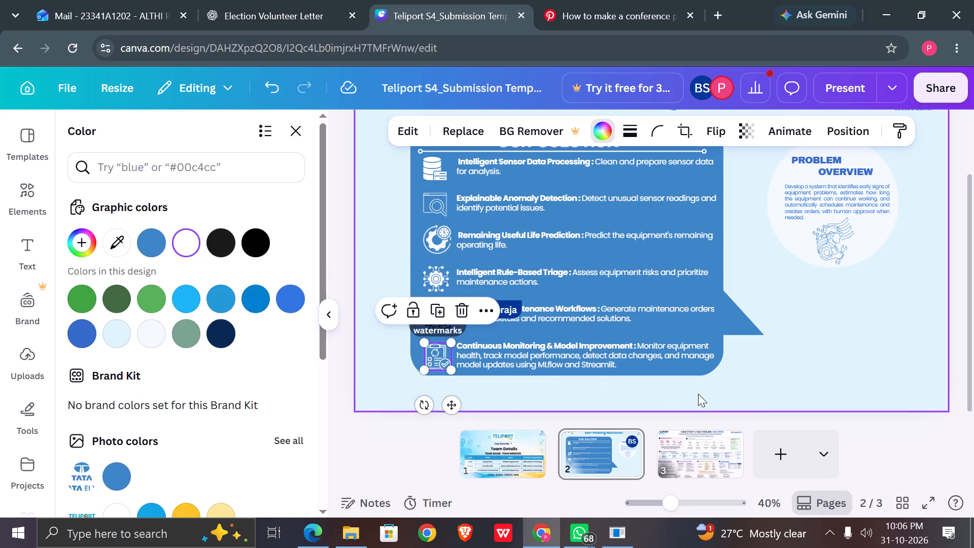
pyautogui.click(761, 374)
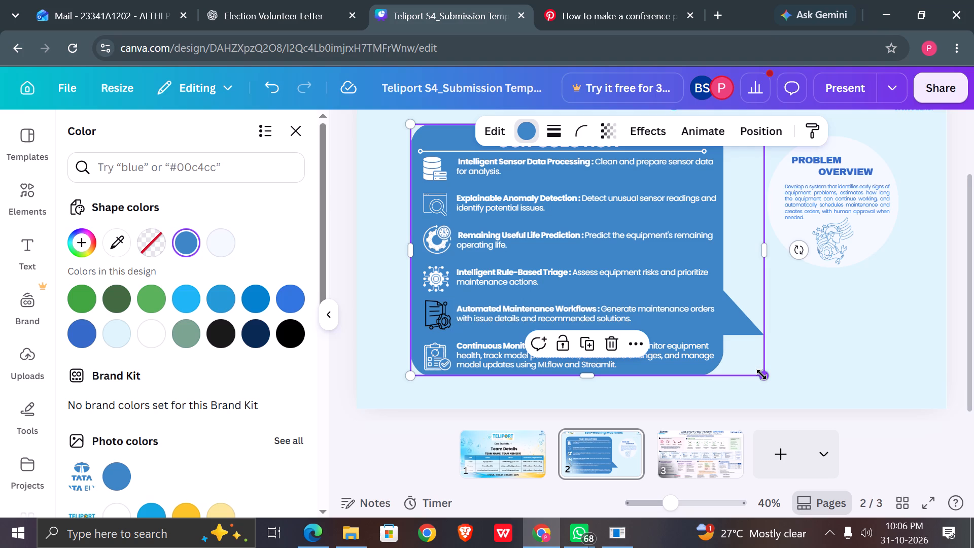
# Recolour the document-and-gear icon beside the Automated Maintenance Workflows heading white.
pyautogui.click(436, 313)
pyautogui.click(600, 124)
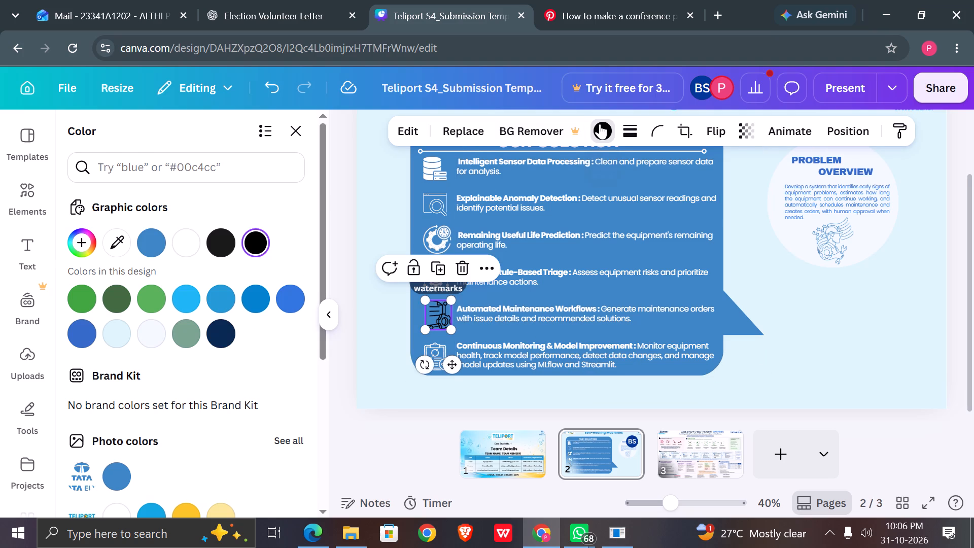
pyautogui.click(609, 130)
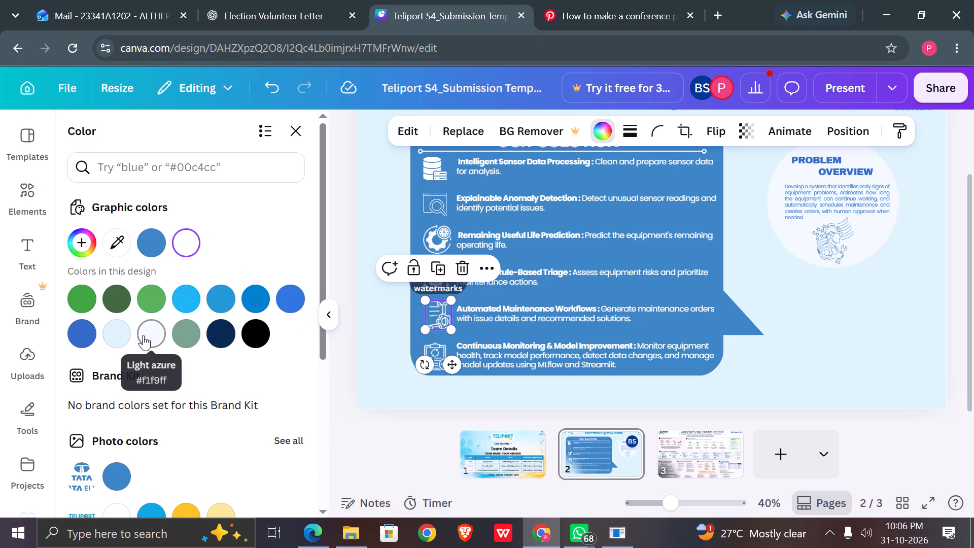
# Examine the finished icons beside the Our Solution headings on slide 2, up close and in full view.
pyautogui.click(346, 428)
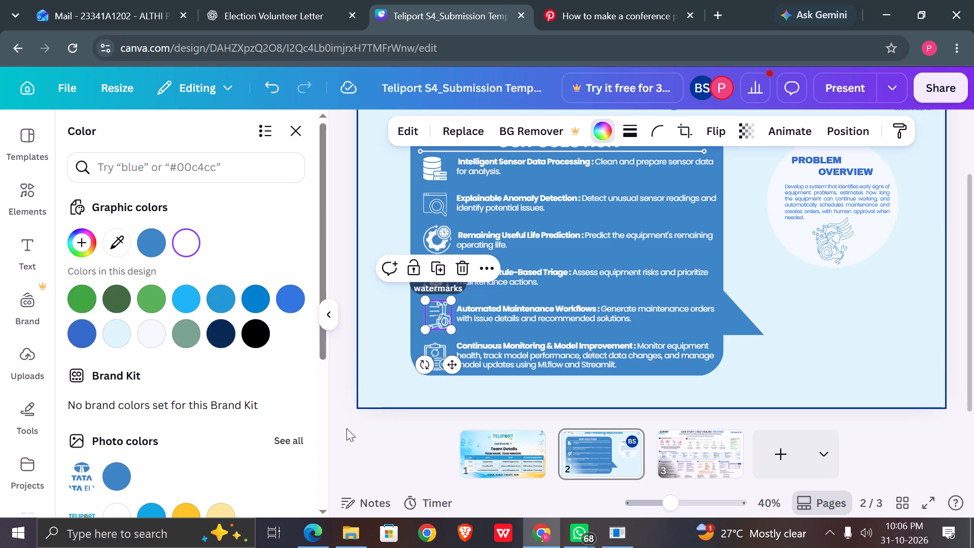
pyautogui.click(346, 428)
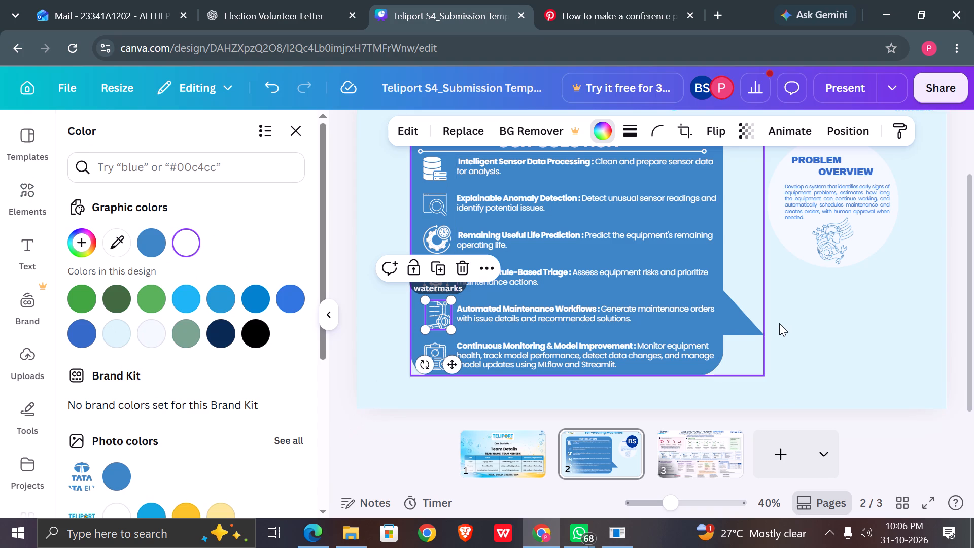
pyautogui.click(783, 323)
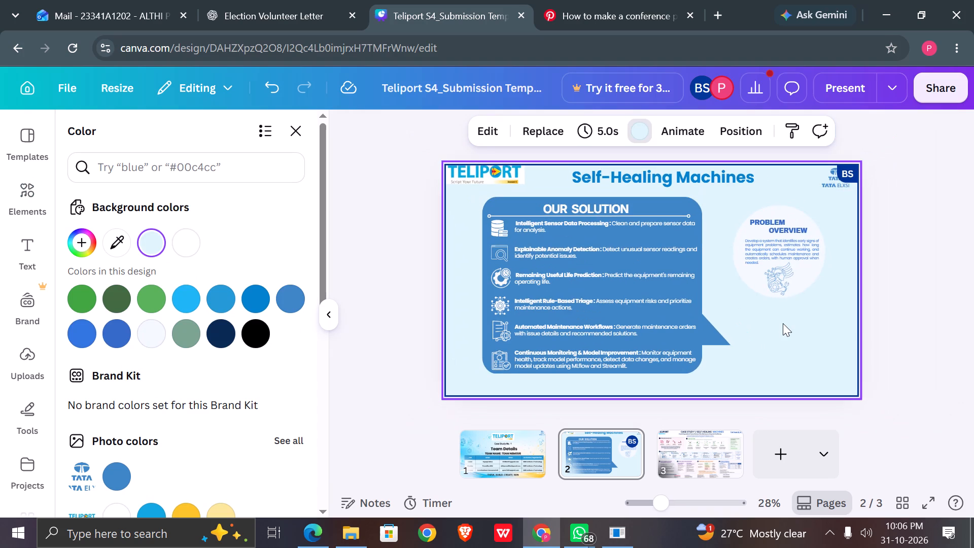
pyautogui.hscroll(-1, 783, 323)
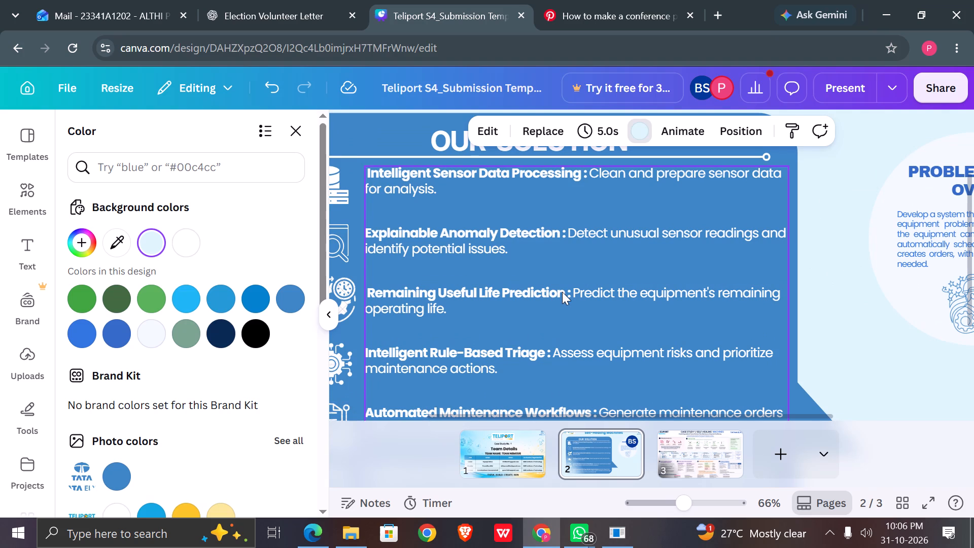
pyautogui.hscroll(1, 562, 292)
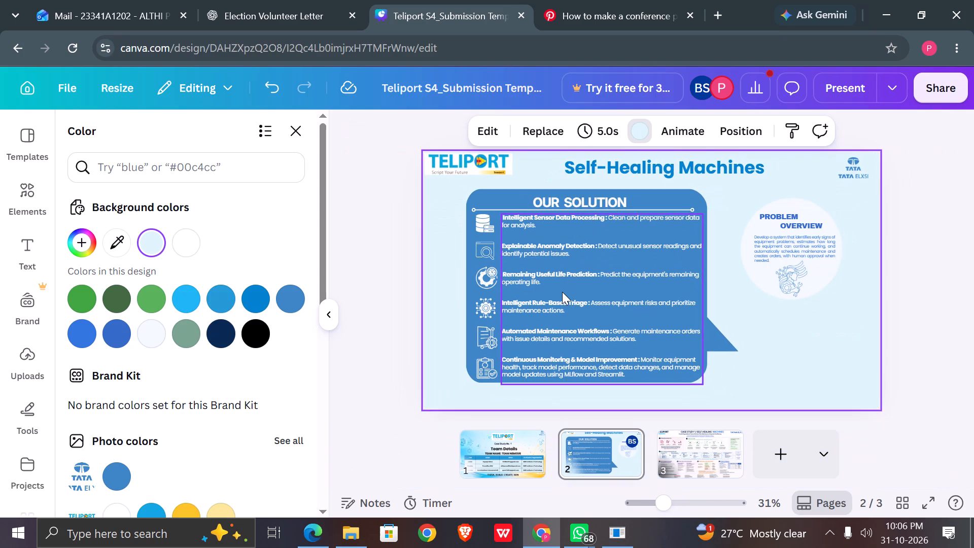
pyautogui.click(771, 342)
pyautogui.hscroll(-1, 771, 342)
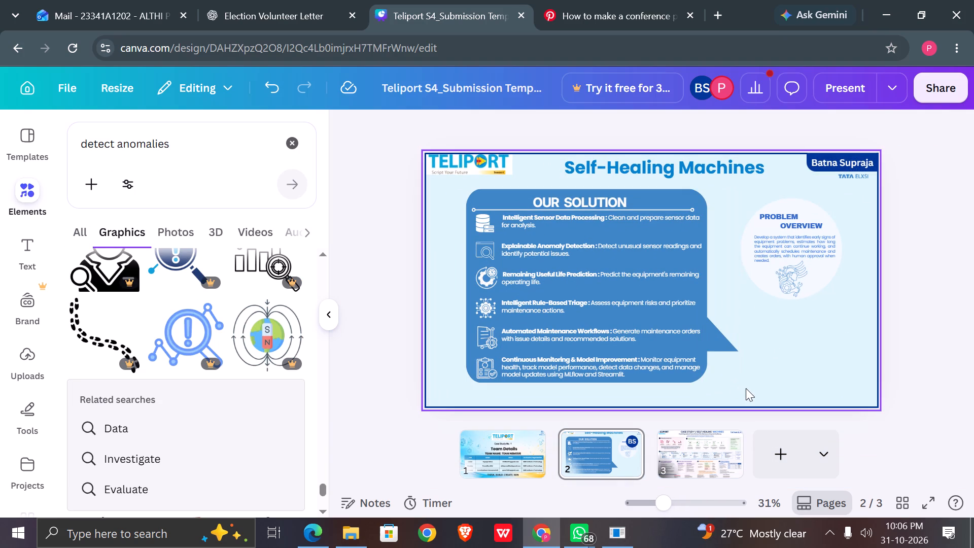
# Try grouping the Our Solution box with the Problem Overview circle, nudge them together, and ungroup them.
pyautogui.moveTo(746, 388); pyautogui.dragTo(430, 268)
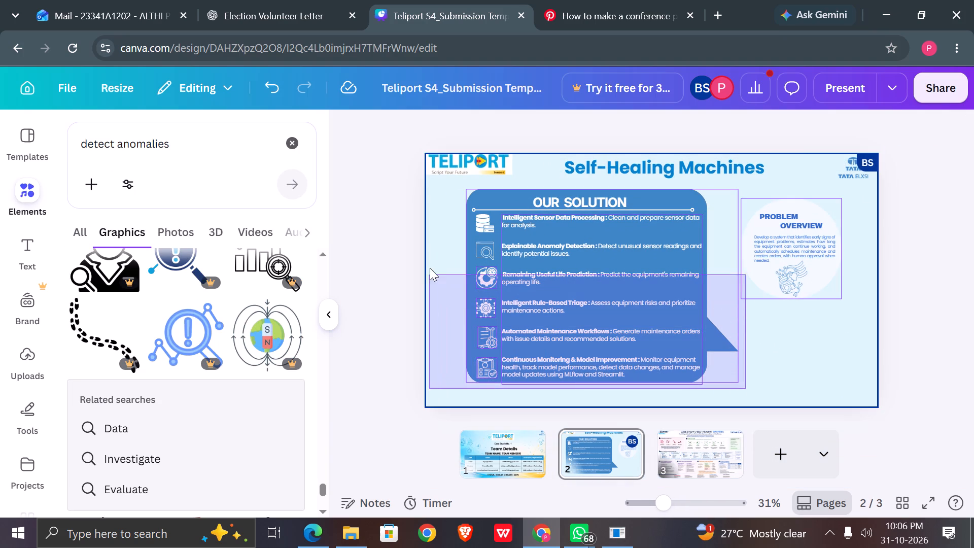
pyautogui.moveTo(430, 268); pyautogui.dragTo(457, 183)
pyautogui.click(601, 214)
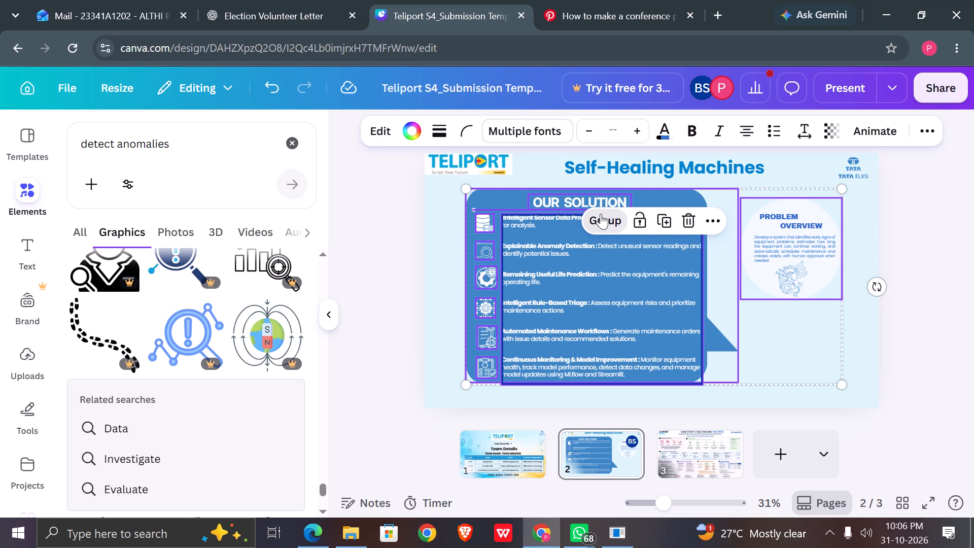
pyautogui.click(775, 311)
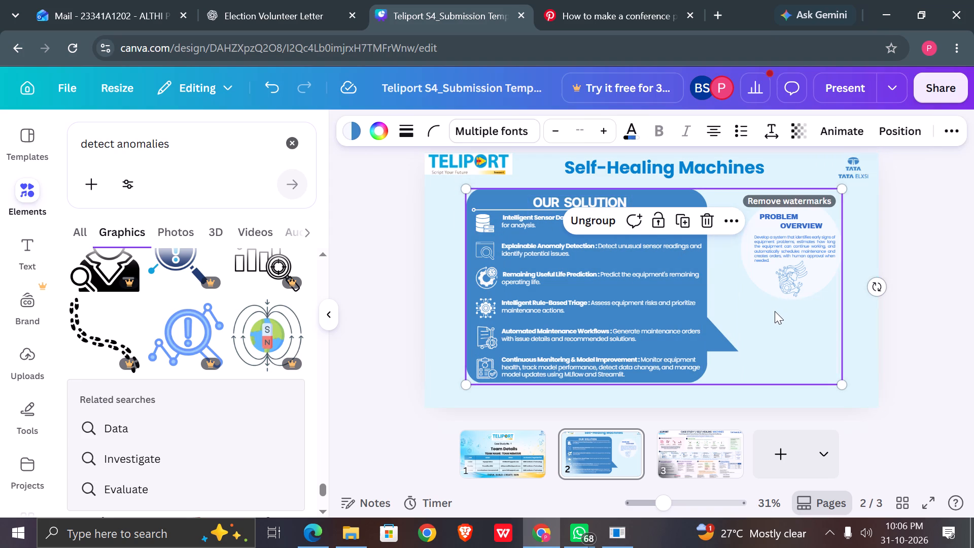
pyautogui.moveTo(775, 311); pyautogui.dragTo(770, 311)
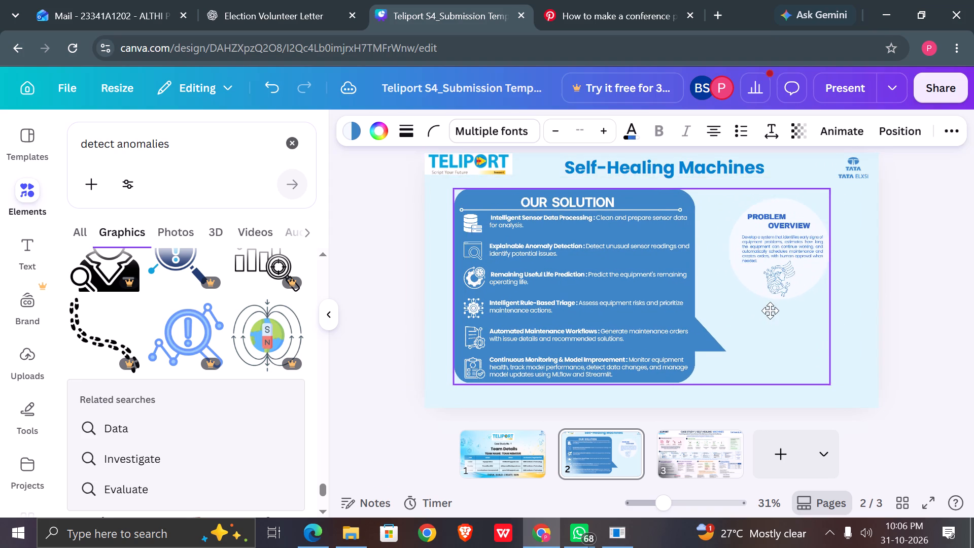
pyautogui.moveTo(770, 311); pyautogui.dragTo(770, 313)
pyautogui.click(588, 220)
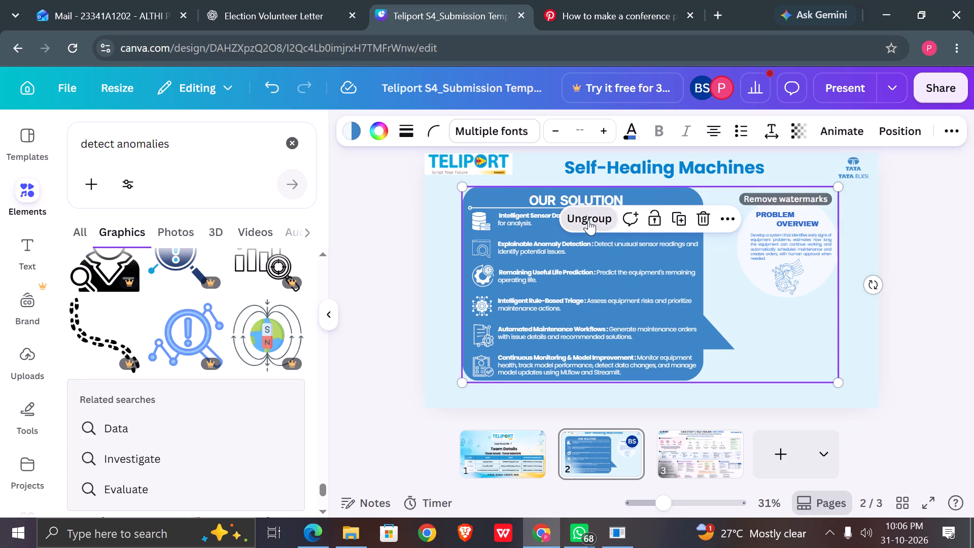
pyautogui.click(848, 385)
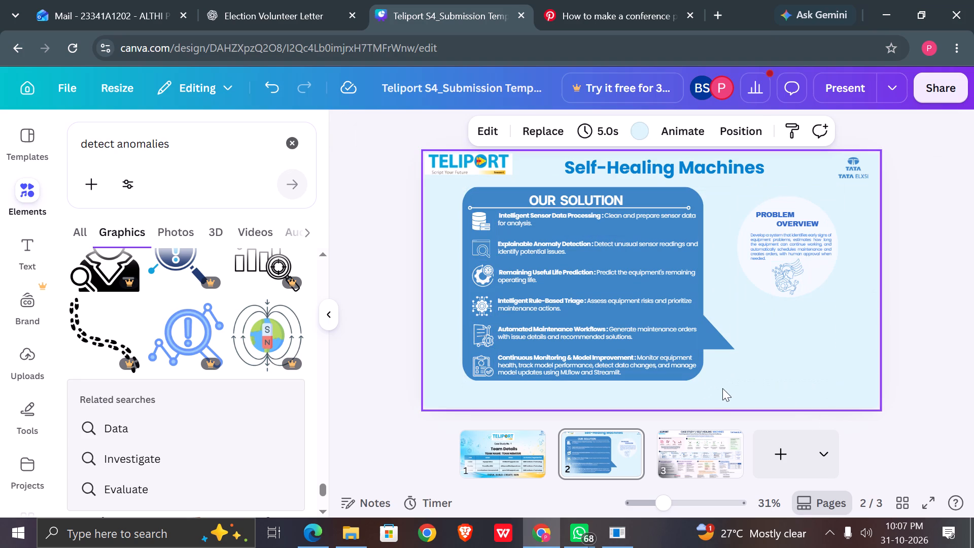
# Group the Our Solution speech box with its title, text and icons, leaving out the Problem Overview circle.
pyautogui.moveTo(724, 388); pyautogui.dragTo(536, 270)
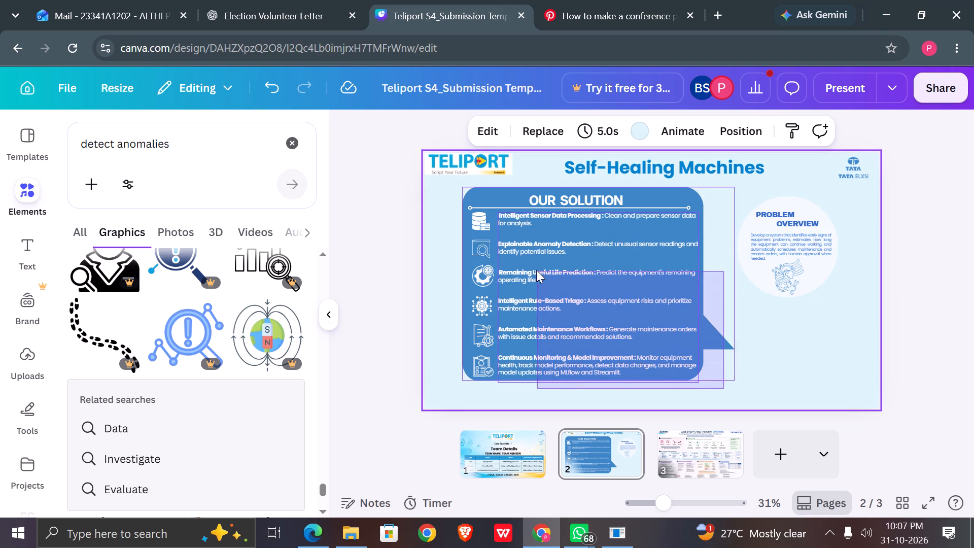
pyautogui.moveTo(536, 270); pyautogui.dragTo(467, 197)
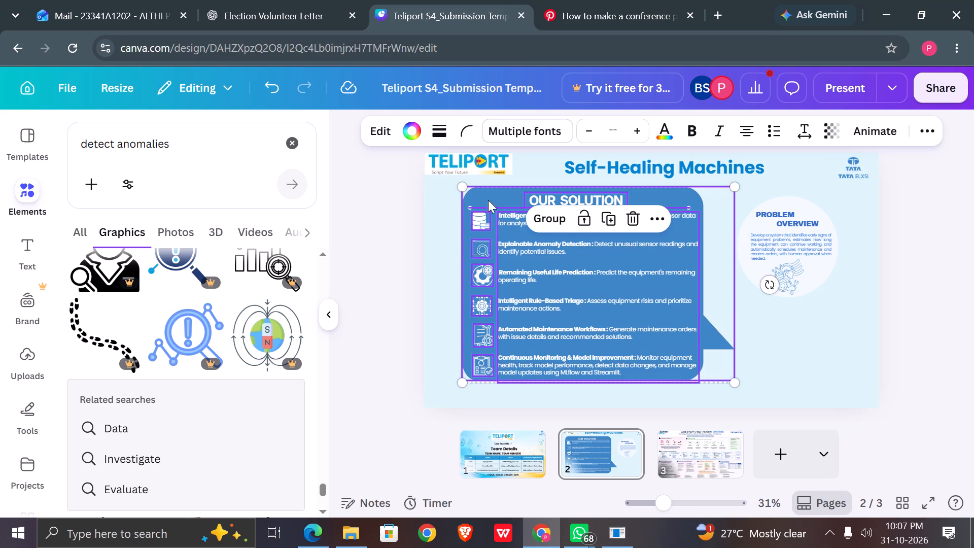
pyautogui.click(548, 219)
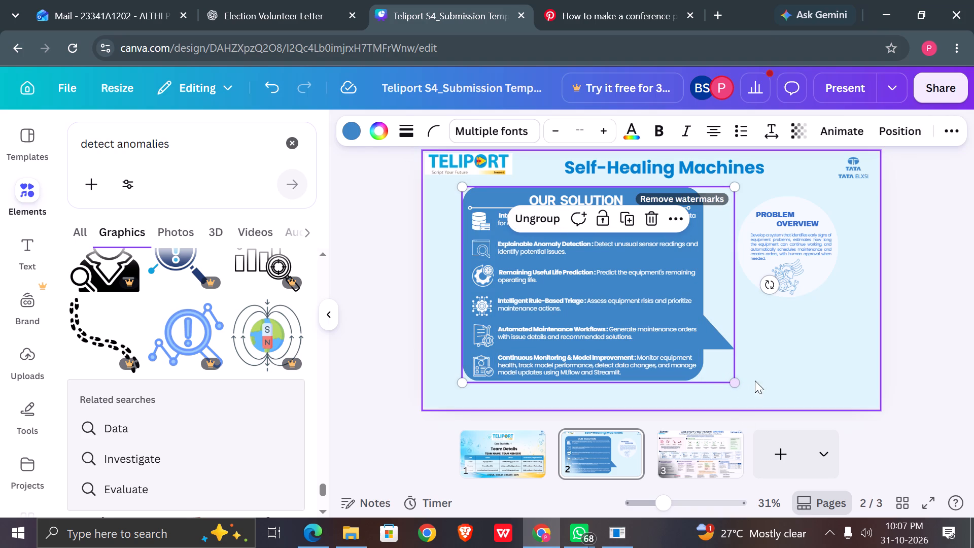
# Shrink the grouped Our Solution box proportionally and move it to the slide's upper-left area, beneath the Teliport logo.
pyautogui.moveTo(735, 383); pyautogui.dragTo(676, 358)
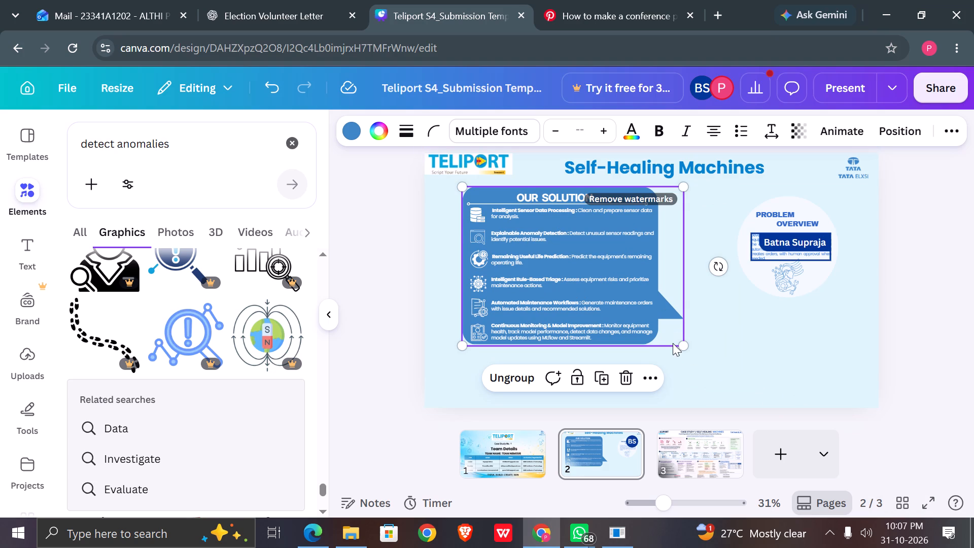
pyautogui.moveTo(683, 345); pyautogui.dragTo(644, 321)
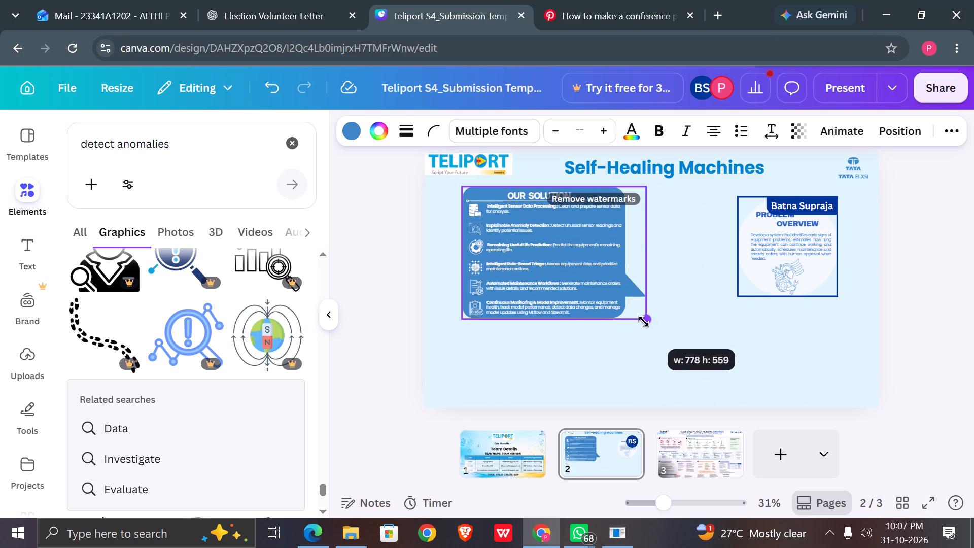
pyautogui.moveTo(644, 321); pyautogui.dragTo(650, 324)
pyautogui.moveTo(571, 269); pyautogui.dragTo(544, 264)
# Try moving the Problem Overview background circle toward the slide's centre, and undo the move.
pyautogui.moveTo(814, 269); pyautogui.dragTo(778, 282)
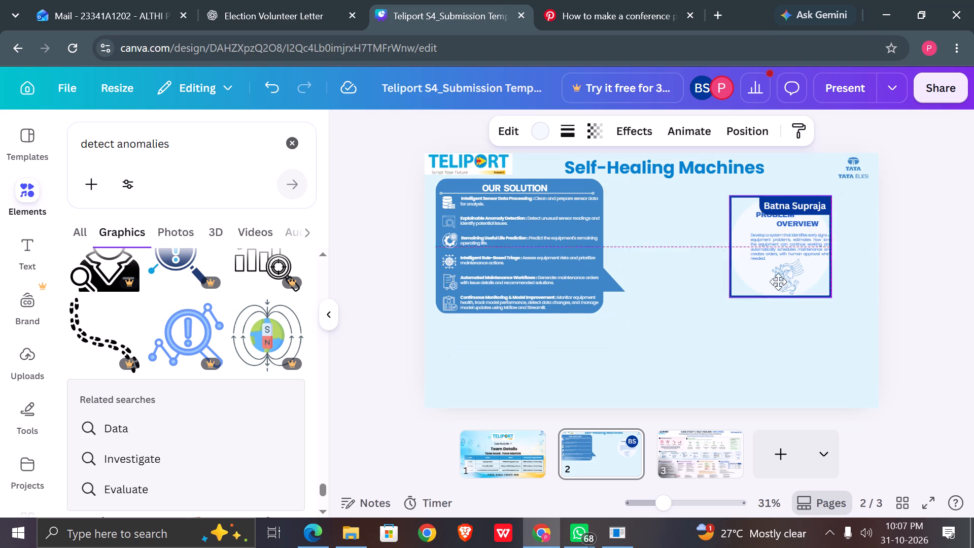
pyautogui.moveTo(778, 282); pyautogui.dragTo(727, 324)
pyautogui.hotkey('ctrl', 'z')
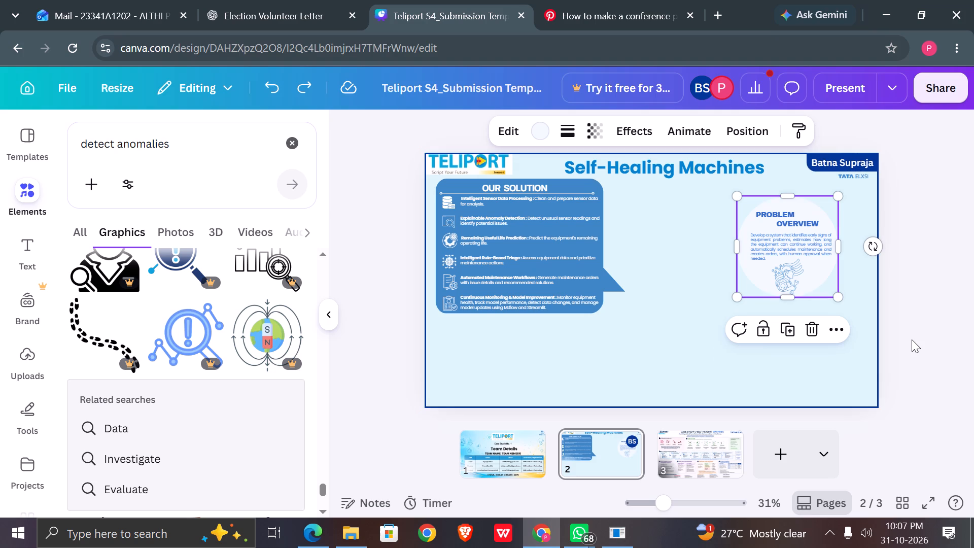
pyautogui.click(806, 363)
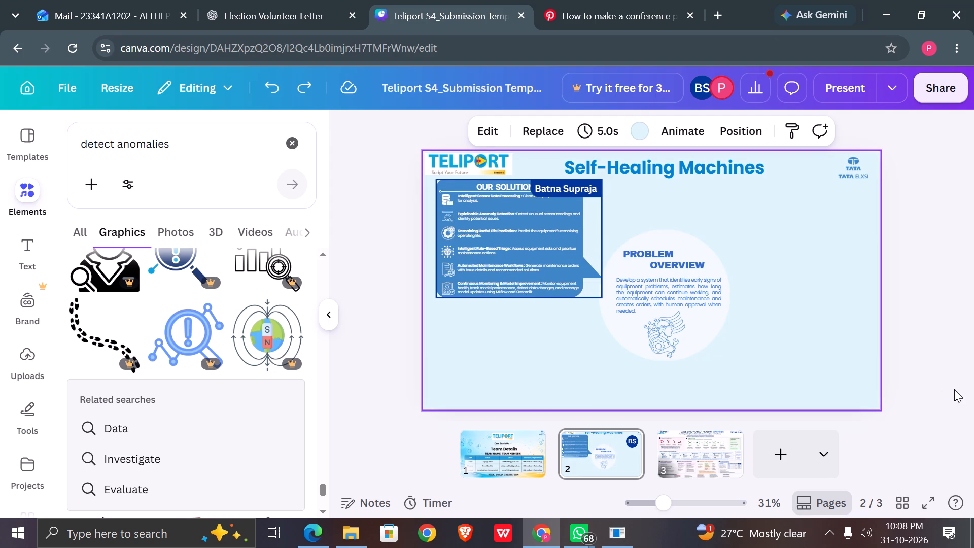
# Move the grouped Problem Overview circle up to the slide's vertical centre, beside the Our Solution box's pointer.
pyautogui.click(654, 294)
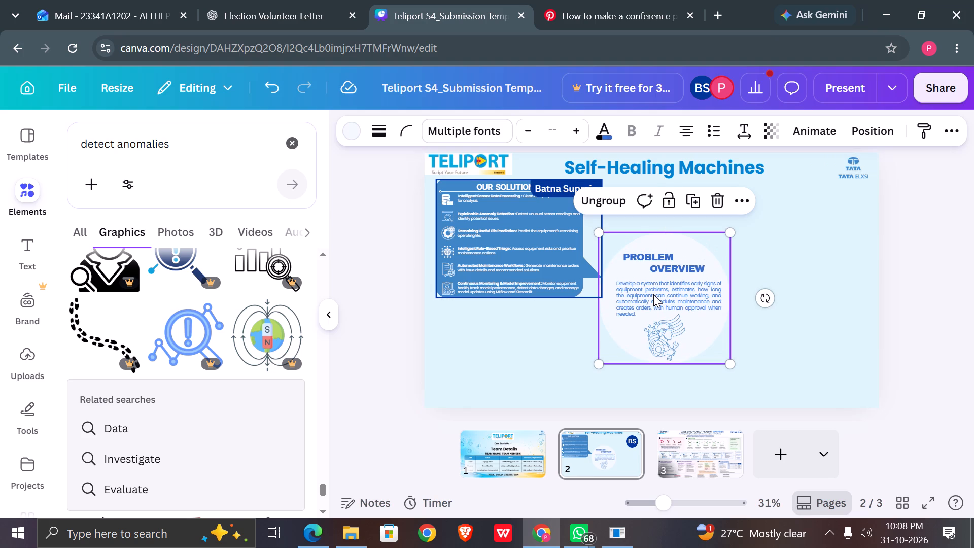
pyautogui.click(804, 333)
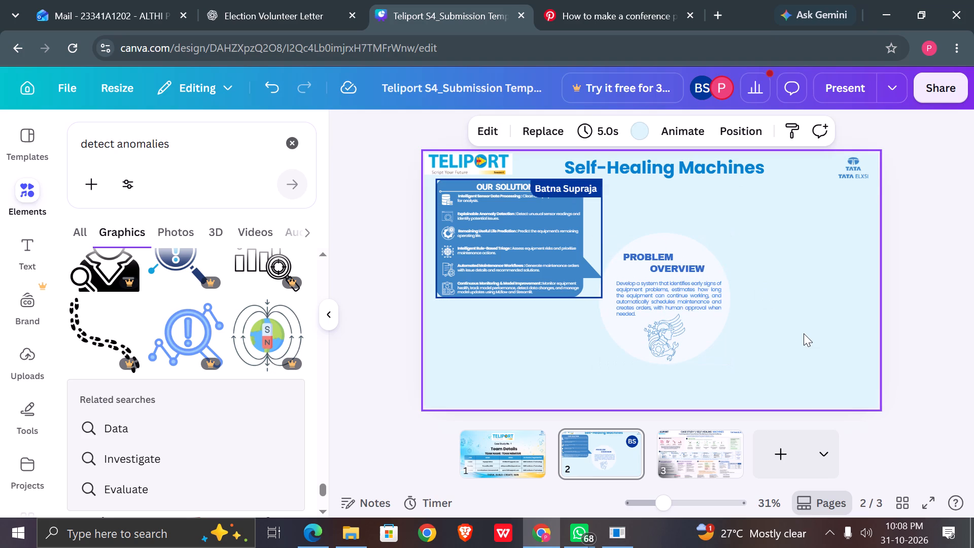
pyautogui.moveTo(663, 292); pyautogui.dragTo(662, 281)
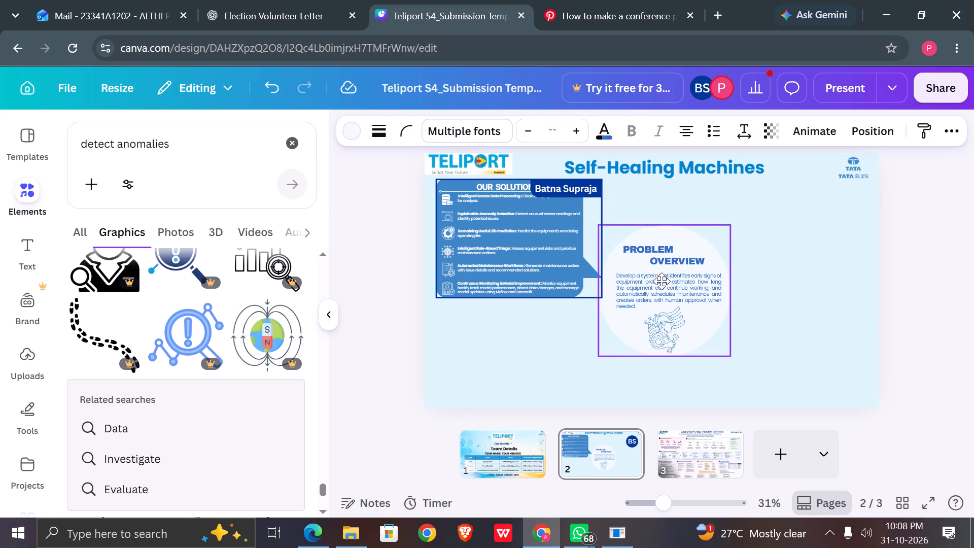
pyautogui.moveTo(662, 281); pyautogui.dragTo(657, 264)
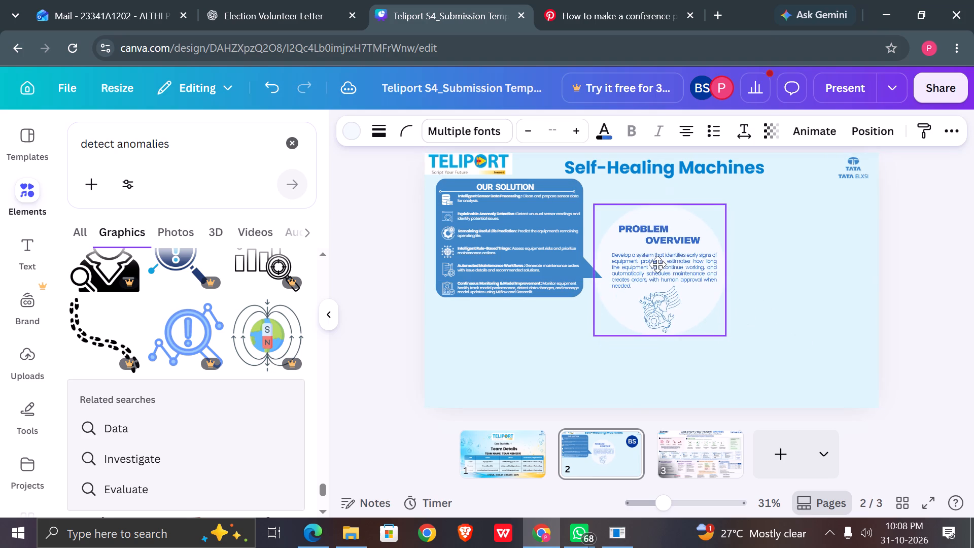
pyautogui.moveTo(657, 264); pyautogui.dragTo(657, 270)
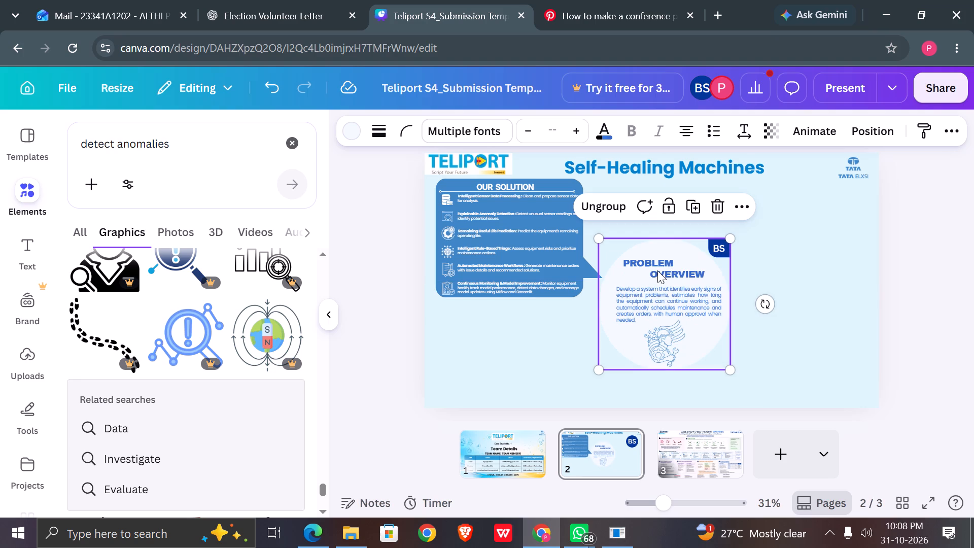
pyautogui.moveTo(651, 306); pyautogui.dragTo(651, 299)
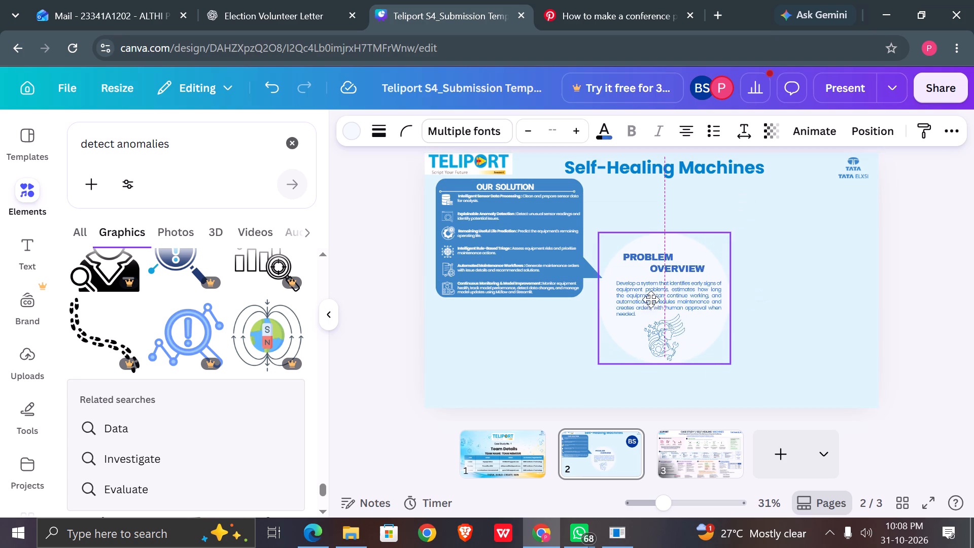
pyautogui.moveTo(651, 299); pyautogui.dragTo(650, 292)
pyautogui.moveTo(658, 300); pyautogui.dragTo(653, 293)
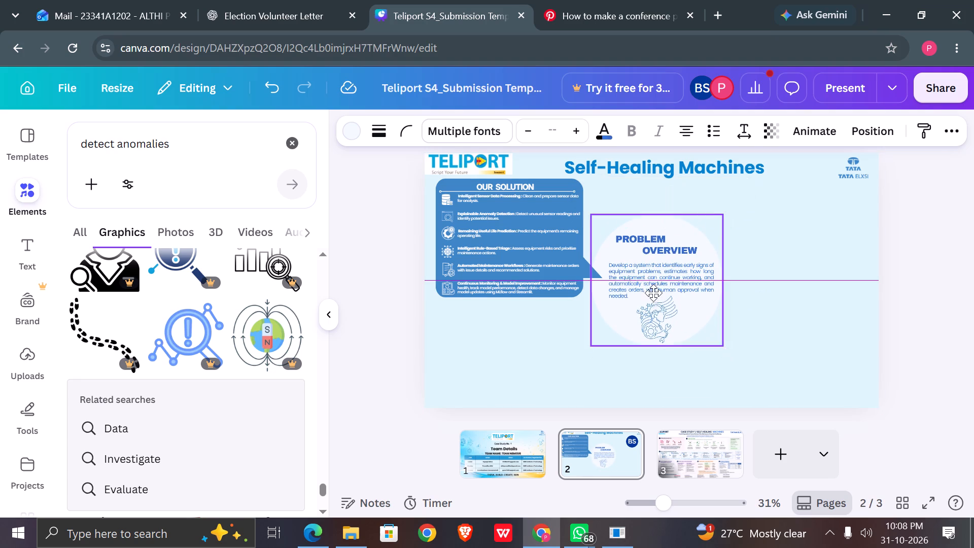
pyautogui.moveTo(653, 293); pyautogui.dragTo(653, 291)
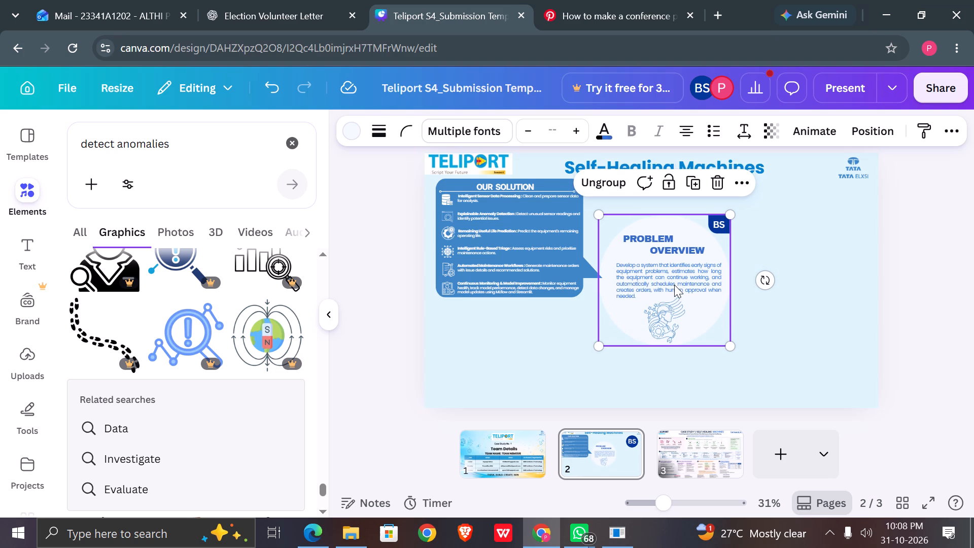
pyautogui.click(806, 313)
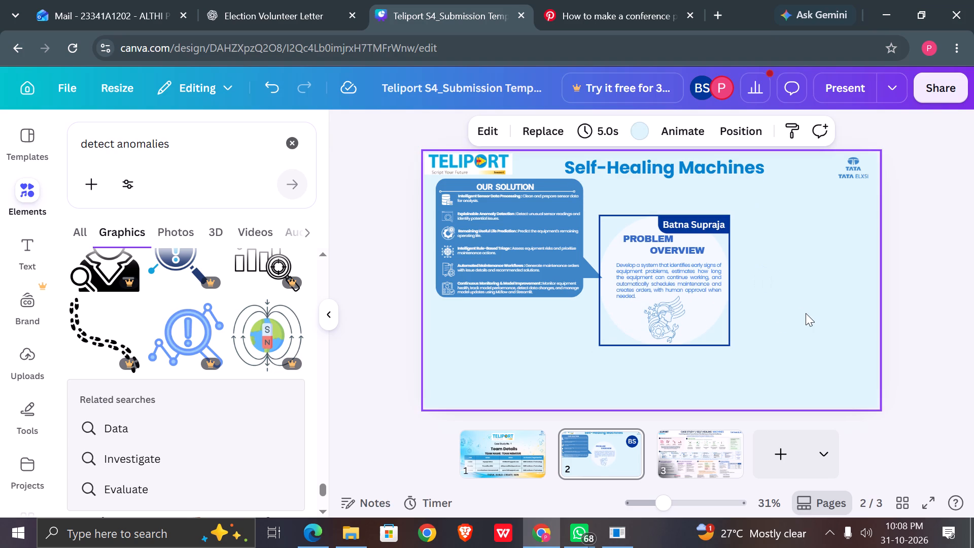
pyautogui.click(806, 313)
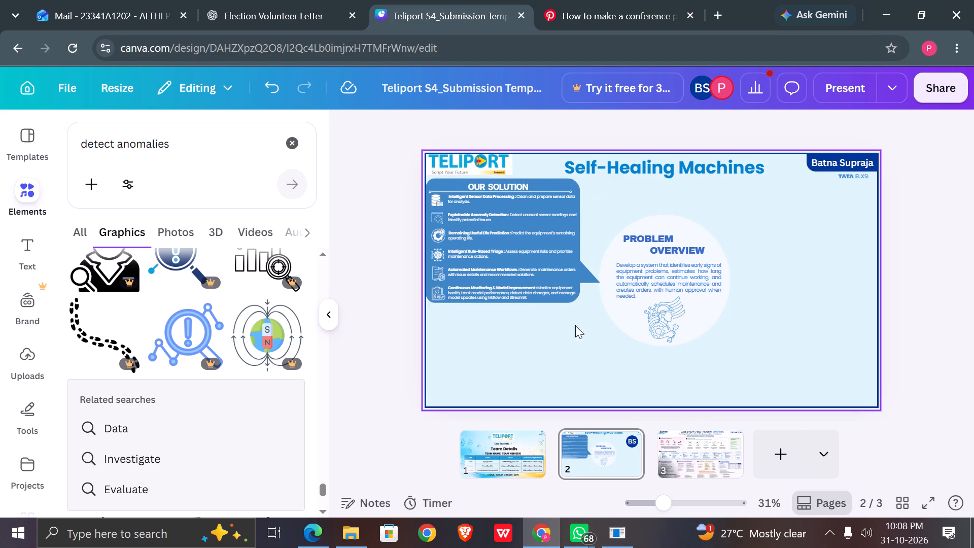
# Reposition the grouped Our Solution box slightly inward and down so its pointer meets the Problem Overview circle.
pyautogui.moveTo(511, 258); pyautogui.dragTo(523, 250)
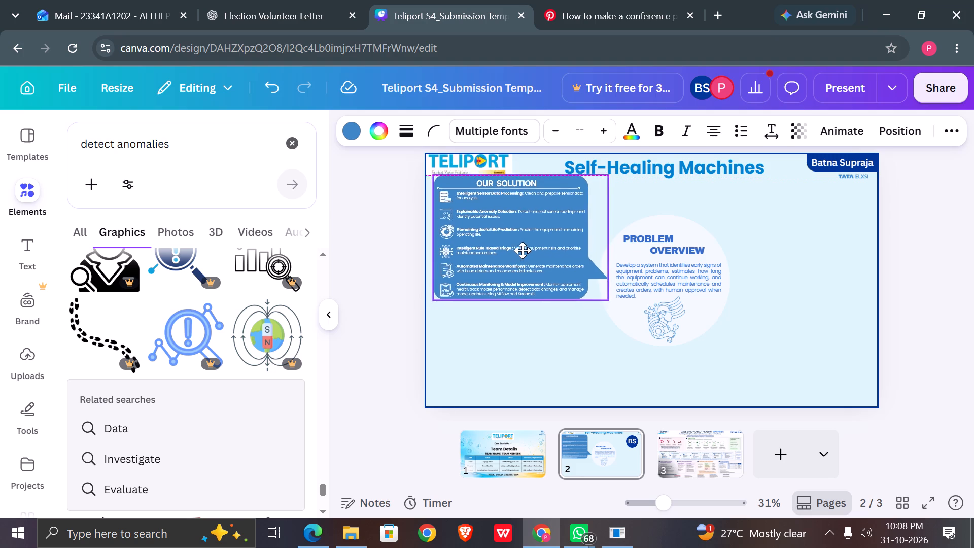
pyautogui.moveTo(523, 250); pyautogui.dragTo(518, 264)
pyautogui.click(808, 327)
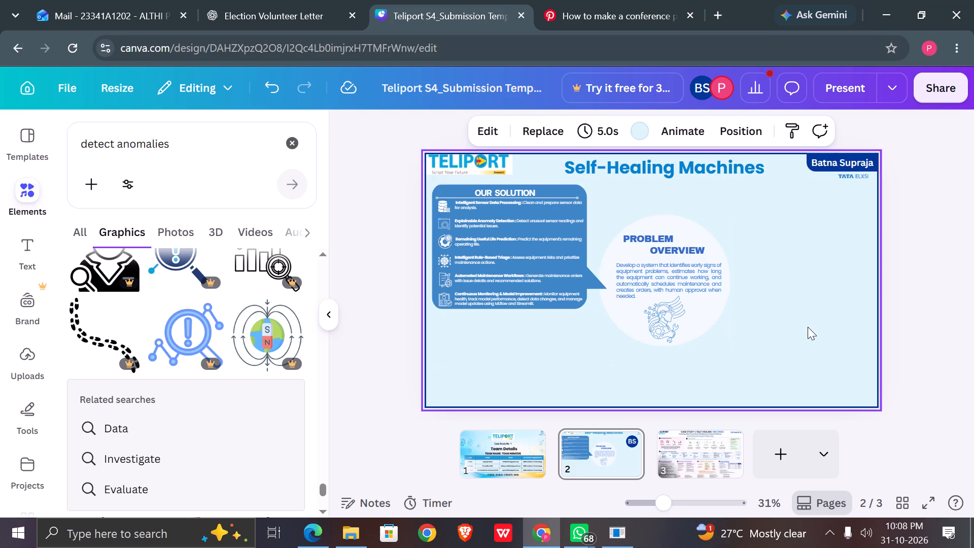
# Preview slide 2 in full screen to check the new layout, and return to the editor.
pyautogui.click(927, 501)
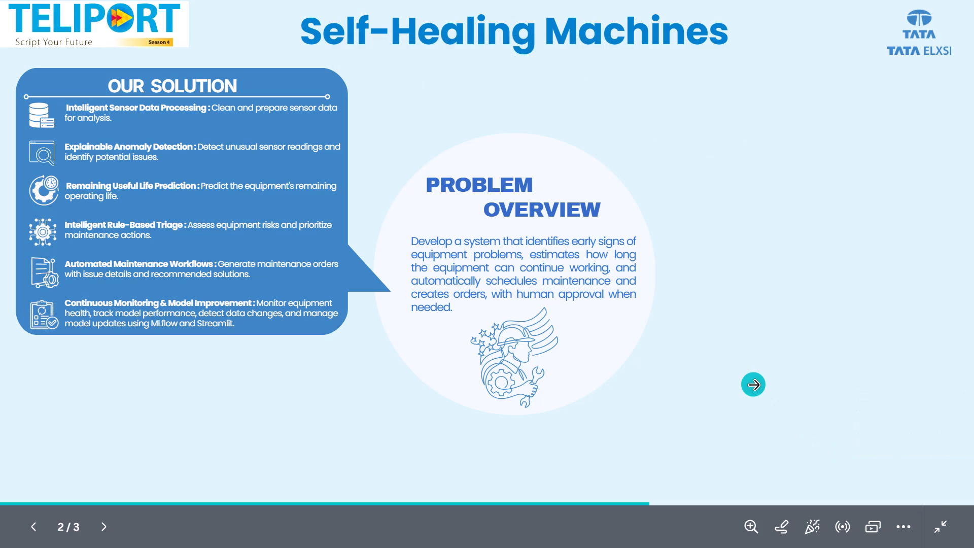
pyautogui.press('Escape')
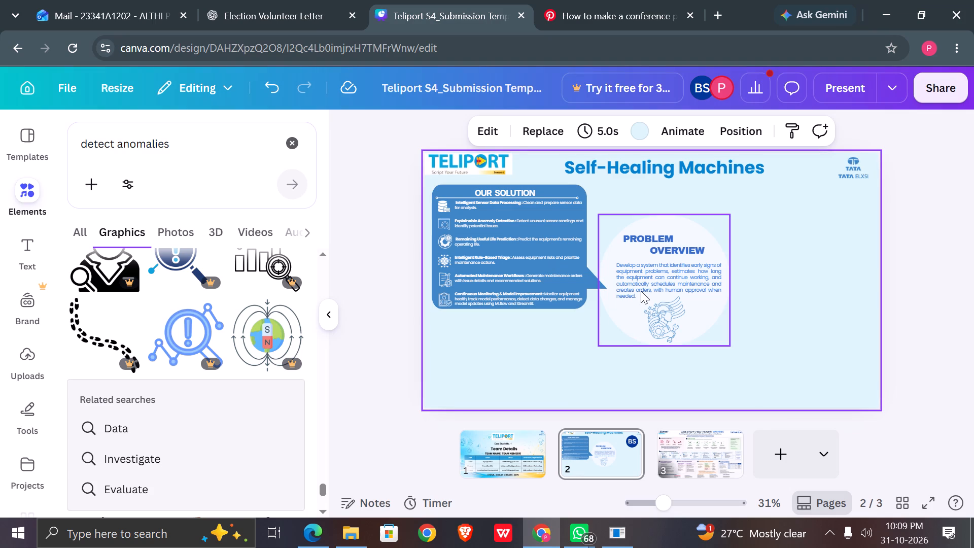
pyautogui.click(783, 339)
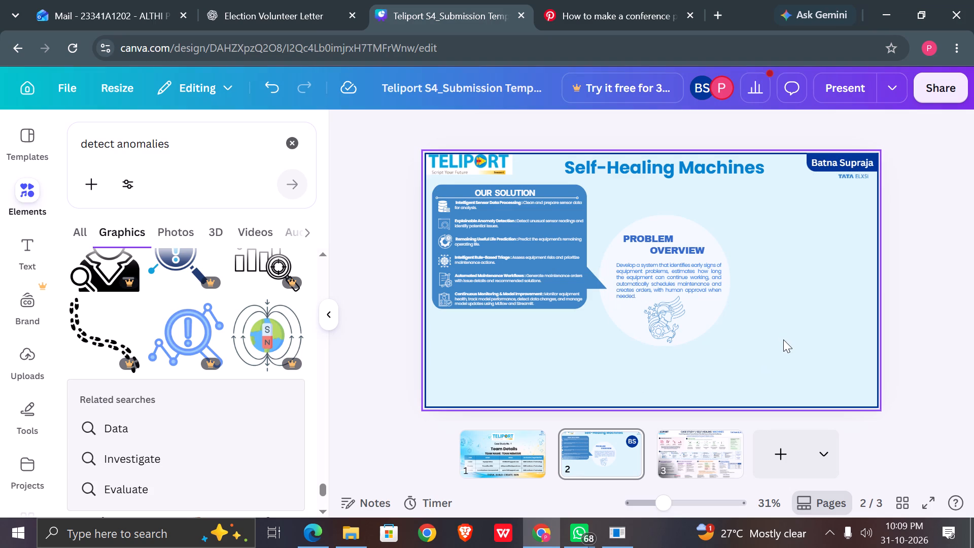
# Shift the grouped Our Solution box to the slide's left edge, and move the grouped Problem Overview circle left against its pointer.
pyautogui.click(545, 243)
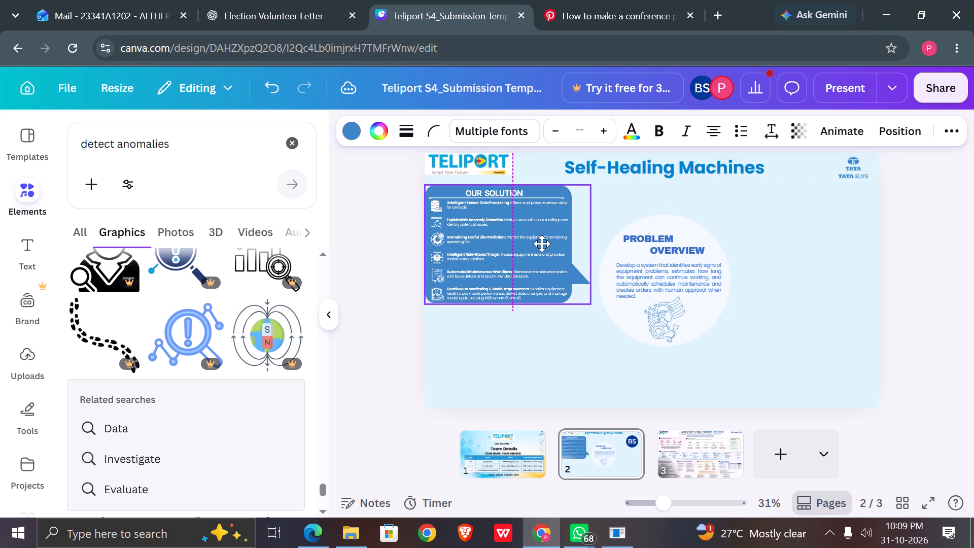
pyautogui.moveTo(650, 294); pyautogui.dragTo(639, 292)
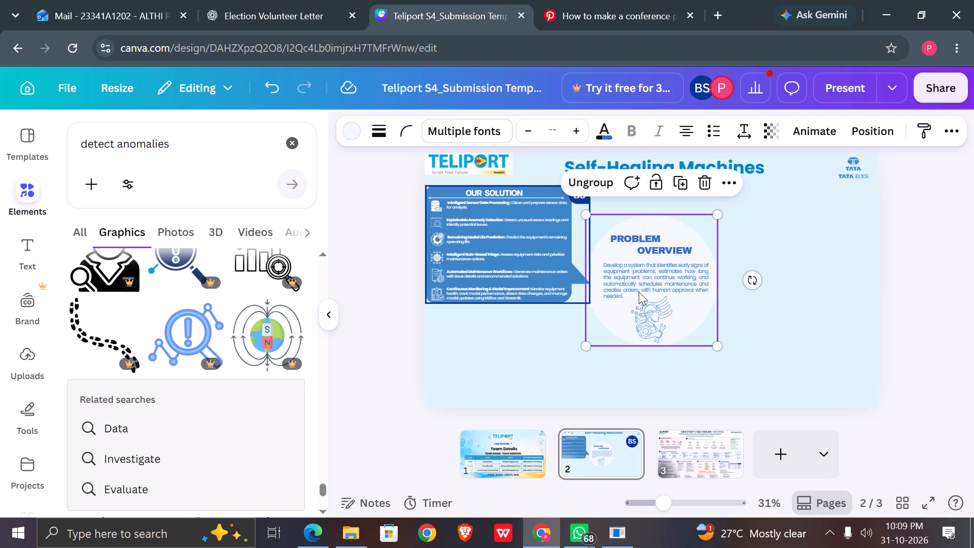
# Open slide 3 and examine its case-study sections, from the end-to-end solution architecture down to the evaluation plan.
pyautogui.click(699, 469)
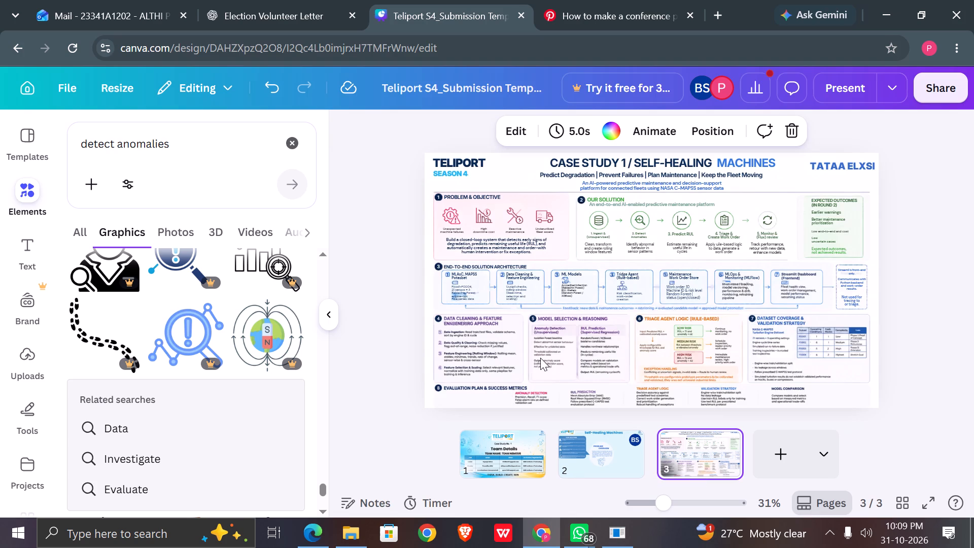
pyautogui.hscroll(1, 540, 358)
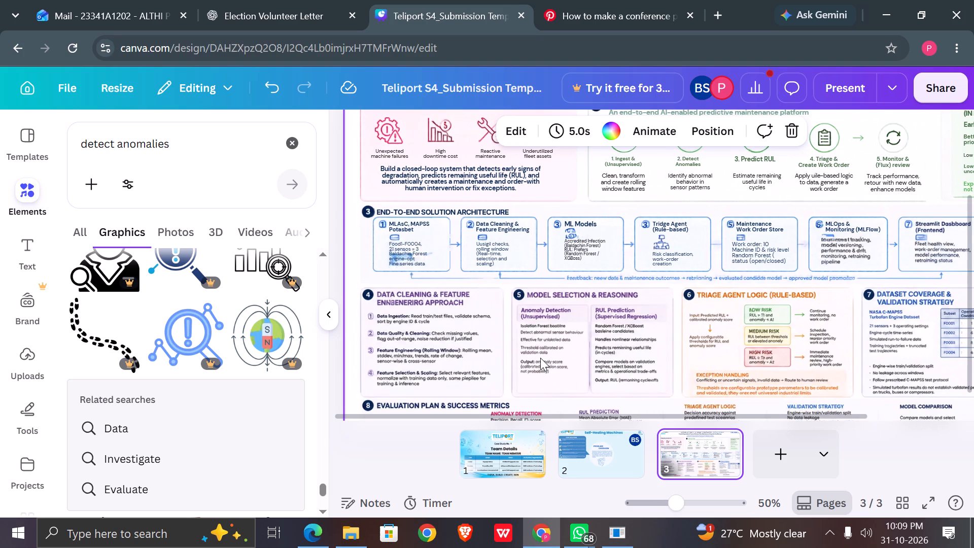
pyautogui.scroll(-1, 540, 358)
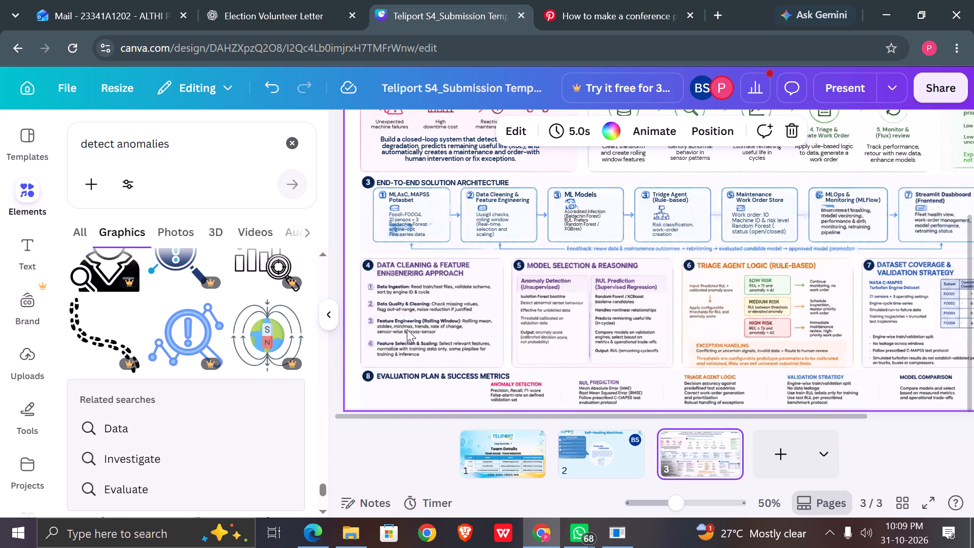
# Clear the element search and its recent-search history, and close the element browser.
pyautogui.click(294, 144)
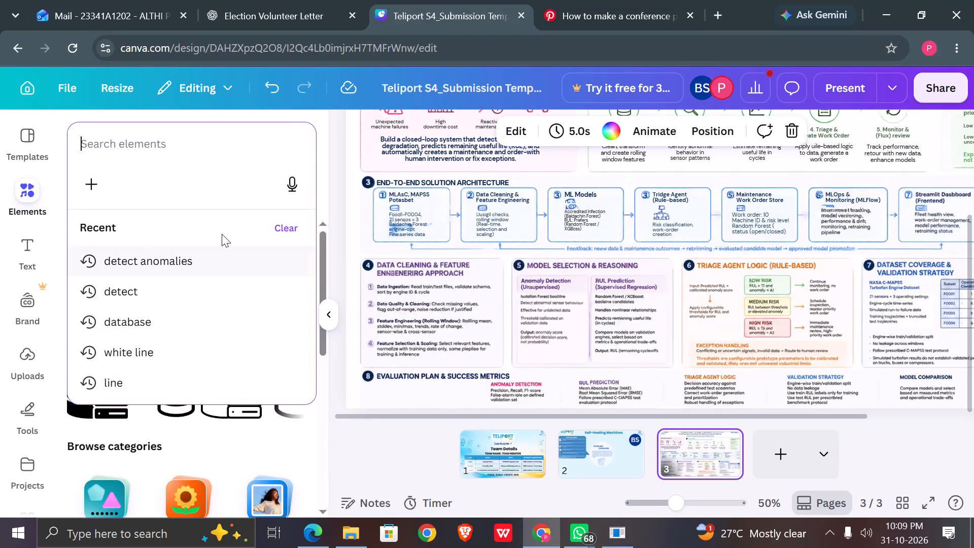
pyautogui.click(285, 228)
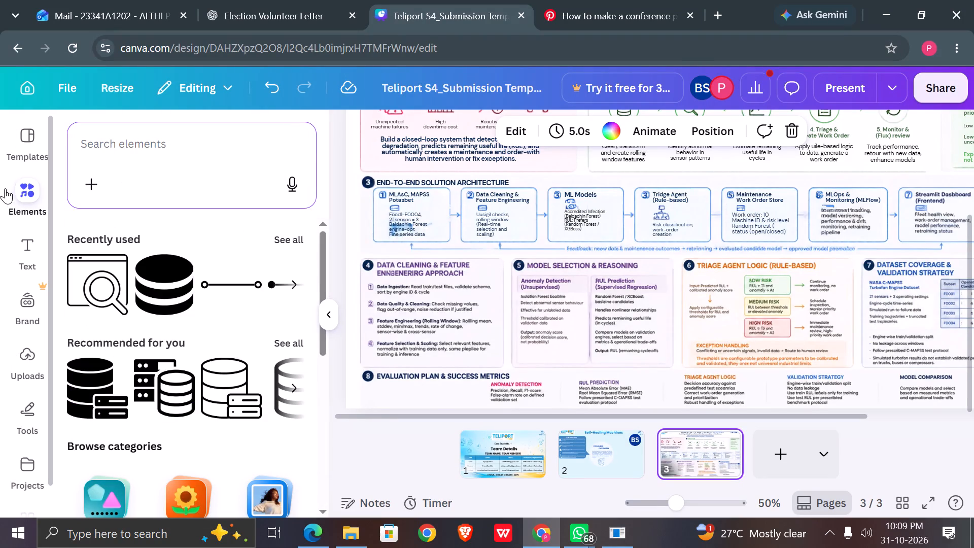
pyautogui.click(23, 188)
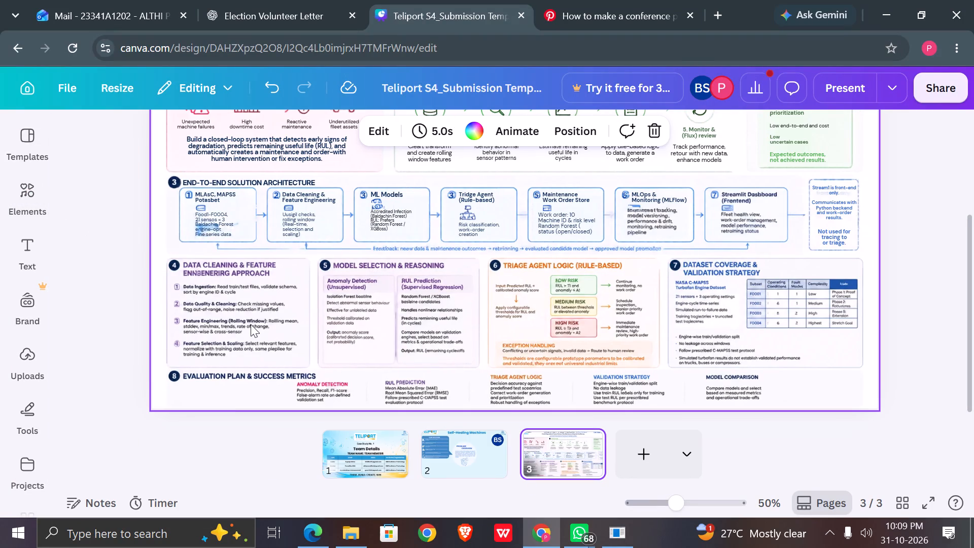
# Review slide 3's upper sections covering the problem and objective, solution, expected outcomes and architecture.
pyautogui.scroll(1, 253, 328)
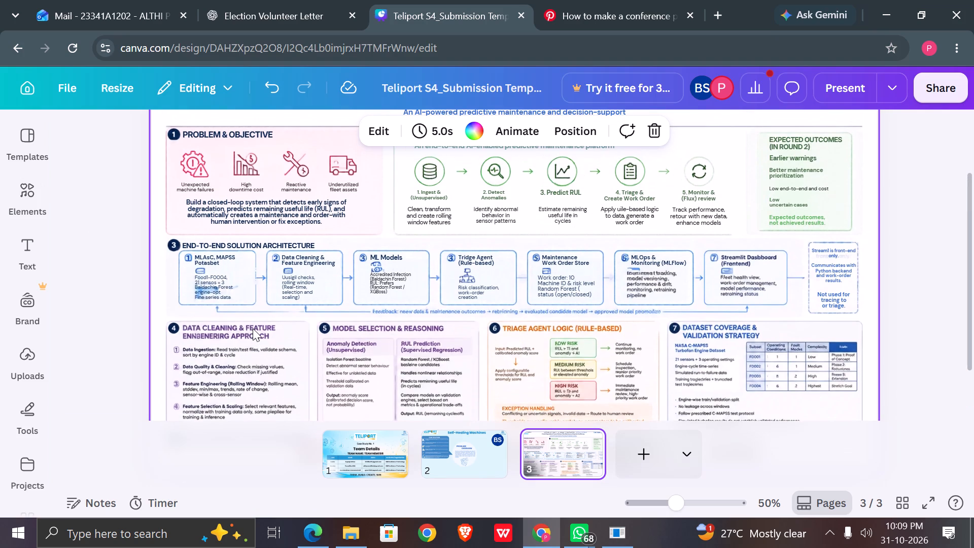
pyautogui.click(787, 300)
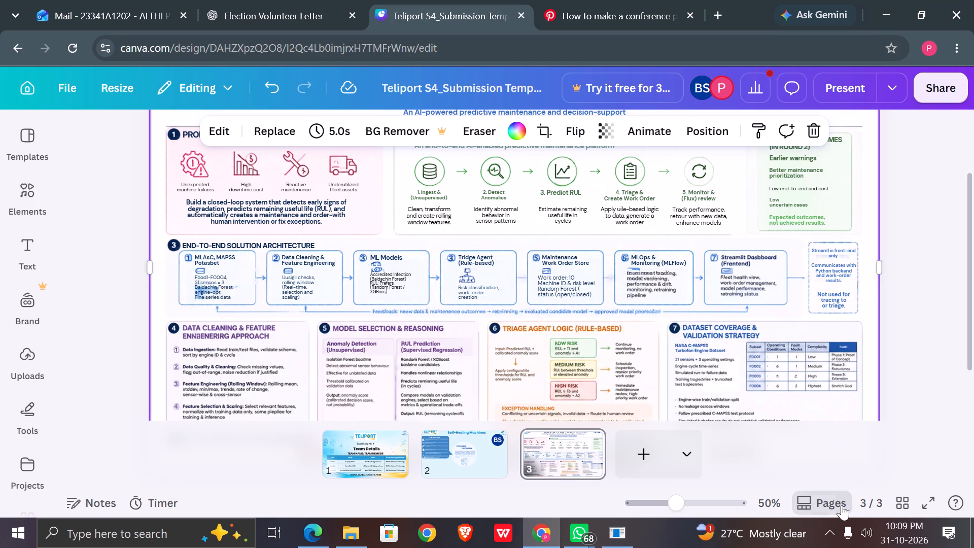
# Check the computer's battery status, and return to the design with nothing selected.
pyautogui.click(834, 540)
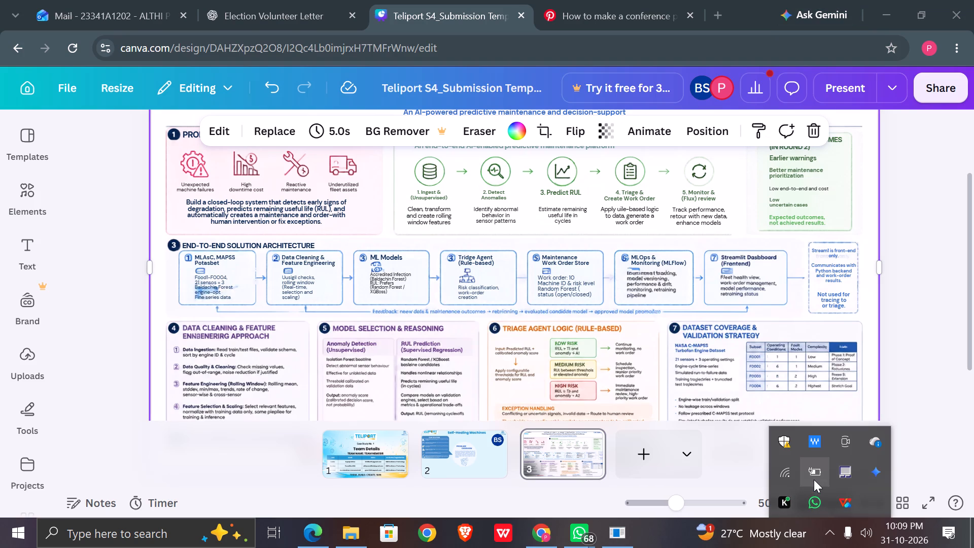
pyautogui.click(814, 479)
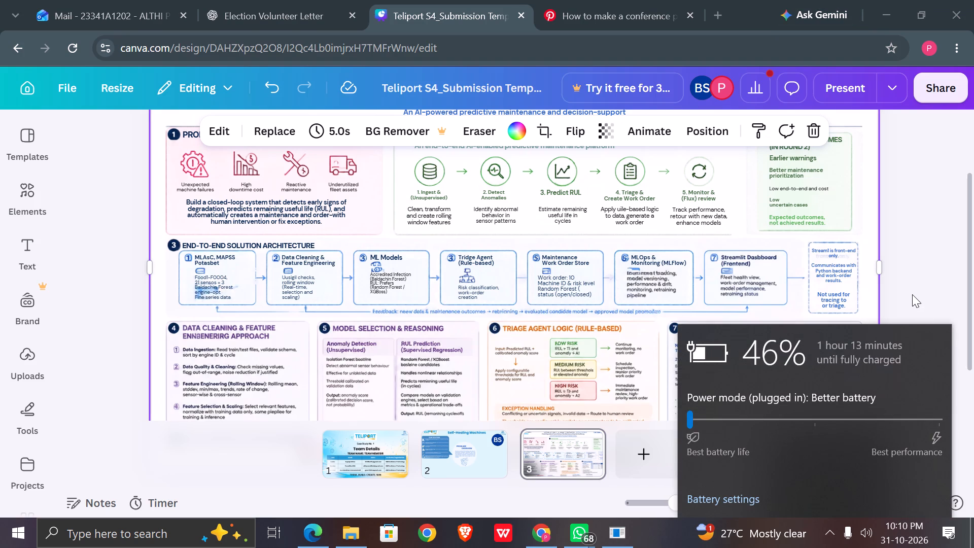
pyautogui.click(912, 294)
pyautogui.click(912, 294)
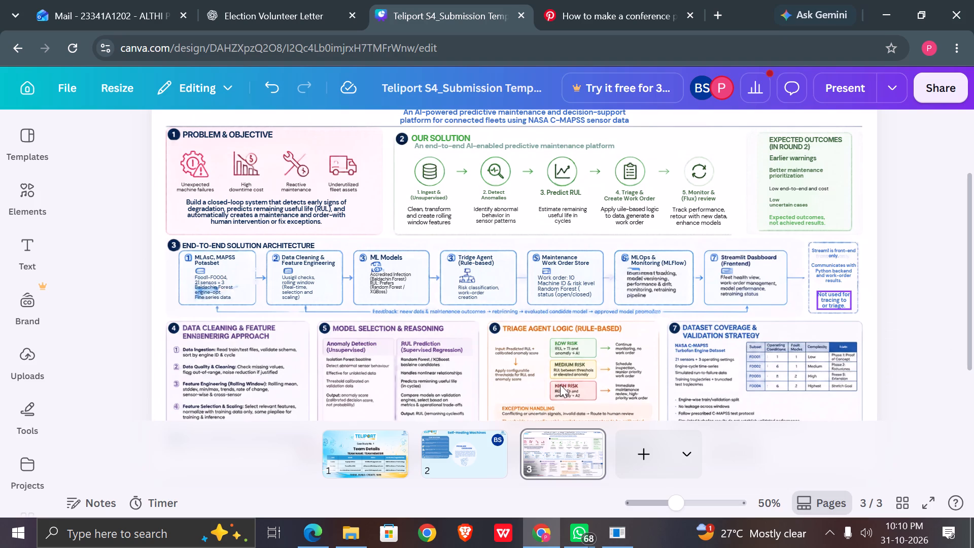
# Go back to slide 2 with the Our Solution box and Problem Overview circle.
pyautogui.click(480, 441)
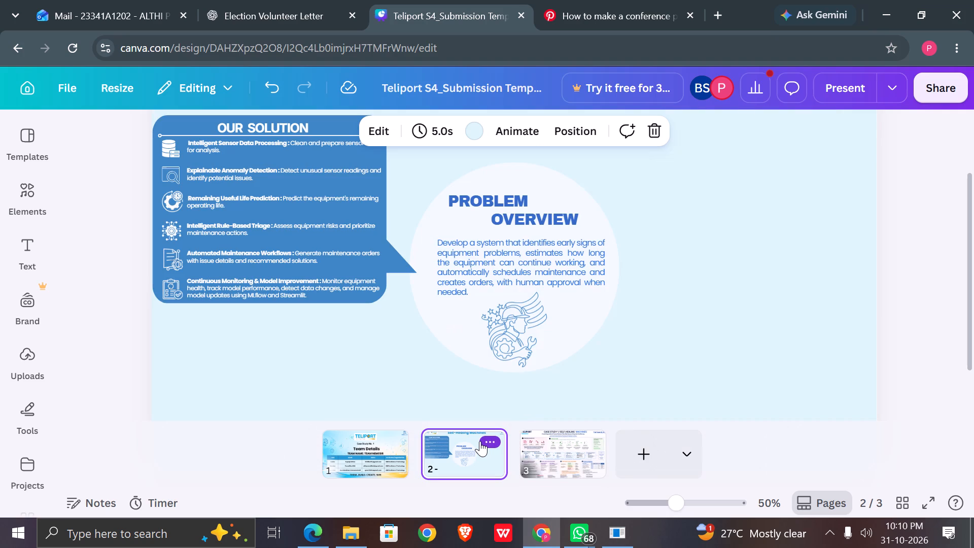
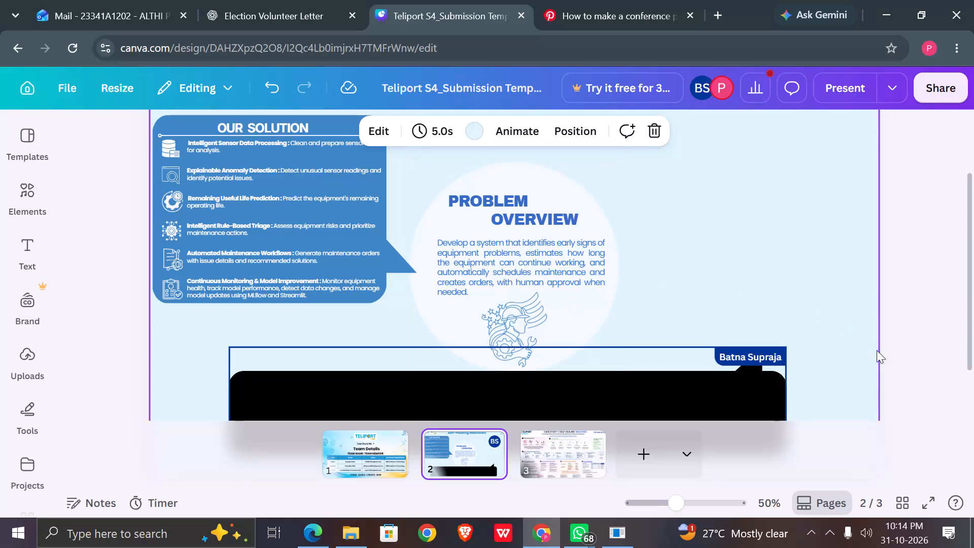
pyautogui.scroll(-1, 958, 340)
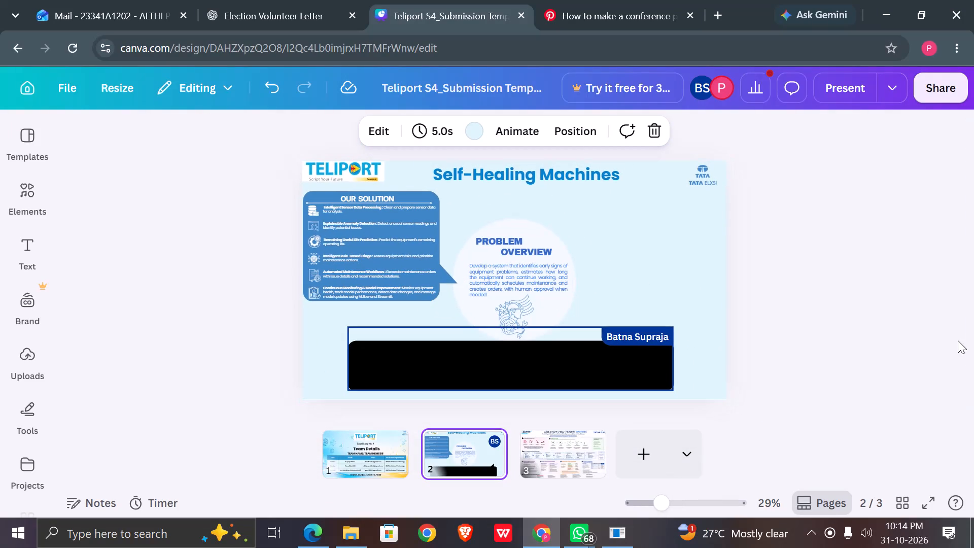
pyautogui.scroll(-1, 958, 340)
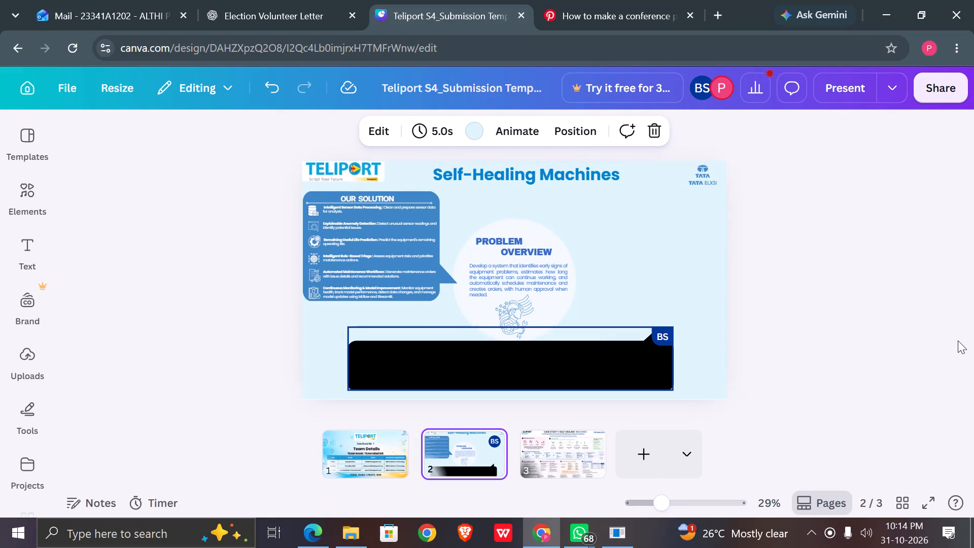
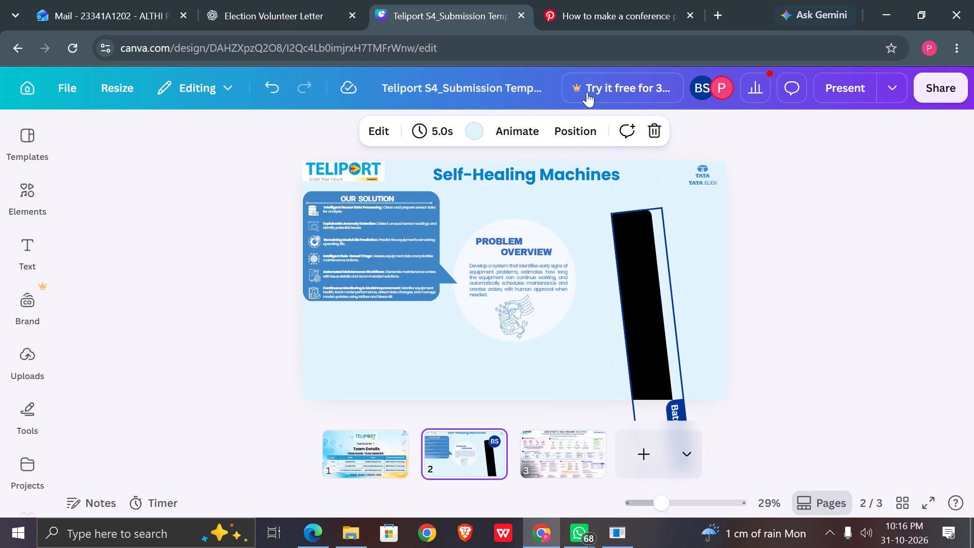
# Switch to the Pinterest conference poster pin, examine its layout and the related research posters, and return to the Canva design.
pyautogui.click(312, 0)
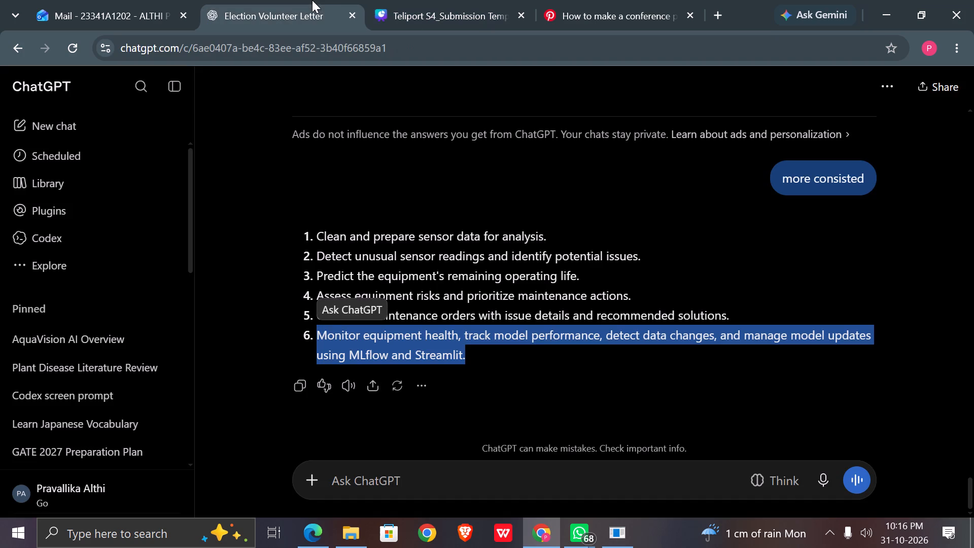
pyautogui.click(442, 0)
pyautogui.click(585, 0)
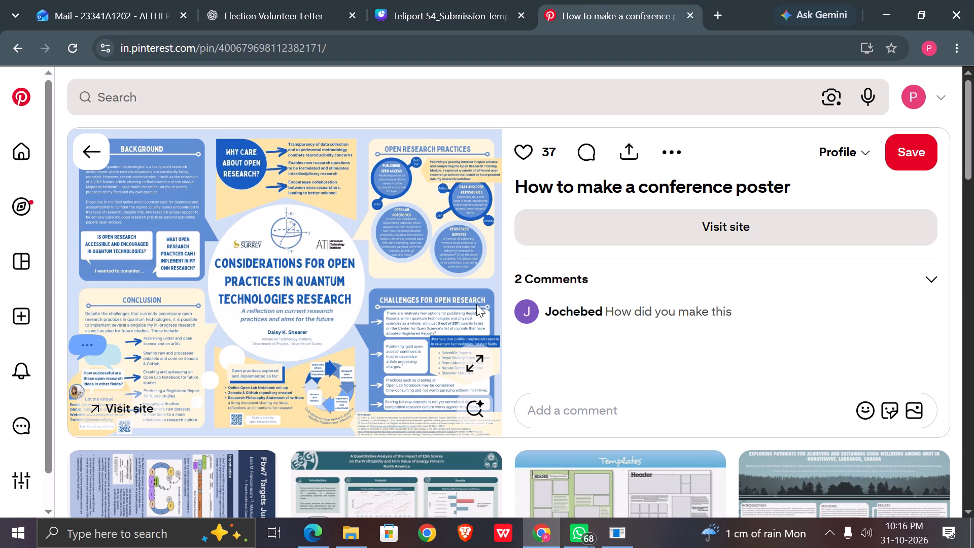
pyautogui.scroll(-1, 476, 304)
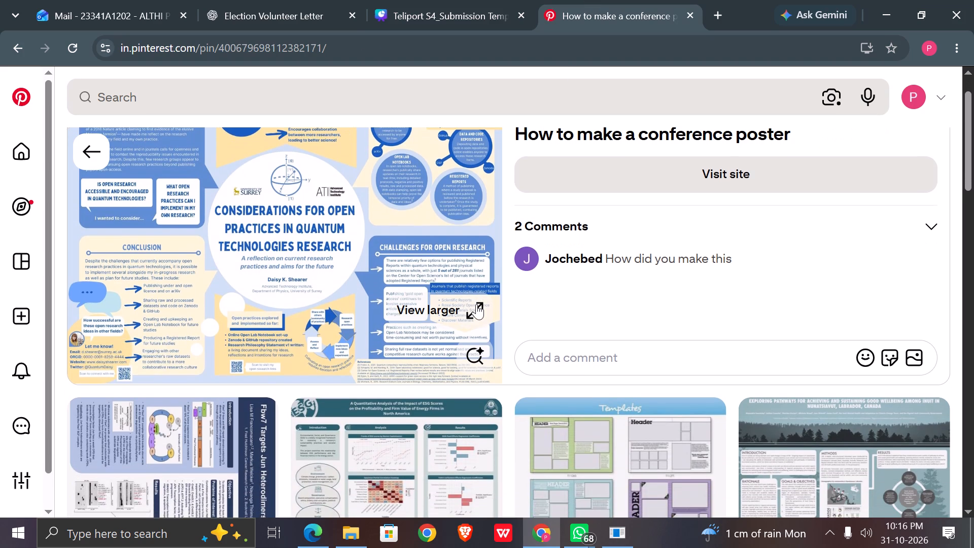
pyautogui.scroll(-6, 476, 304)
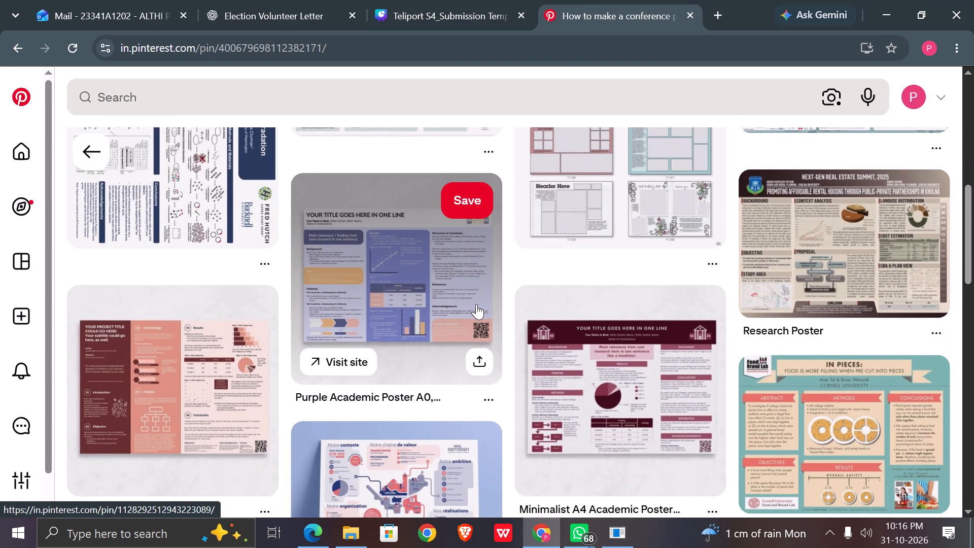
pyautogui.scroll(-2, 476, 304)
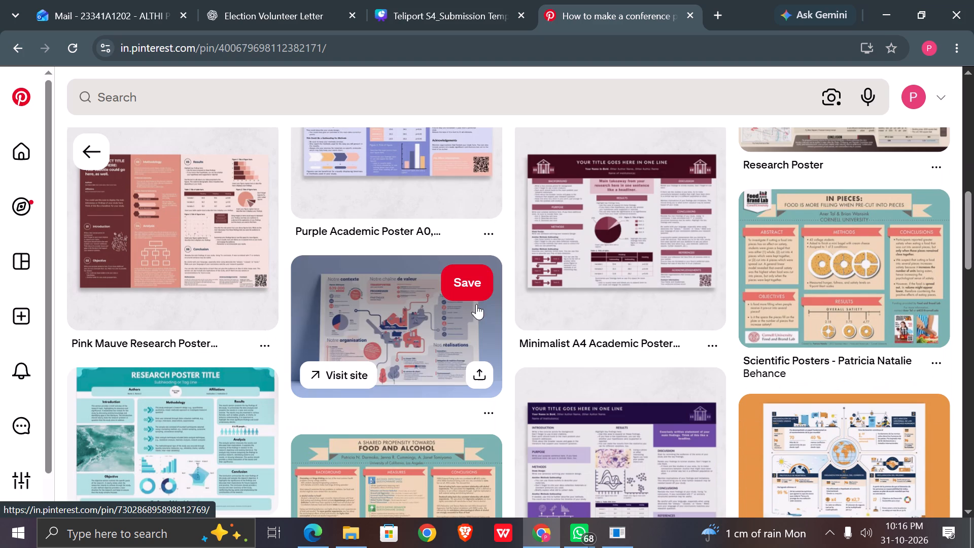
pyautogui.scroll(-1, 541, 339)
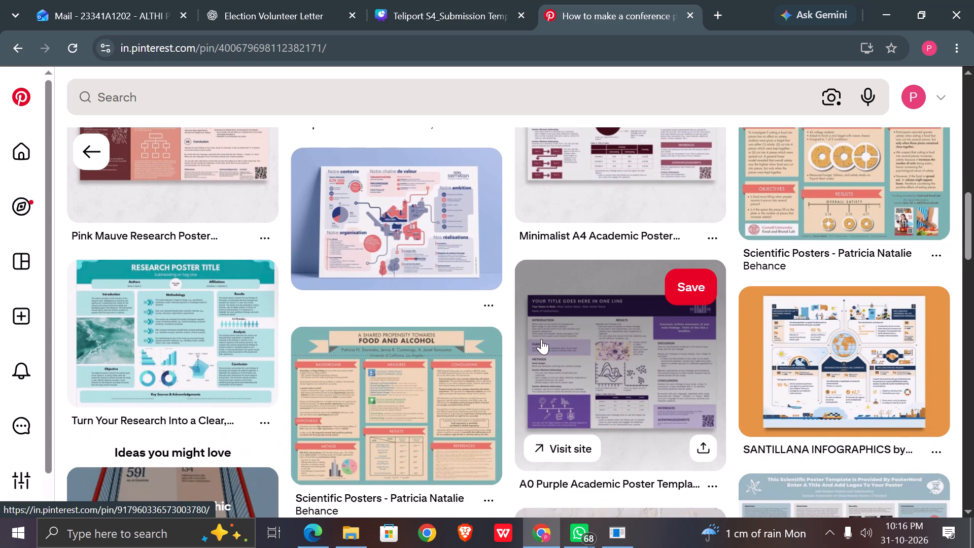
pyautogui.scroll(4, 541, 339)
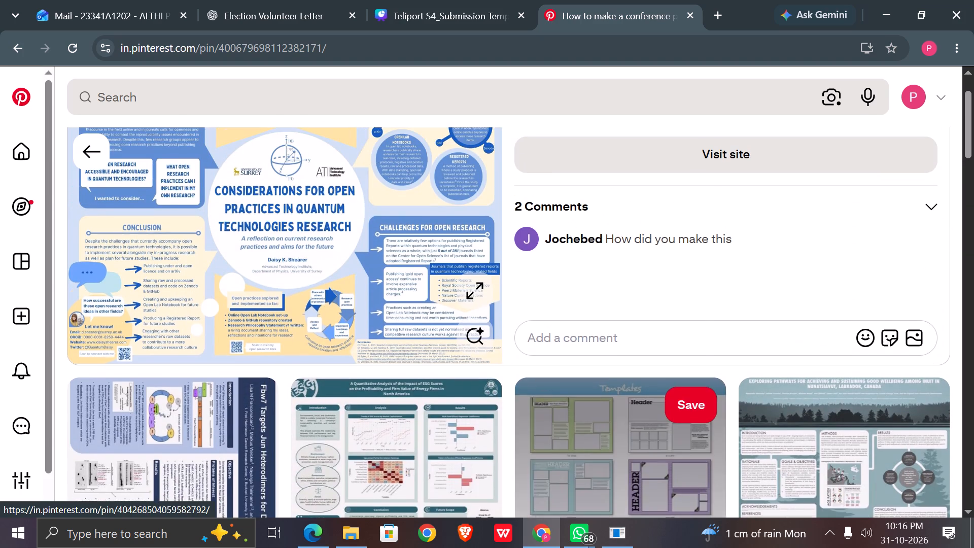
pyautogui.click(447, 0)
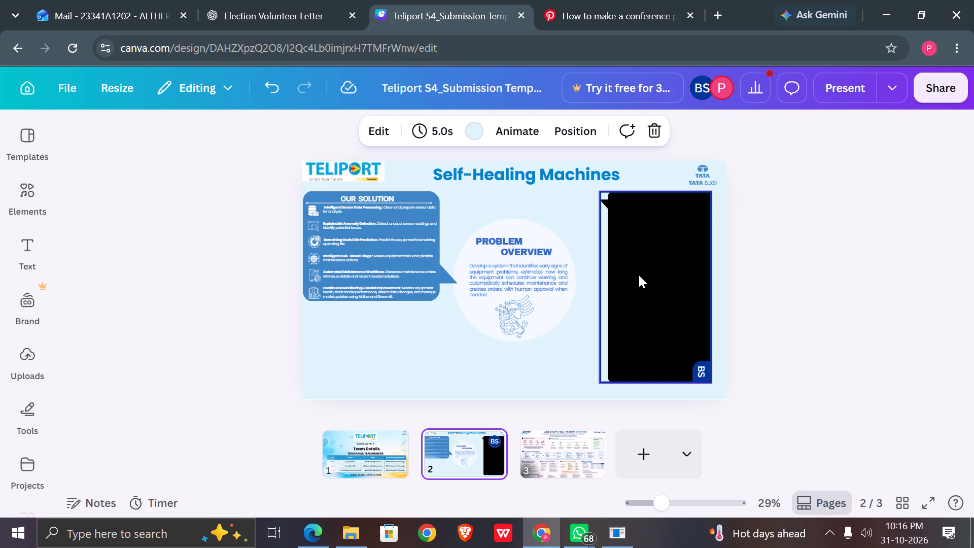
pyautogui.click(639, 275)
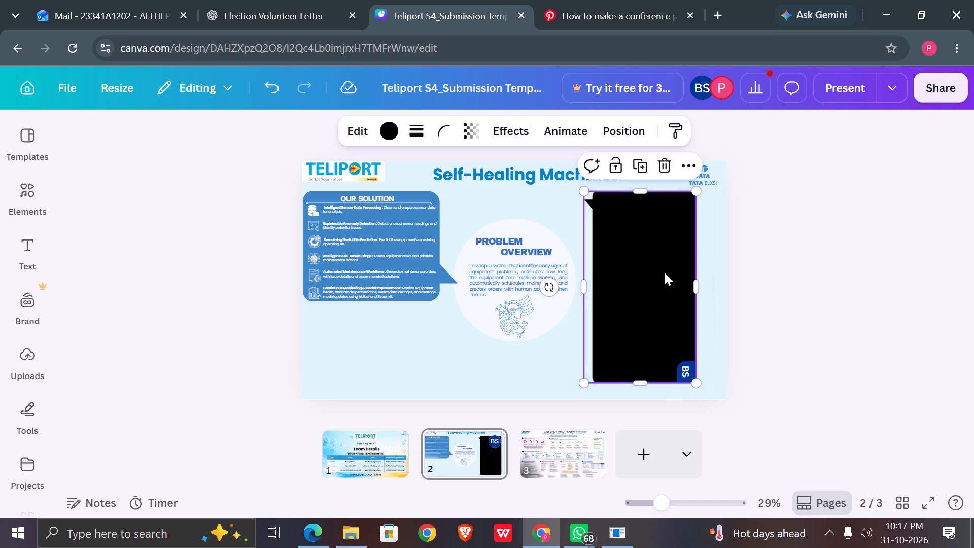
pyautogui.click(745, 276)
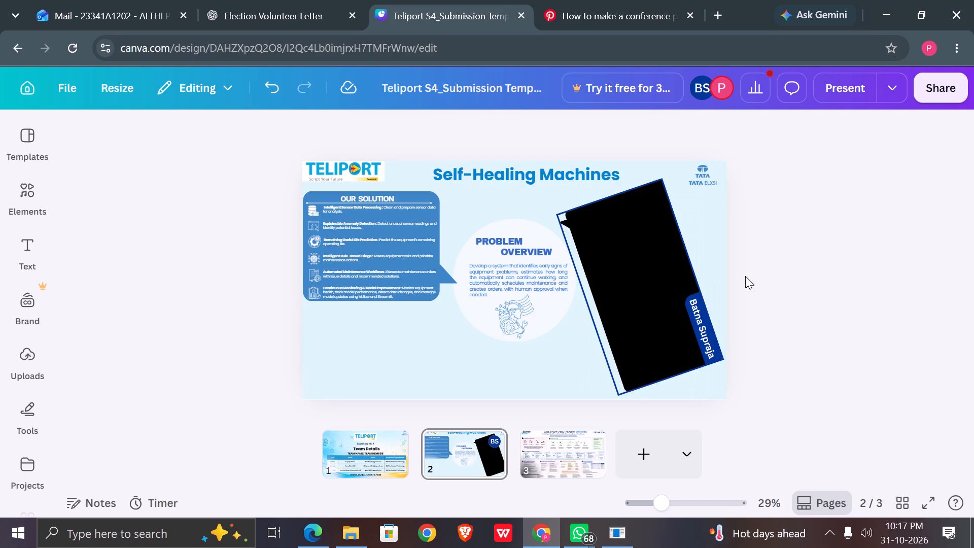
# Search the design elements for "cloud outline" and look through the matching graphics.
pyautogui.click(33, 189)
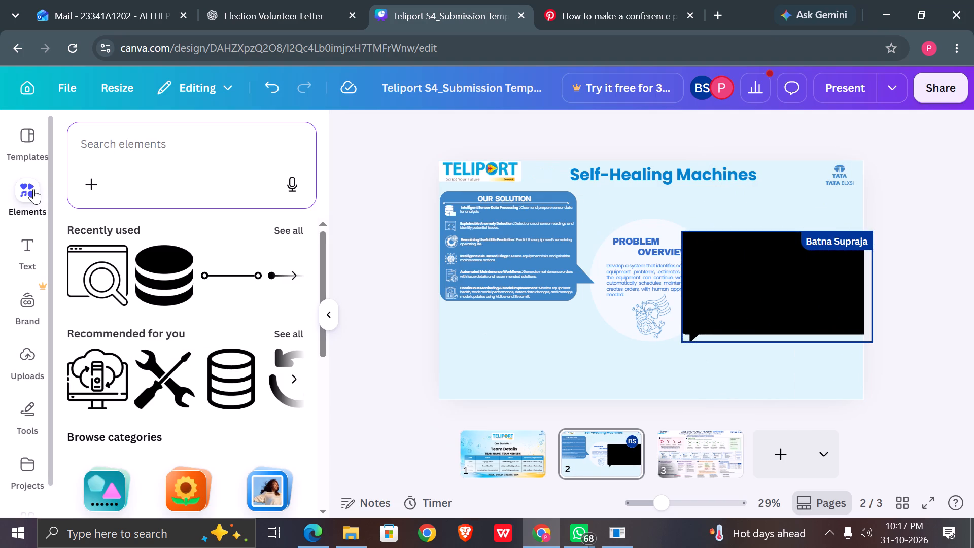
pyautogui.click(172, 150)
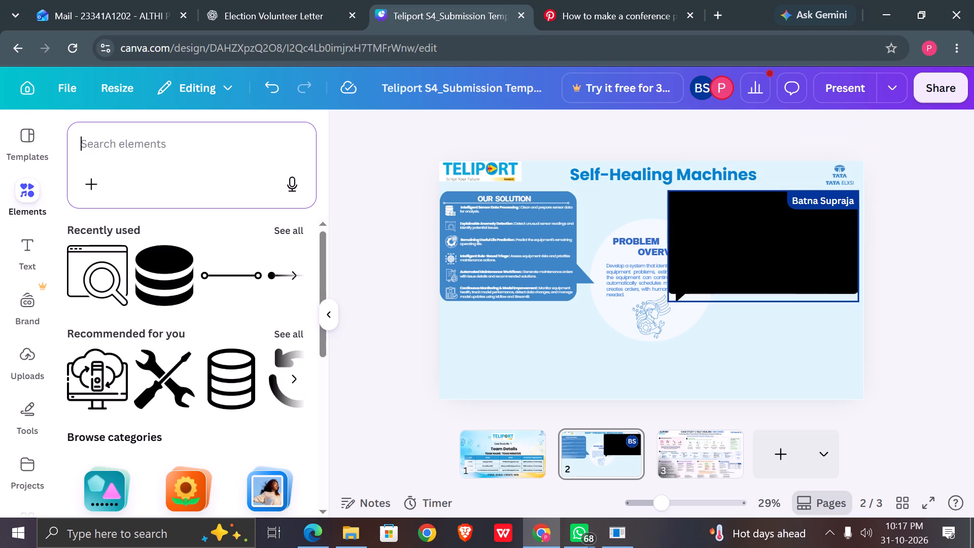
pyautogui.write('cloud')
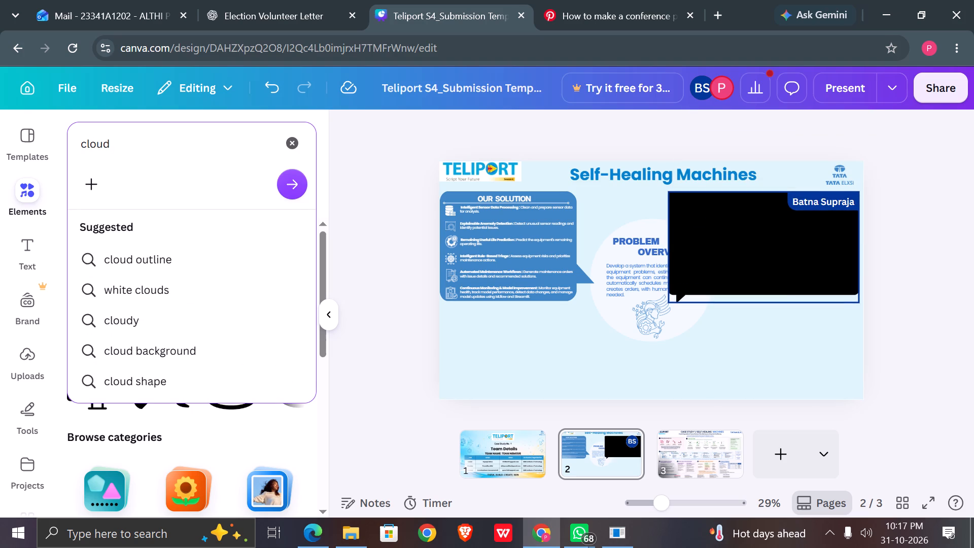
pyautogui.click(152, 269)
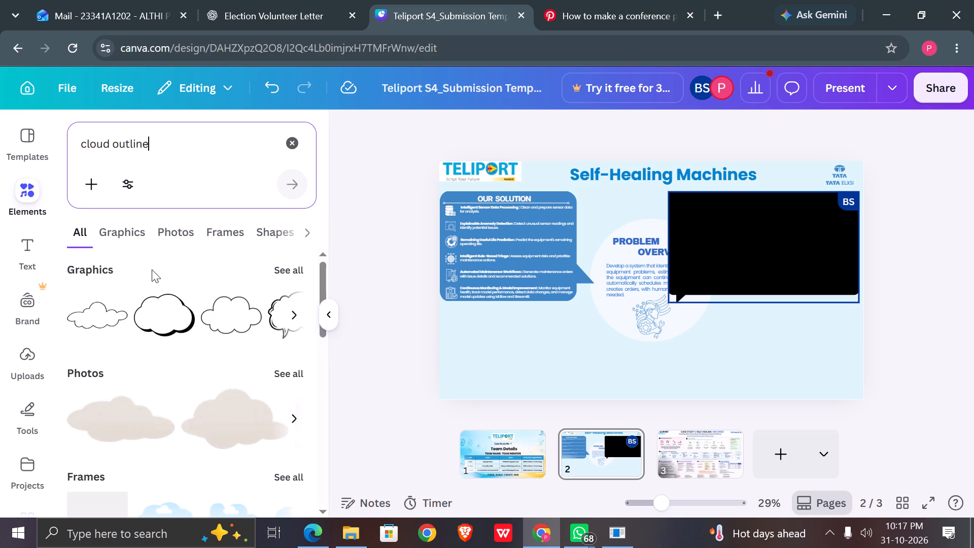
pyautogui.click(285, 266)
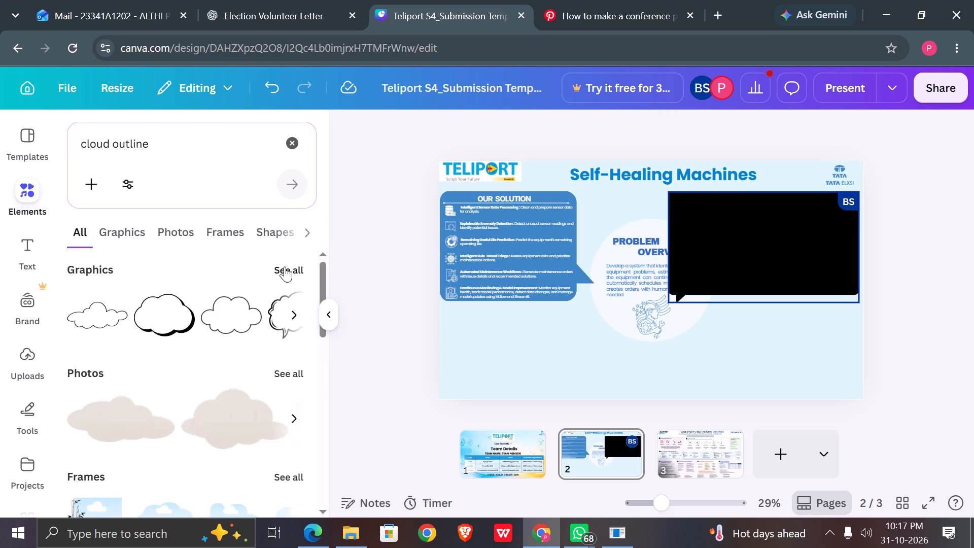
pyautogui.scroll(-1, 272, 351)
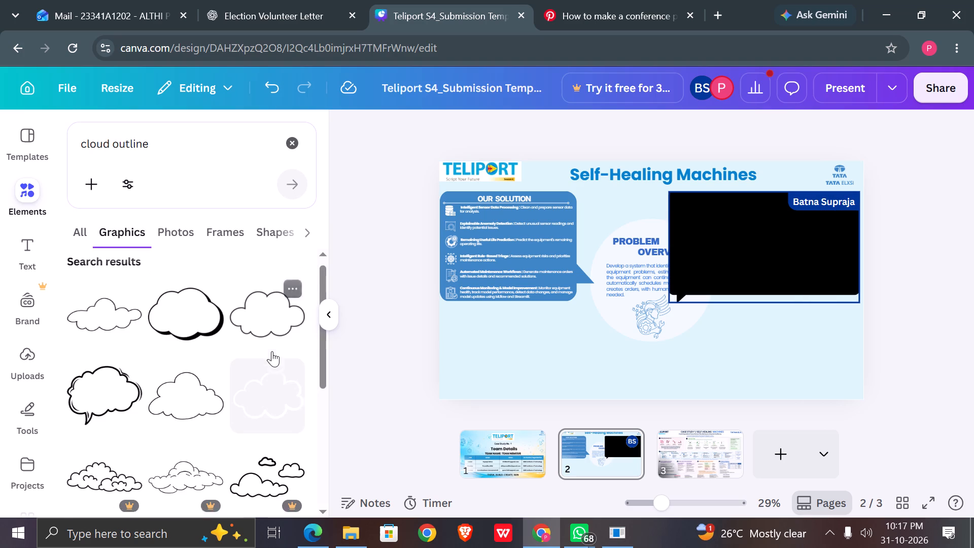
pyautogui.scroll(-5, 272, 351)
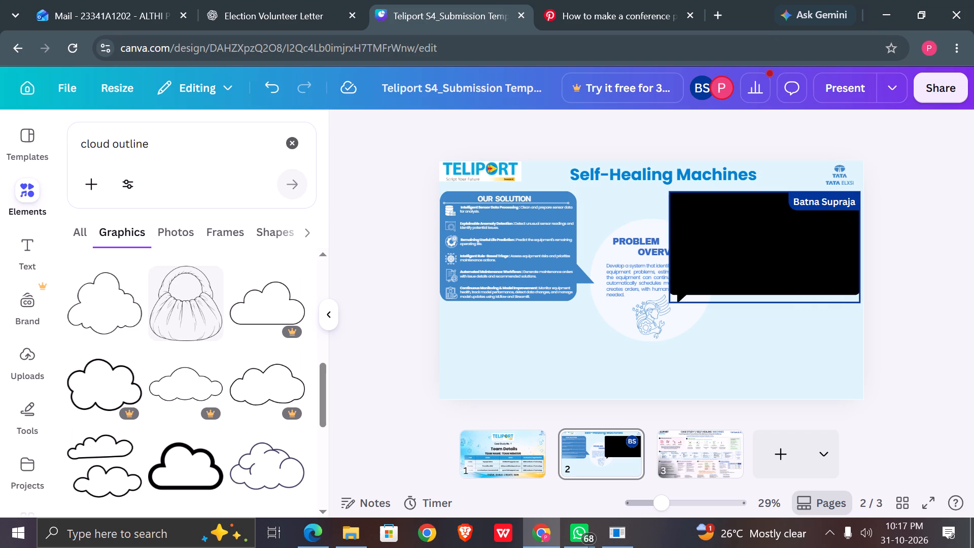
# Refine the element search to "cloud box outline", look through the graphics, and clear the search.
pyautogui.click(162, 133)
pyautogui.press('space')
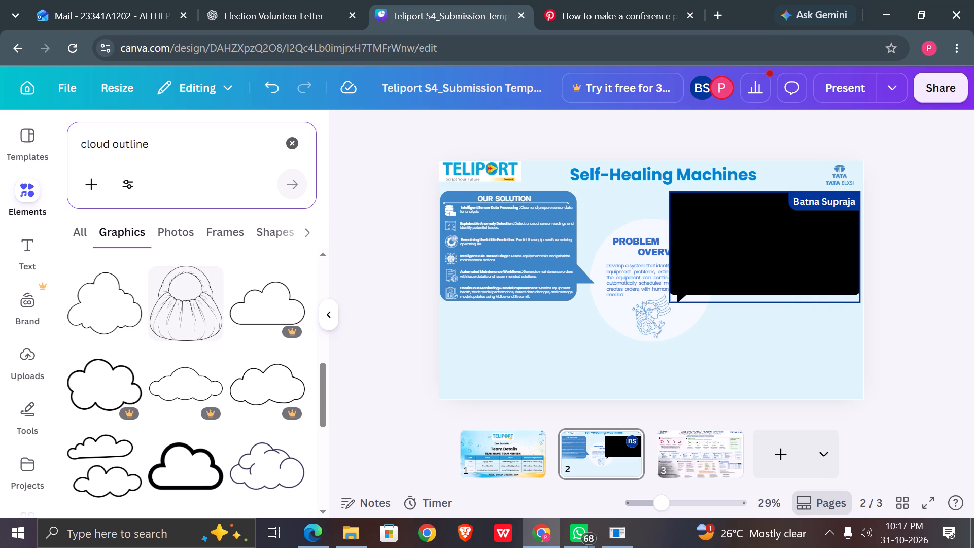
pyautogui.click(114, 145)
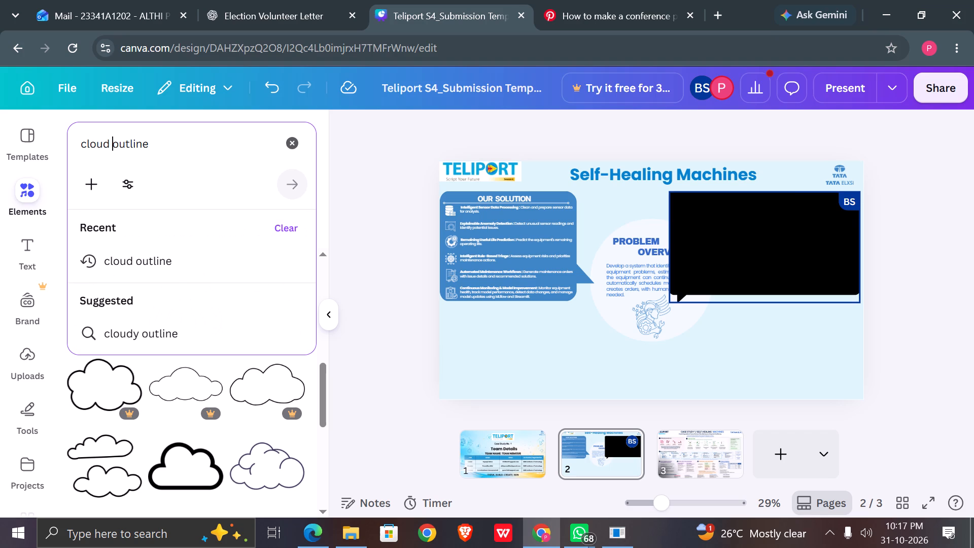
pyautogui.press('b')
pyautogui.write('ox')
pyautogui.press('space')
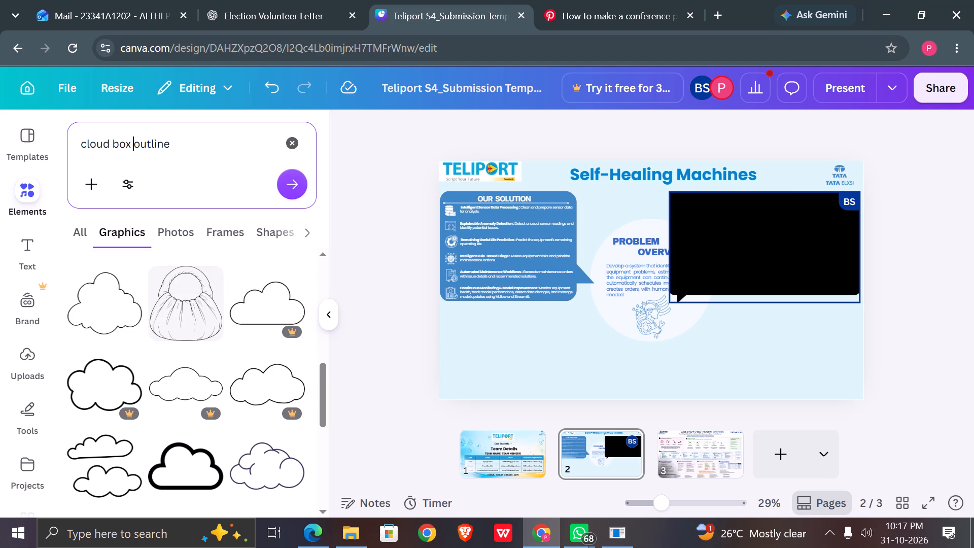
pyautogui.press('Return')
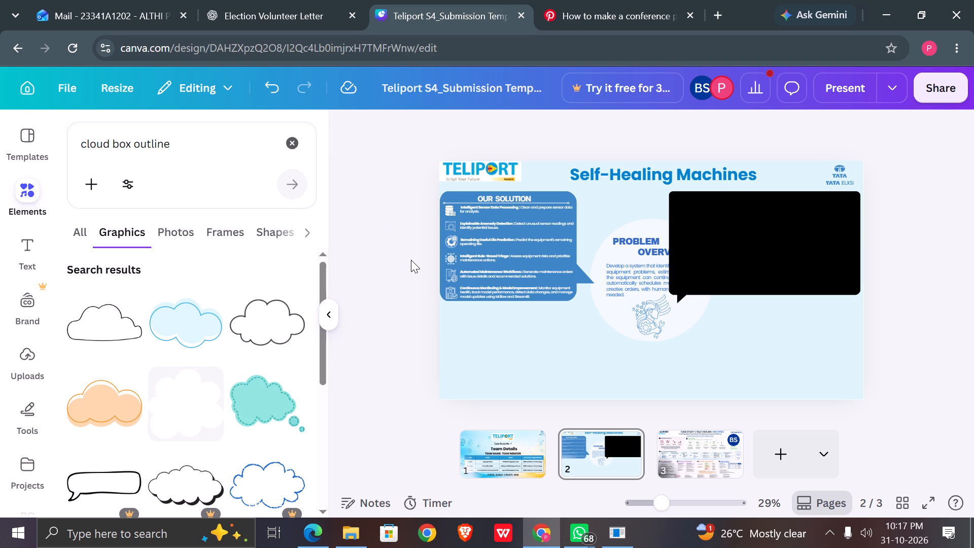
pyautogui.scroll(-3, 206, 436)
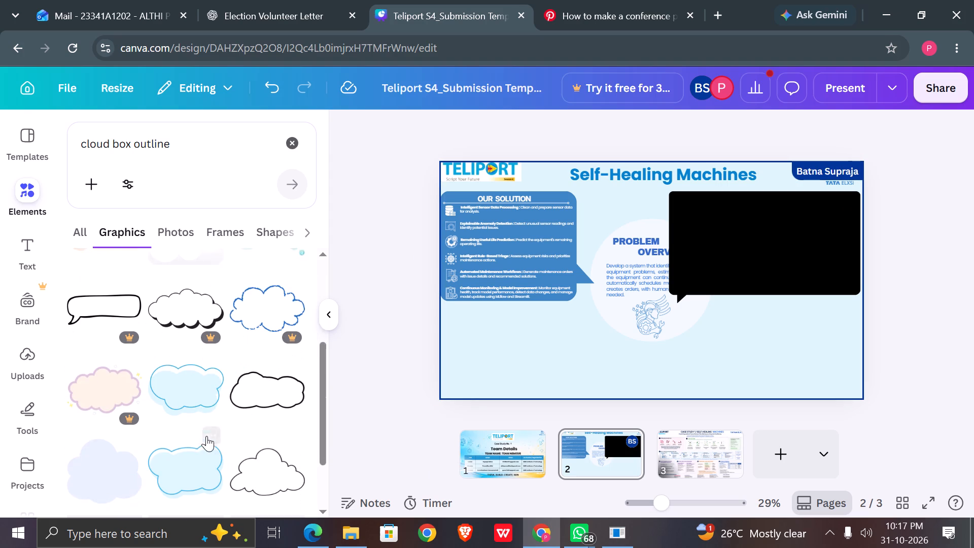
pyautogui.click(292, 146)
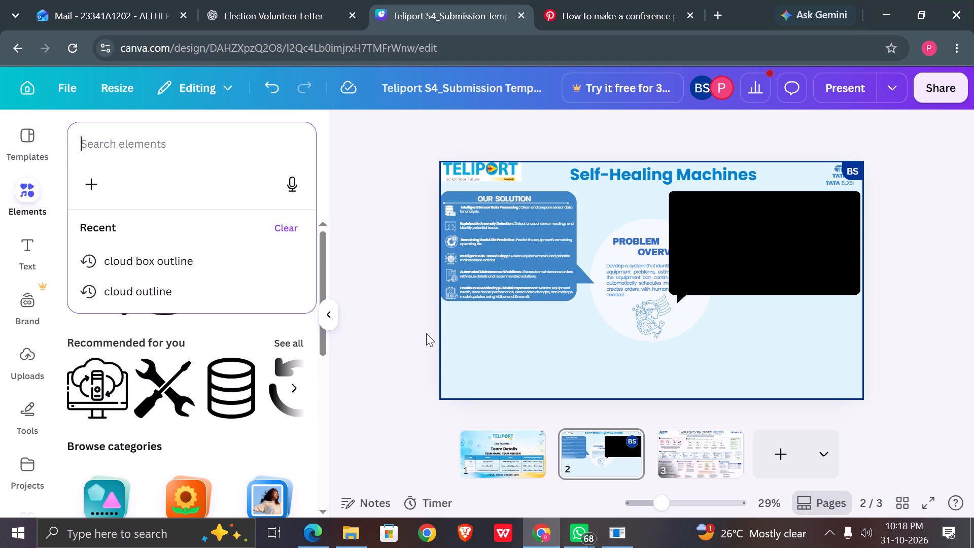
# Open slide 3 and examine its solution architecture, data cleaning, model selection, triage logic, dataset coverage and evaluation plan sections.
pyautogui.click(689, 456)
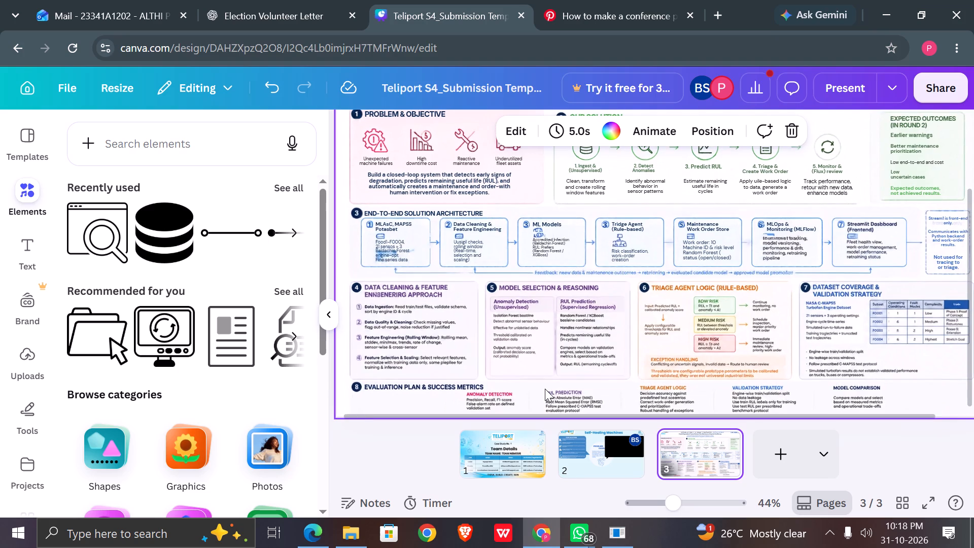
pyautogui.hscroll(-2, 545, 389)
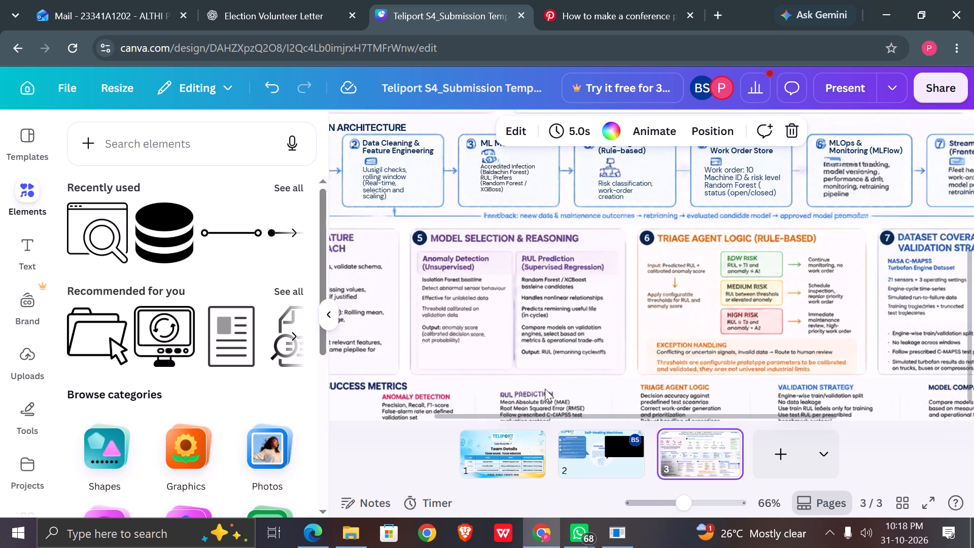
pyautogui.hscroll(2, 545, 389)
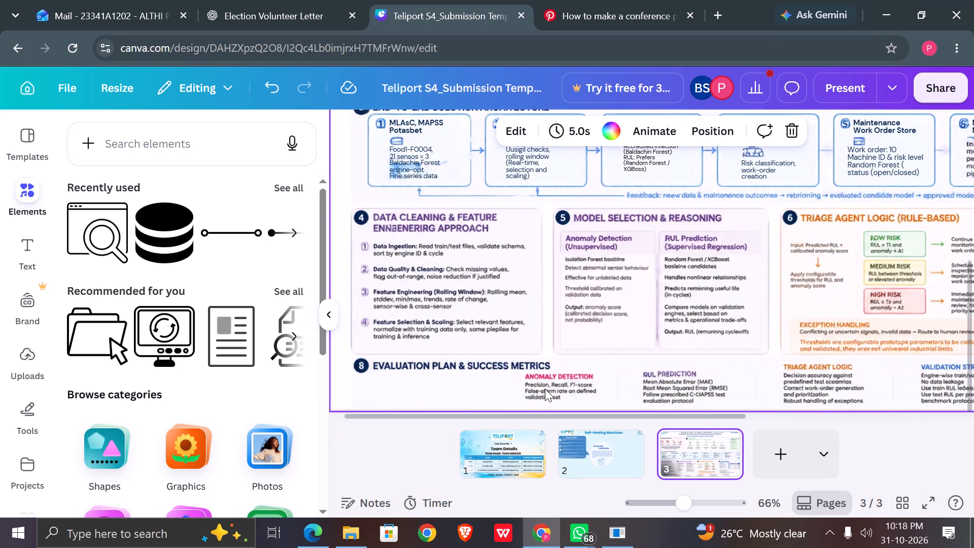
pyautogui.hscroll(2, 545, 389)
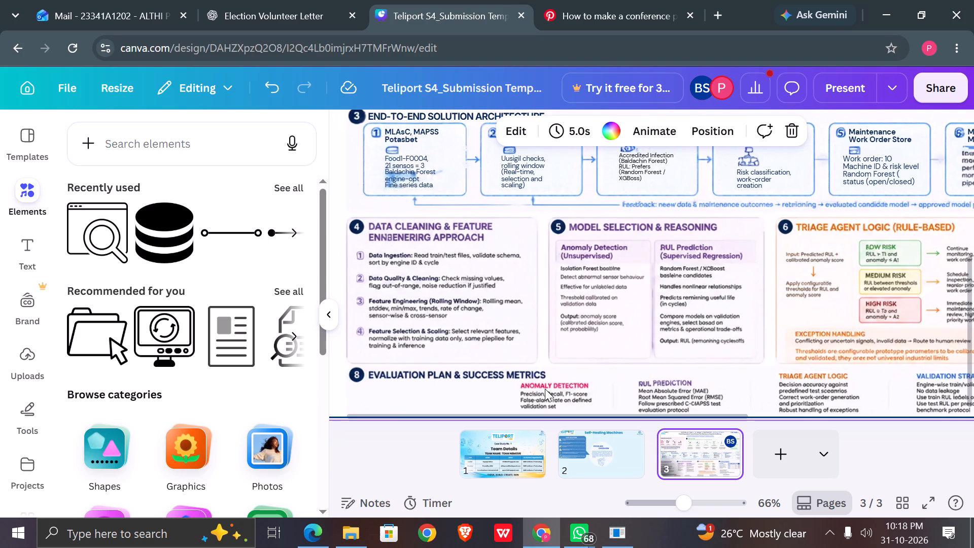
pyautogui.scroll(-1, 545, 389)
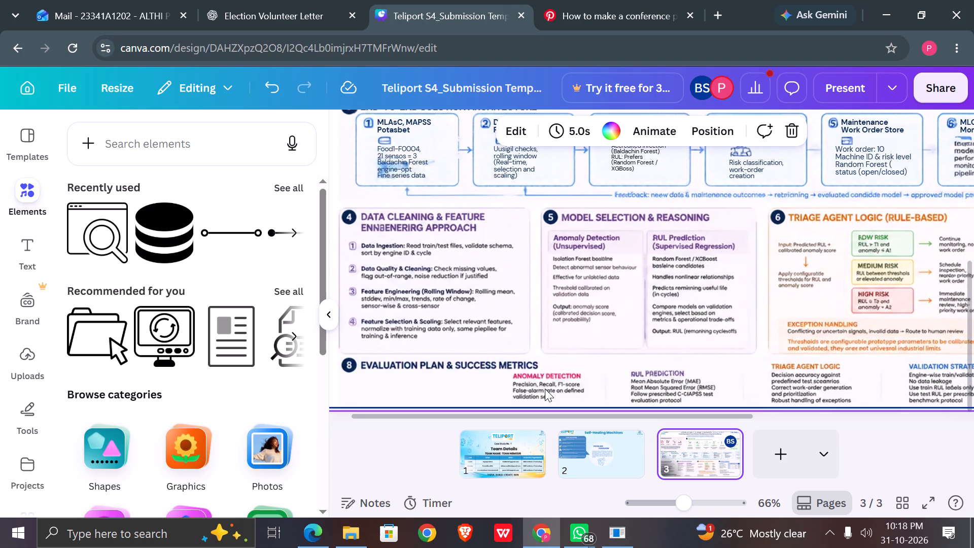
pyautogui.hscroll(-4, 545, 389)
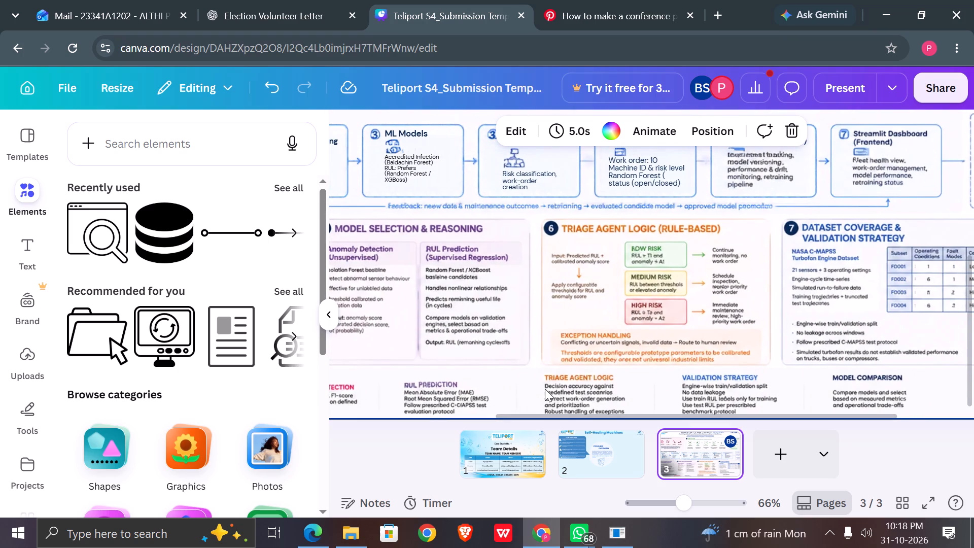
pyautogui.scroll(6, 545, 389)
pyautogui.hscroll(-2, 545, 389)
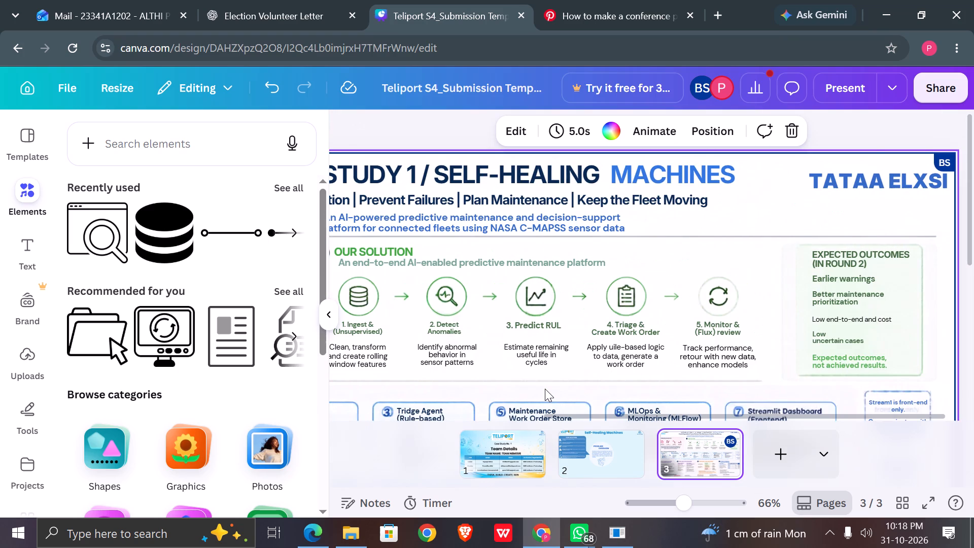
pyautogui.scroll(-2, 545, 389)
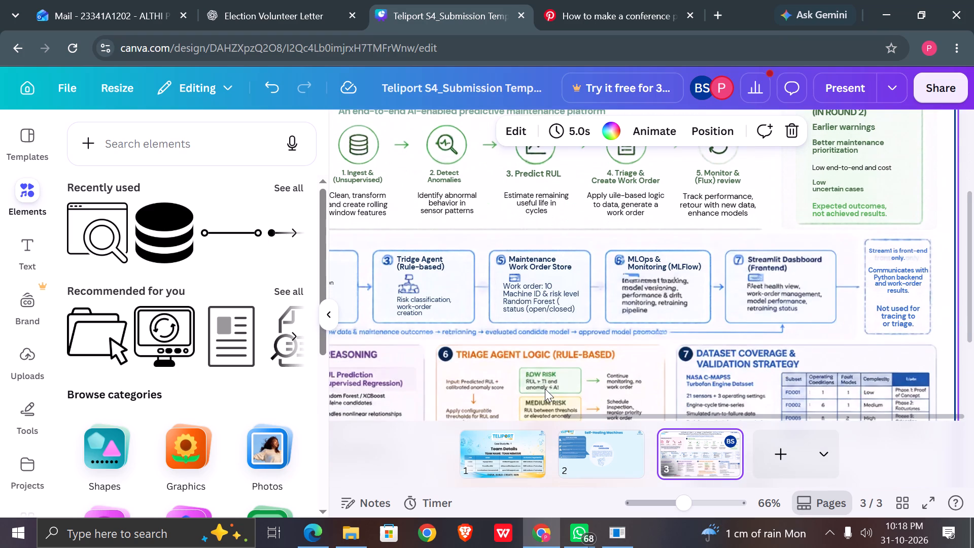
pyautogui.hscroll(4, 545, 389)
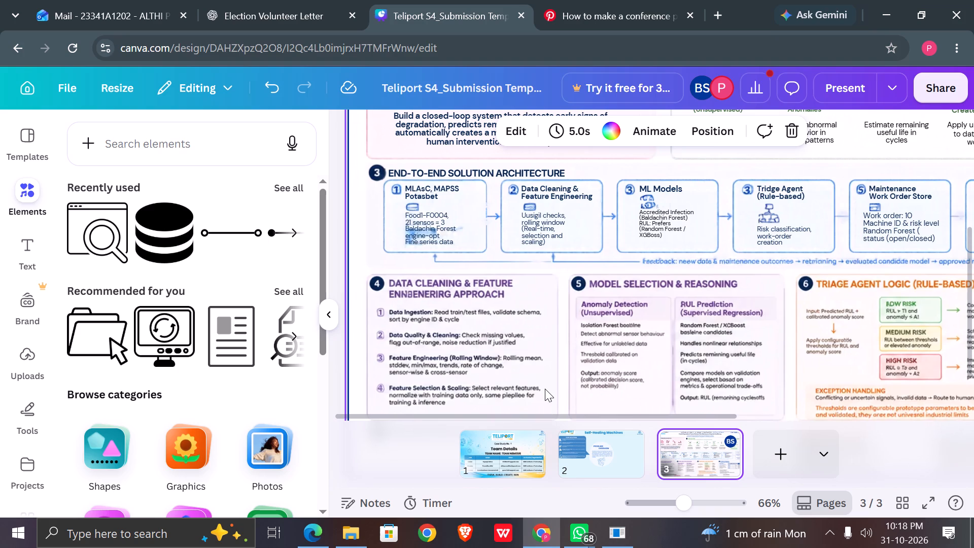
pyautogui.scroll(-1, 545, 389)
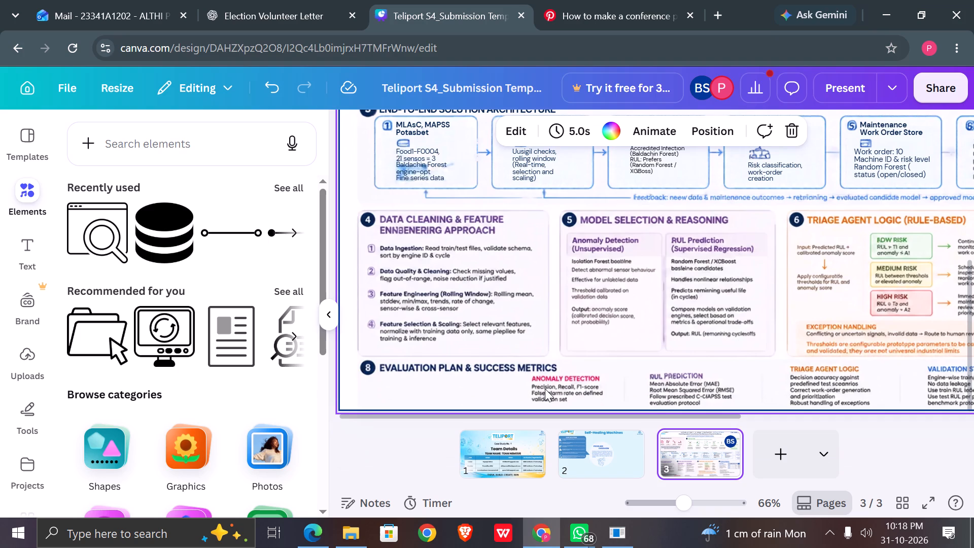
pyautogui.hscroll(-5, 545, 389)
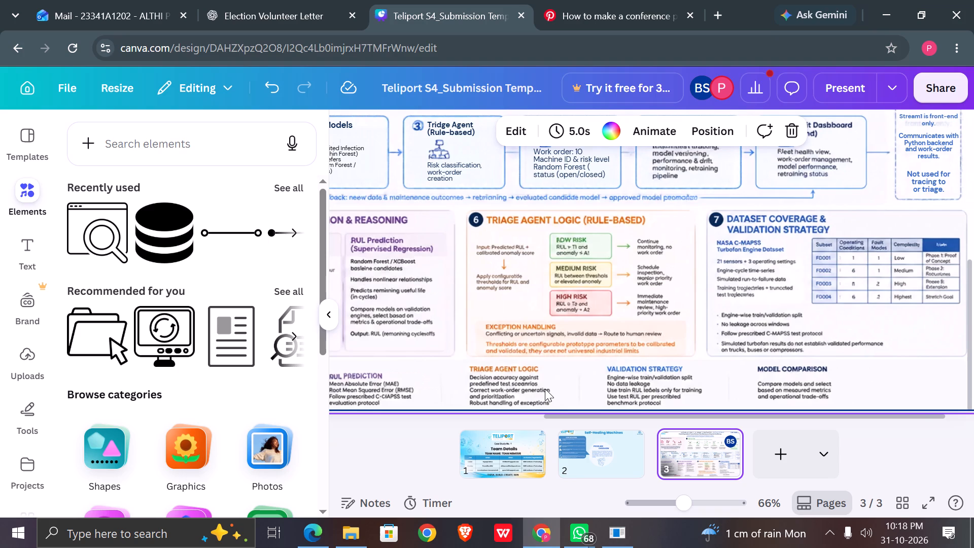
# Review slide 3's lower sections, from data cleaning, model selection and triage agent logic to the evaluation plan and success metrics.
pyautogui.scroll(-2, 545, 389)
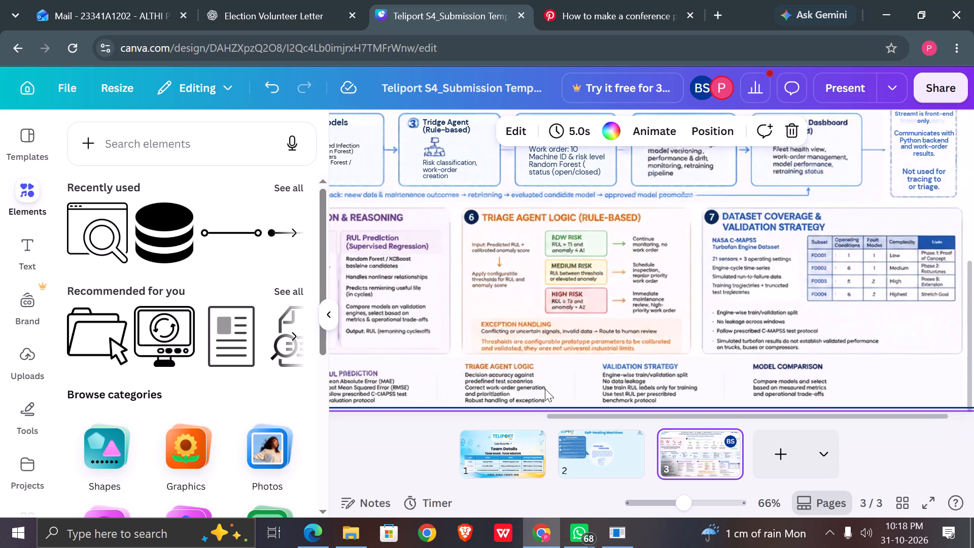
pyautogui.hscroll(4, 545, 389)
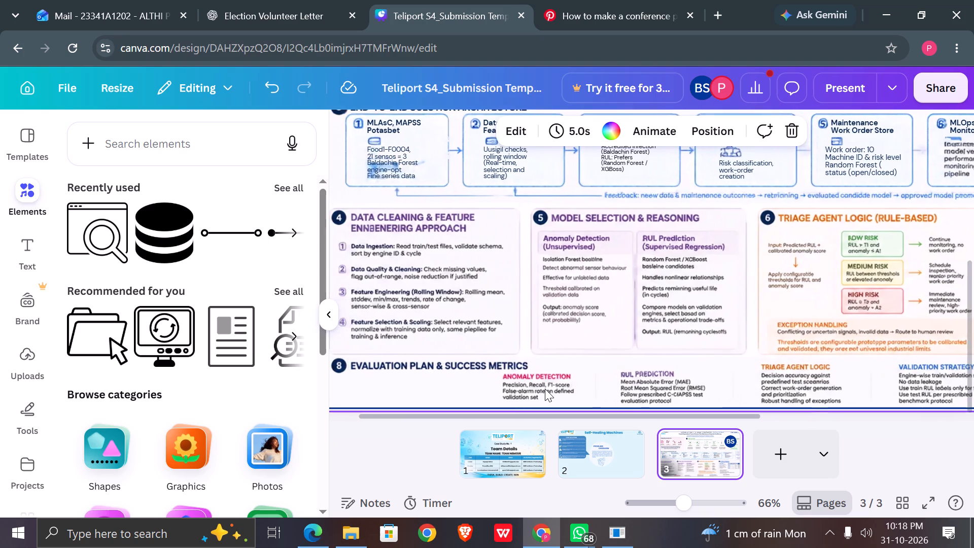
pyautogui.hscroll(1, 545, 389)
pyautogui.hscroll(-2, 545, 389)
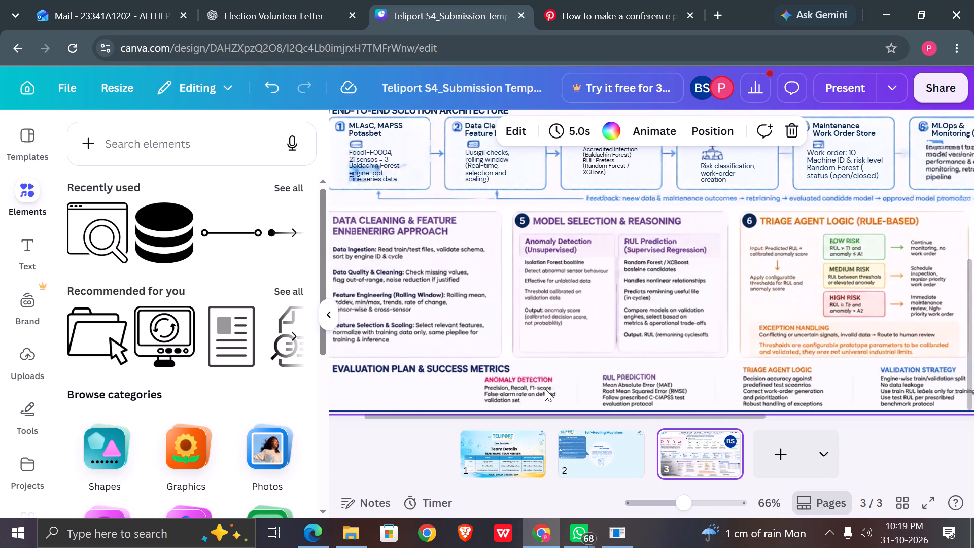
pyautogui.hscroll(-2, 545, 389)
pyautogui.hscroll(3, 545, 389)
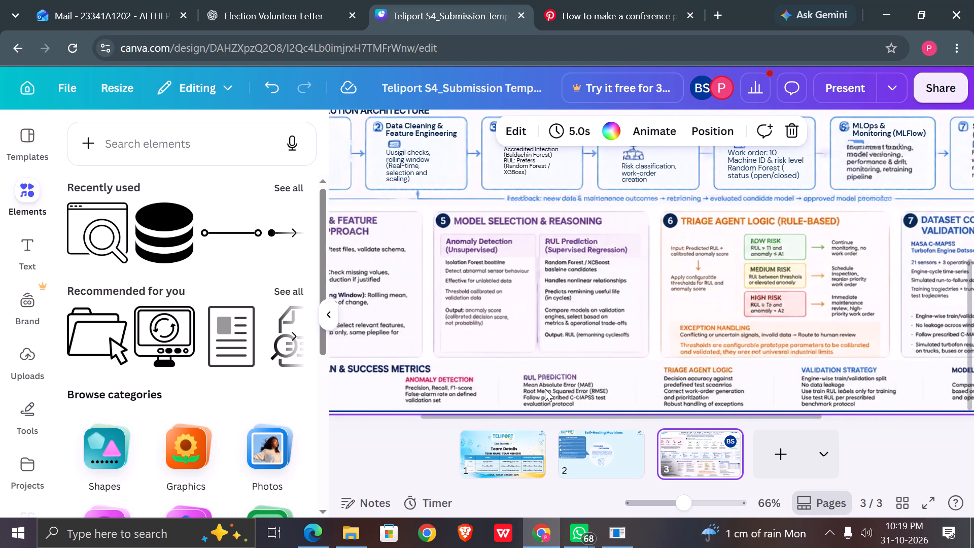
pyautogui.hscroll(3, 545, 389)
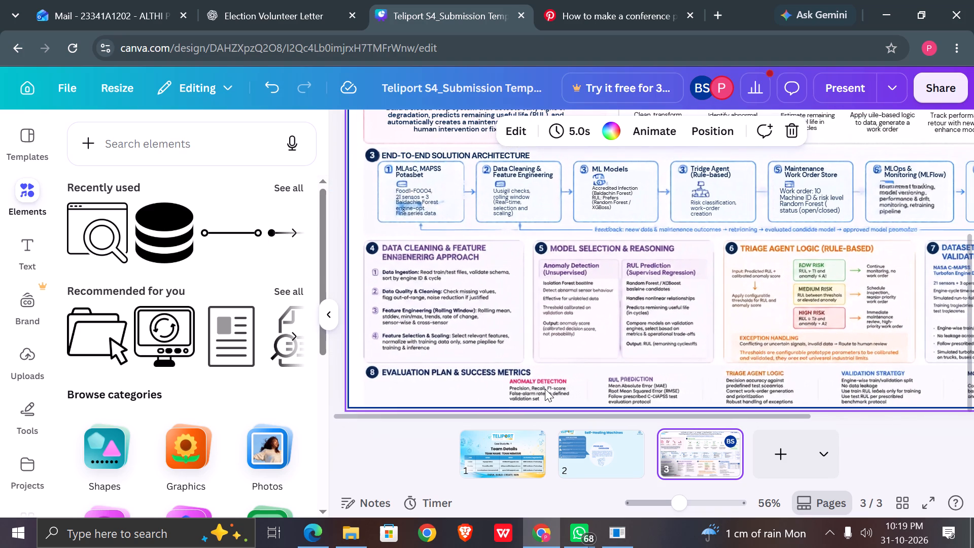
pyautogui.hscroll(1, 545, 389)
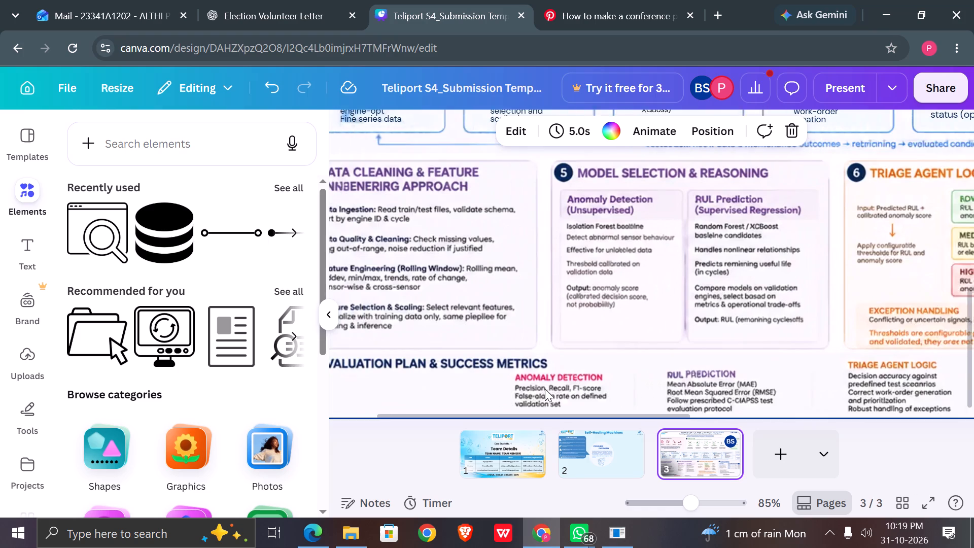
pyautogui.hscroll(1, 545, 389)
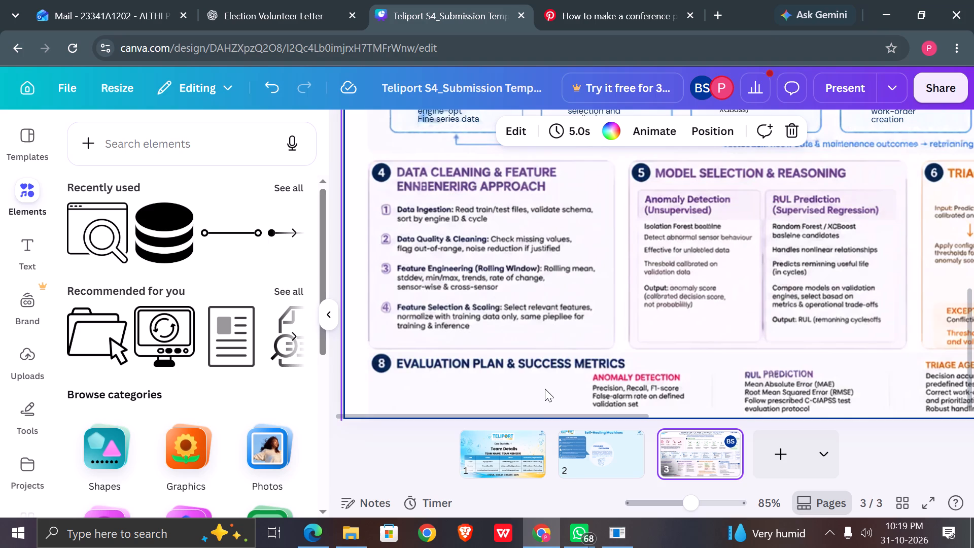
# Read slide 3's triage agent logic, dataset coverage and validation strategy, and data cleaning and feature engineering sections up close.
pyautogui.hscroll(-1, 545, 389)
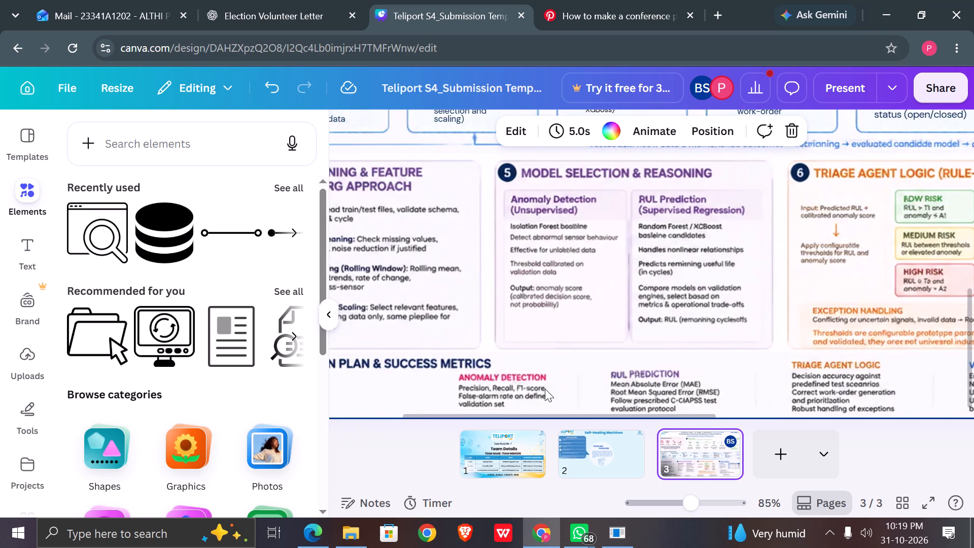
pyautogui.hscroll(-4, 545, 389)
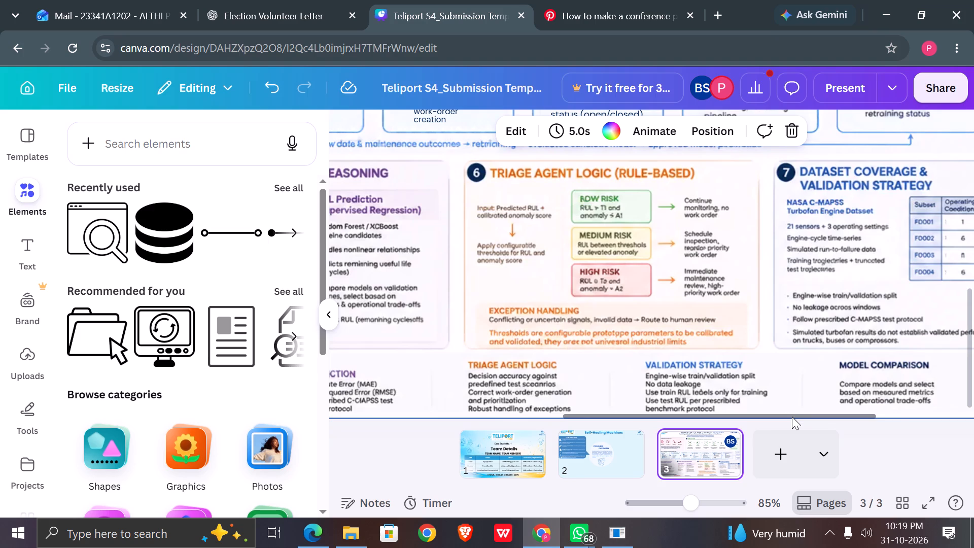
pyautogui.hscroll(-3, 792, 417)
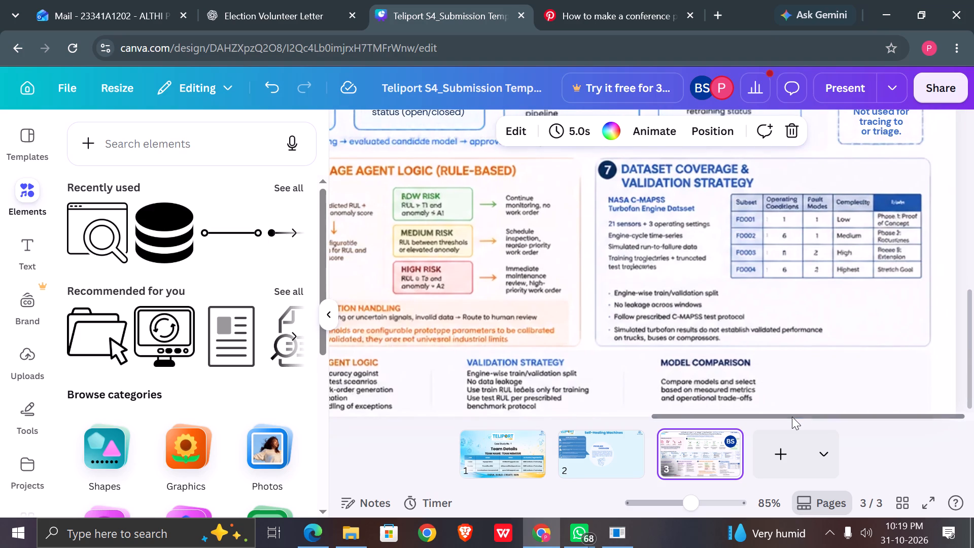
pyautogui.hscroll(-1, 792, 417)
pyautogui.hscroll(4, 792, 417)
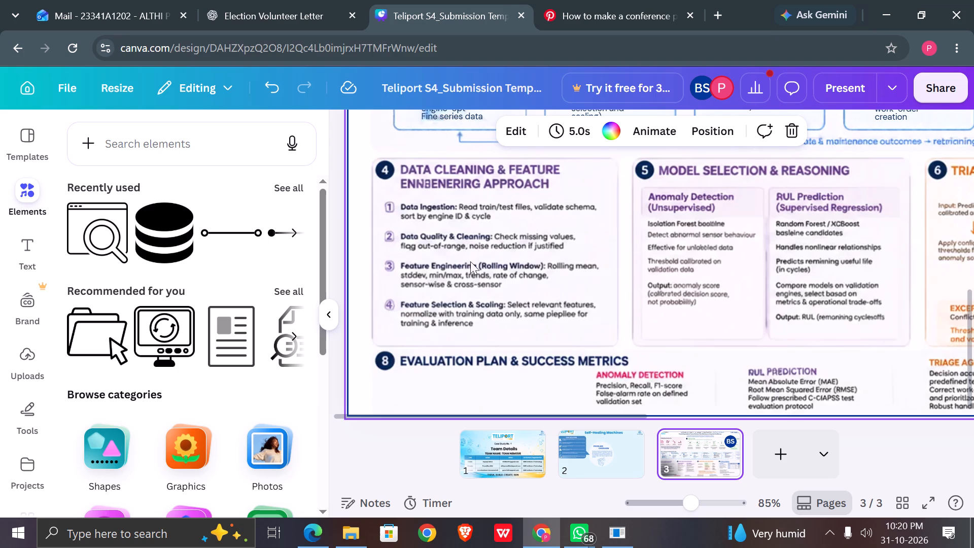
pyautogui.scroll(1, 468, 264)
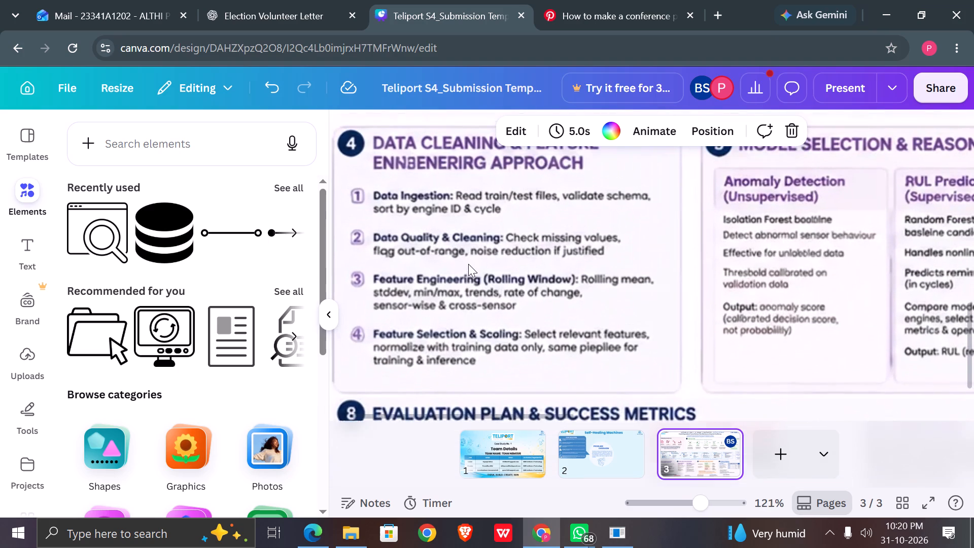
pyautogui.scroll(1, 468, 264)
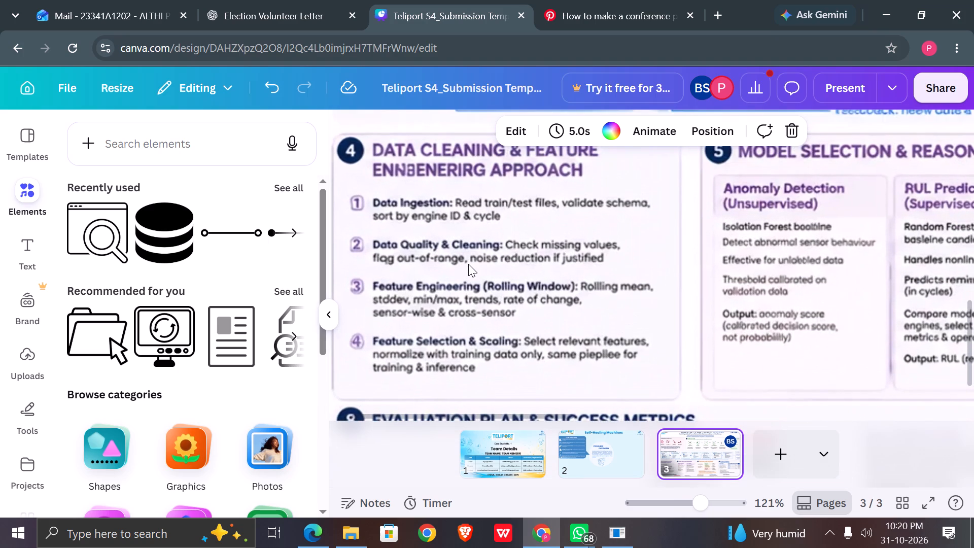
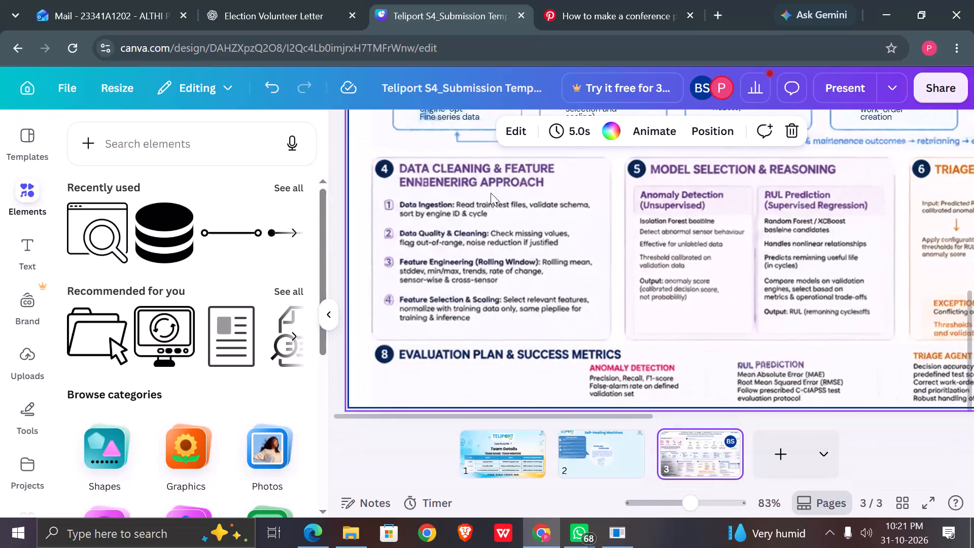
# Review slide 3's end-to-end solution architecture, from the ML models to the Streamlit dashboard, and the model selection, triage and dataset coverage sections below.
pyautogui.hscroll(-2, 491, 193)
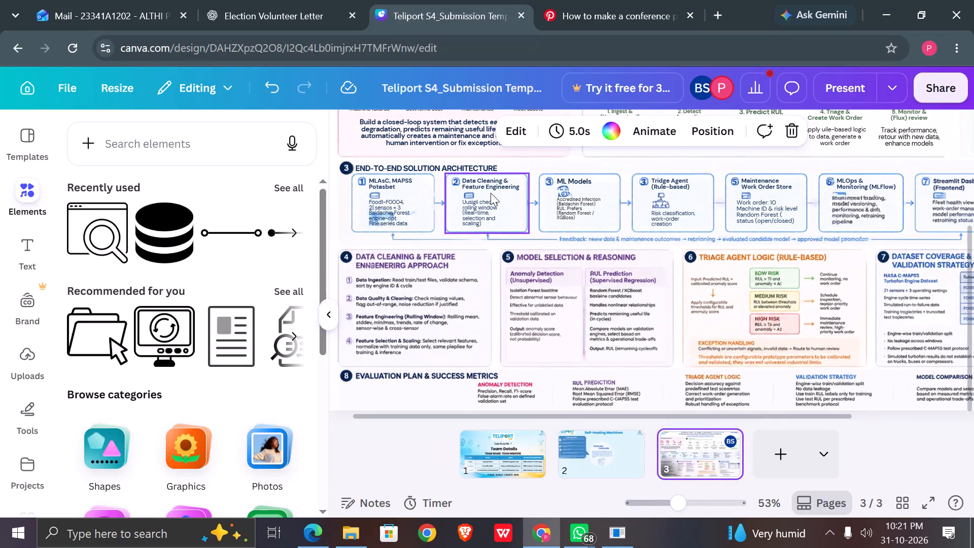
pyautogui.hscroll(-2, 704, 287)
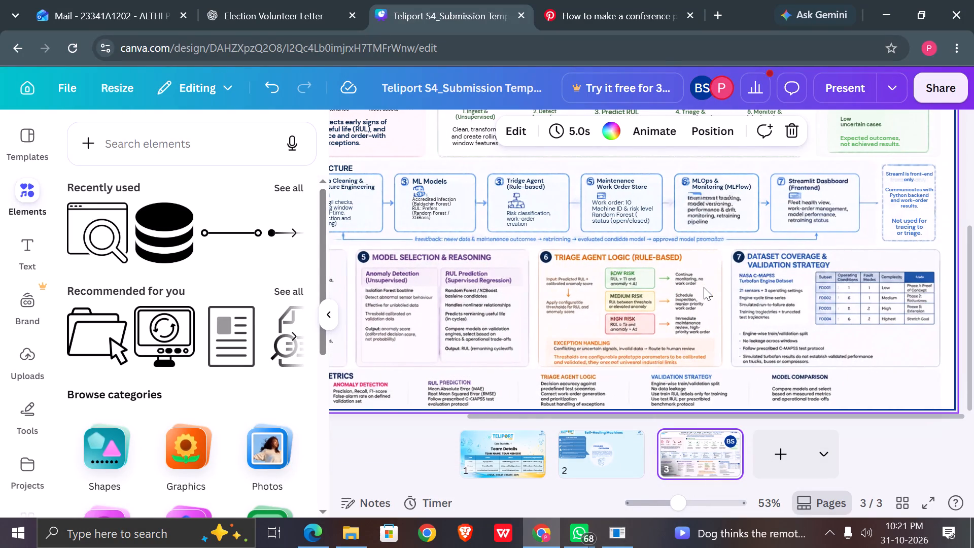
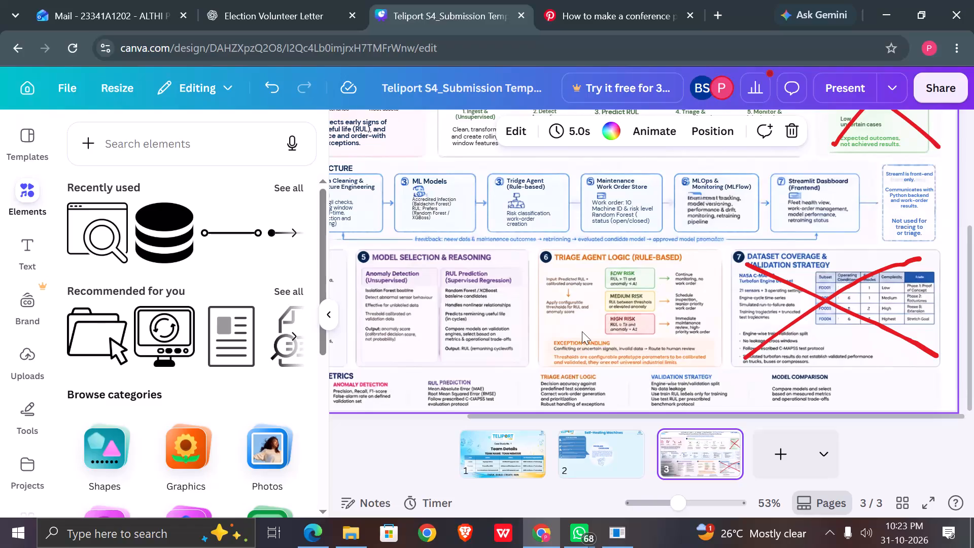
# Compare slide 3's solution architecture, data cleaning, model selection and evaluation sections with slide 2's Our Solution and Problem Overview layout.
pyautogui.hscroll(2, 582, 331)
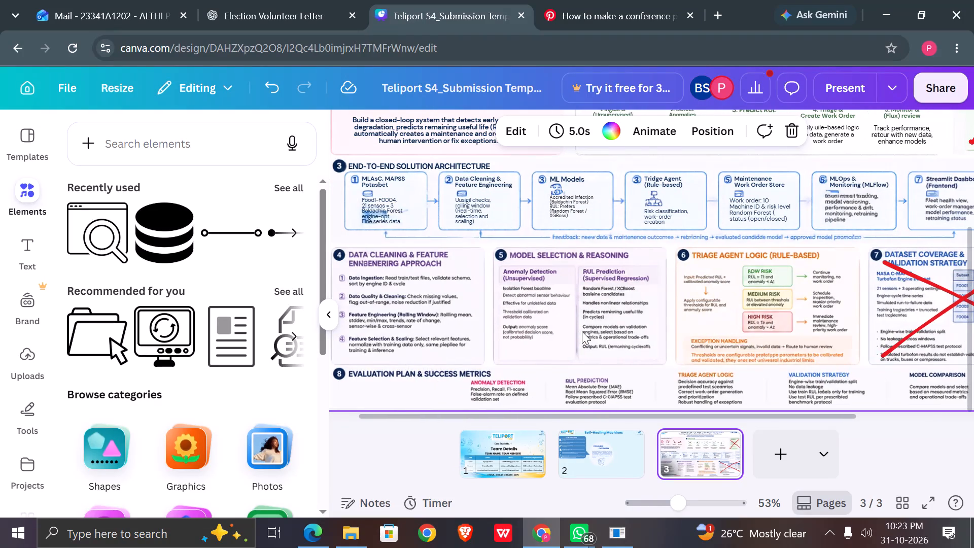
pyautogui.scroll(-1, 582, 331)
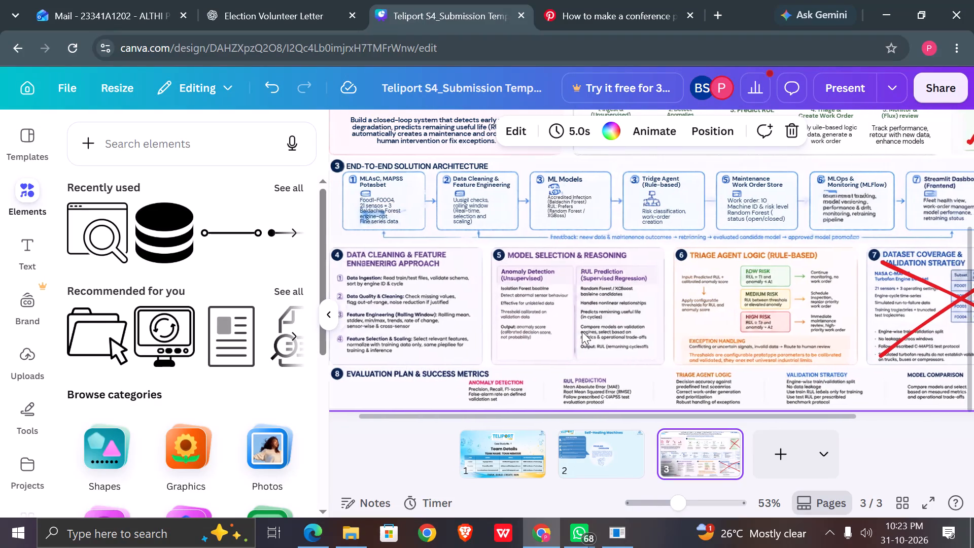
pyautogui.scroll(-2, 582, 331)
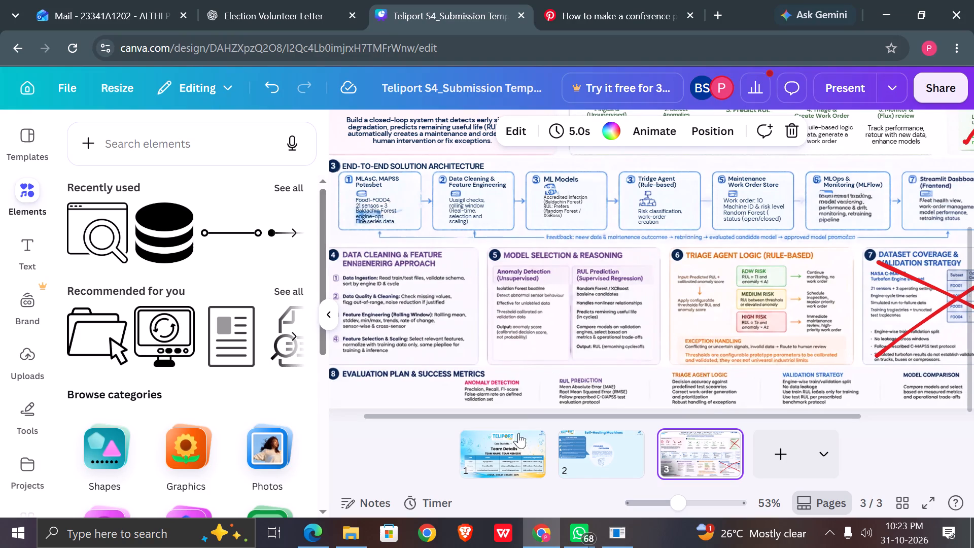
pyautogui.click(591, 455)
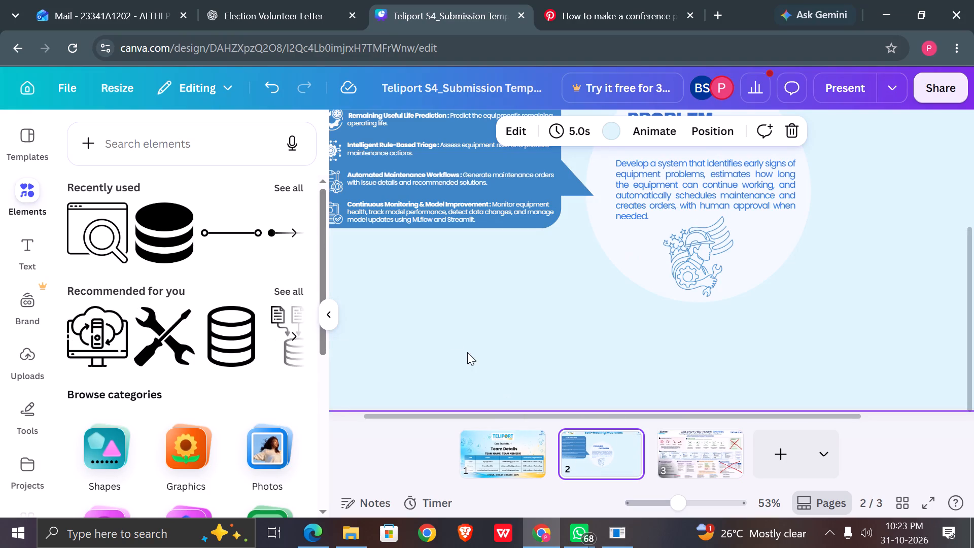
pyautogui.scroll(2, 452, 335)
pyautogui.scroll(-1, 452, 335)
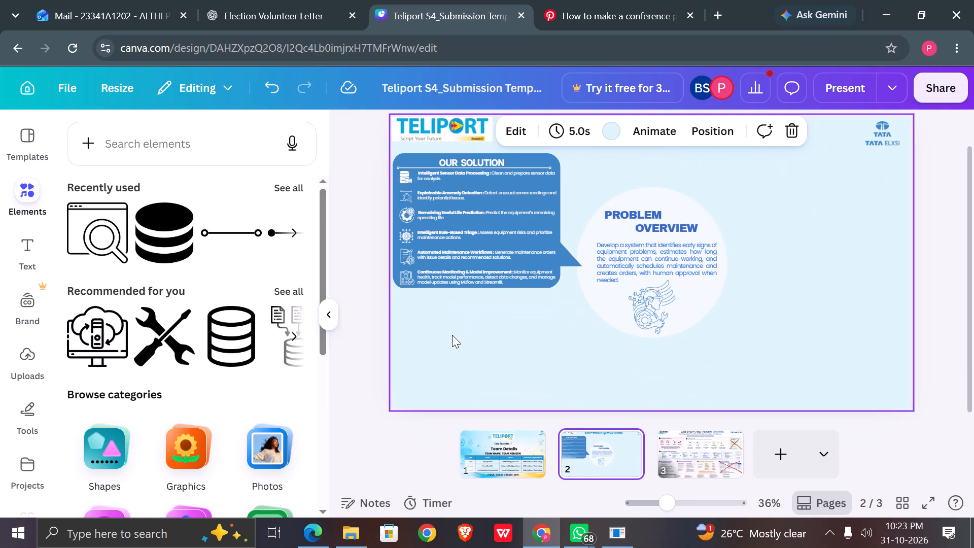
pyautogui.scroll(-1, 452, 335)
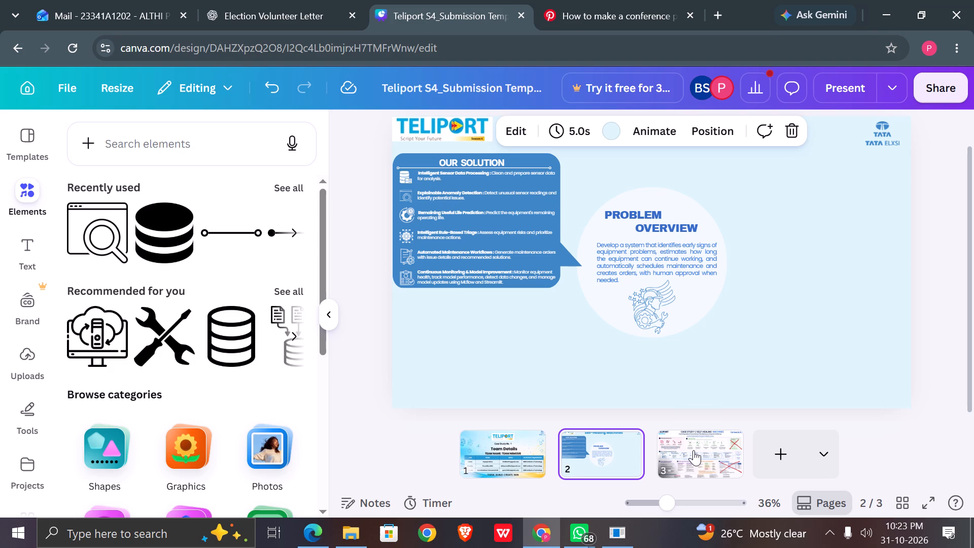
pyautogui.click(693, 450)
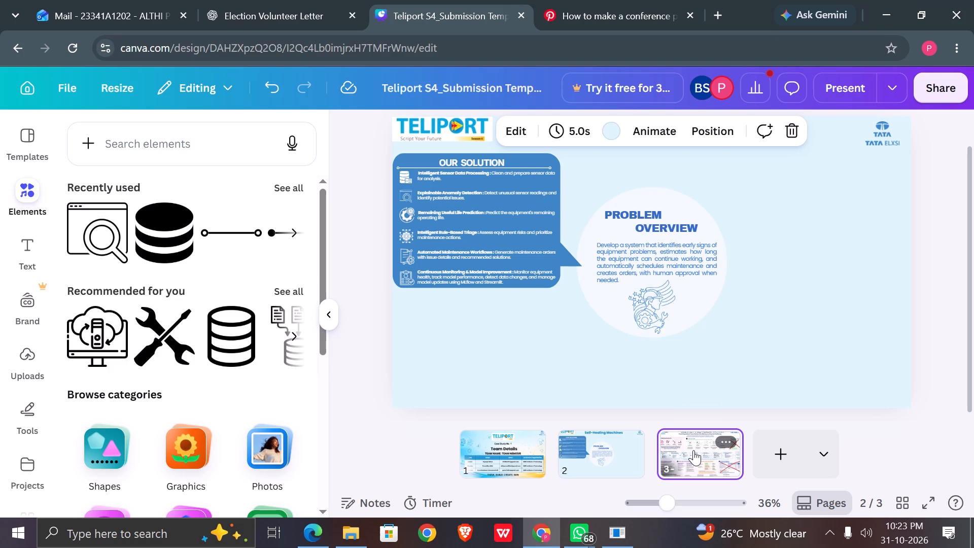
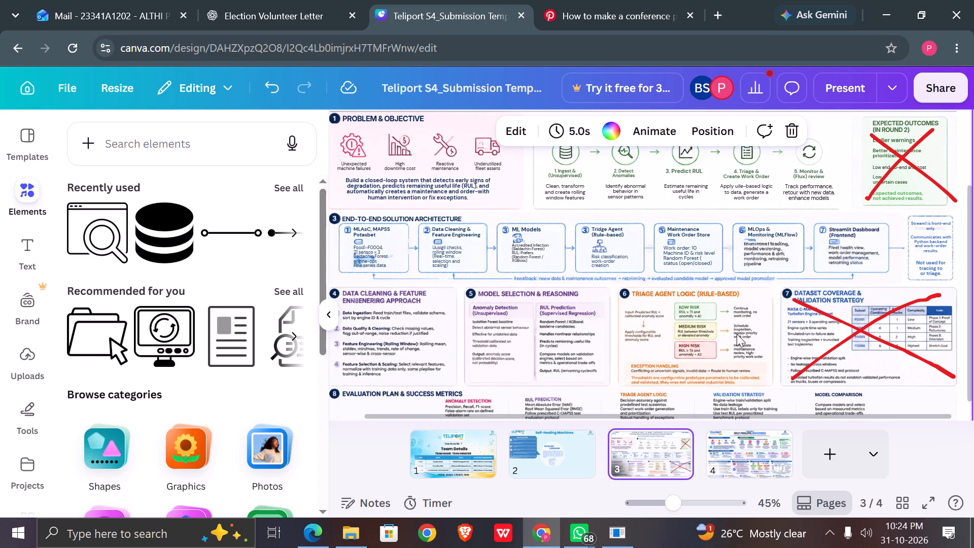
# Examine slide 4's full-colour version of the case-study poster sections and return to slide 2.
pyautogui.click(746, 457)
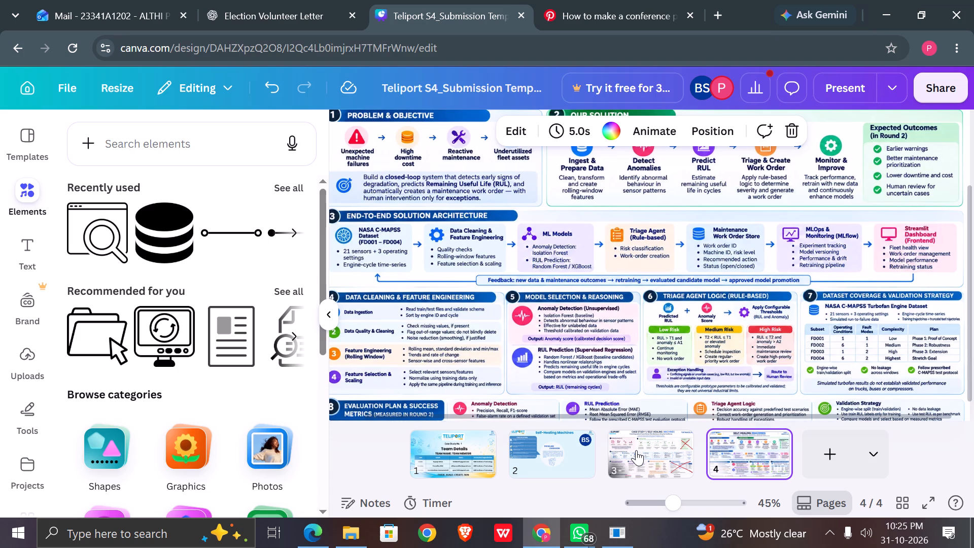
pyautogui.click(533, 461)
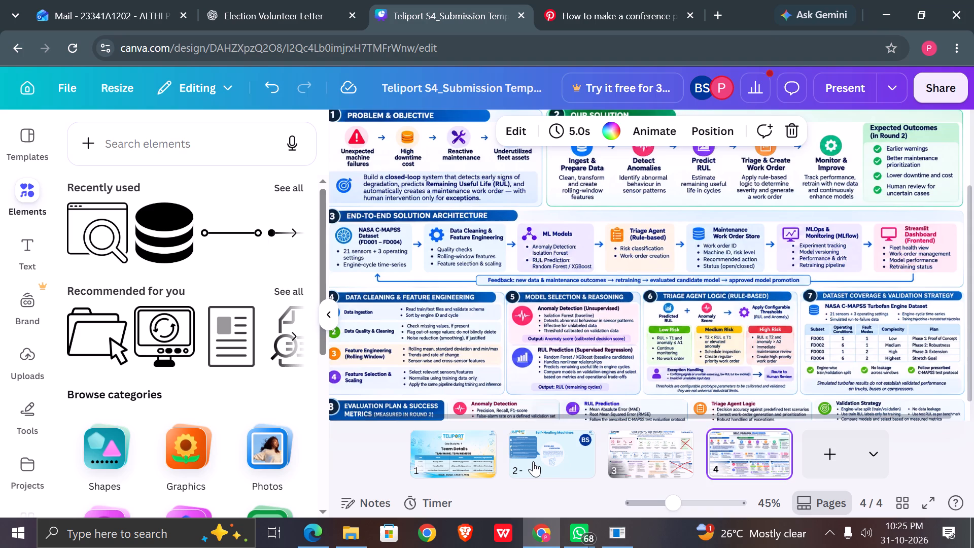
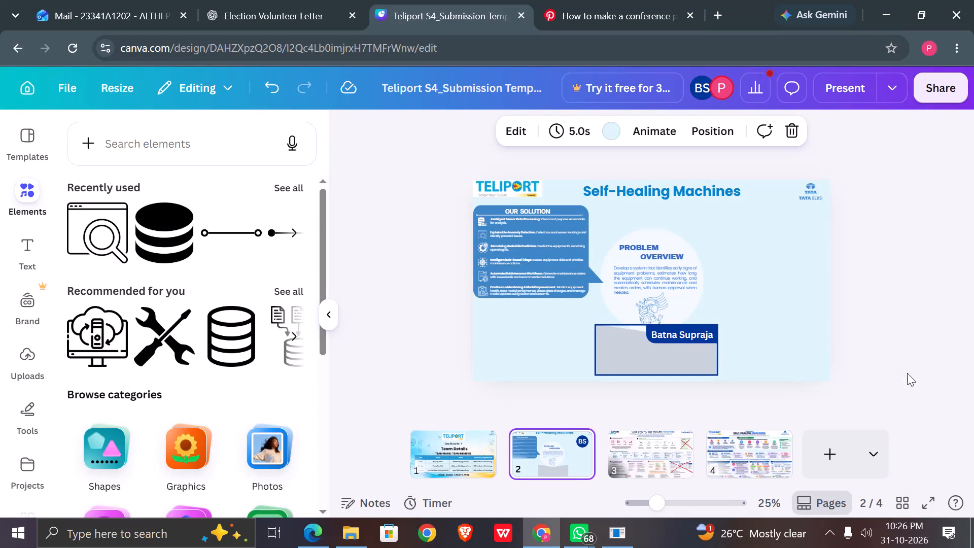
# Consult the Pinterest conference poster, and duplicate slide 2's Our Solution callout group, placing the copy to the right of the Problem Overview circle.
pyautogui.click(547, 0)
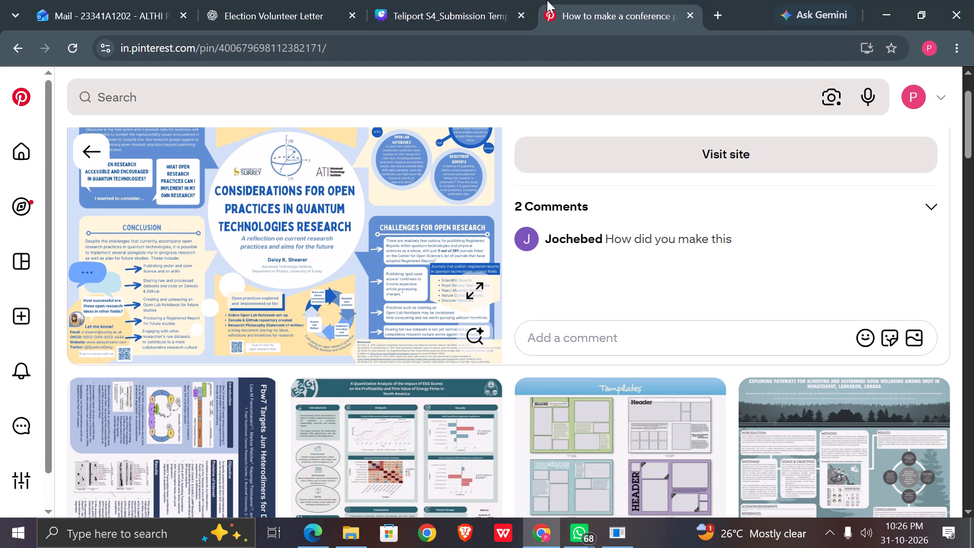
pyautogui.scroll(2, 316, 213)
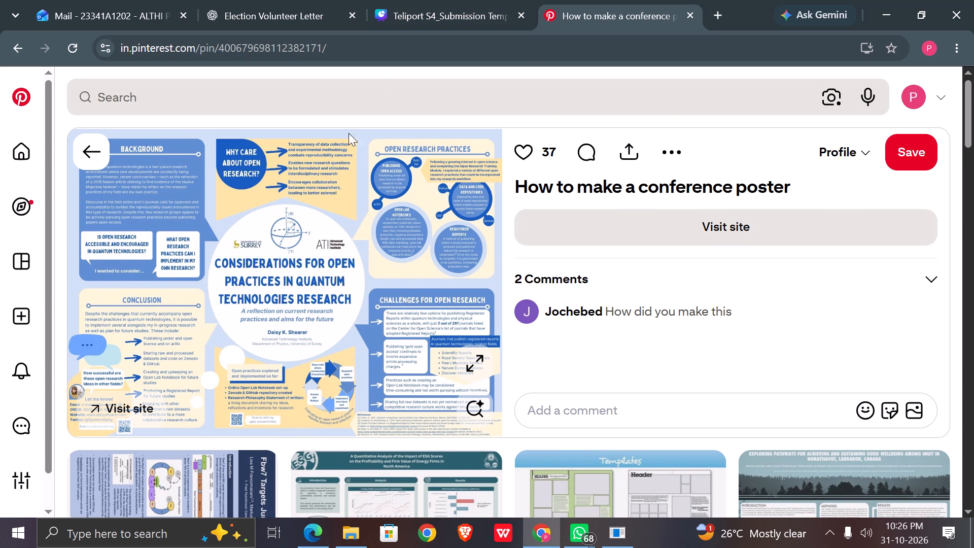
pyautogui.click(407, 20)
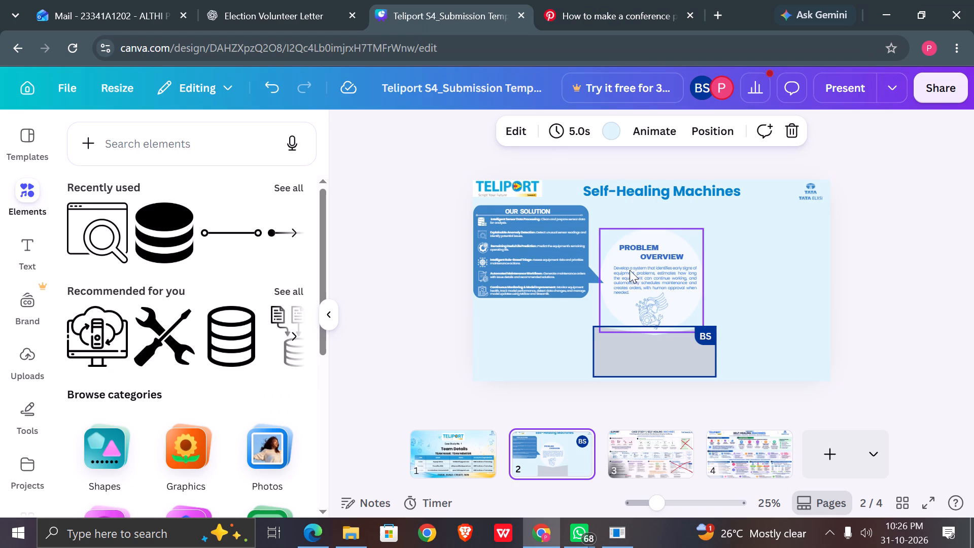
pyautogui.click(858, 321)
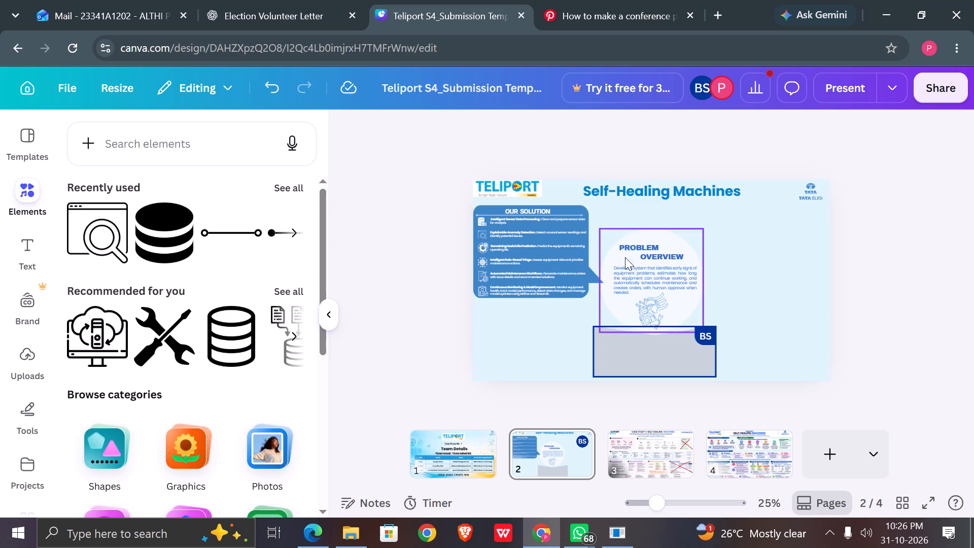
pyautogui.click(584, 272)
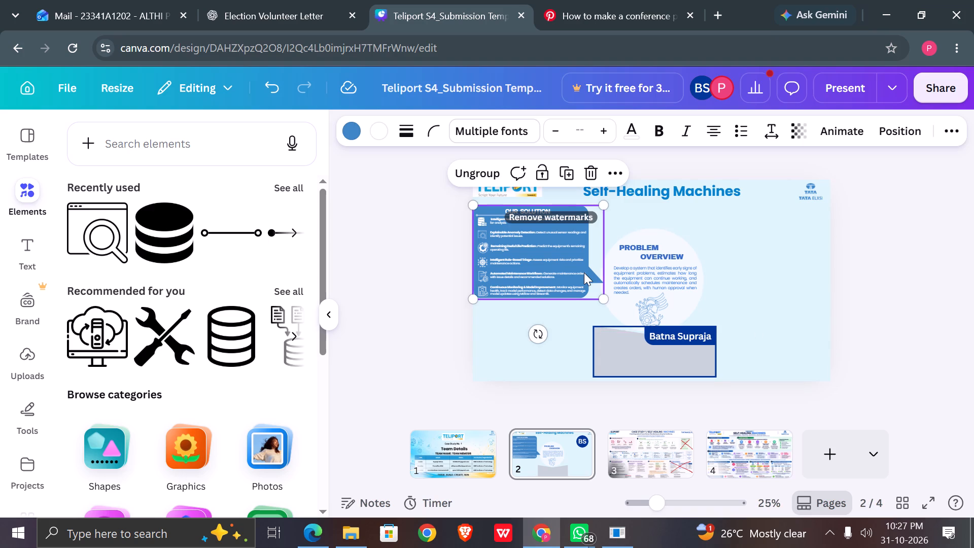
pyautogui.click(563, 170)
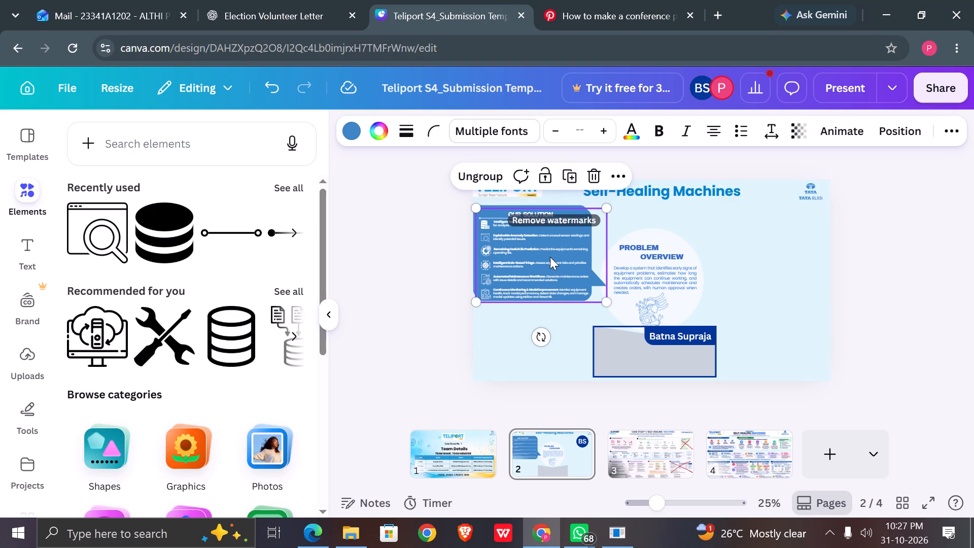
pyautogui.moveTo(550, 257); pyautogui.dragTo(759, 288)
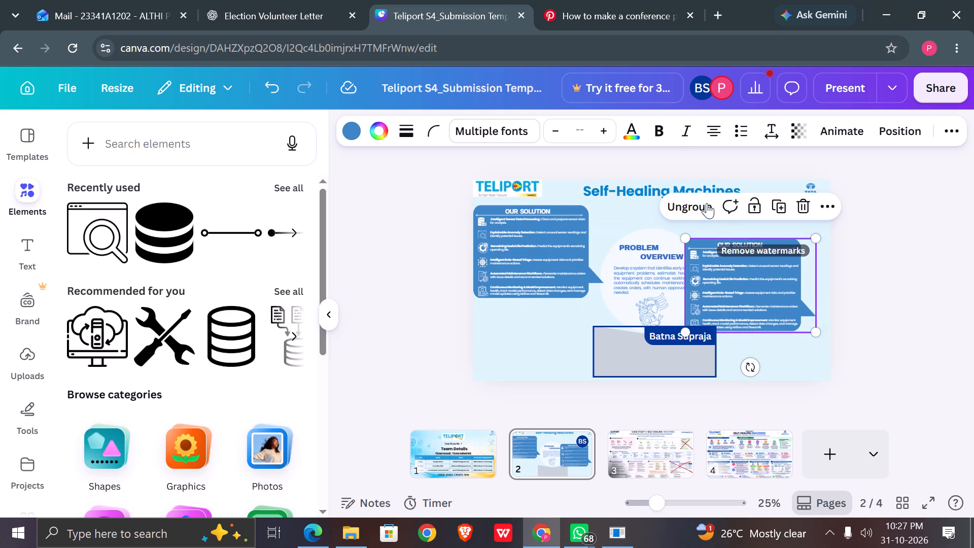
# Ungroup the copied callout, set its blue shape aside, and delete the leftover heading, divider, list text and grey box below the circle.
pyautogui.click(701, 207)
pyautogui.click(911, 334)
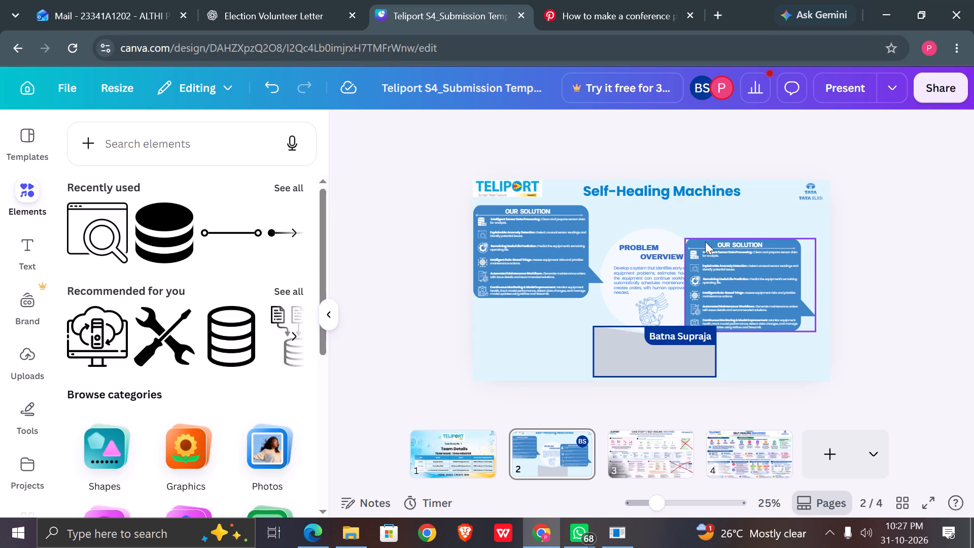
pyautogui.moveTo(705, 242); pyautogui.dragTo(774, 317)
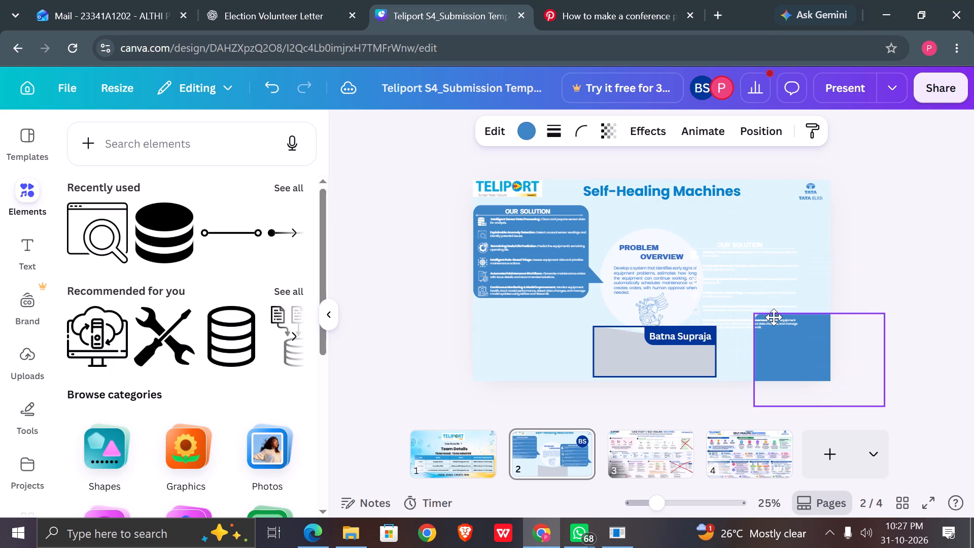
pyautogui.moveTo(774, 317); pyautogui.dragTo(773, 317)
pyautogui.click(699, 233)
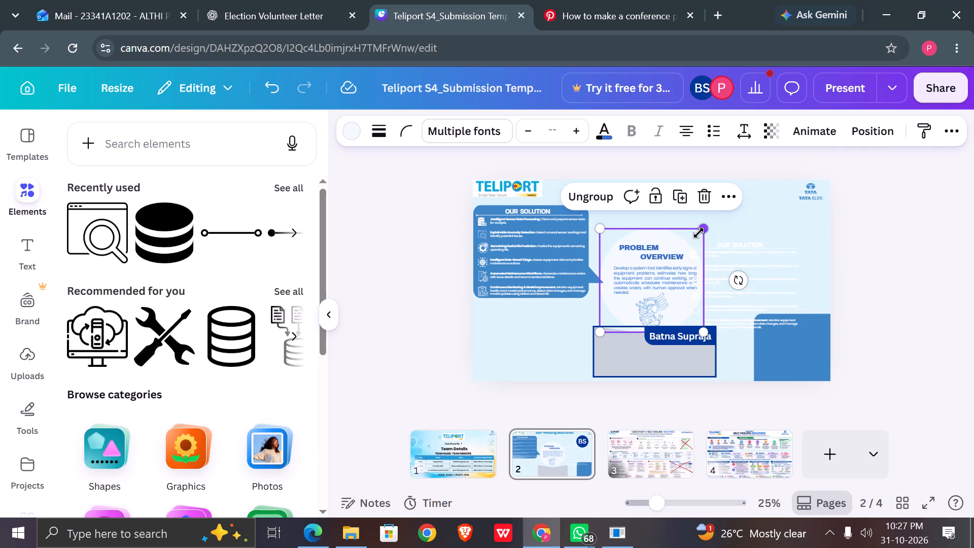
pyautogui.click(723, 231)
pyautogui.moveTo(711, 226); pyautogui.dragTo(743, 332)
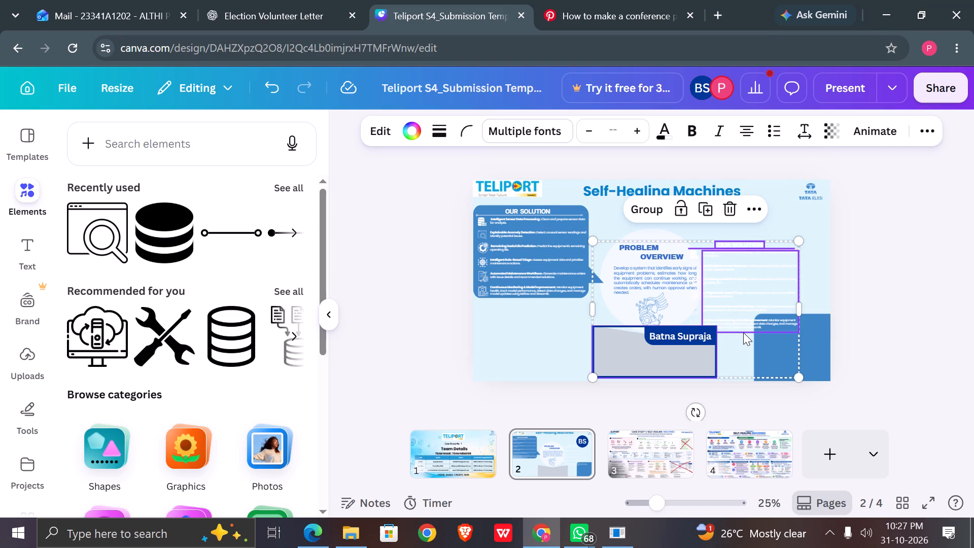
pyautogui.press('BackSpace')
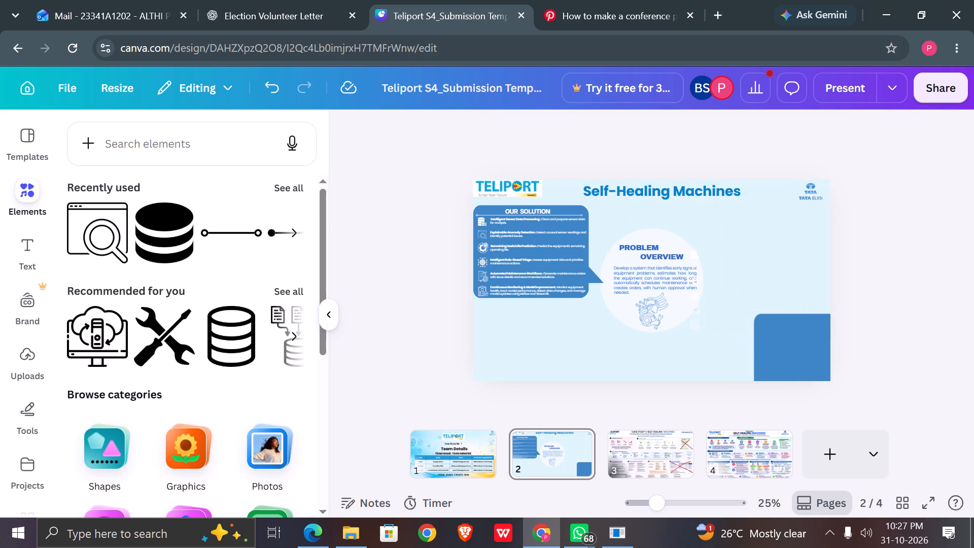
# Move the blank blue callout shape back behind the leftover icons beside the Problem Overview circle and stretch it taller.
pyautogui.moveTo(783, 353); pyautogui.dragTo(704, 279)
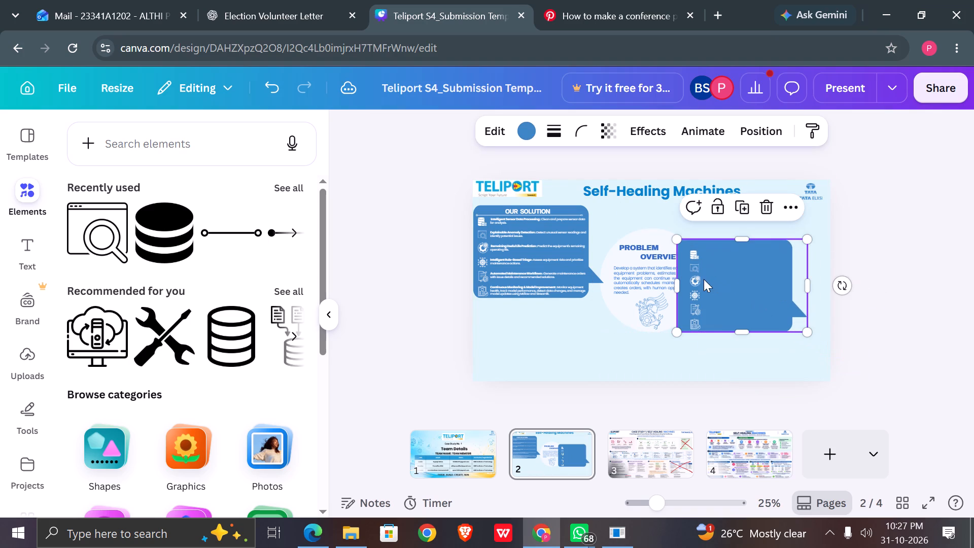
pyautogui.moveTo(706, 336); pyautogui.dragTo(707, 330)
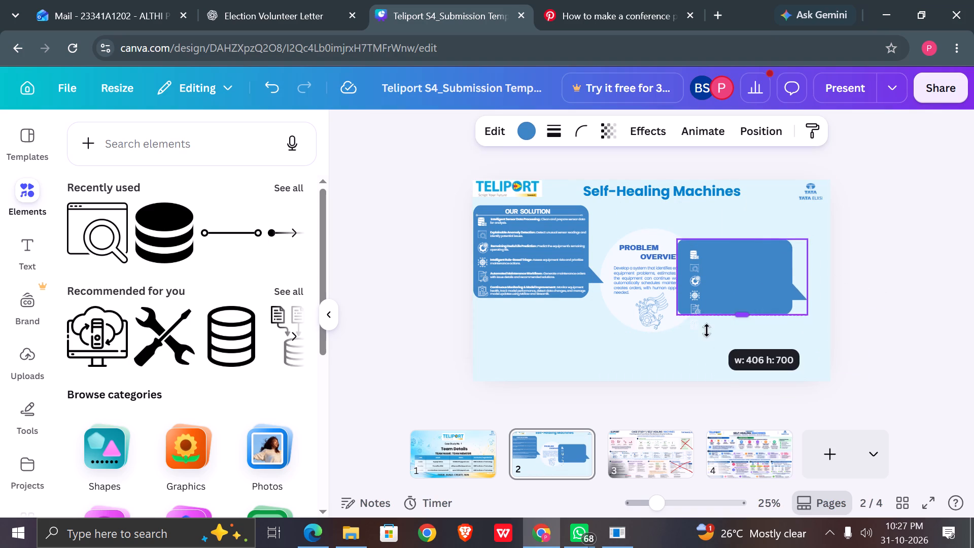
pyautogui.moveTo(707, 330); pyautogui.dragTo(708, 355)
pyautogui.click(711, 332)
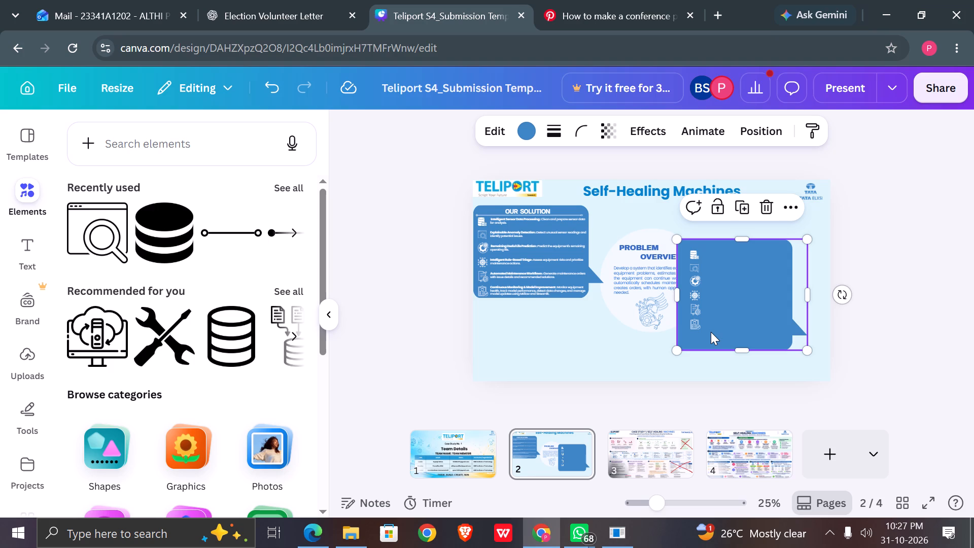
pyautogui.click(711, 332)
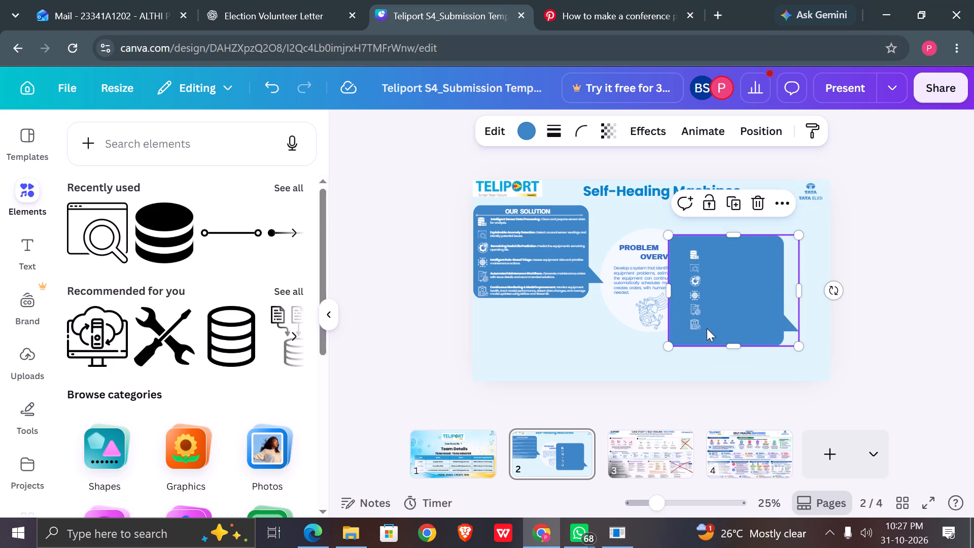
pyautogui.doubleClick(707, 328)
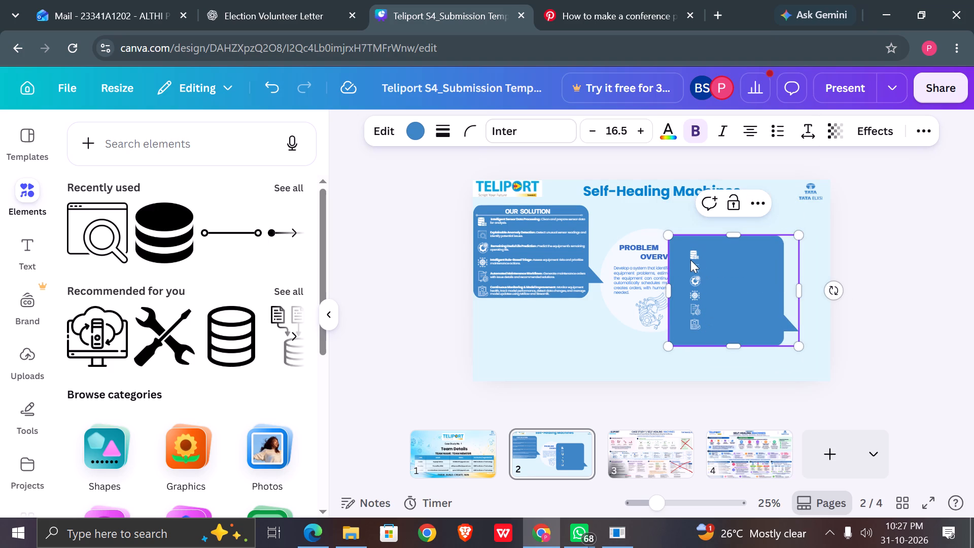
# Delete the six leftover list icons from the copied blue callout.
pyautogui.click(688, 257)
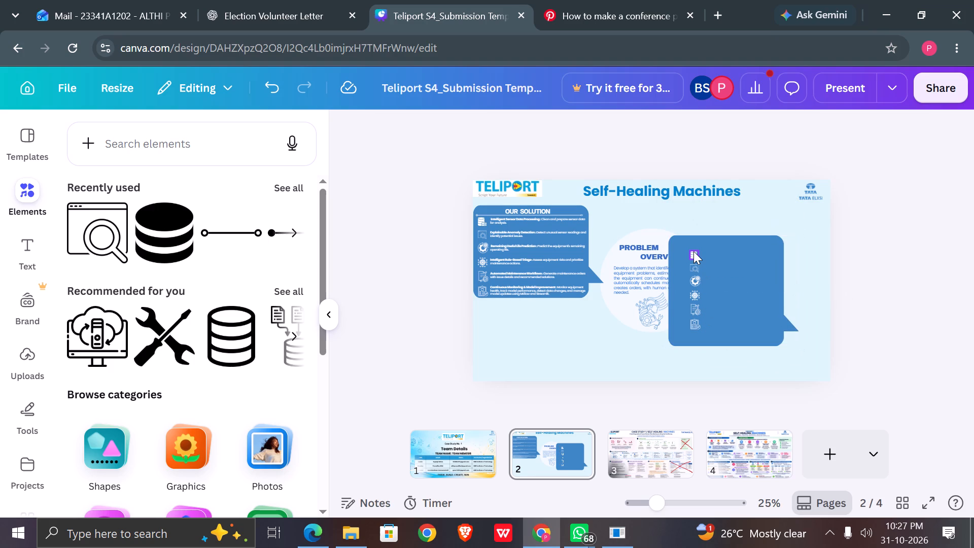
pyautogui.click(693, 251)
pyautogui.press('Delete')
pyautogui.click(695, 267)
pyautogui.press('Delete')
pyautogui.click(693, 281)
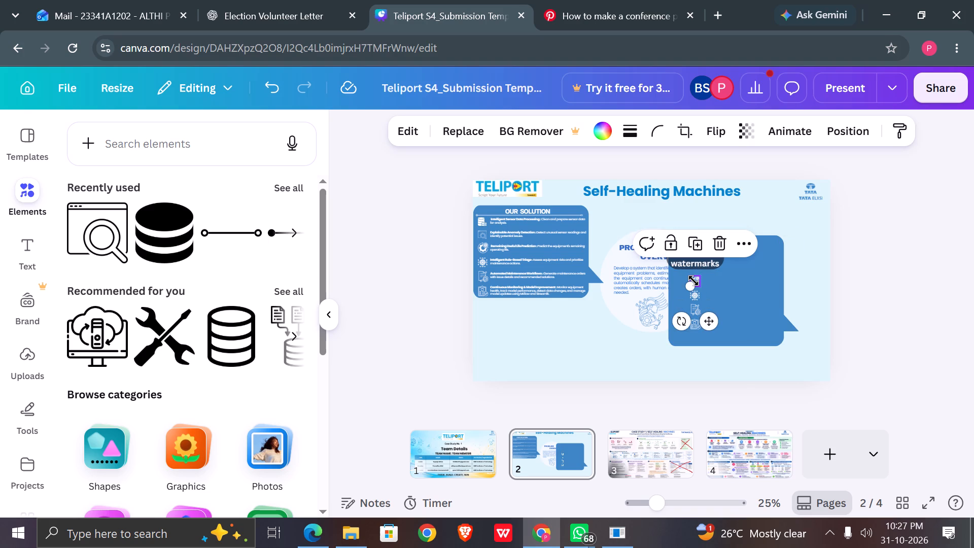
pyautogui.press('Delete')
pyautogui.click(694, 294)
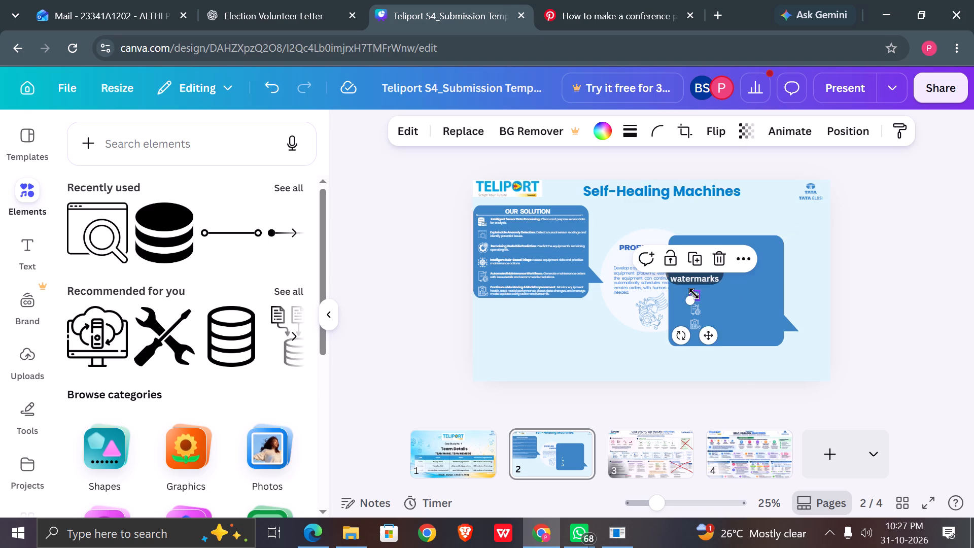
pyautogui.press('Delete')
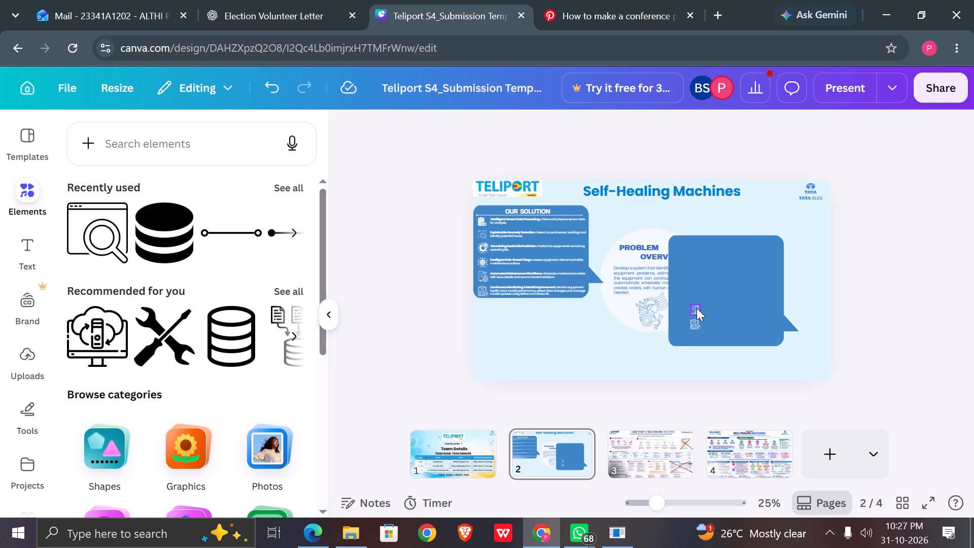
pyautogui.click(697, 309)
pyautogui.press('Delete')
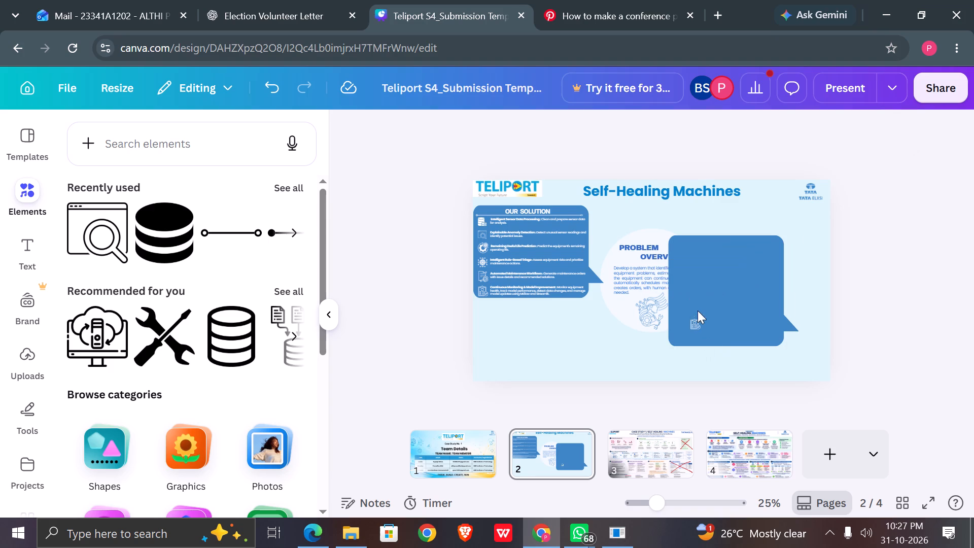
pyautogui.click(698, 323)
pyautogui.press('Delete')
# Enlarge the blank blue callout slightly and tilt it a little counterclockwise.
pyautogui.click(724, 310)
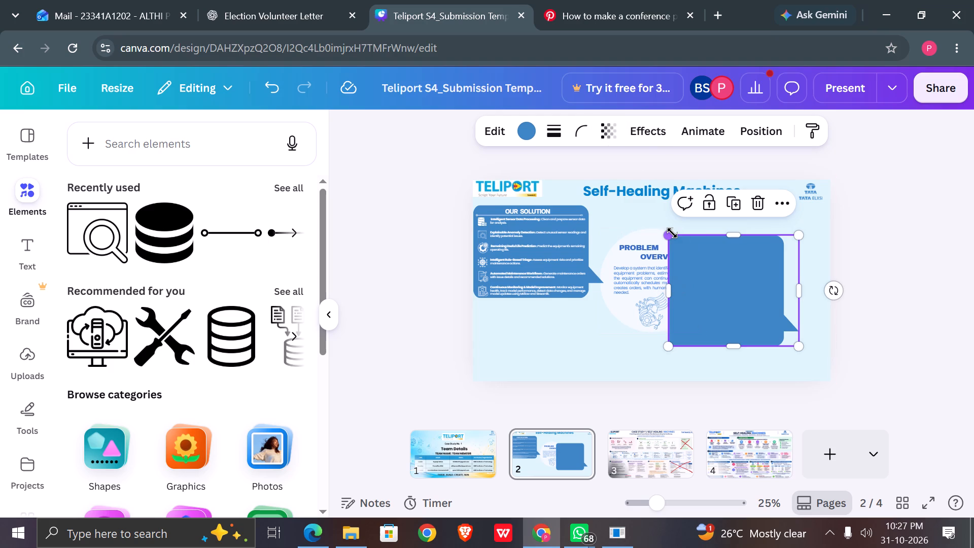
pyautogui.moveTo(671, 232); pyautogui.dragTo(676, 233)
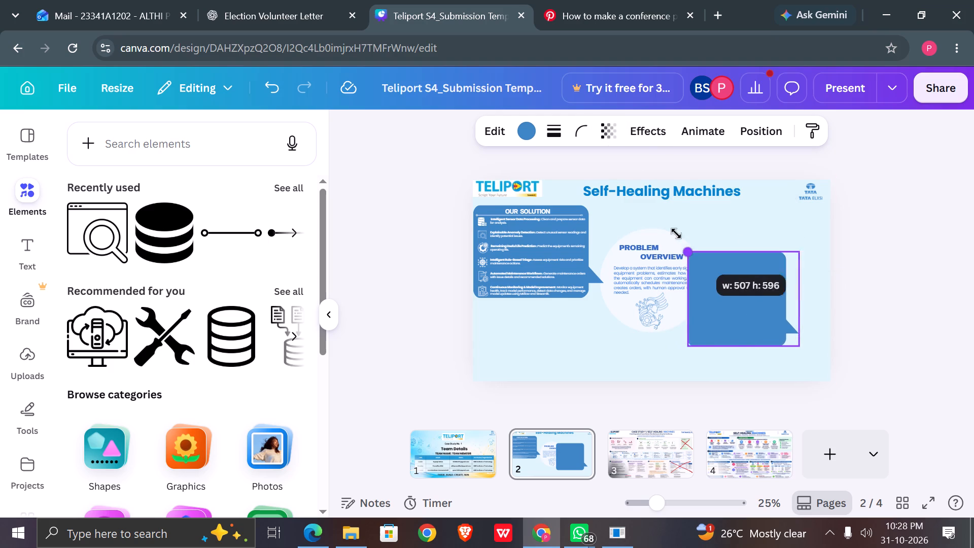
pyautogui.moveTo(676, 233); pyautogui.dragTo(673, 225)
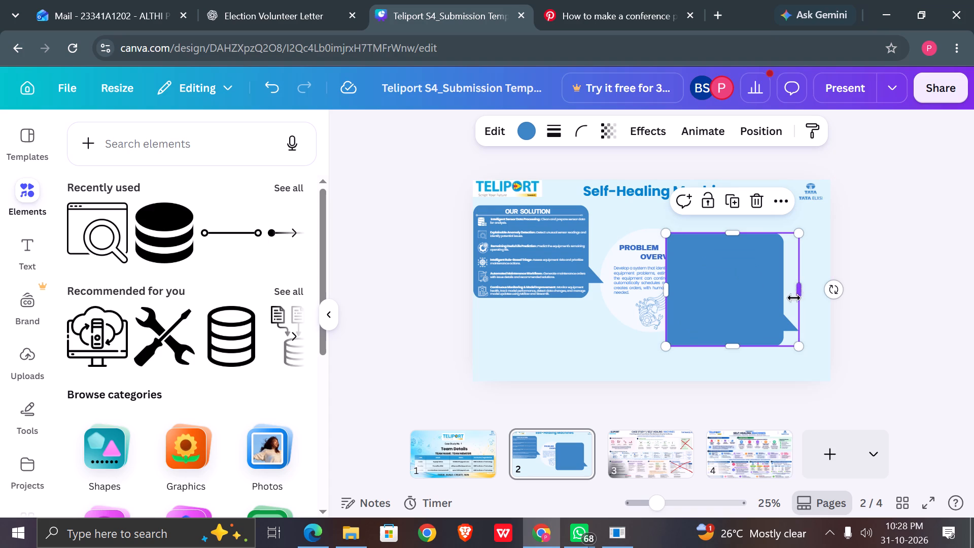
pyautogui.click(839, 288)
pyautogui.moveTo(839, 288); pyautogui.dragTo(685, 264)
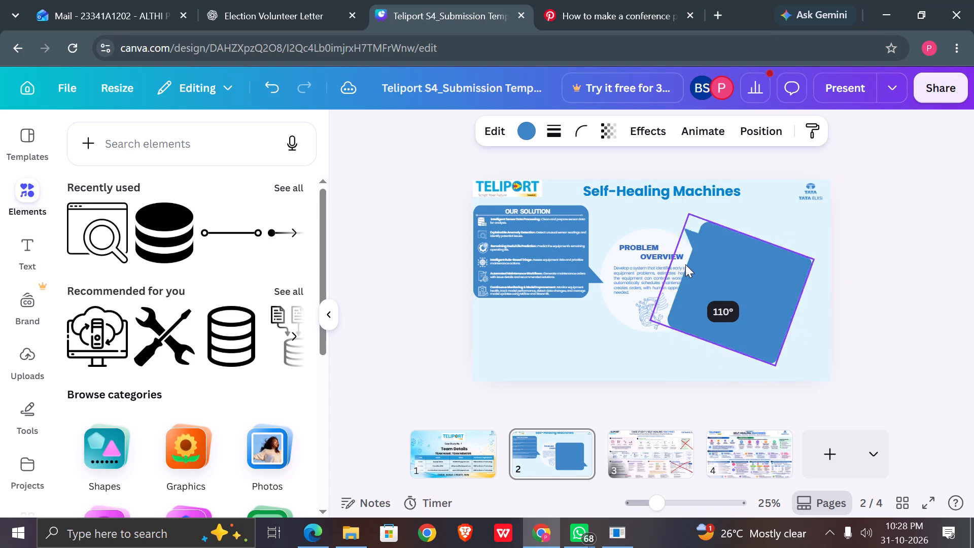
pyautogui.moveTo(685, 264); pyautogui.dragTo(788, 277)
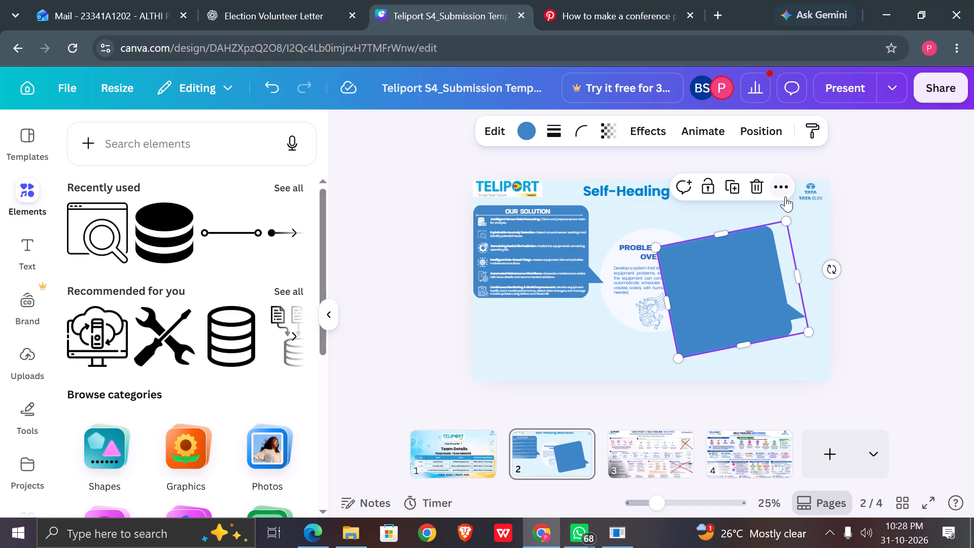
pyautogui.click(788, 183)
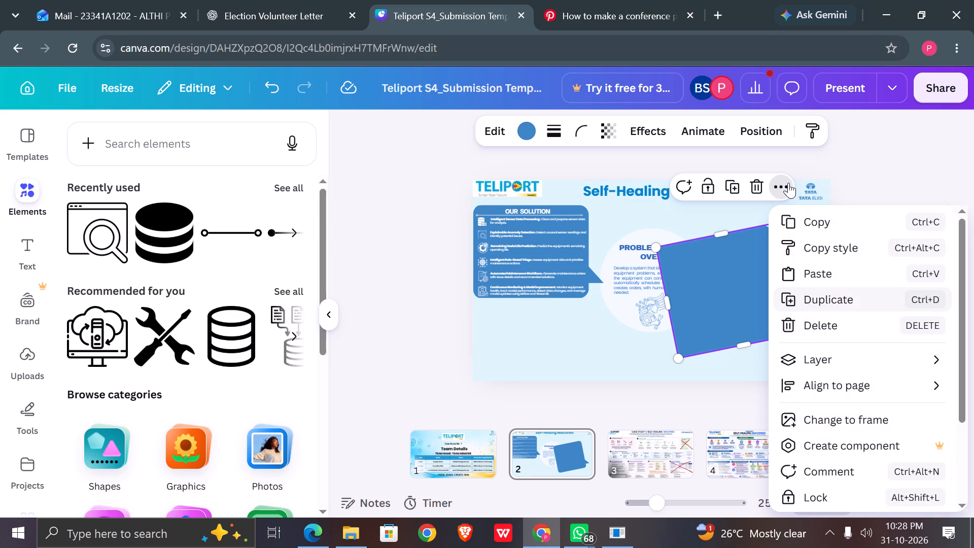
pyautogui.click(734, 281)
# Narrow the tilted blue callout and move it clear of the Problem Overview circle, near the slide's right edge.
pyautogui.moveTo(665, 301); pyautogui.dragTo(690, 295)
pyautogui.moveTo(690, 295); pyautogui.dragTo(710, 286)
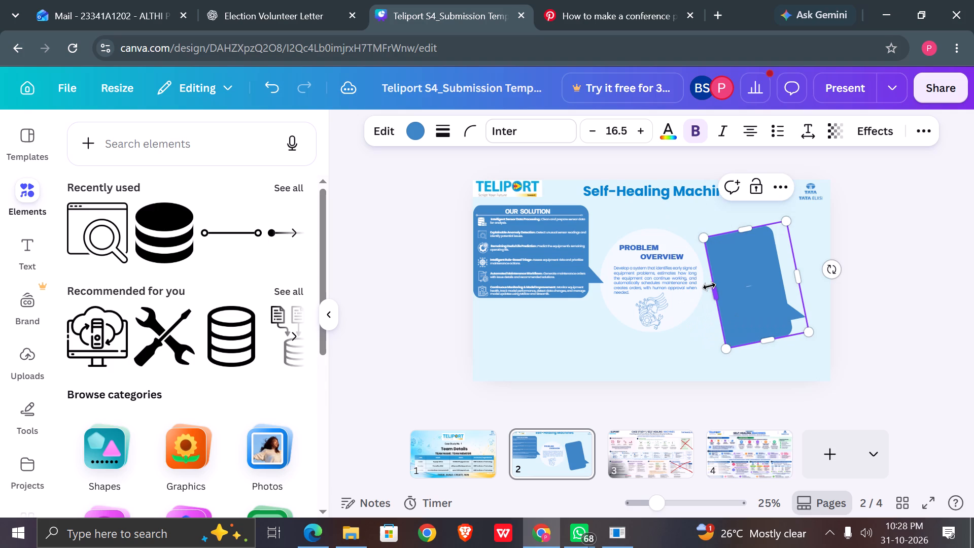
pyautogui.moveTo(761, 276); pyautogui.dragTo(785, 276)
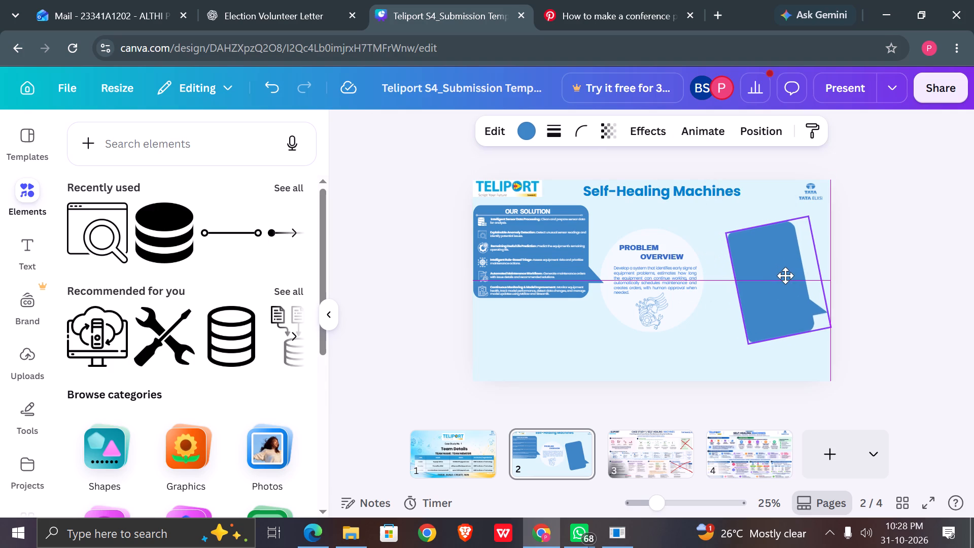
pyautogui.moveTo(785, 276); pyautogui.dragTo(775, 284)
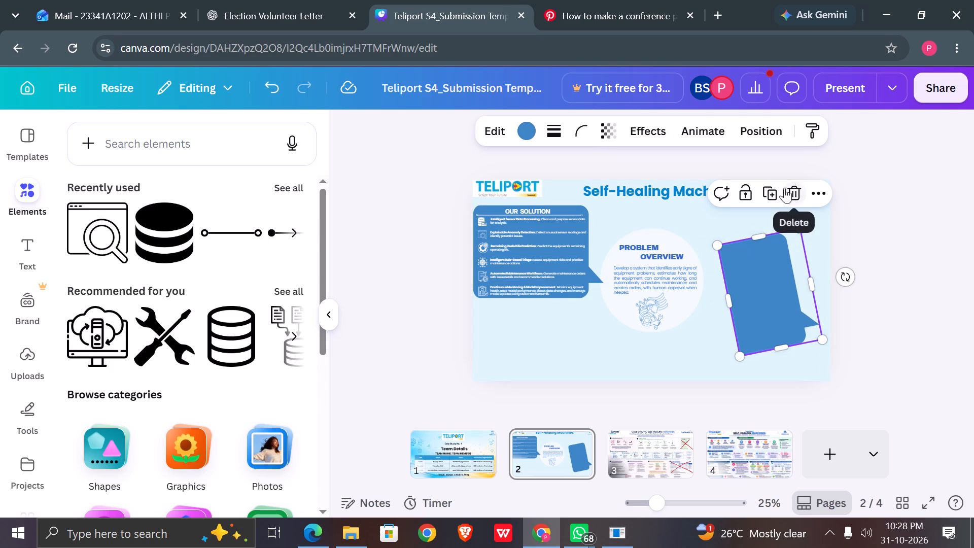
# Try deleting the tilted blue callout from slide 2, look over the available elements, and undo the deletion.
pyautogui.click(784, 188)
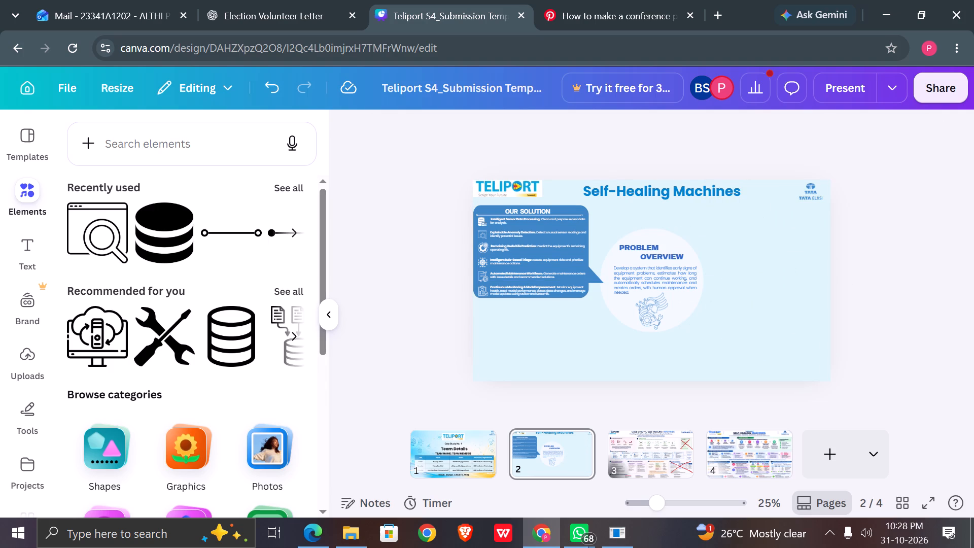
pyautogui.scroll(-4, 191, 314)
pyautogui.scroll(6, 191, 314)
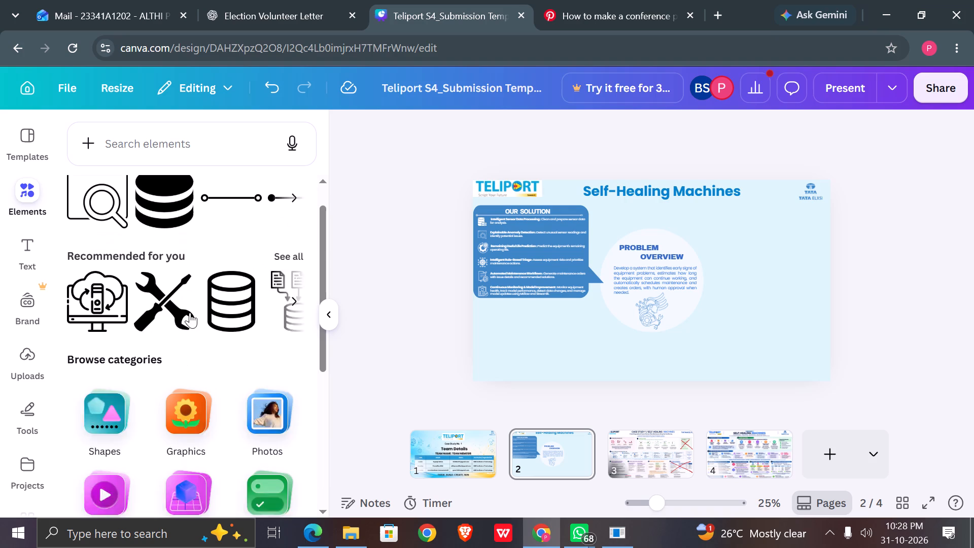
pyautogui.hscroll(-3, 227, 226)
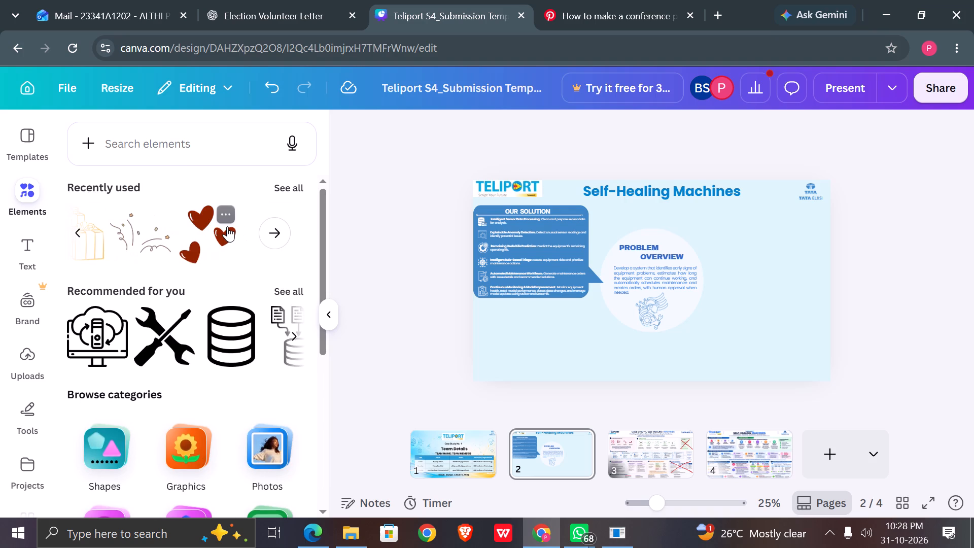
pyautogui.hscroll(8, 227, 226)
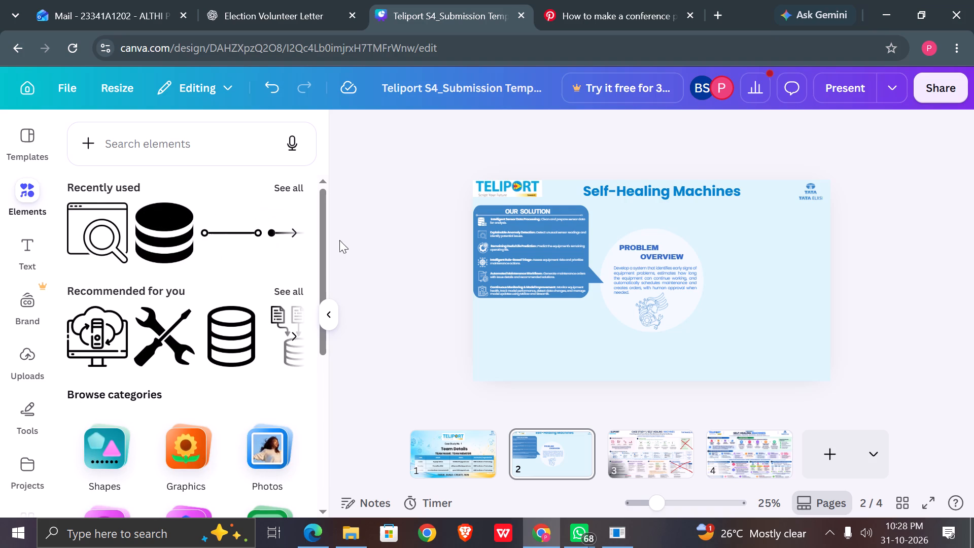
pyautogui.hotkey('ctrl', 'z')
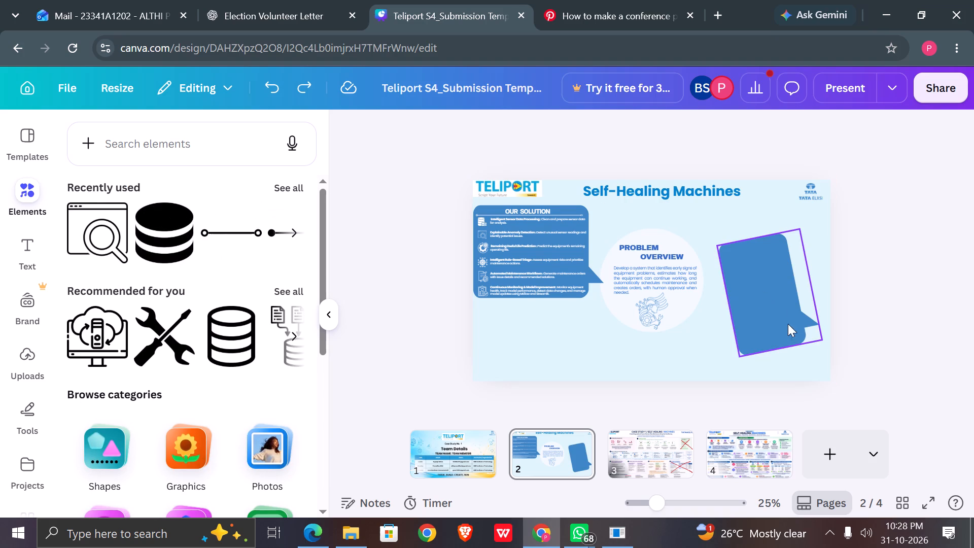
# Look through the replacement shapes for the tilted blue callout, keeping the rounded rectangular speech bubble.
pyautogui.click(756, 312)
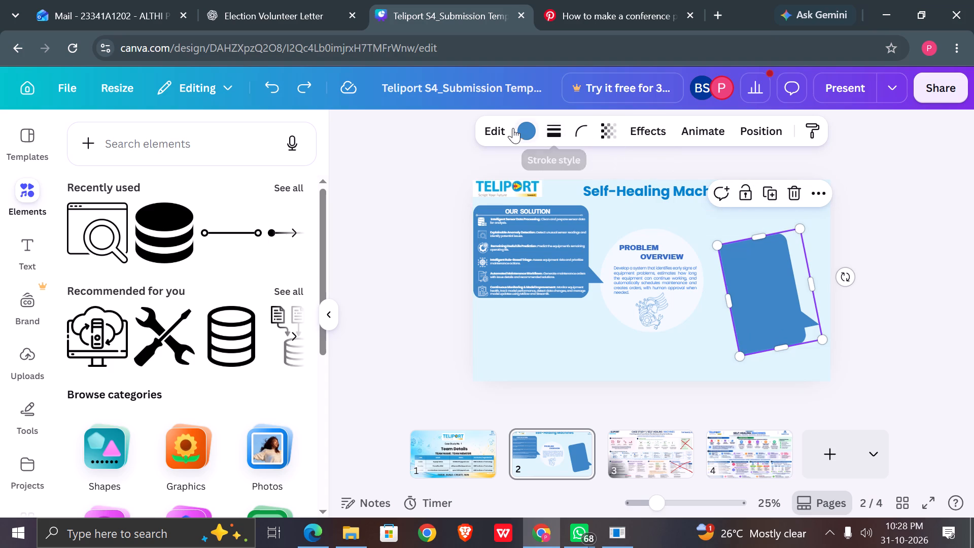
pyautogui.click(489, 134)
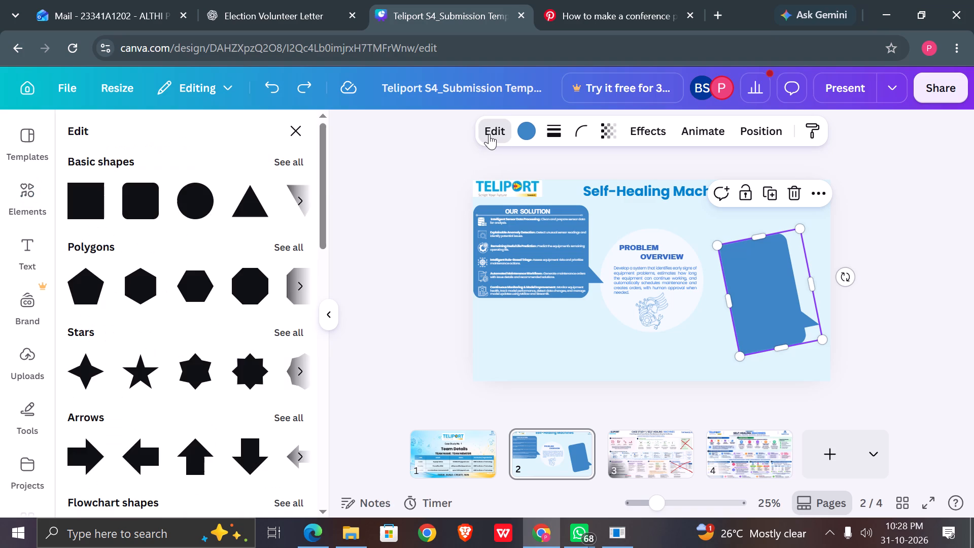
pyautogui.hscroll(-2, 180, 238)
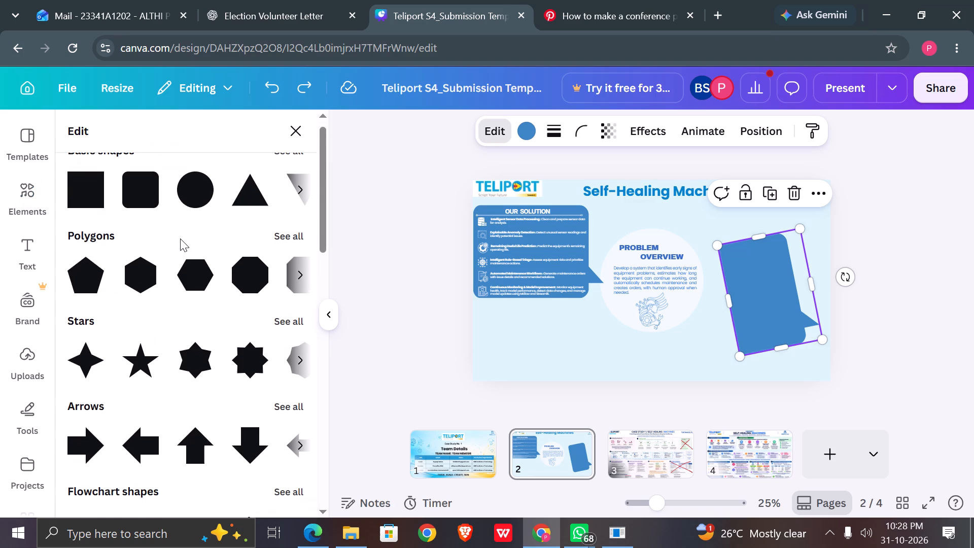
pyautogui.scroll(-5, 180, 238)
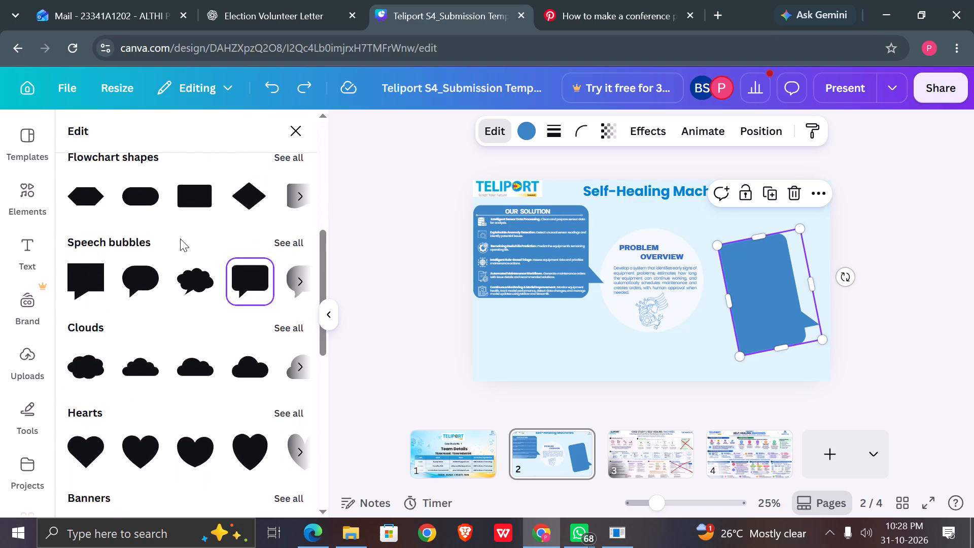
pyautogui.hscroll(-3, 258, 271)
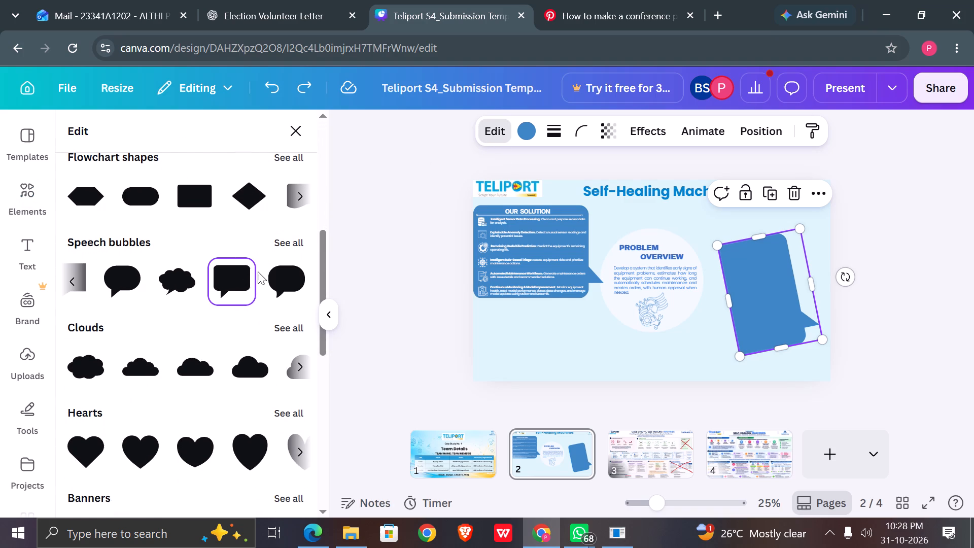
pyautogui.hscroll(3, 258, 271)
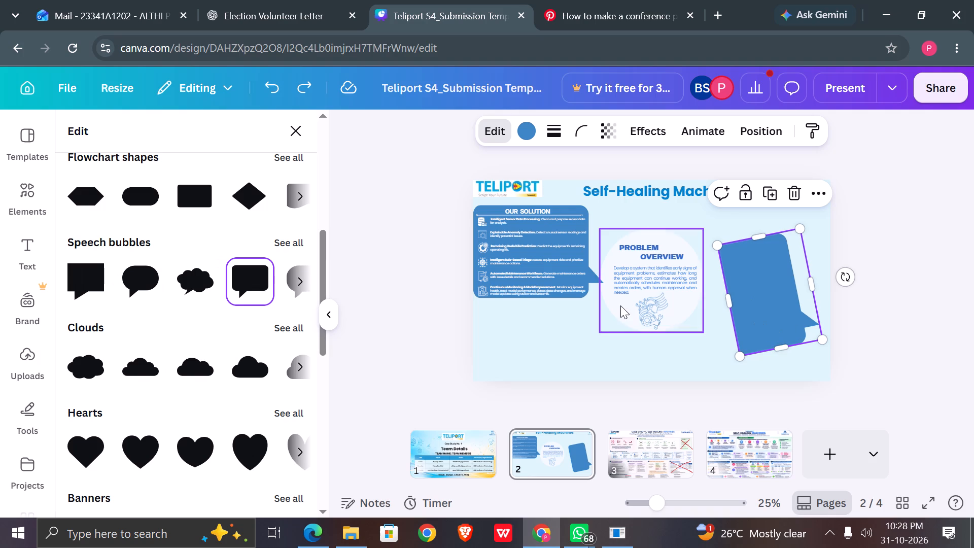
pyautogui.click(257, 278)
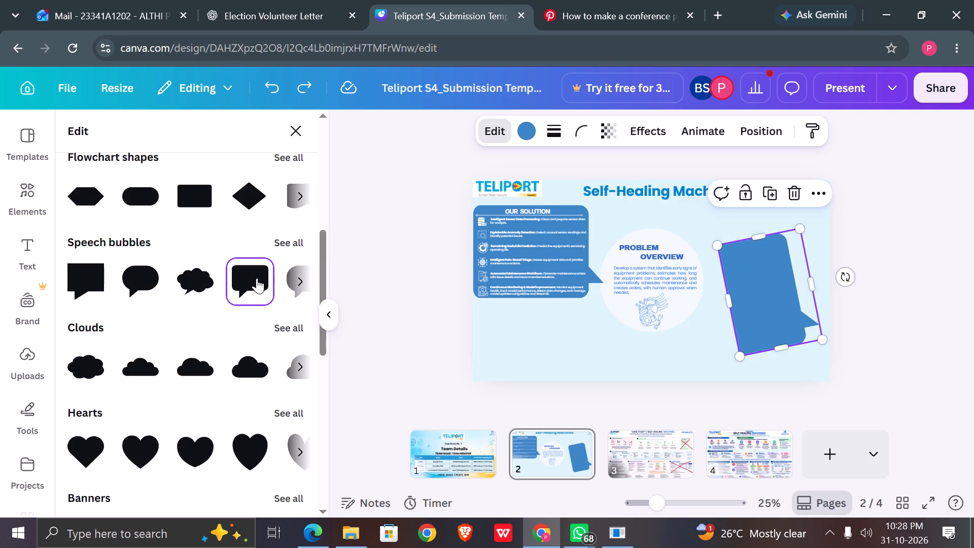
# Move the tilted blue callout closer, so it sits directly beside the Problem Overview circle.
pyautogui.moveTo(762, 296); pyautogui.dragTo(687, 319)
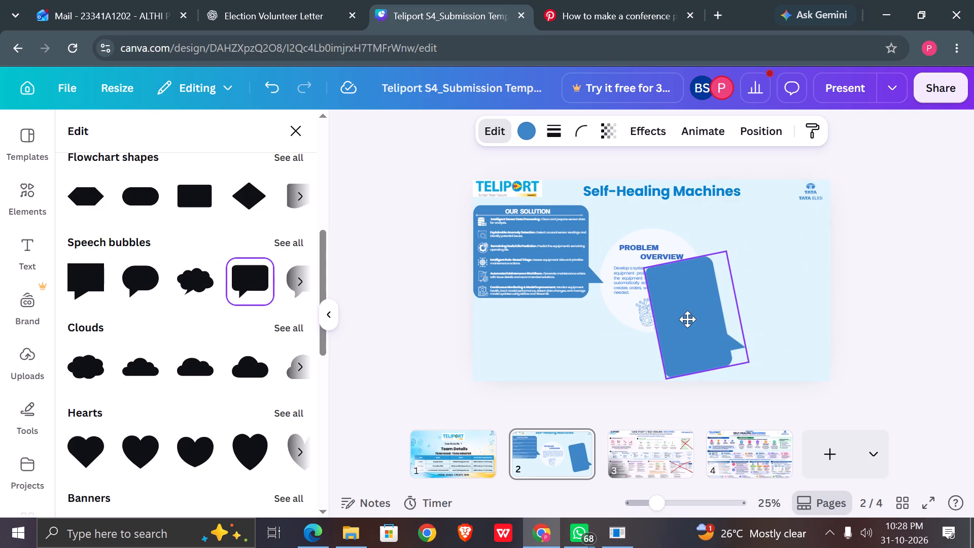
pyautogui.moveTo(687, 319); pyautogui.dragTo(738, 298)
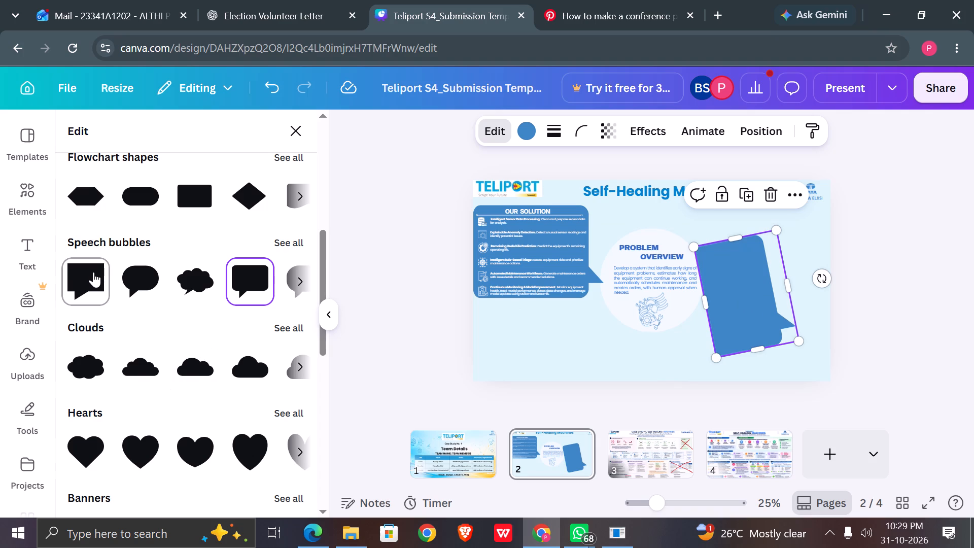
# Try the square-cornered speech bubble for the tilted callout, and change it back to the rounded speech bubble.
pyautogui.click(93, 272)
pyautogui.moveTo(736, 322); pyautogui.dragTo(740, 311)
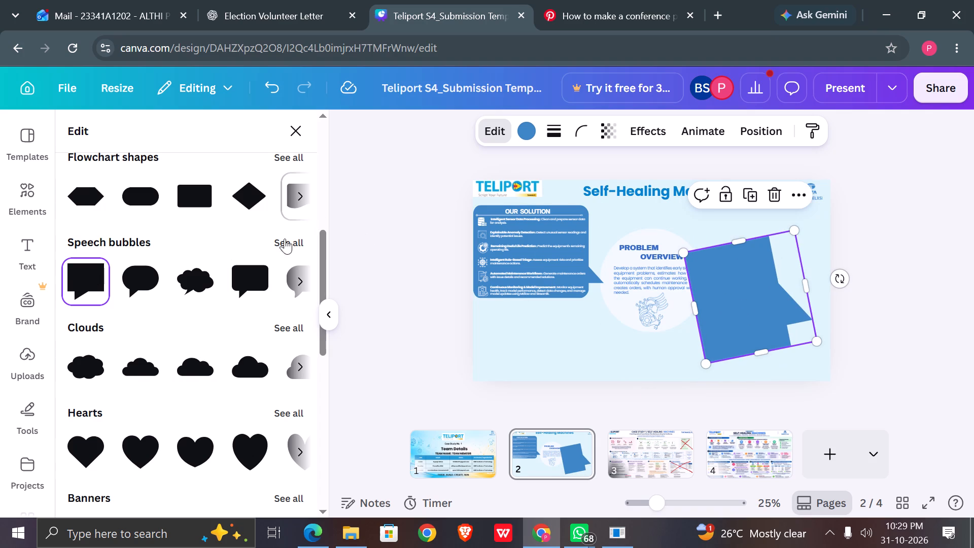
pyautogui.click(260, 280)
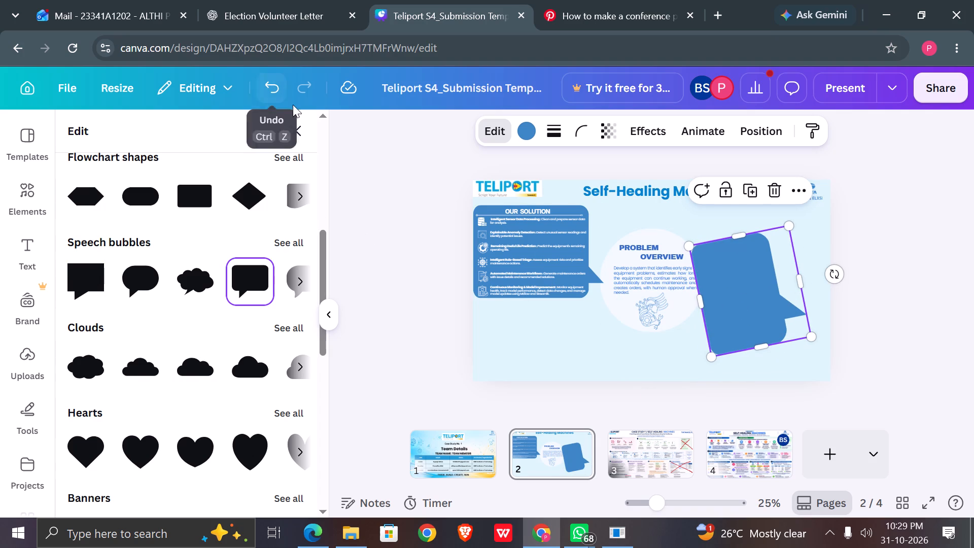
pyautogui.click(297, 135)
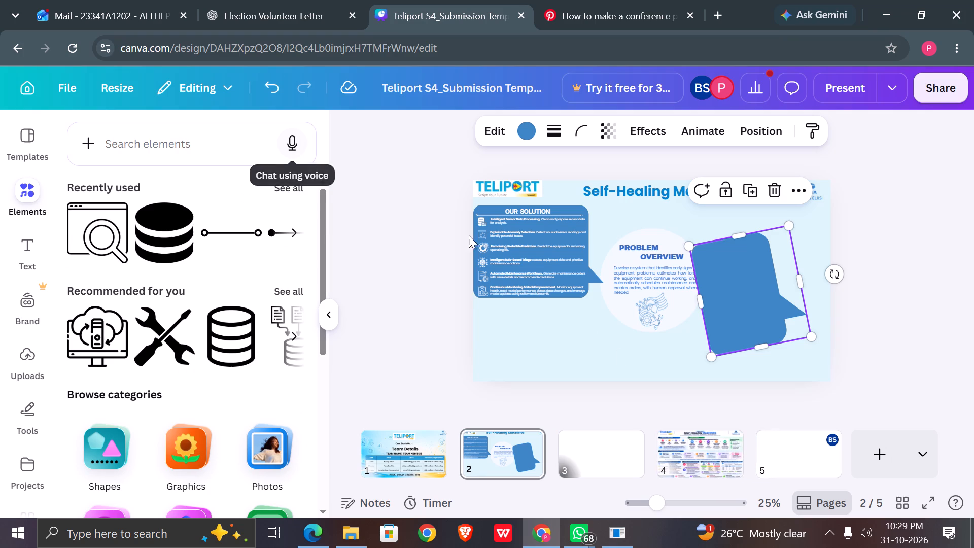
# Check the newly added page 5 and return to slide 2.
pyautogui.click(803, 444)
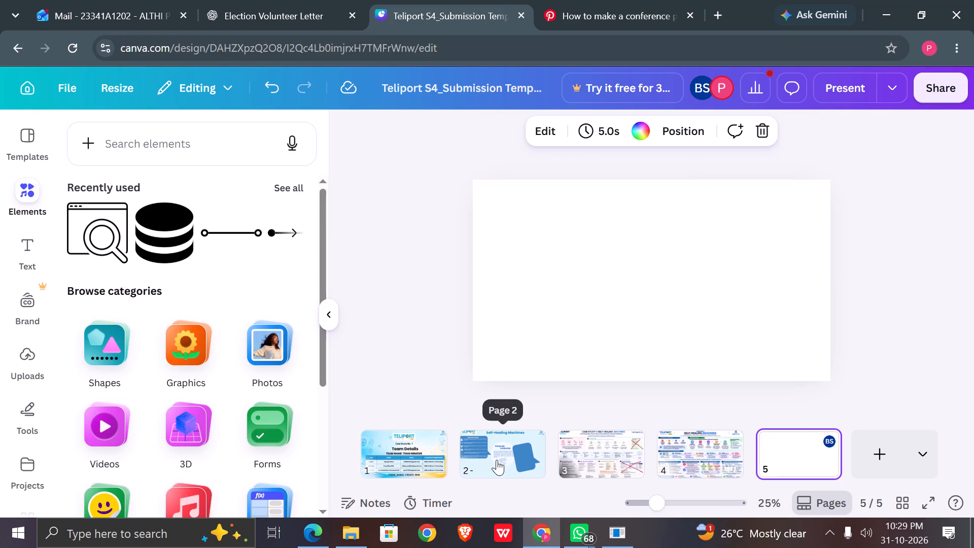
pyautogui.click(497, 460)
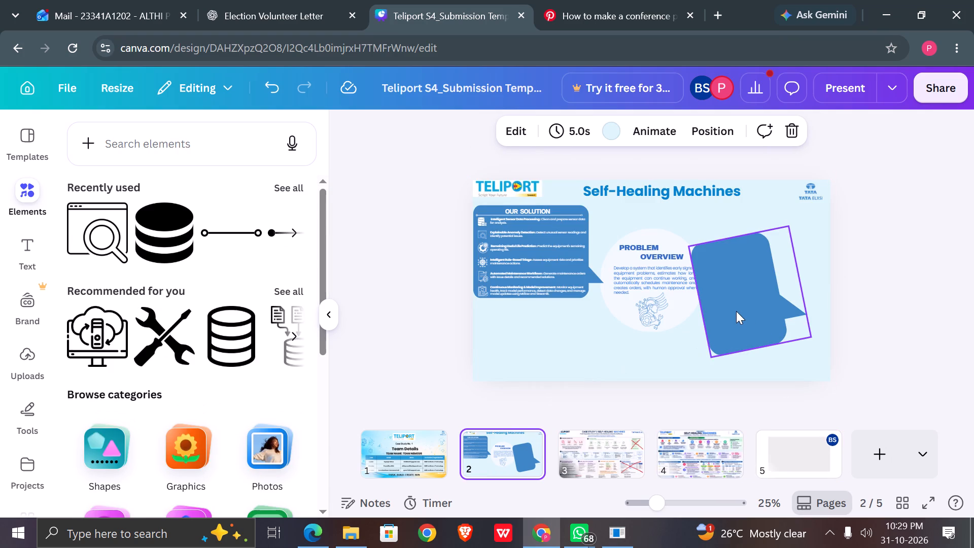
# Move the tilted blue callout clear of the Problem Overview circle, to slide 2's upper-right corner by the Tata Elxsi logo.
pyautogui.click(736, 311)
pyautogui.moveTo(736, 311); pyautogui.dragTo(653, 352)
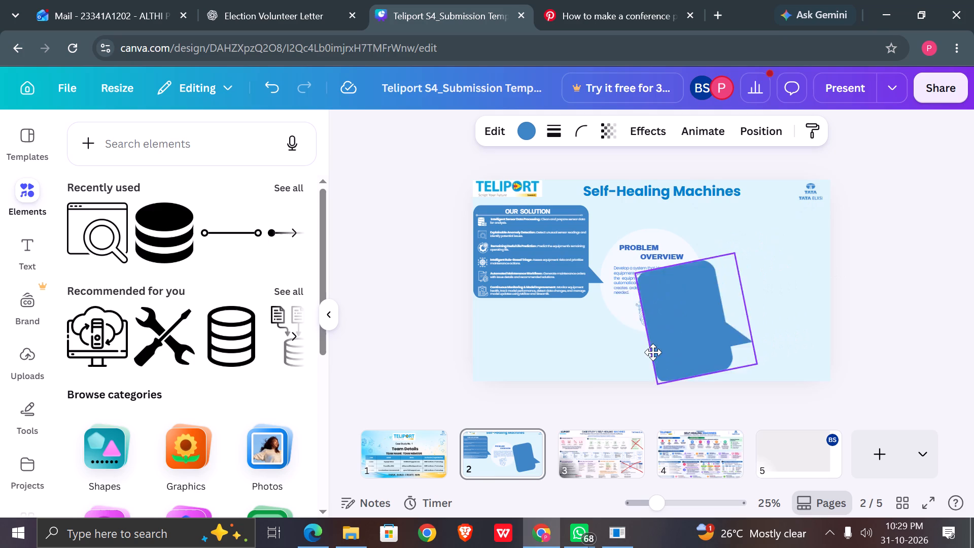
pyautogui.moveTo(653, 352); pyautogui.dragTo(580, 382)
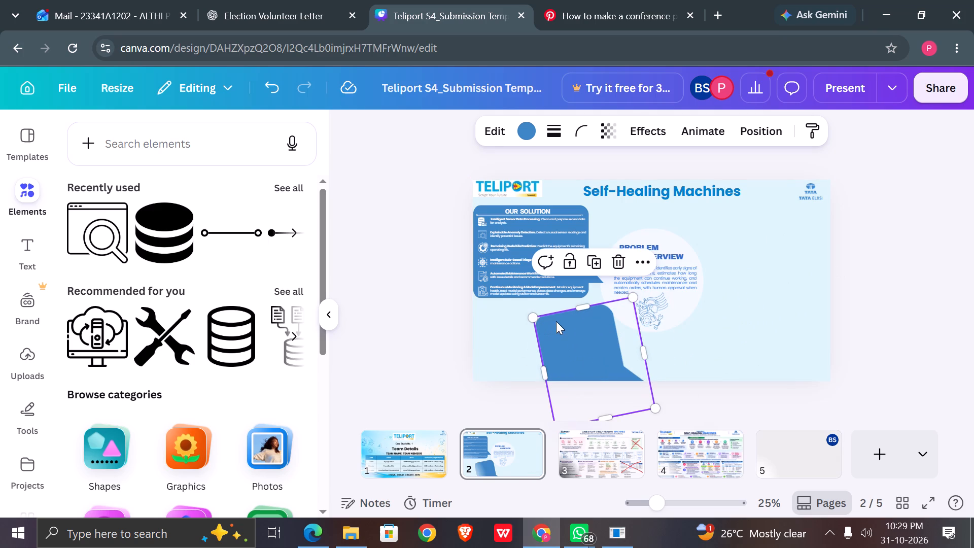
pyautogui.moveTo(567, 345); pyautogui.dragTo(742, 238)
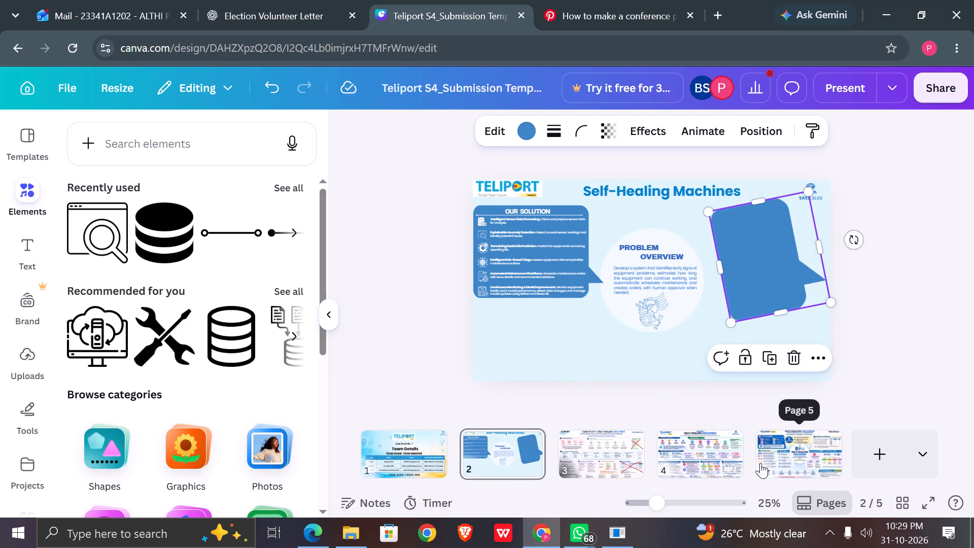
# Examine the Self-Healing Machines poster on the last page, including its section layout, central circle, architecture flow and evaluation plan.
pyautogui.click(760, 463)
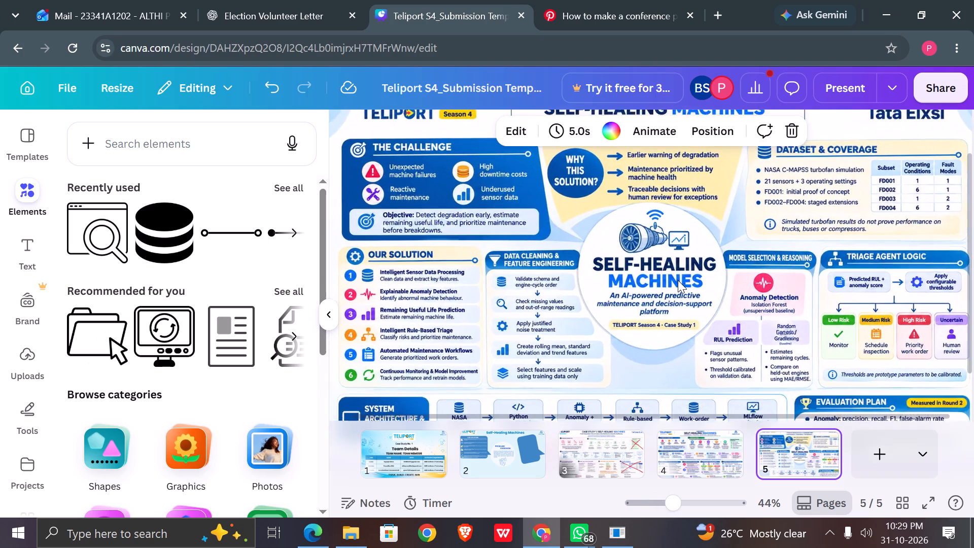
pyautogui.scroll(1, 678, 280)
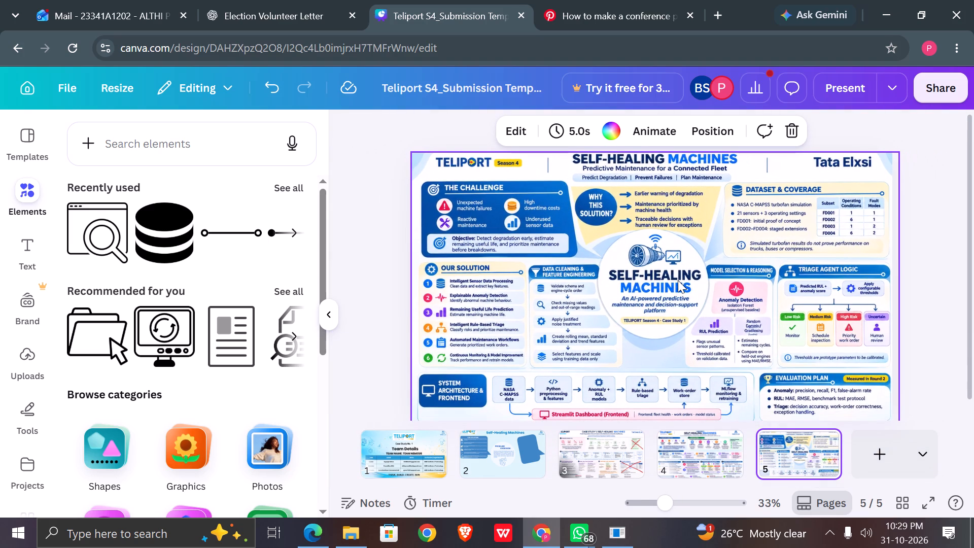
pyautogui.scroll(-1, 678, 280)
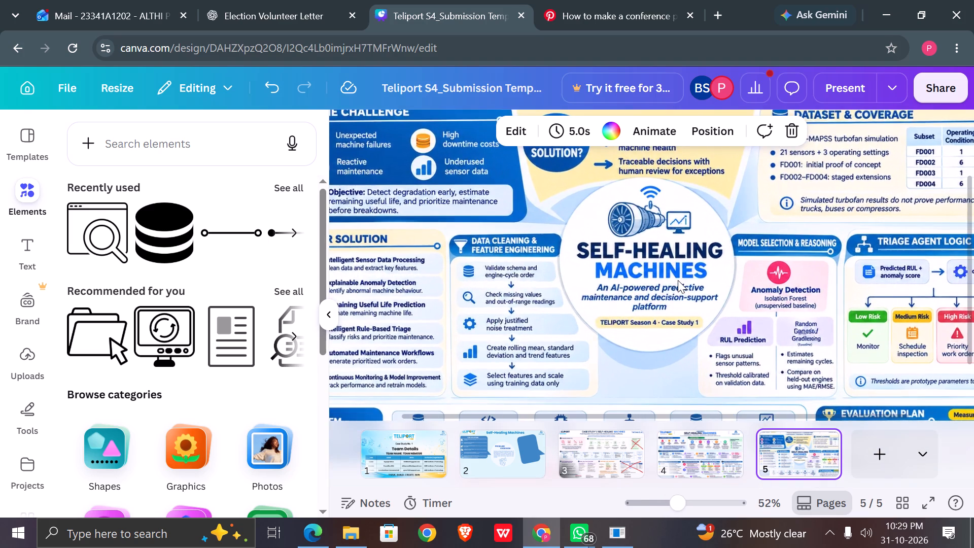
pyautogui.hscroll(1, 678, 280)
pyautogui.scroll(1, 678, 280)
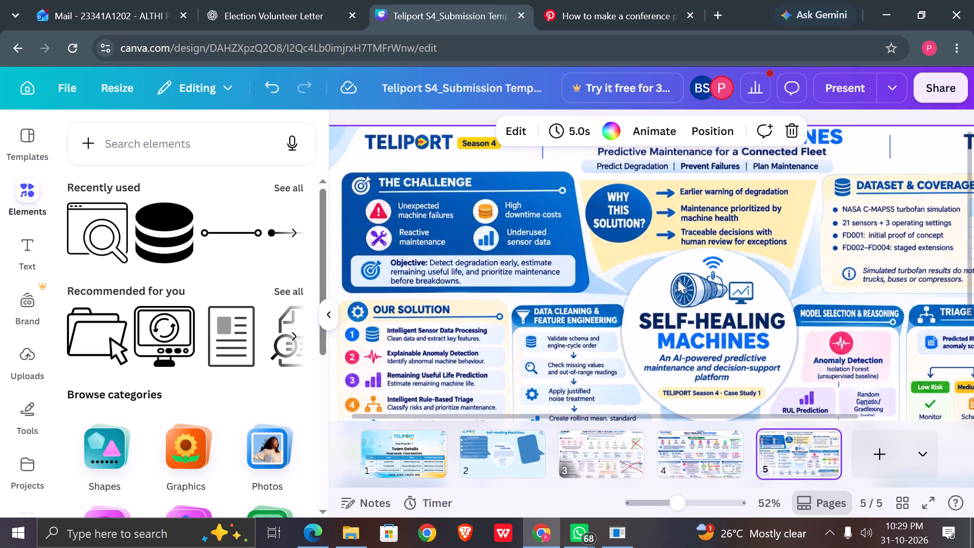
pyautogui.scroll(-1, 678, 280)
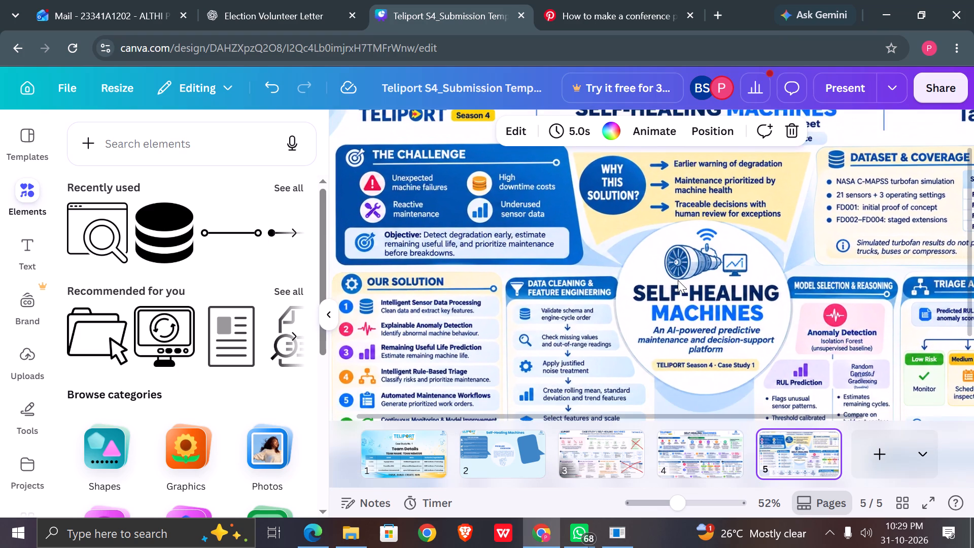
pyautogui.scroll(-2, 678, 280)
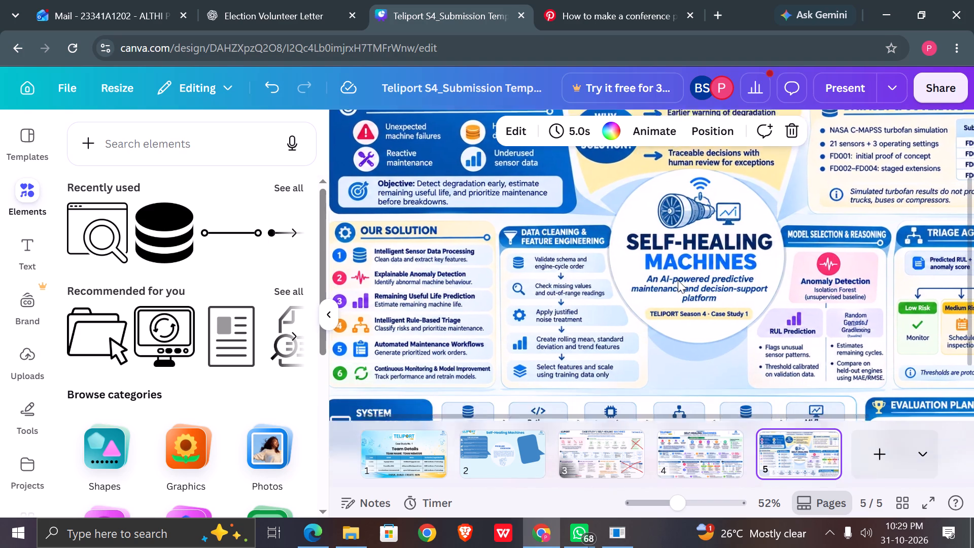
pyautogui.scroll(-1, 678, 280)
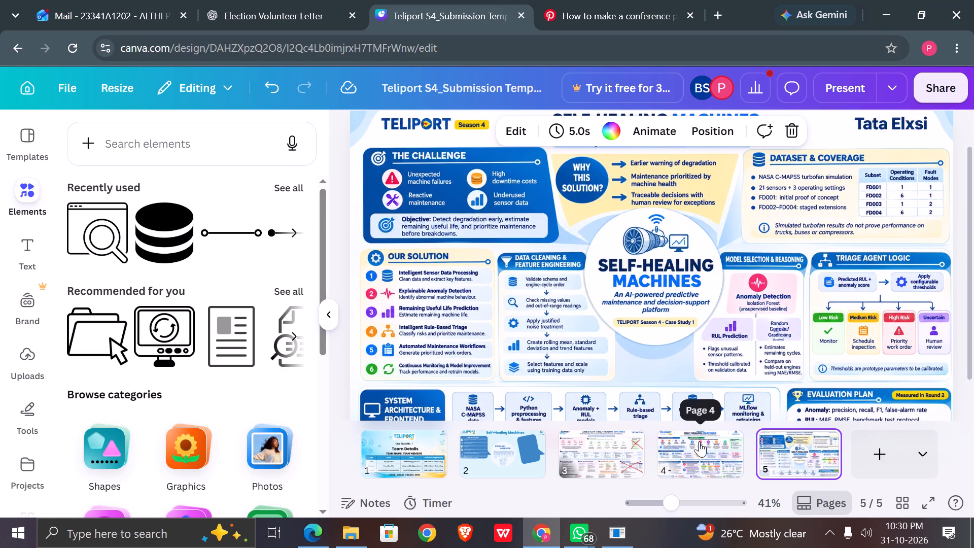
pyautogui.scroll(-1, 558, 325)
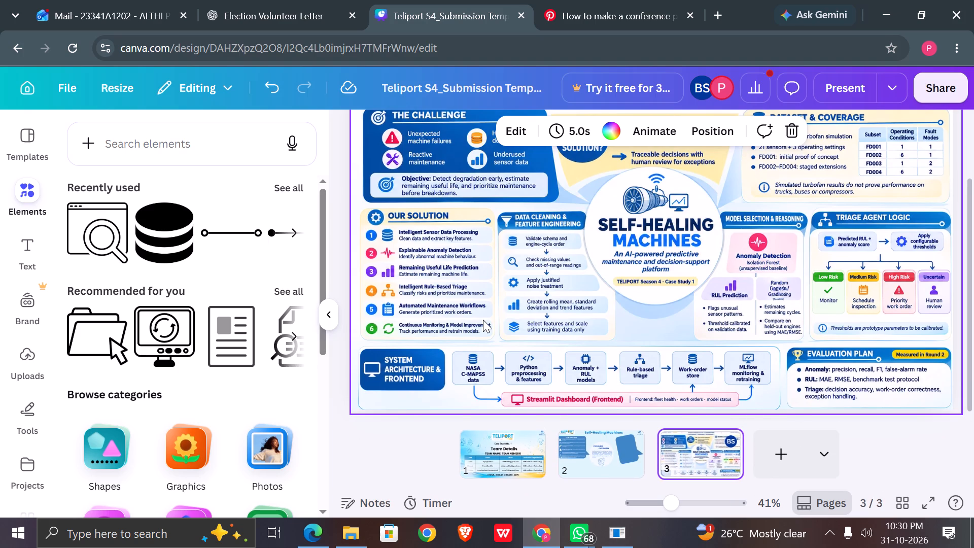
pyautogui.scroll(1, 483, 320)
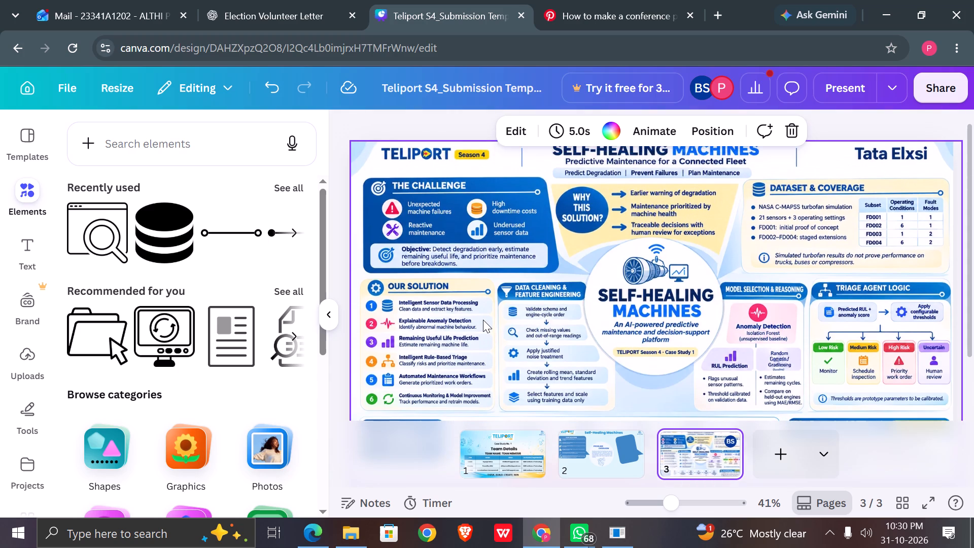
pyautogui.hscroll(-2, 483, 320)
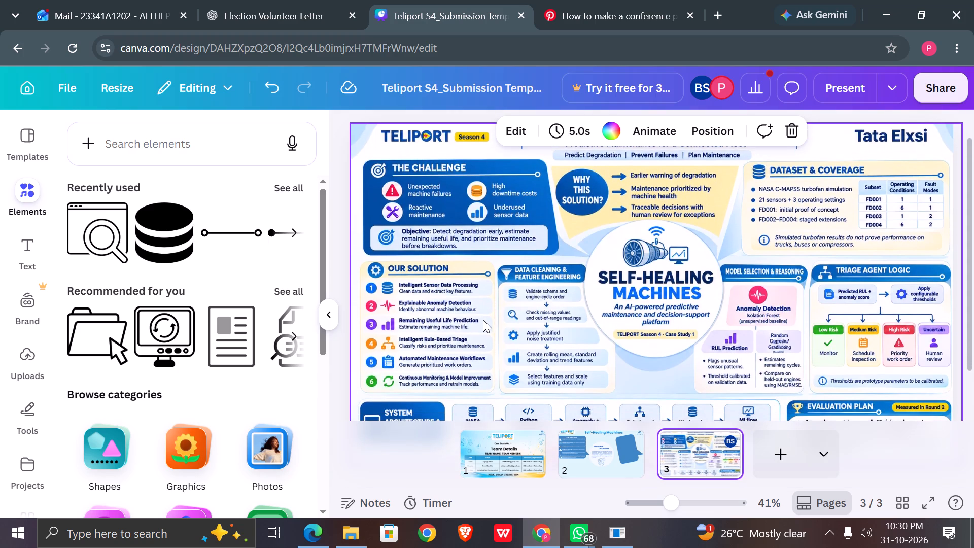
pyautogui.scroll(-2, 672, 336)
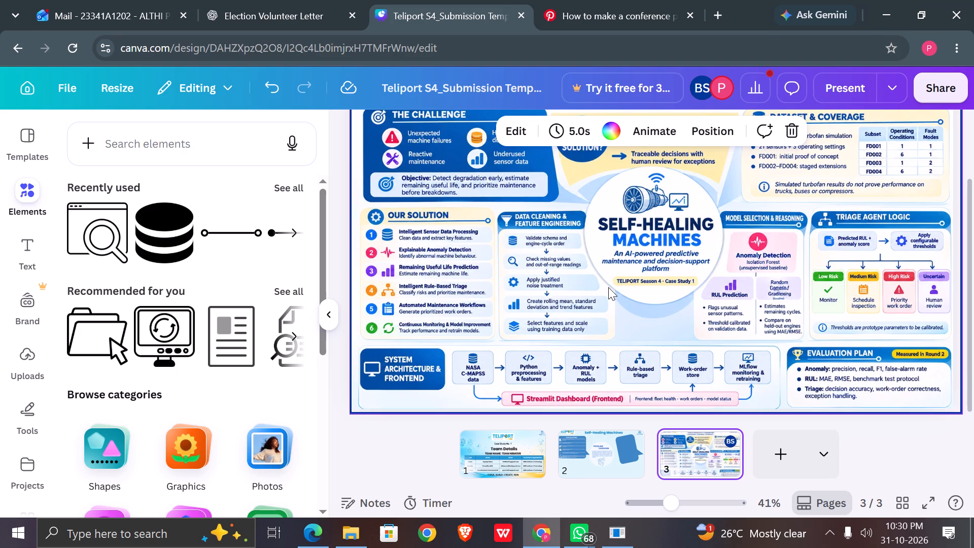
# Compare slide 2 with the Self-Healing Machines poster on page 3, and show the poster full screen.
pyautogui.click(616, 455)
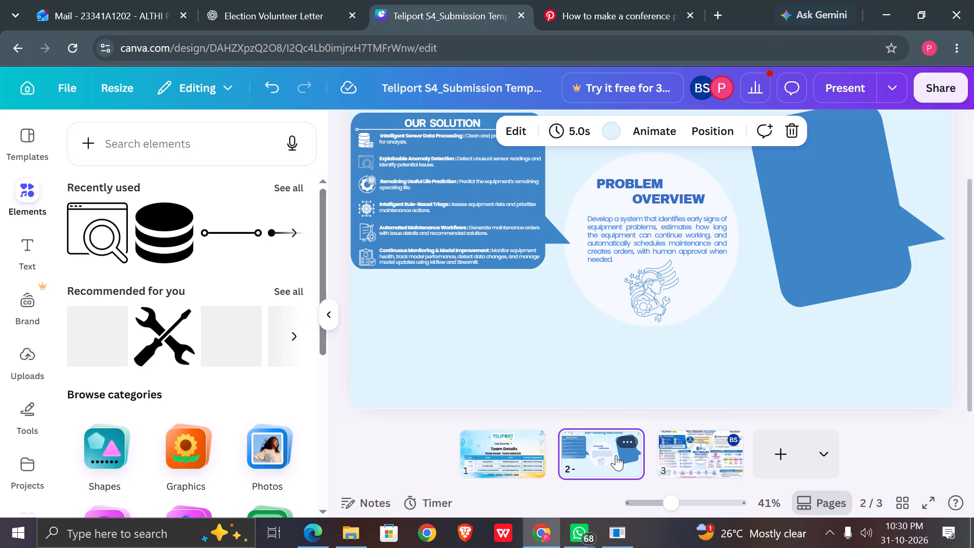
pyautogui.click(711, 466)
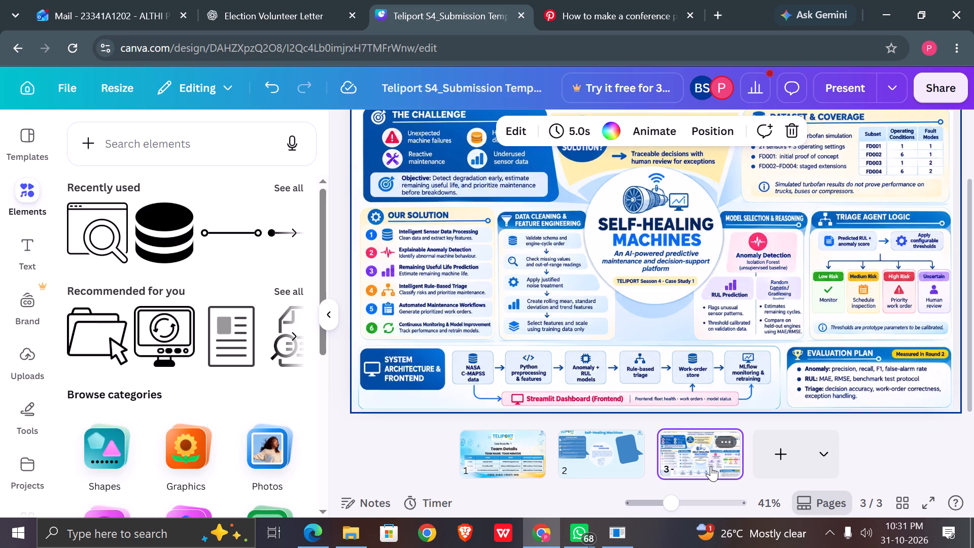
pyautogui.click(927, 507)
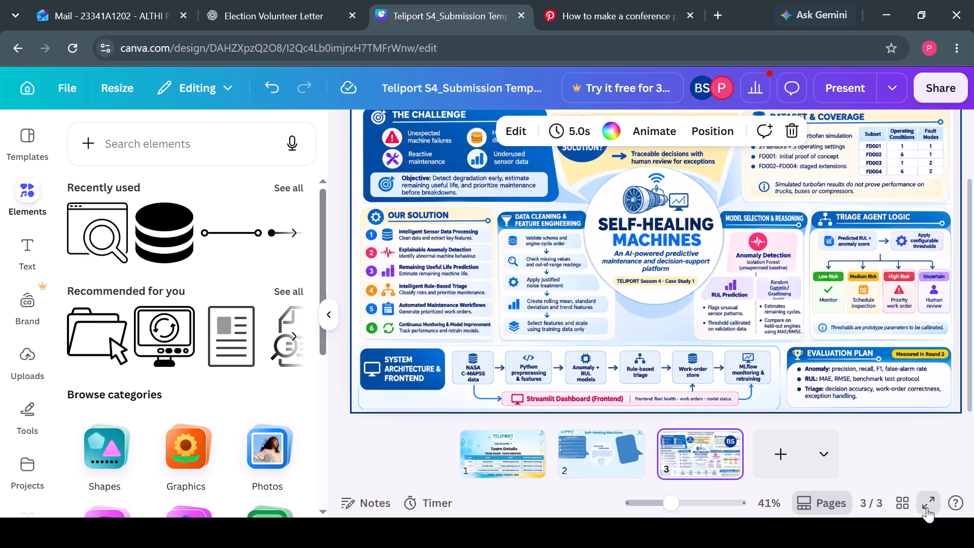
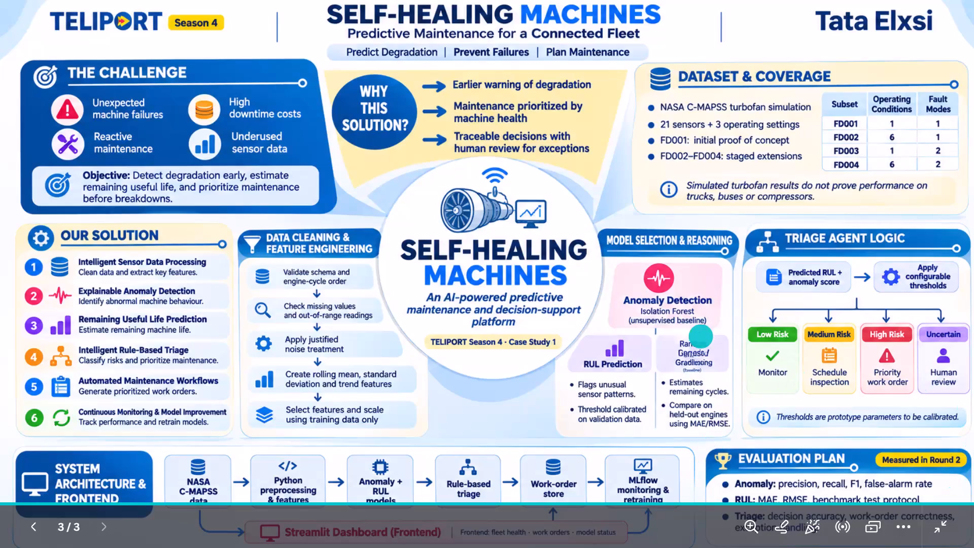
# Examine the Self-Healing Machines poster on page 3 full screen and in the editor, down to its system architecture and evaluation plan.
pyautogui.scroll(-1, 707, 321)
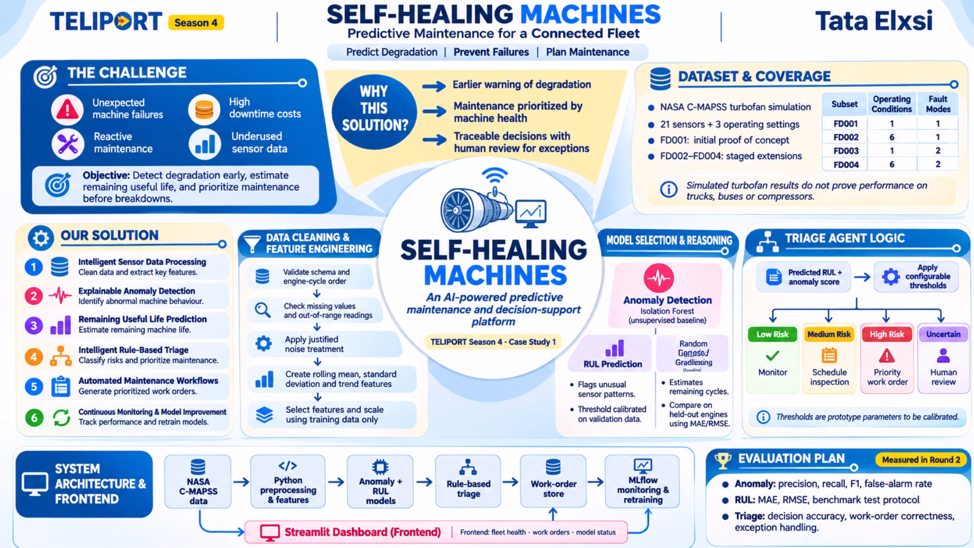
pyautogui.scroll(-1, 863, 323)
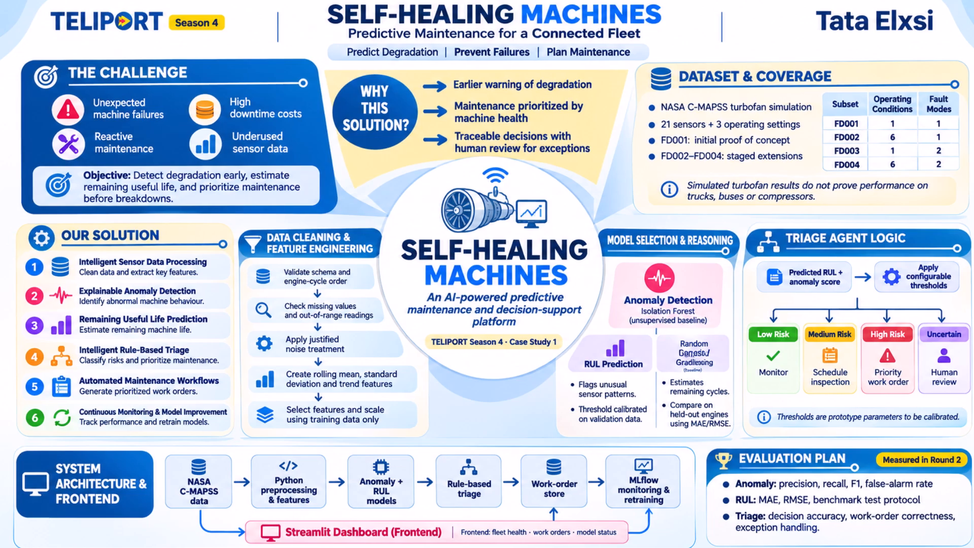
pyautogui.press('Escape')
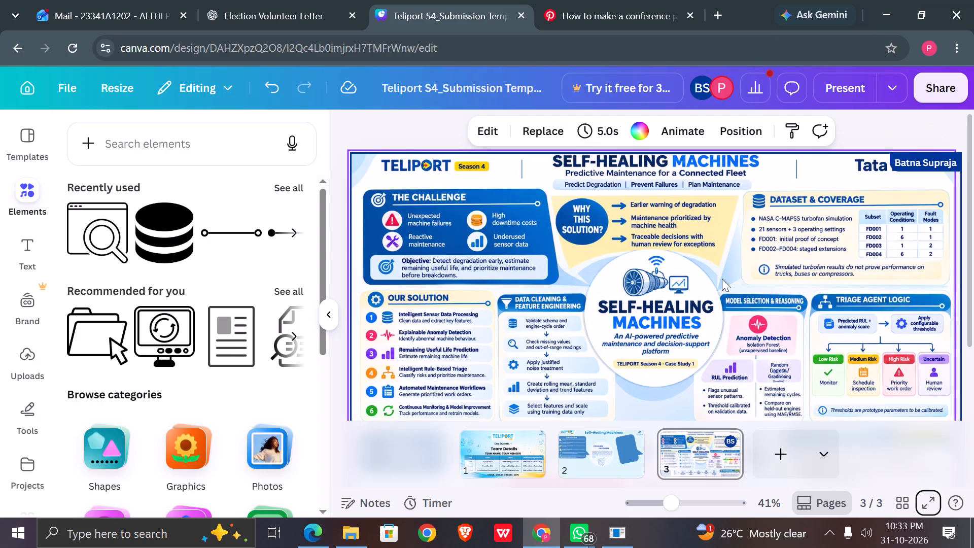
pyautogui.click(24, 184)
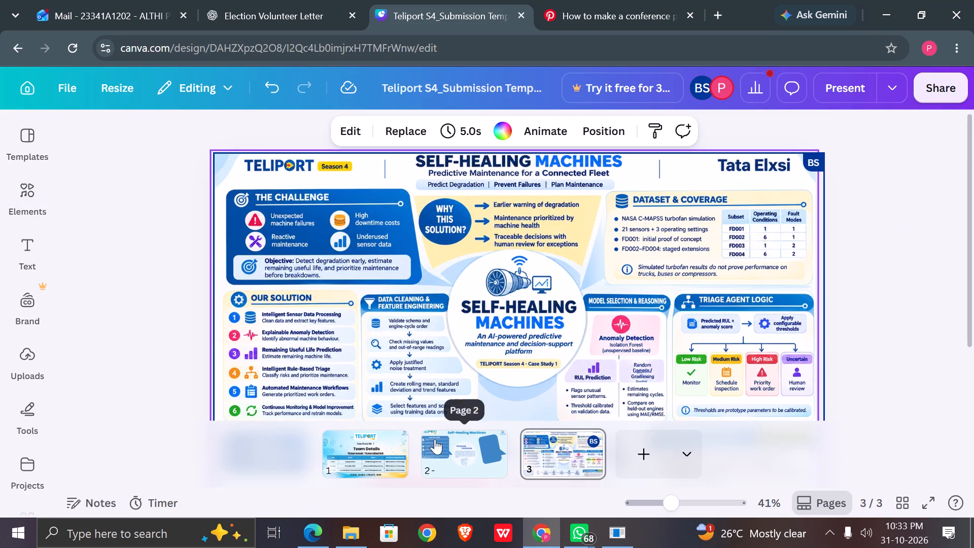
pyautogui.scroll(-2, 385, 373)
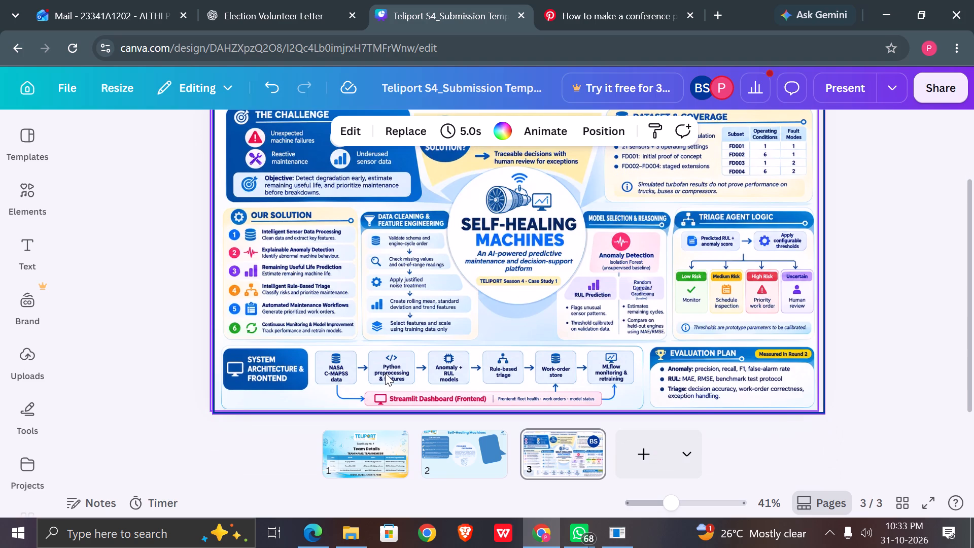
pyautogui.click(385, 373)
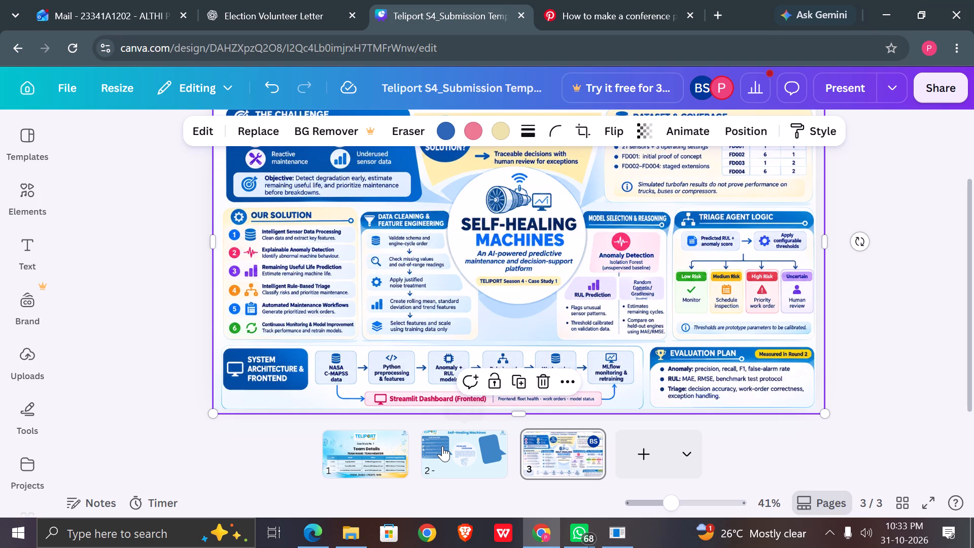
pyautogui.click(240, 451)
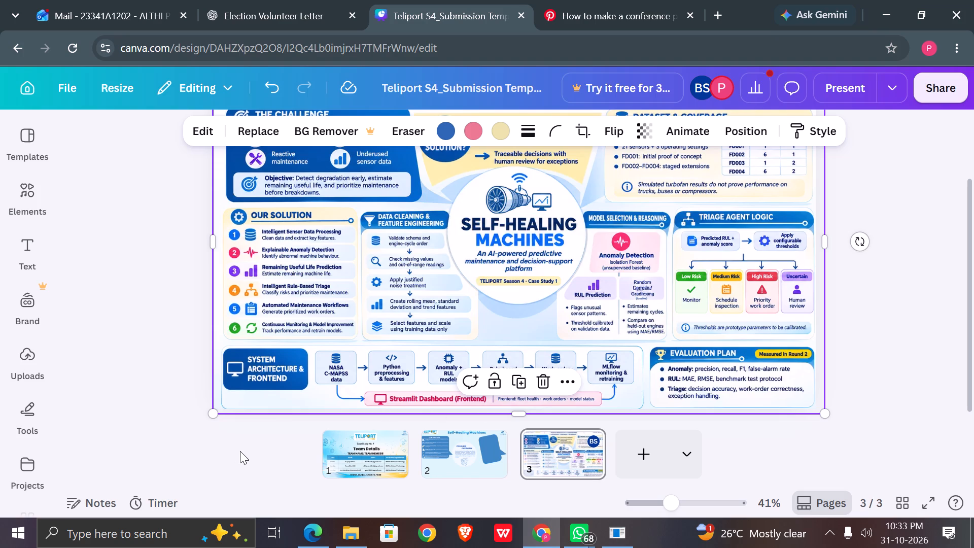
pyautogui.click(240, 451)
pyautogui.click(880, 362)
pyautogui.scroll(1, 880, 362)
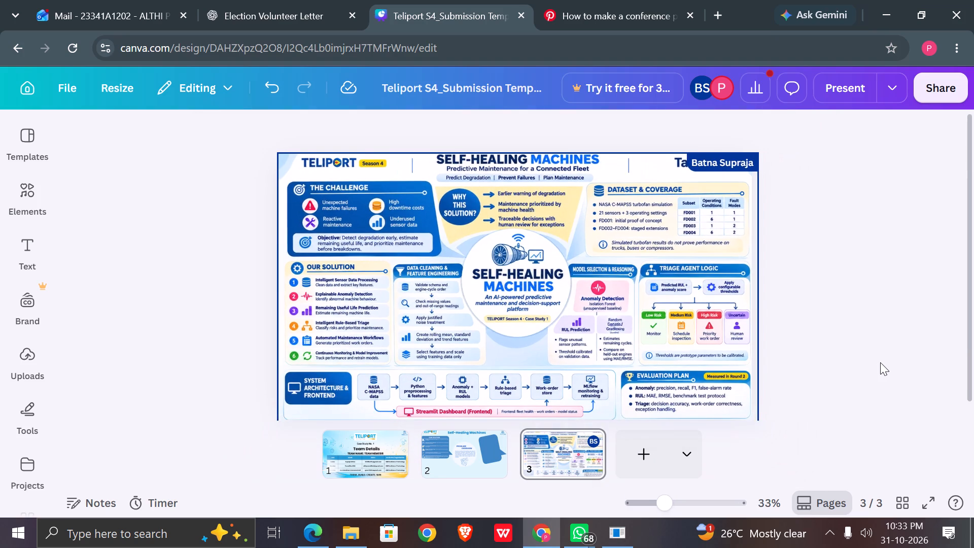
pyautogui.scroll(-1, 880, 362)
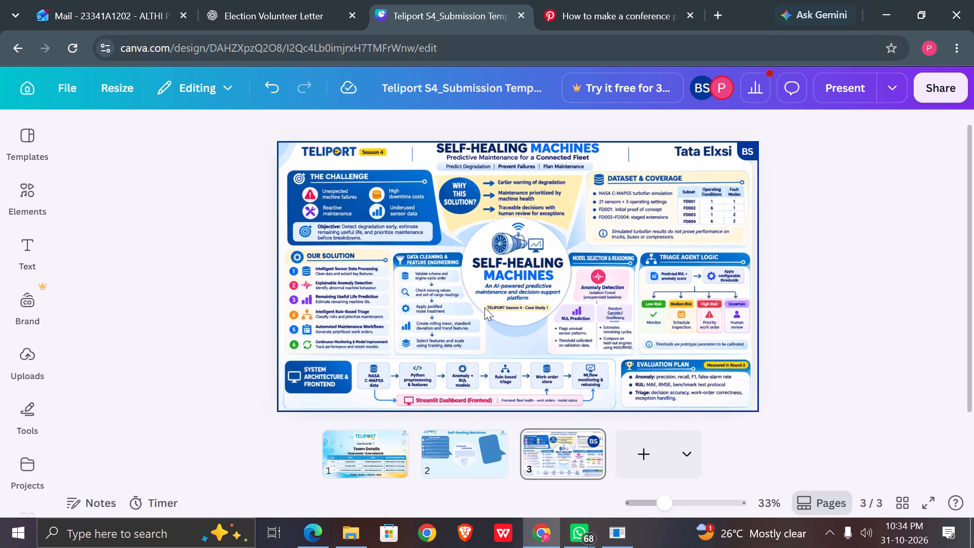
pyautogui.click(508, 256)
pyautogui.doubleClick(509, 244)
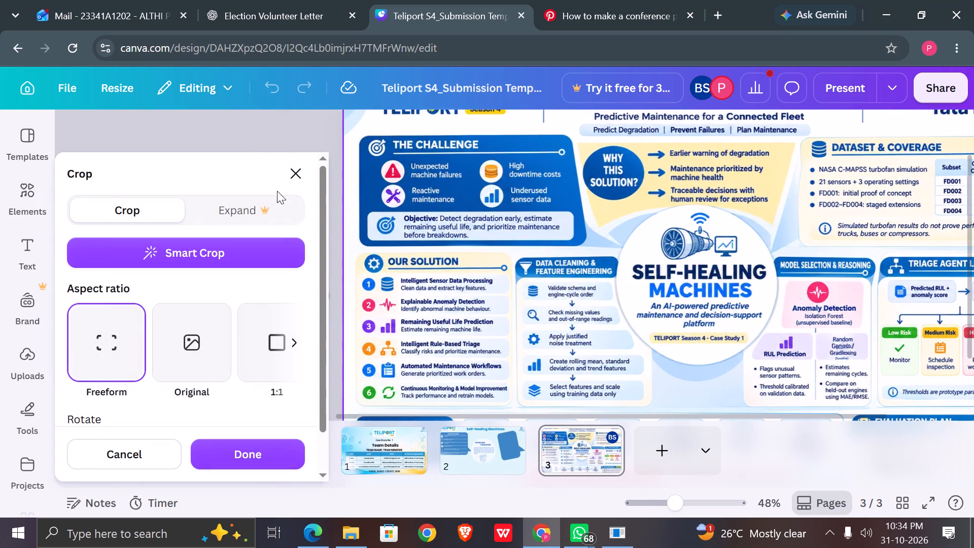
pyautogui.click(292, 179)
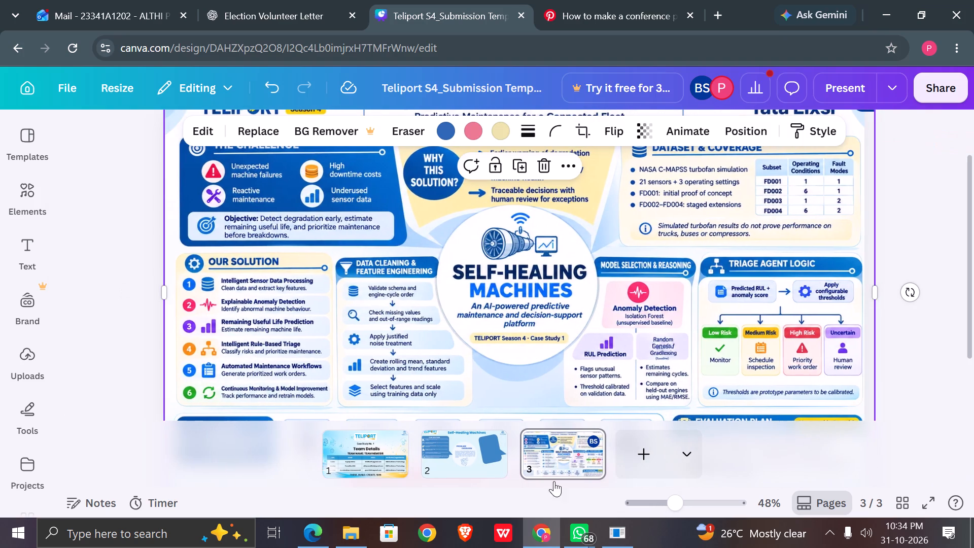
# Switch to the WhatsApp chat window.
pyautogui.click(562, 547)
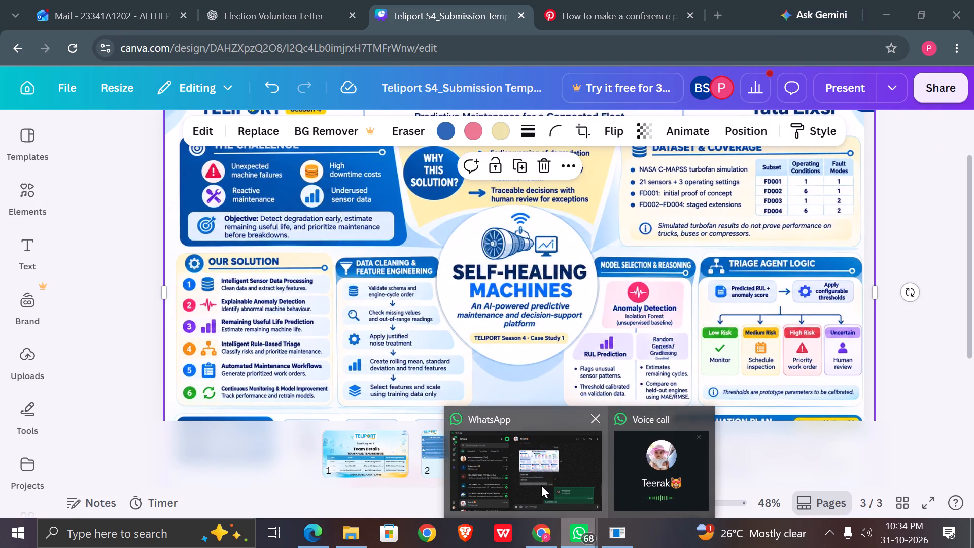
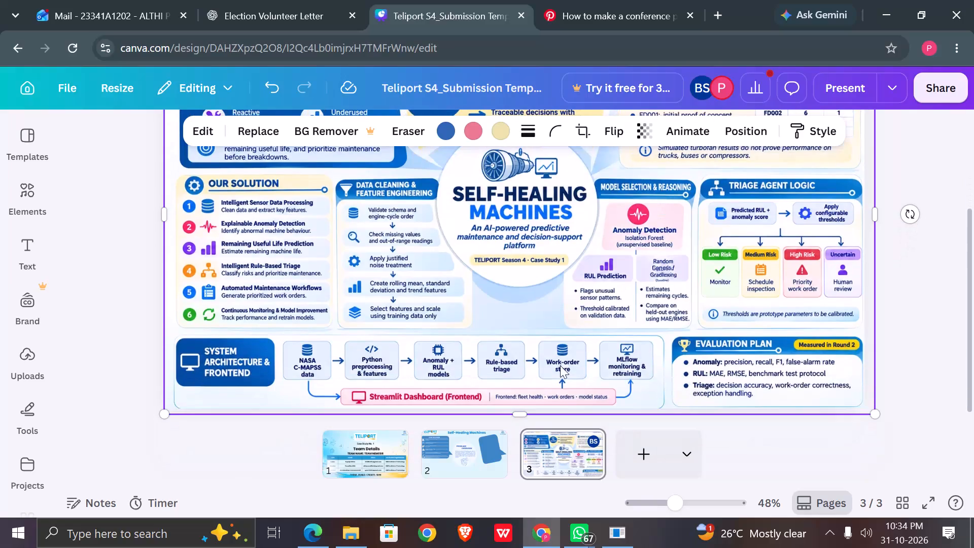
# Examine the new pages added after the Self-Healing Machines poster and compare them with the poster on page 3.
pyautogui.tripleClick(549, 391)
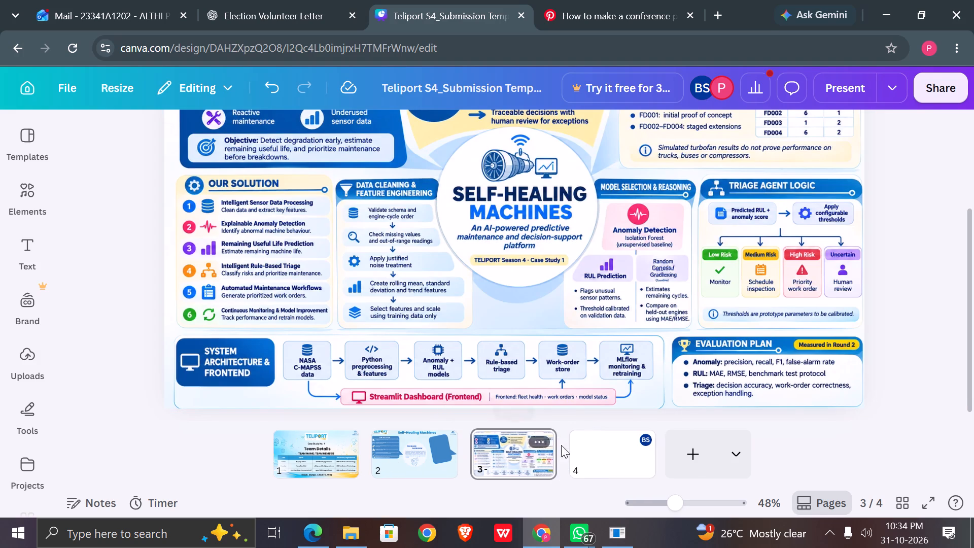
pyautogui.click(574, 447)
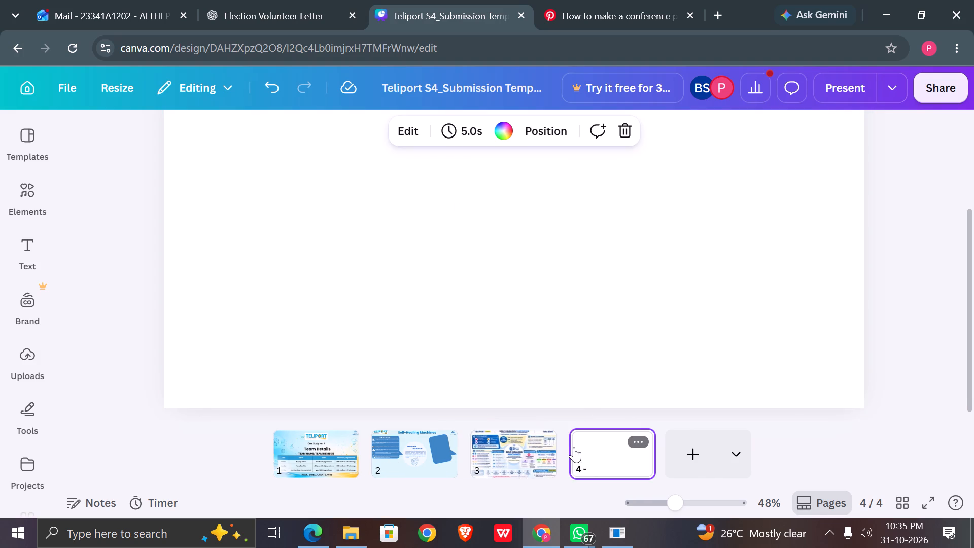
pyautogui.scroll(2, 560, 288)
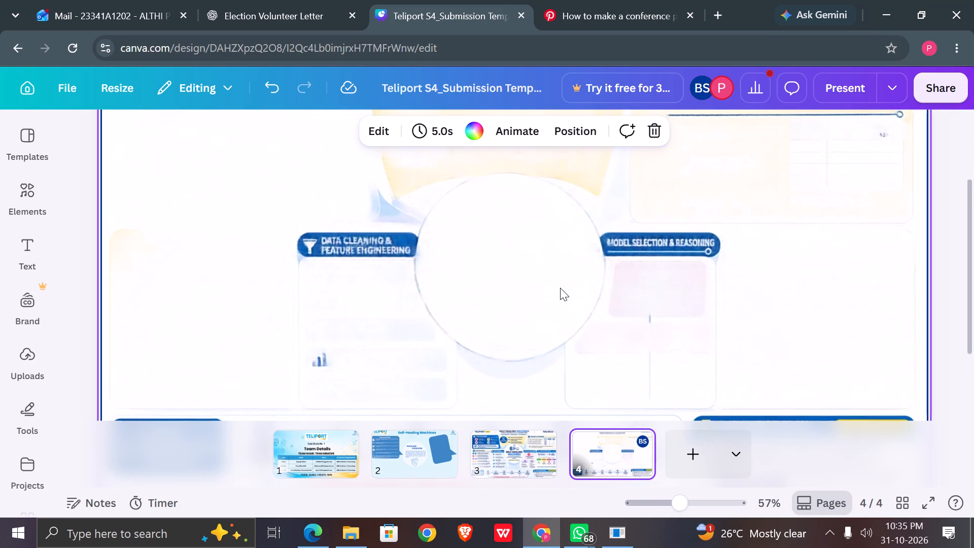
pyautogui.click(491, 266)
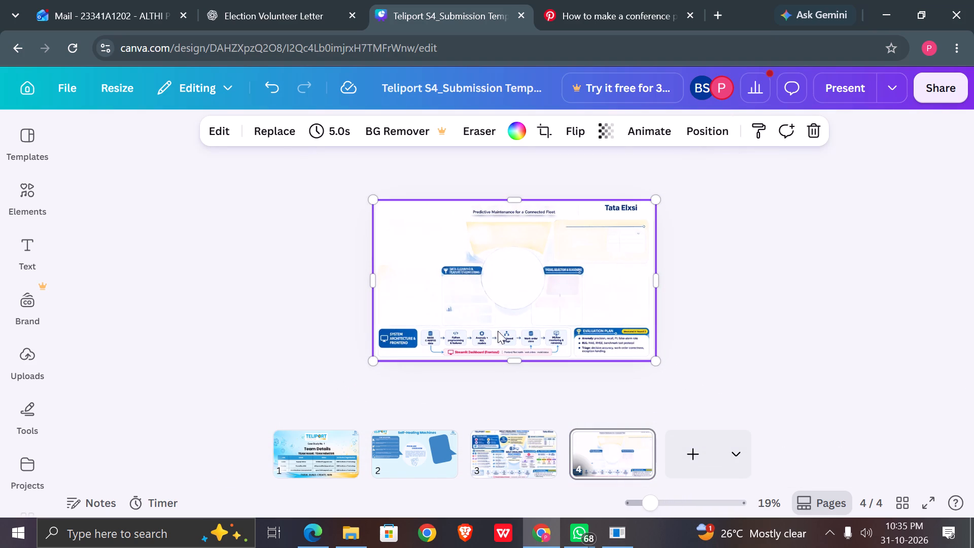
pyautogui.click(484, 453)
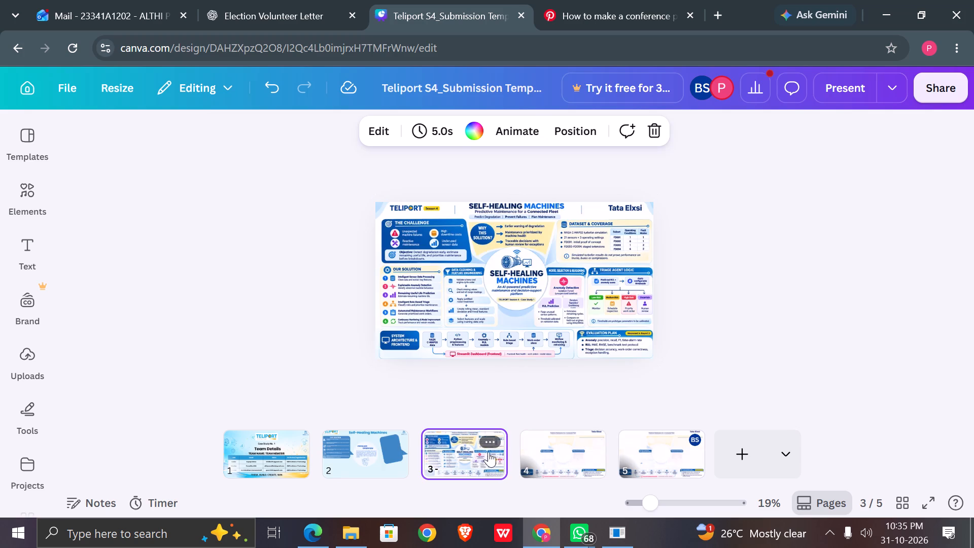
pyautogui.click(560, 450)
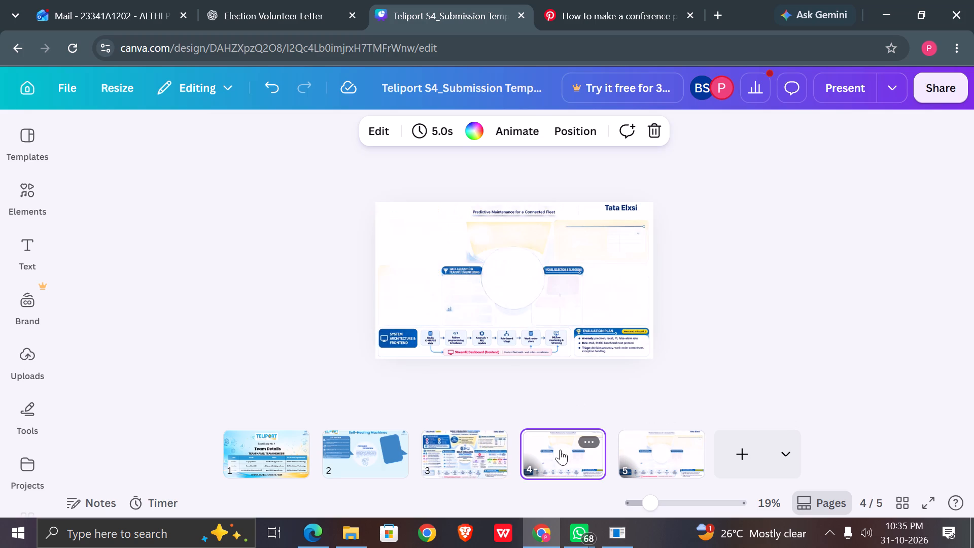
pyautogui.click(637, 441)
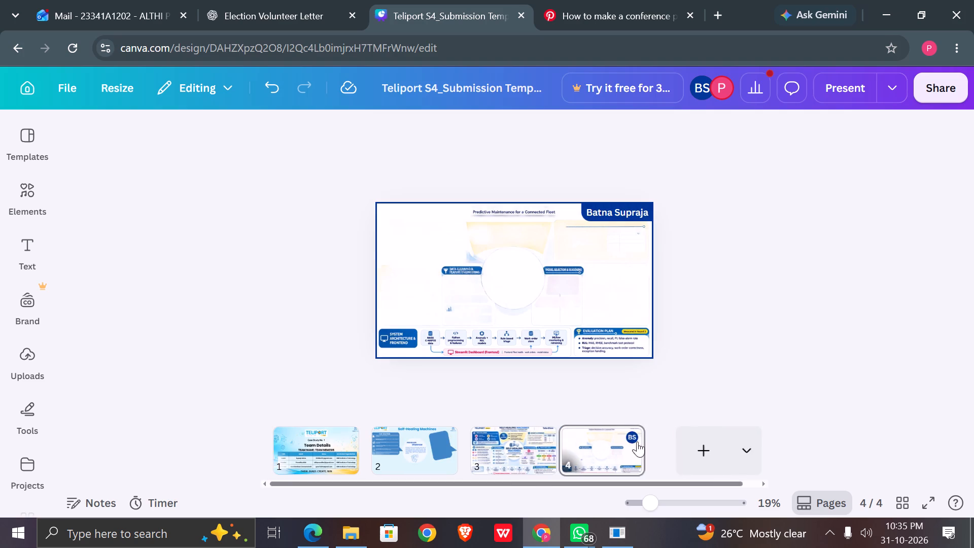
pyautogui.click(492, 450)
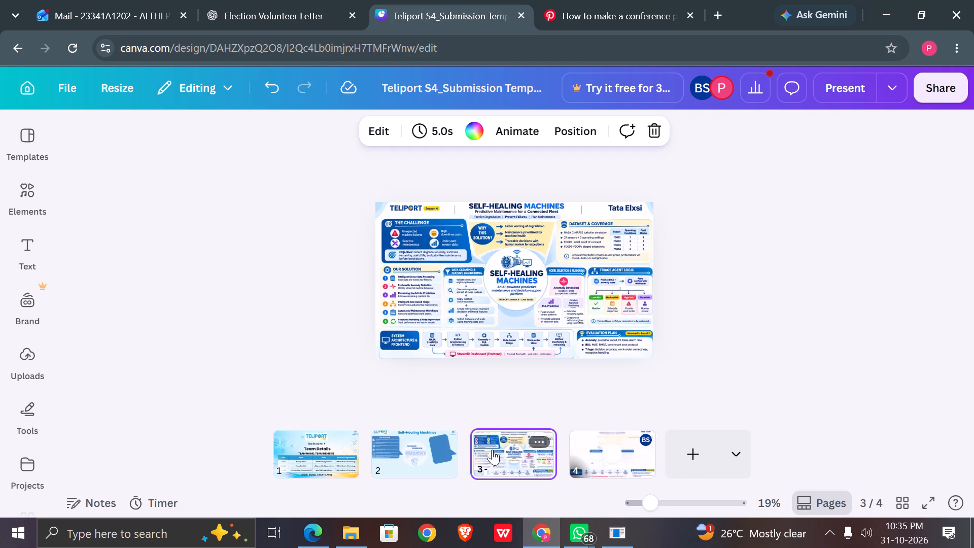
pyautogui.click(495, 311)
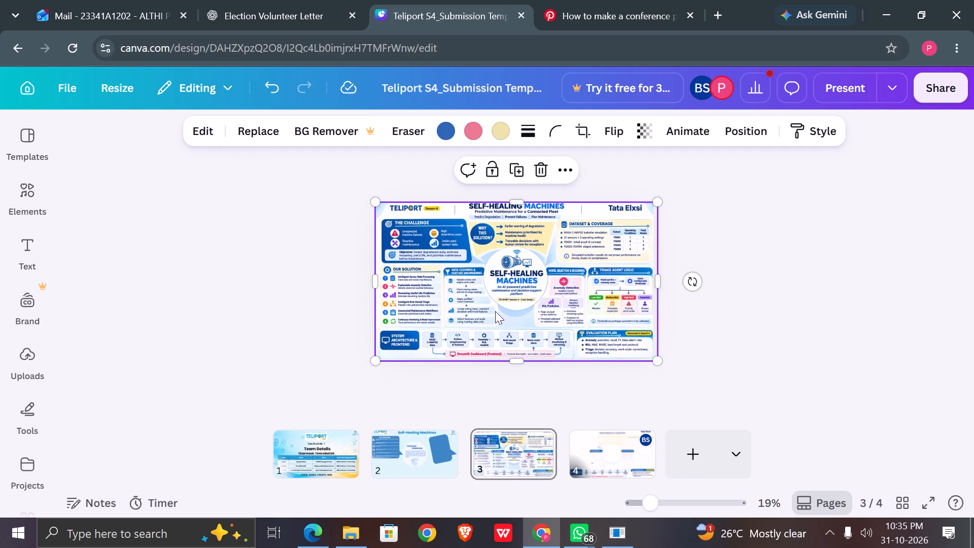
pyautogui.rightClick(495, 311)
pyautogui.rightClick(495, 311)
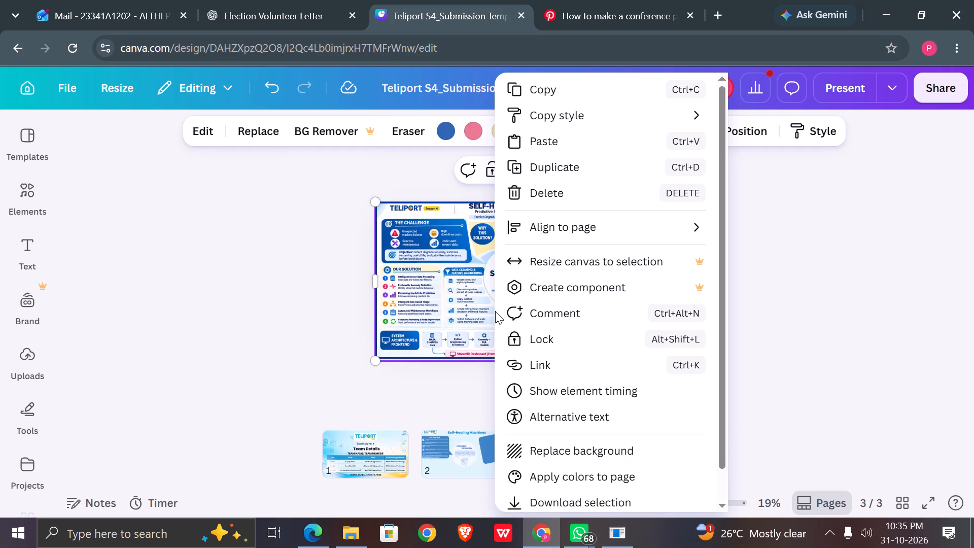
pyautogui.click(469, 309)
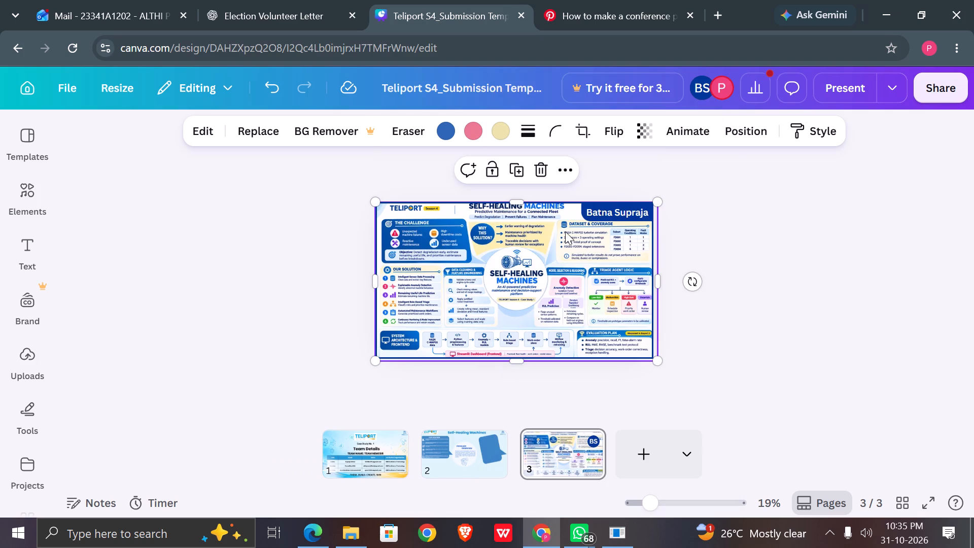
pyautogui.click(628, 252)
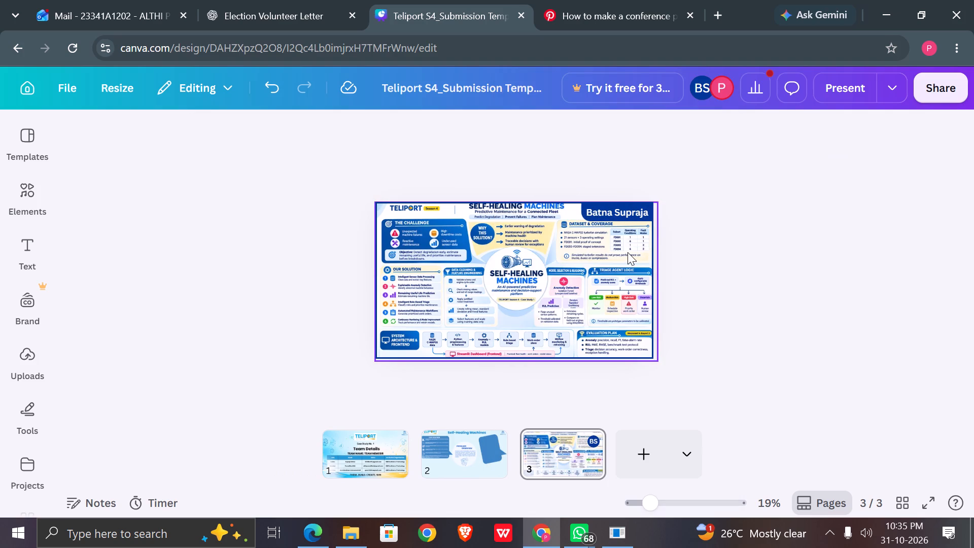
# Download only page 3, the Self-Healing Machines poster, as a JPG image.
pyautogui.click(944, 85)
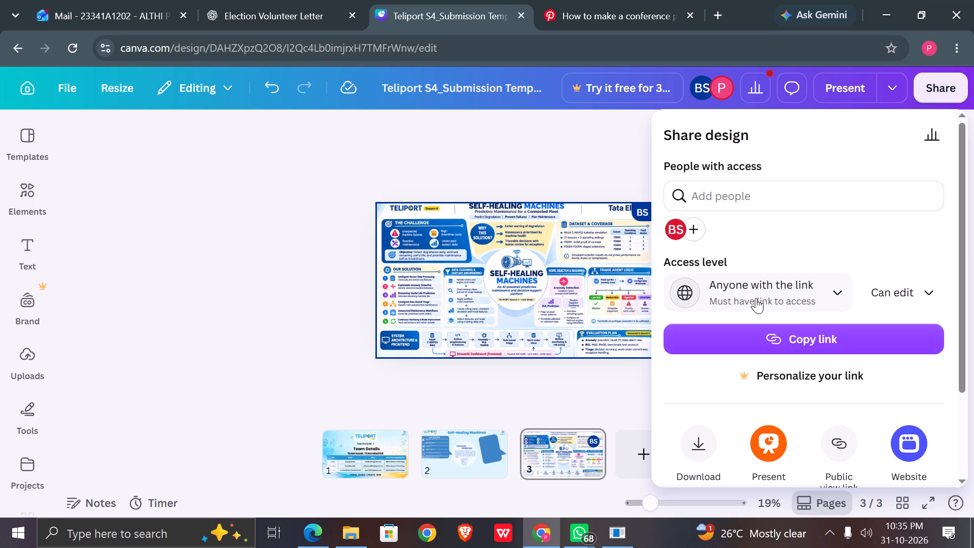
pyautogui.click(698, 438)
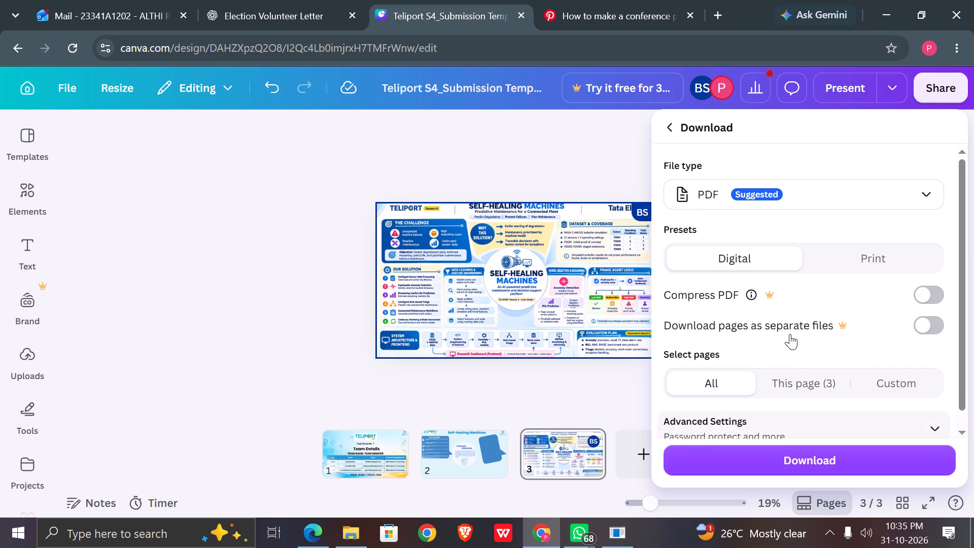
pyautogui.click(932, 193)
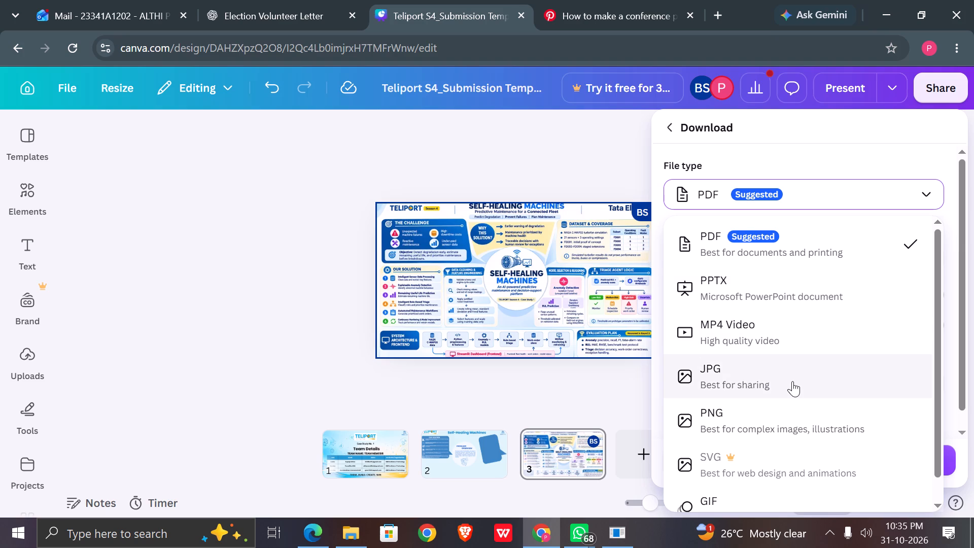
pyautogui.click(792, 381)
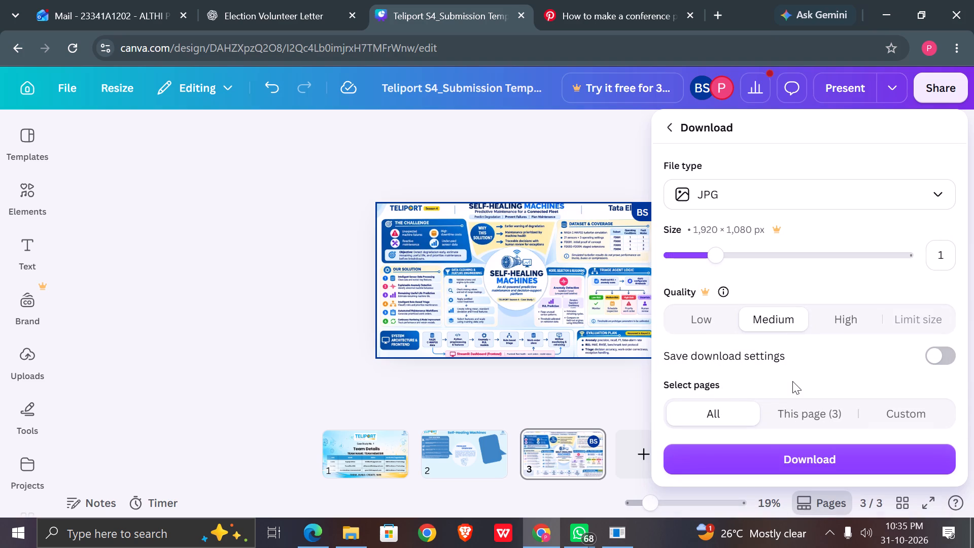
pyautogui.scroll(-2, 792, 381)
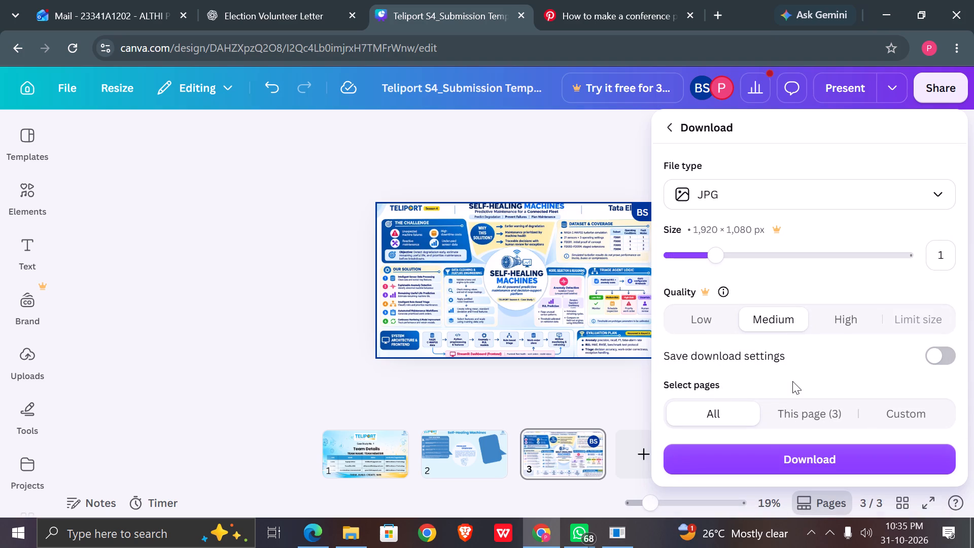
pyautogui.click(793, 404)
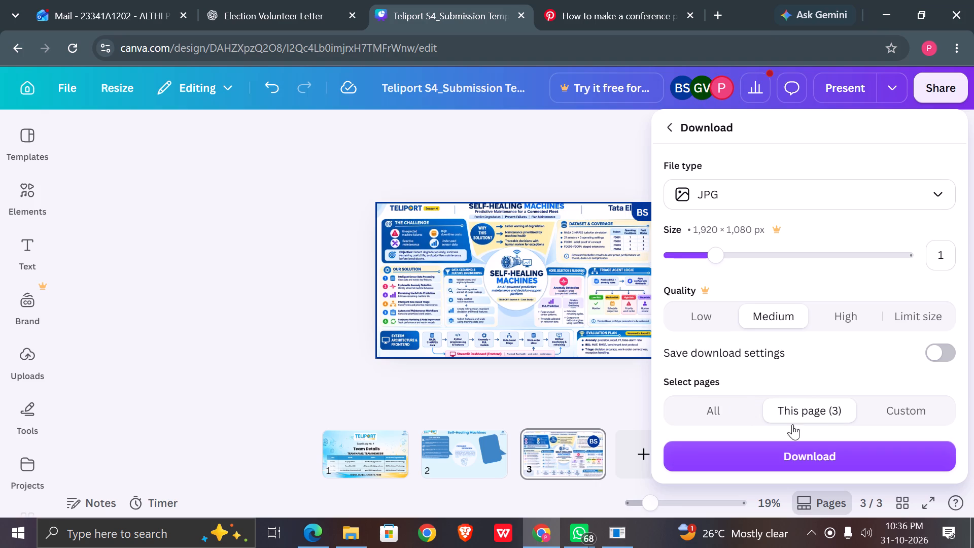
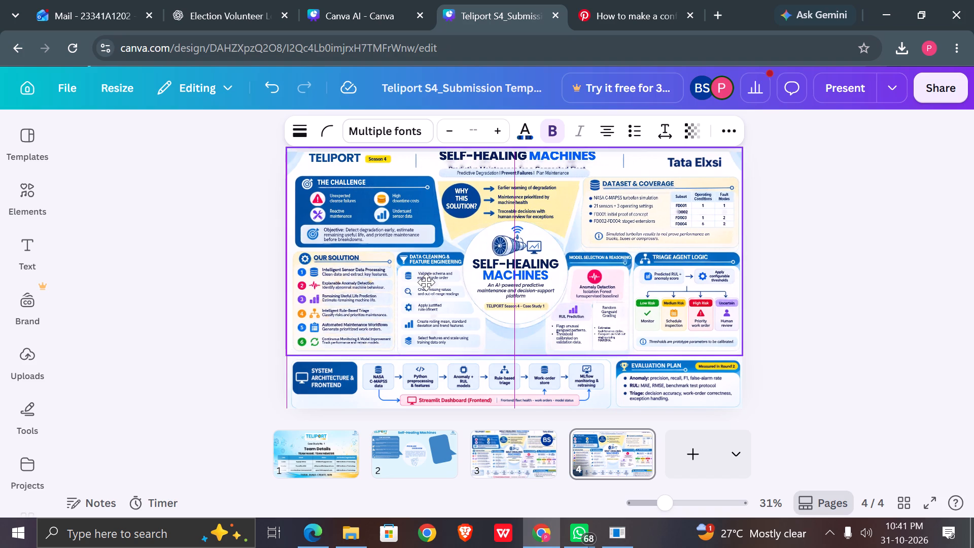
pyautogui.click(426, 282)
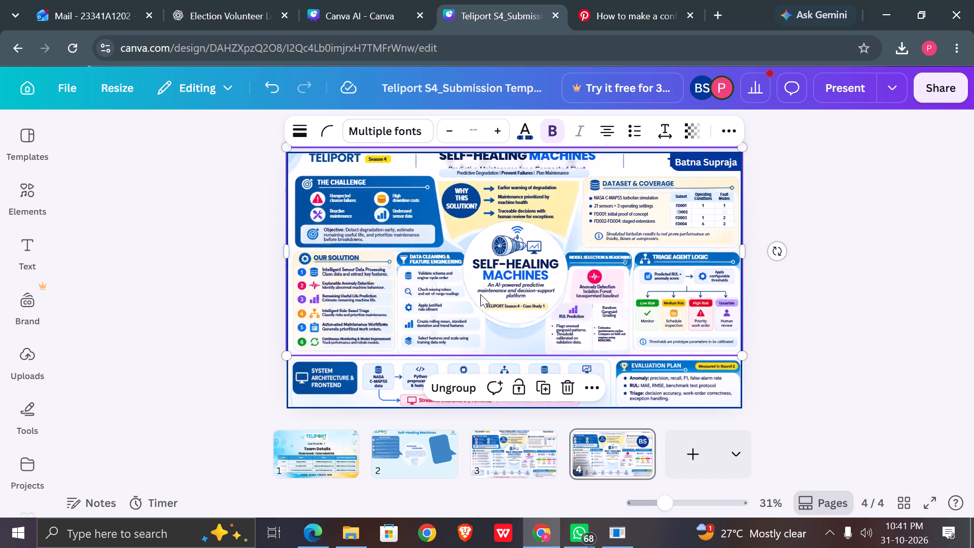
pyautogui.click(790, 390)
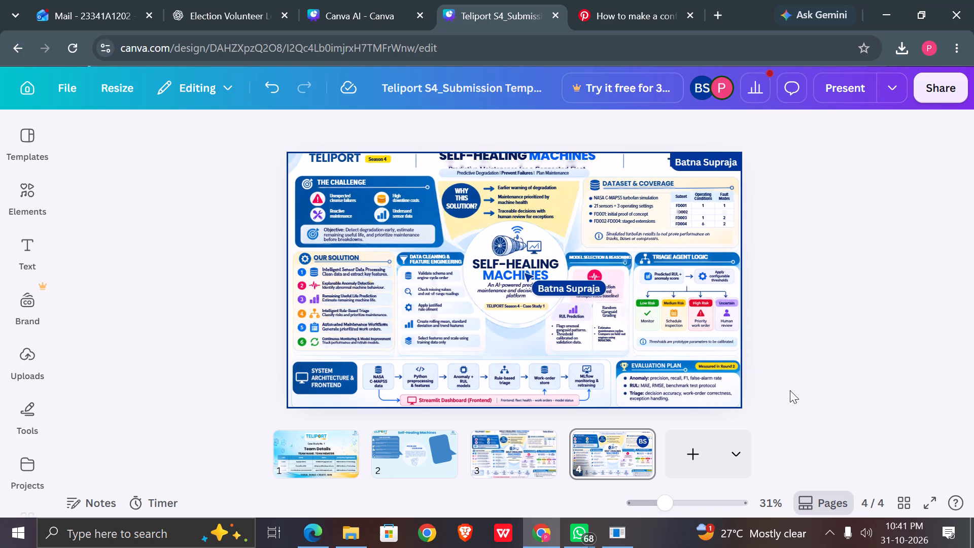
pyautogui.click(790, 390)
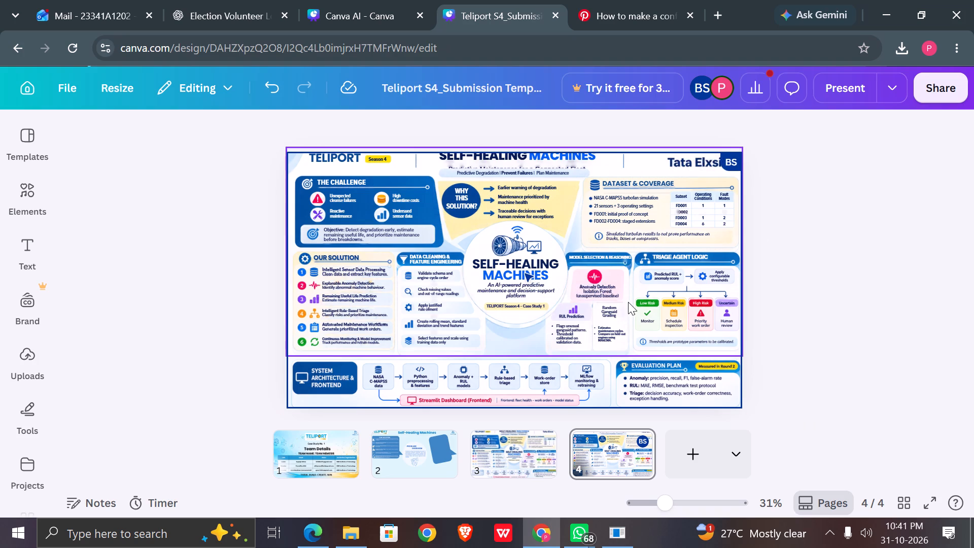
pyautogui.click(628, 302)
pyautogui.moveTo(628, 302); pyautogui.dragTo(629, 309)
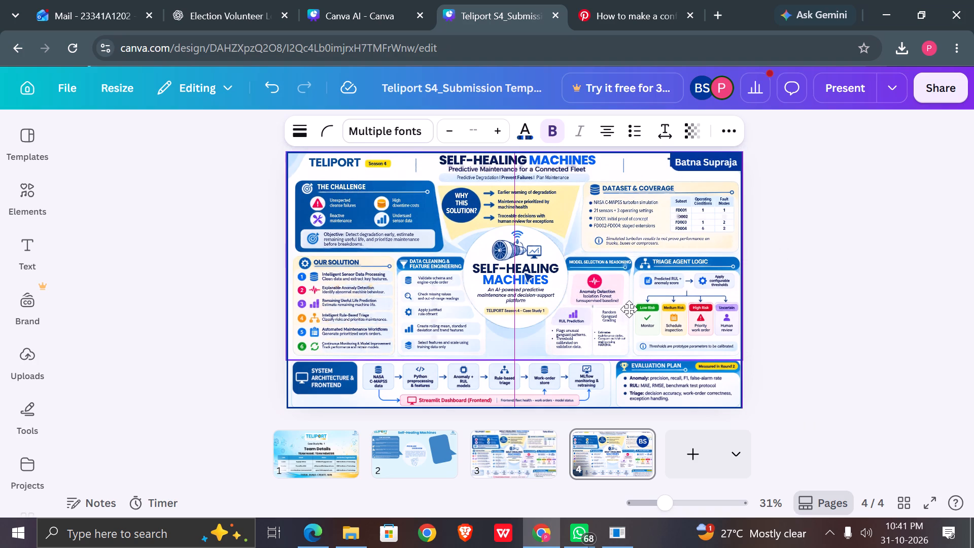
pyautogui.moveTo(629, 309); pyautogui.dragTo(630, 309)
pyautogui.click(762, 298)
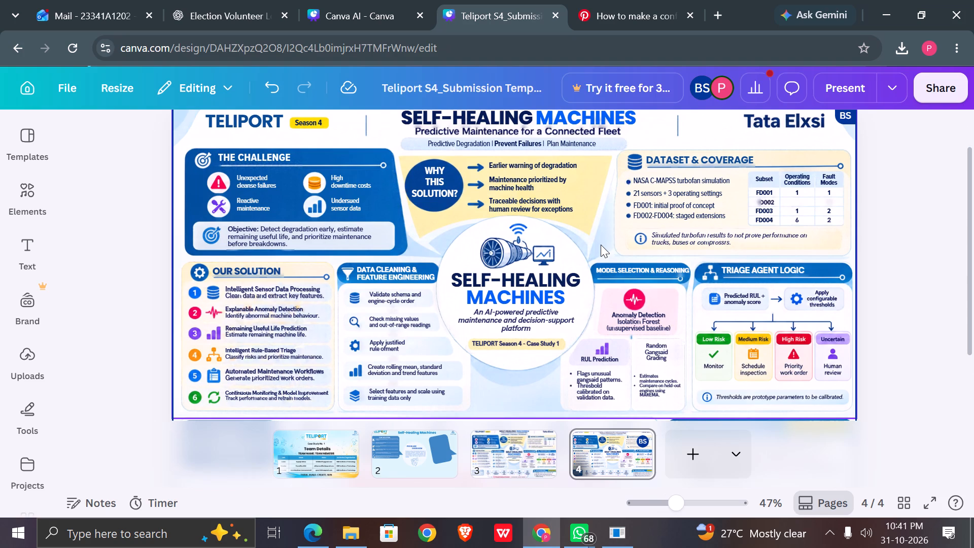
# Examine the pasted poster's sections on page 4, checking the Our Solution text and the Data Cleaning & Feature Engineering block.
pyautogui.scroll(-3, 601, 245)
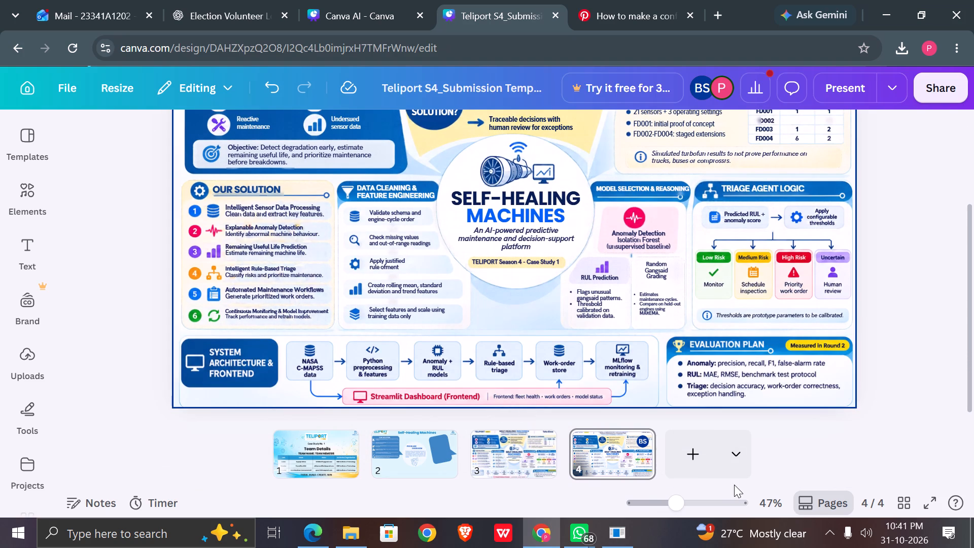
pyautogui.click(897, 427)
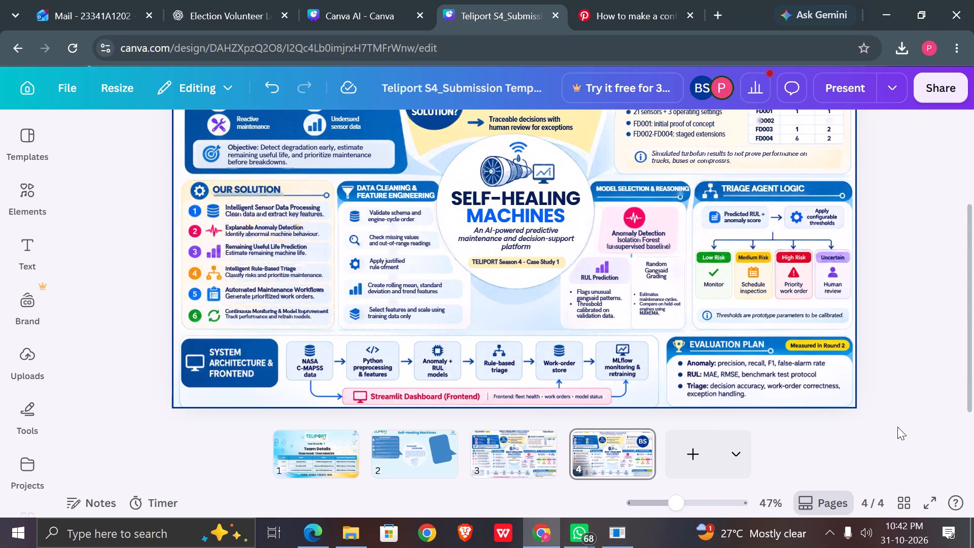
pyautogui.scroll(1, 897, 427)
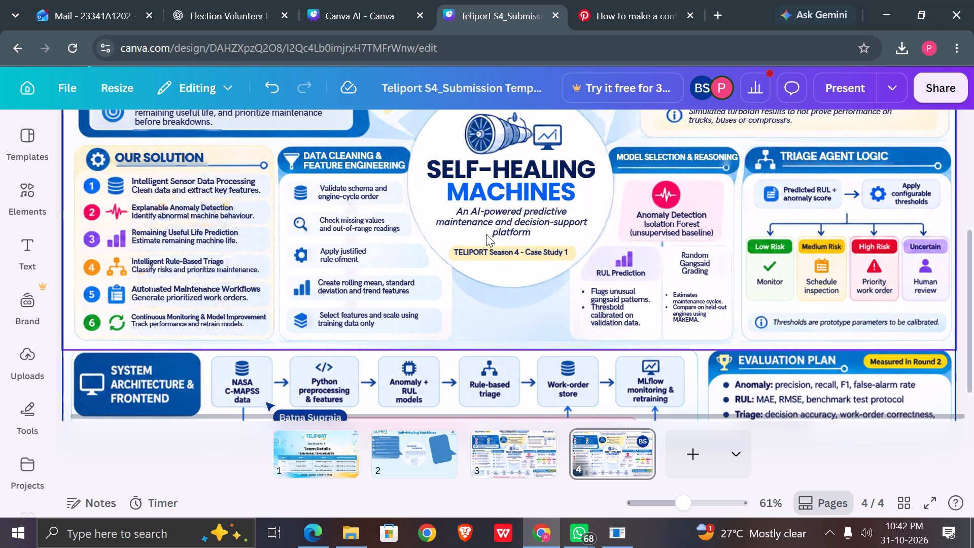
pyautogui.scroll(3, 486, 234)
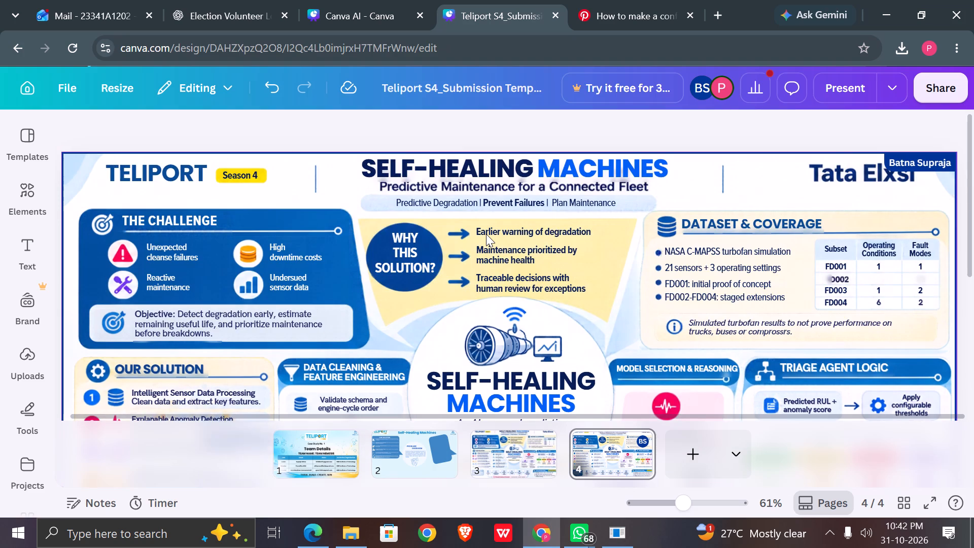
pyautogui.scroll(-3, 486, 234)
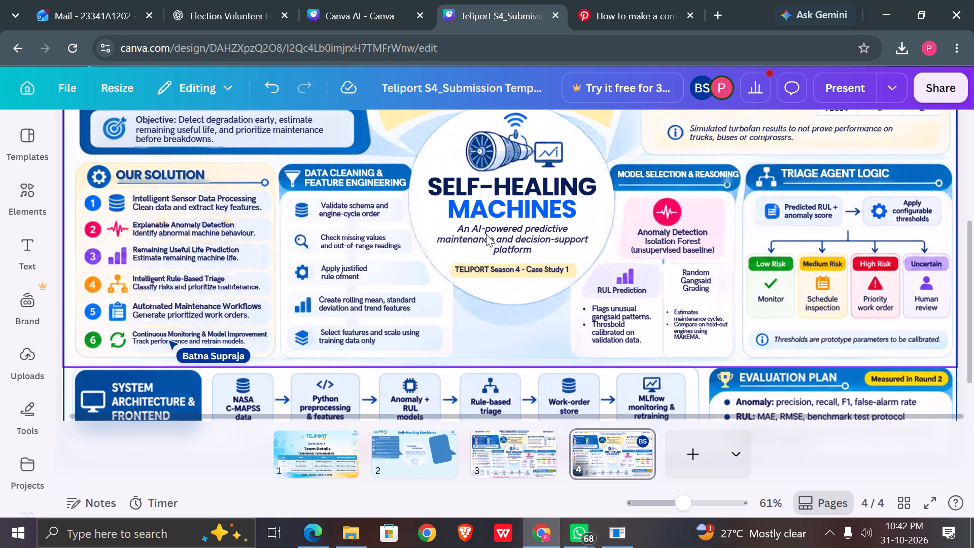
pyautogui.click(204, 215)
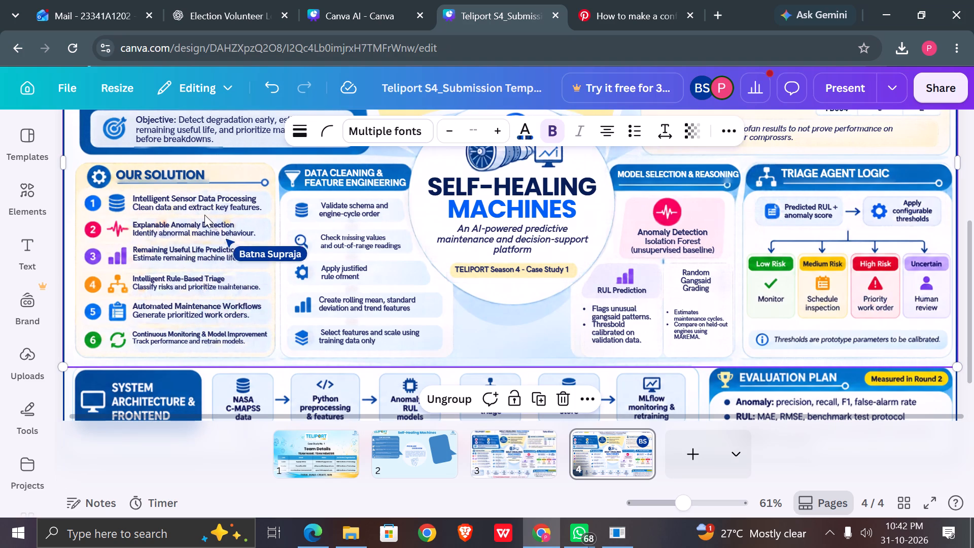
pyautogui.click(204, 212)
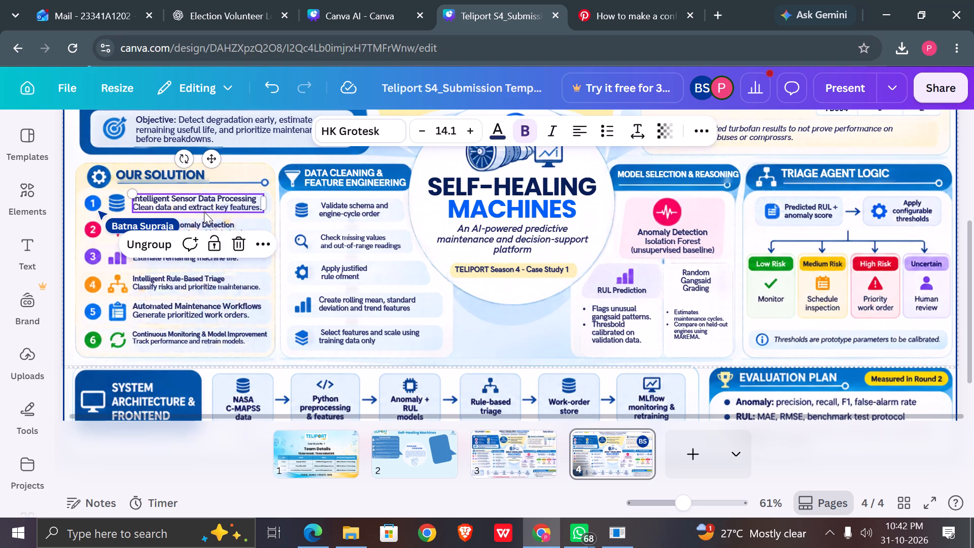
pyautogui.click(279, 349)
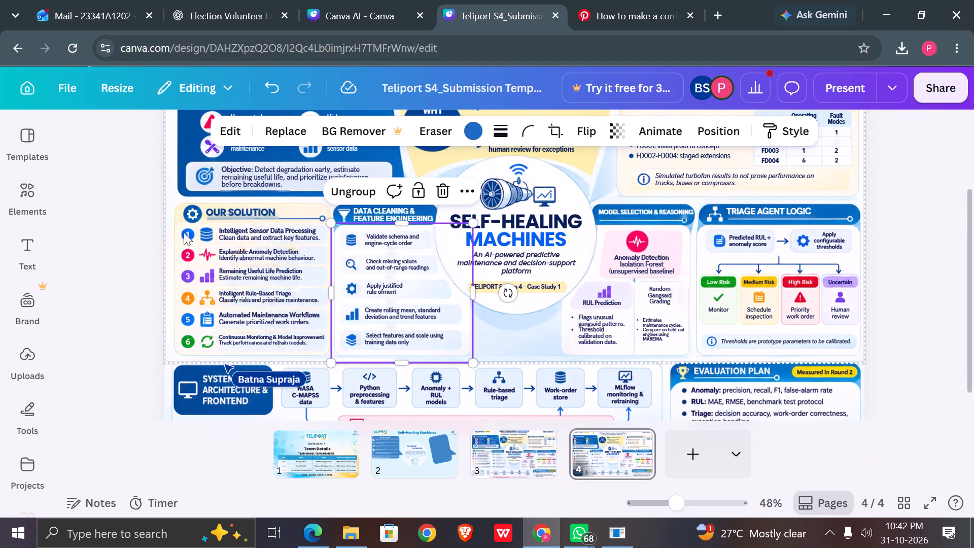
# Delete the number 1, 2 and 3 badges beside the first three items in the Our Solution section.
pyautogui.click(184, 232)
pyautogui.press('Delete')
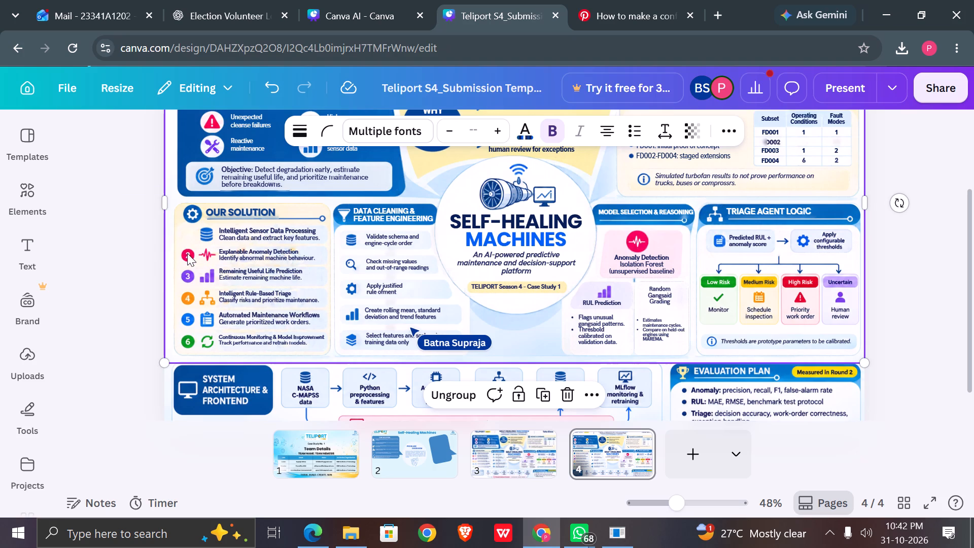
pyautogui.click(187, 253)
pyautogui.press('BackSpace')
pyautogui.click(188, 274)
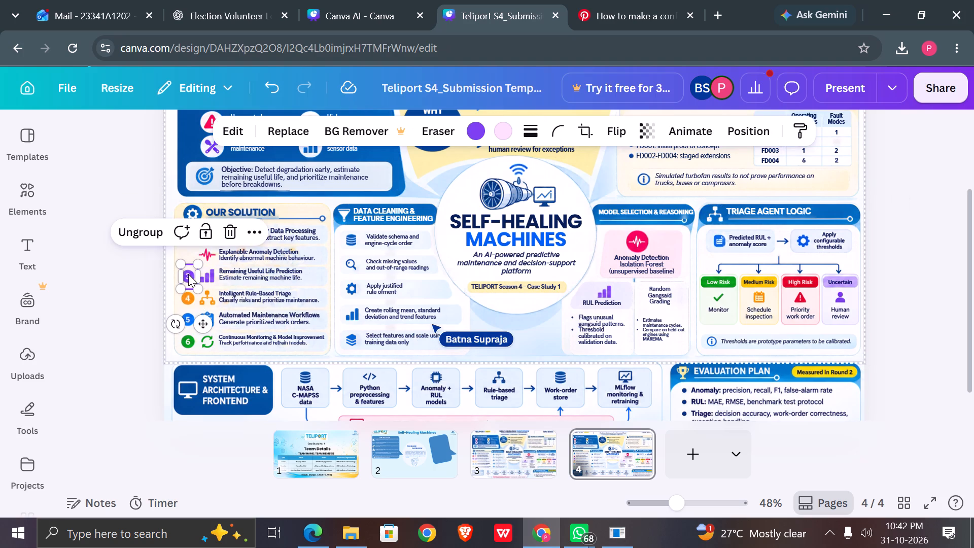
pyautogui.press('BackSpace')
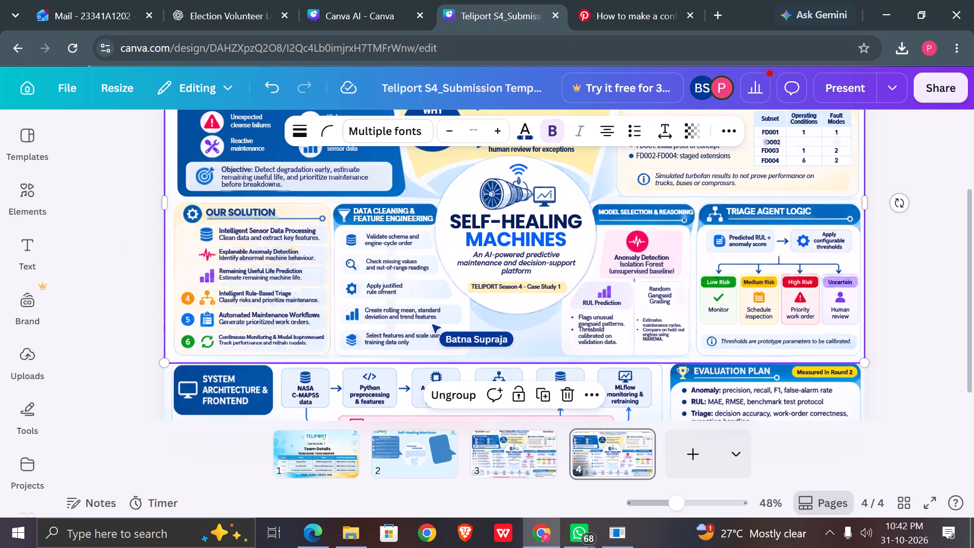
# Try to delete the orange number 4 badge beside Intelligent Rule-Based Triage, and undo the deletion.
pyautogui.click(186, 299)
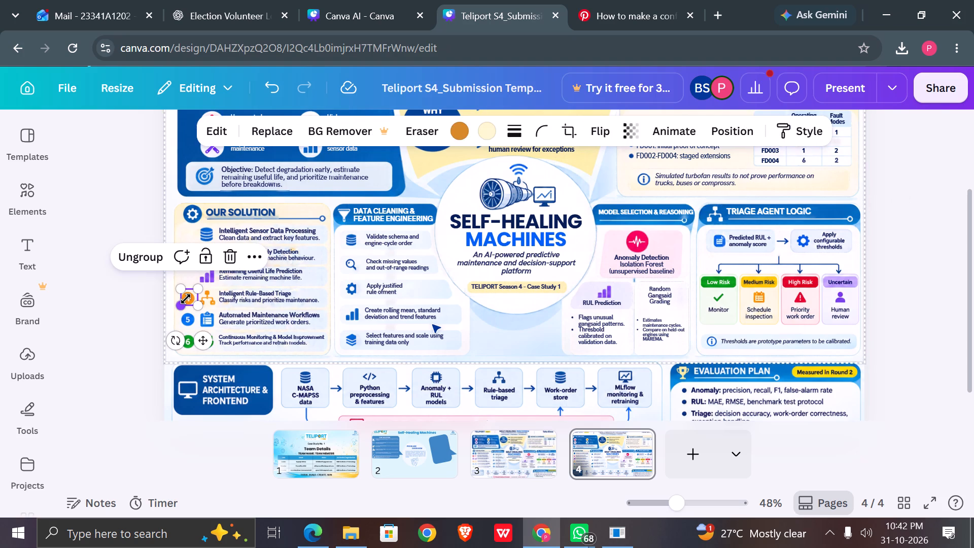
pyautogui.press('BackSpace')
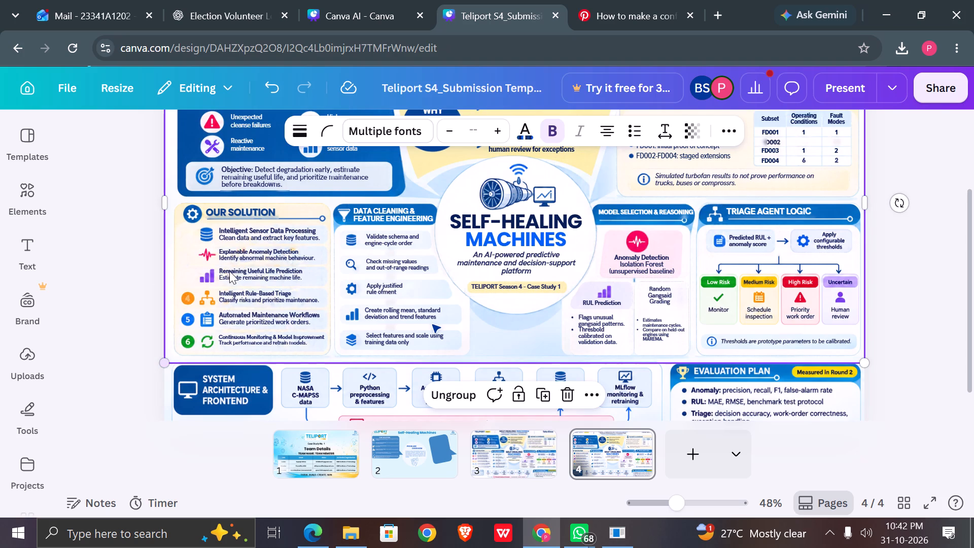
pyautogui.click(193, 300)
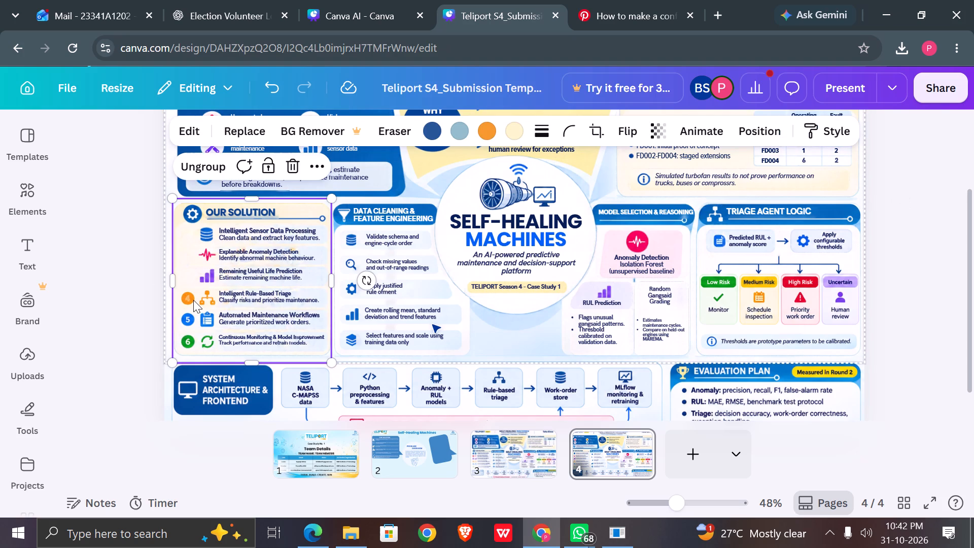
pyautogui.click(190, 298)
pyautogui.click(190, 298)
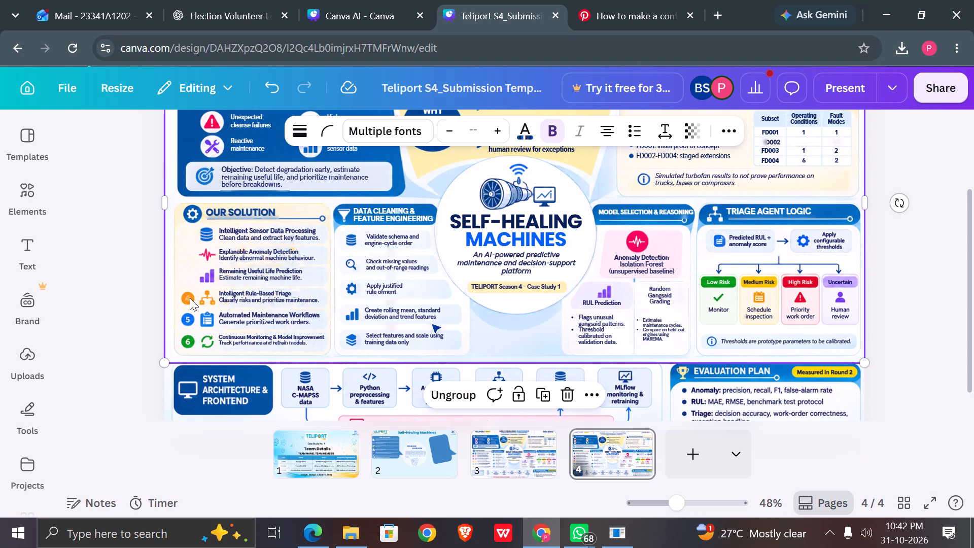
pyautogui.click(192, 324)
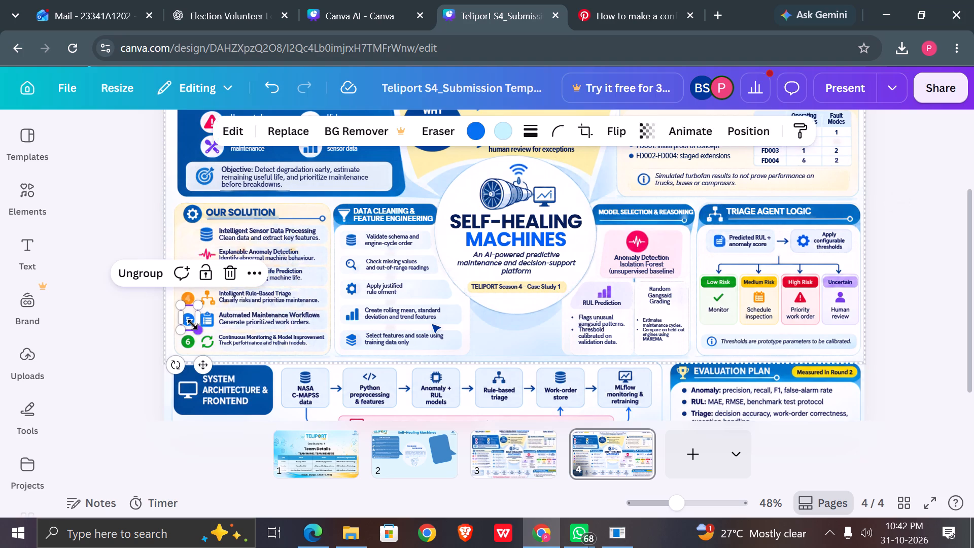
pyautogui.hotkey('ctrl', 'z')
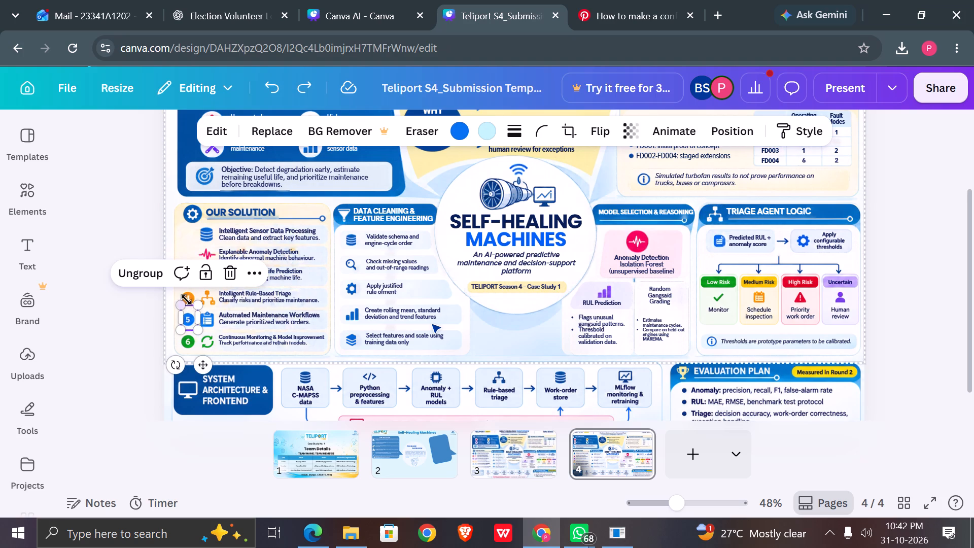
# Delete the overlay element on the number 4 badge and the number 5 and 6 badges in the Our Solution section.
pyautogui.click(186, 296)
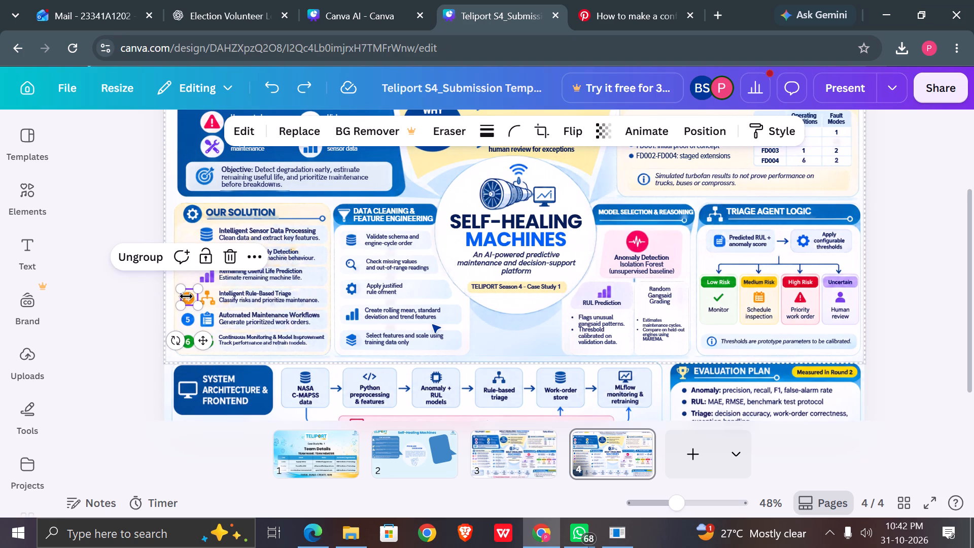
pyautogui.press('Delete')
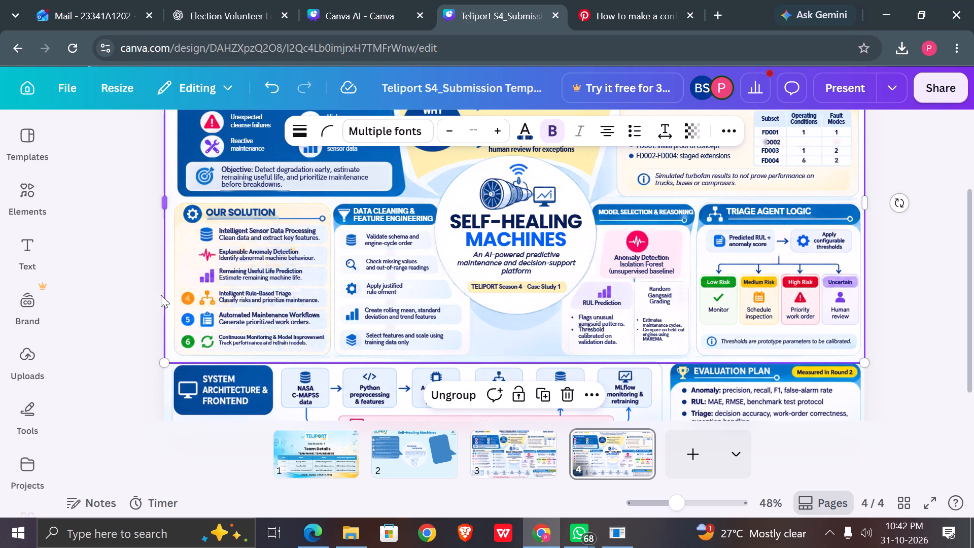
pyautogui.click(188, 315)
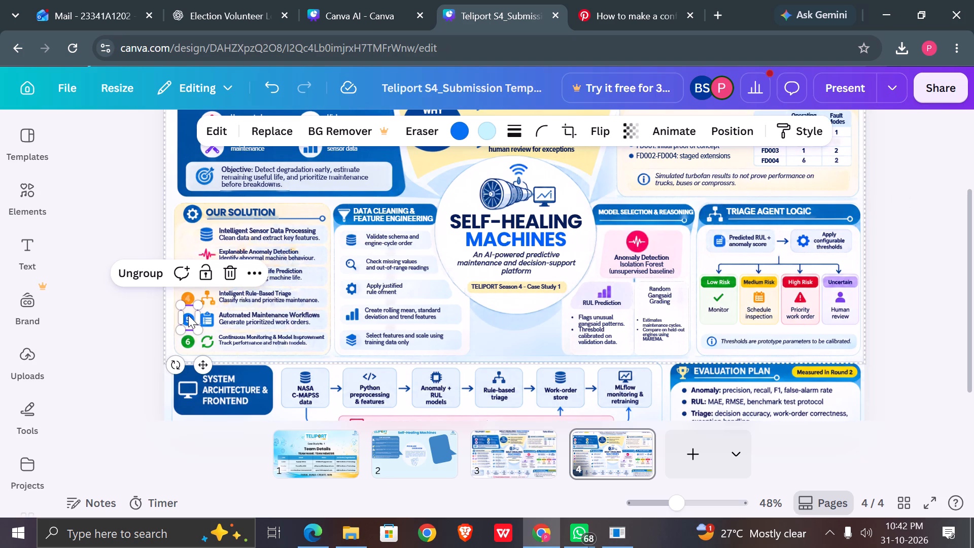
pyautogui.press('BackSpace')
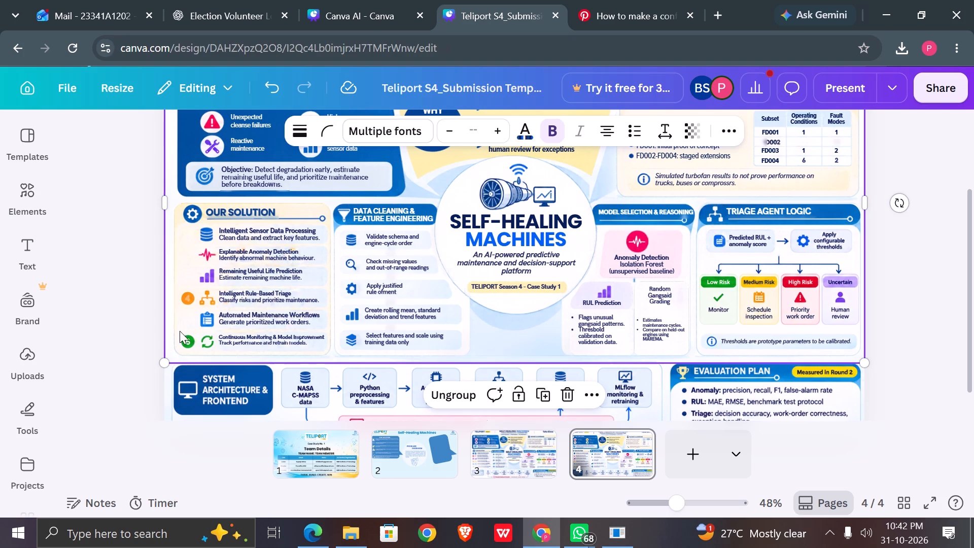
pyautogui.click(187, 341)
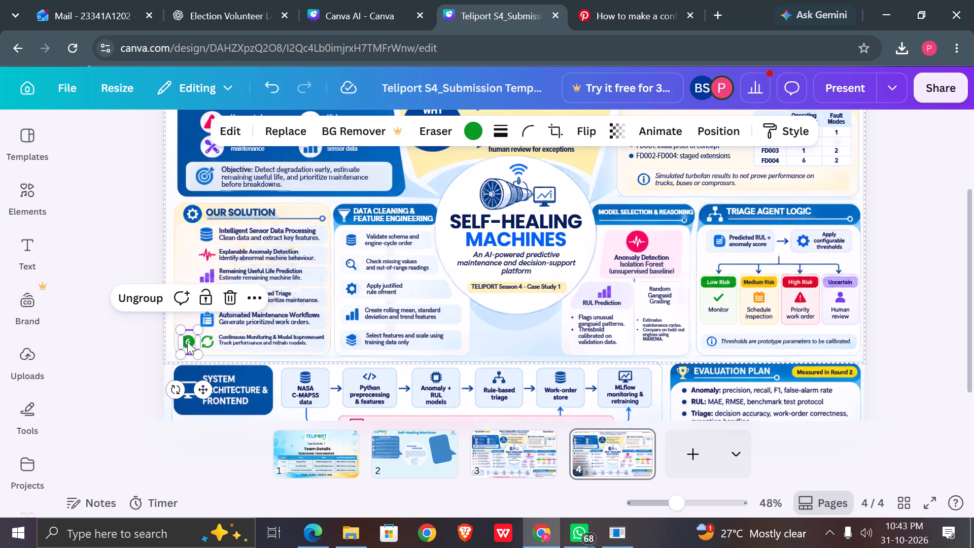
pyautogui.press('BackSpace')
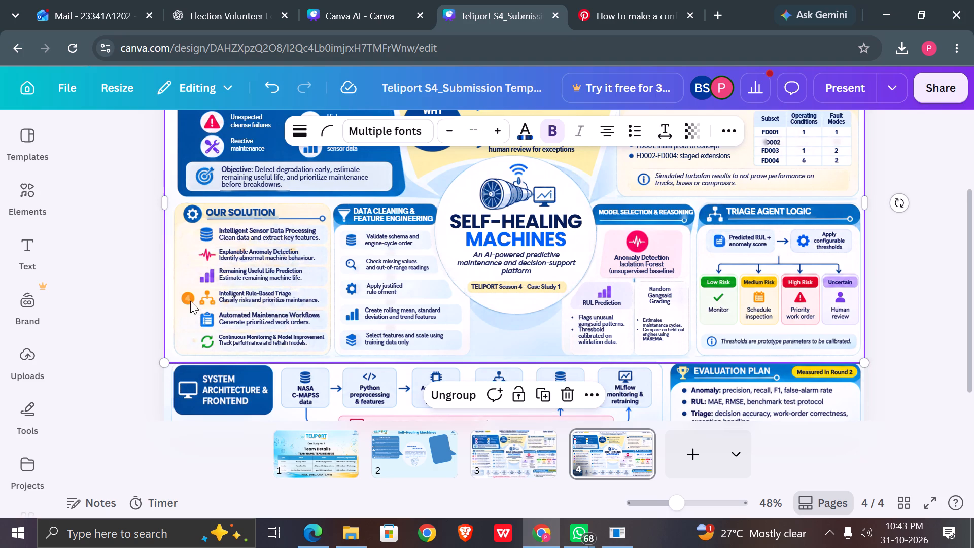
# Recolour the Our Solution panel graphic's grey-blue and dark blue colours with light cream tones sampled from the panel.
pyautogui.hscroll(2, 191, 301)
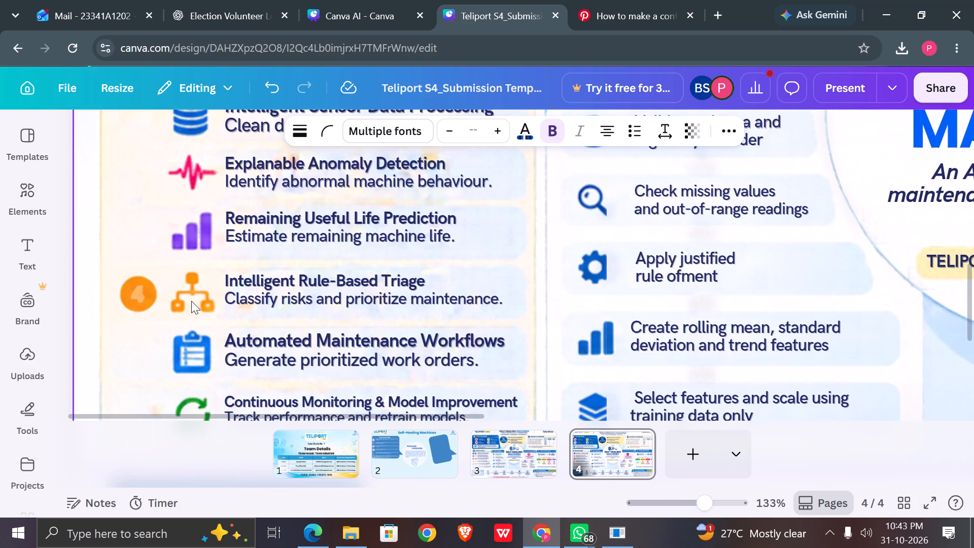
pyautogui.hscroll(1, 191, 301)
pyautogui.click(127, 286)
pyautogui.doubleClick(127, 286)
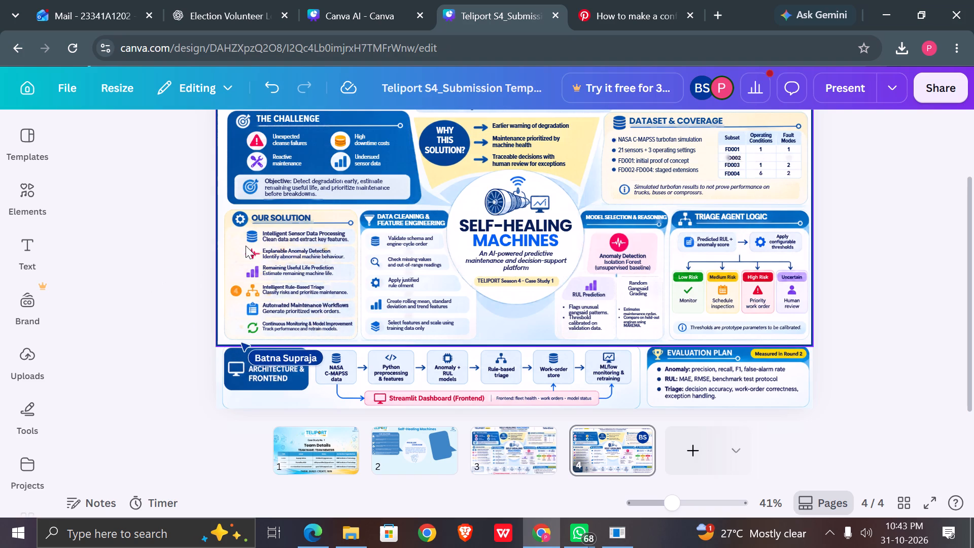
pyautogui.click(231, 246)
pyautogui.click(231, 246)
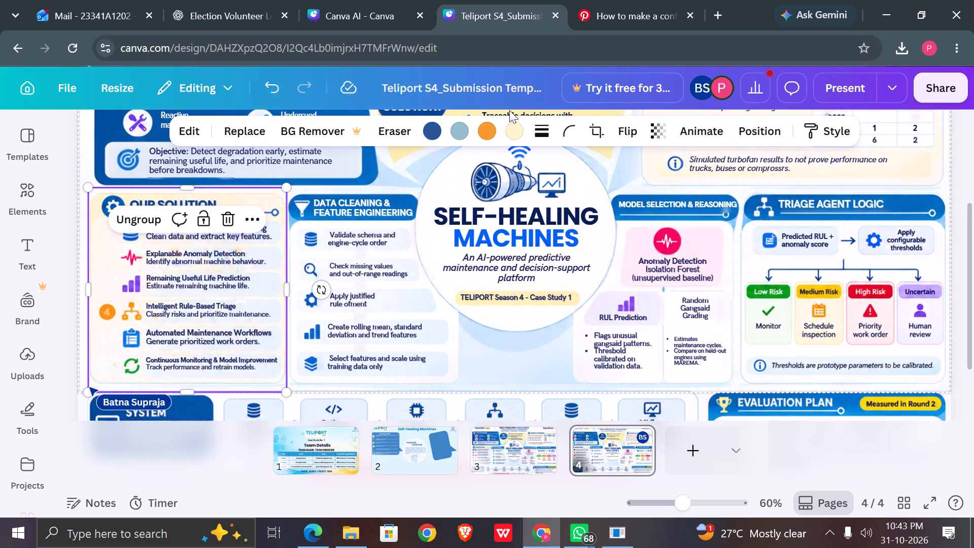
pyautogui.click(456, 134)
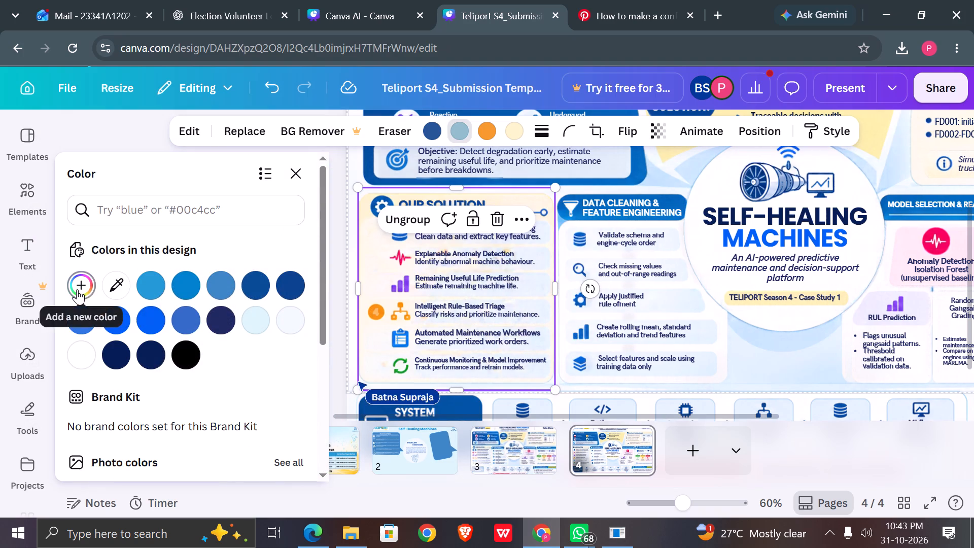
pyautogui.click(77, 289)
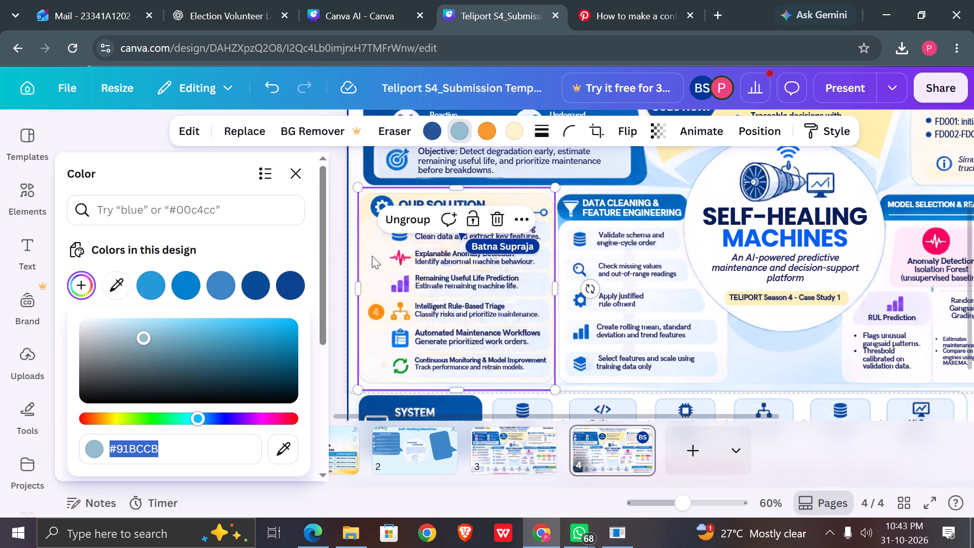
pyautogui.click(112, 283)
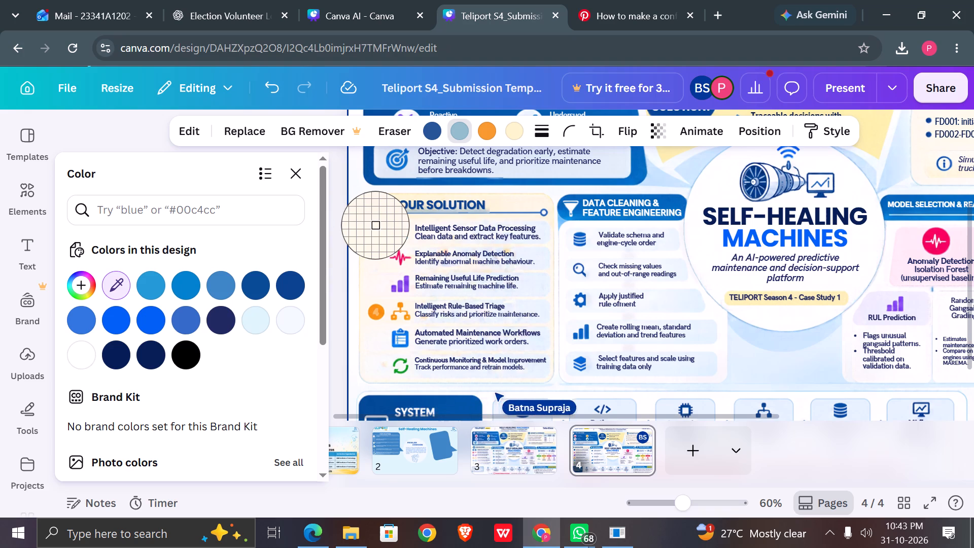
pyautogui.click(375, 226)
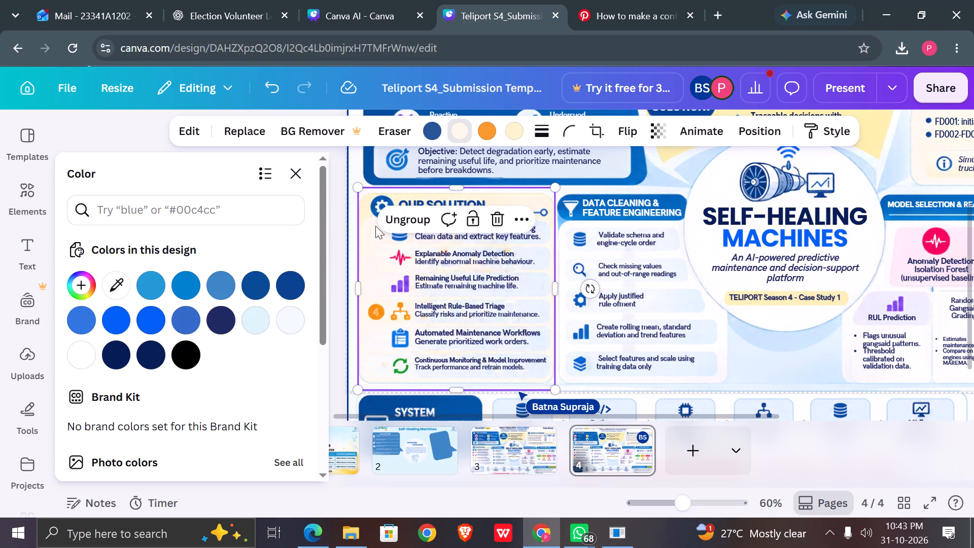
pyautogui.click(430, 136)
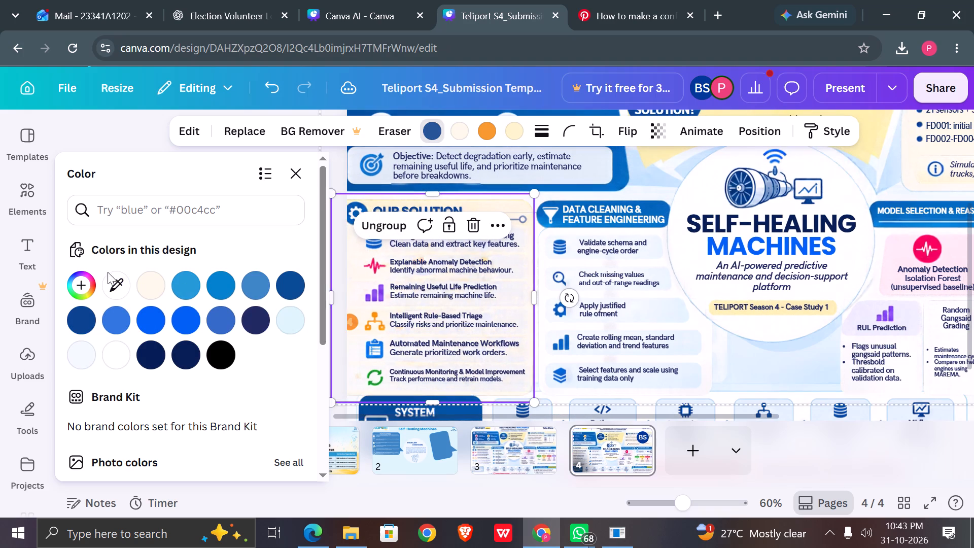
pyautogui.click(113, 280)
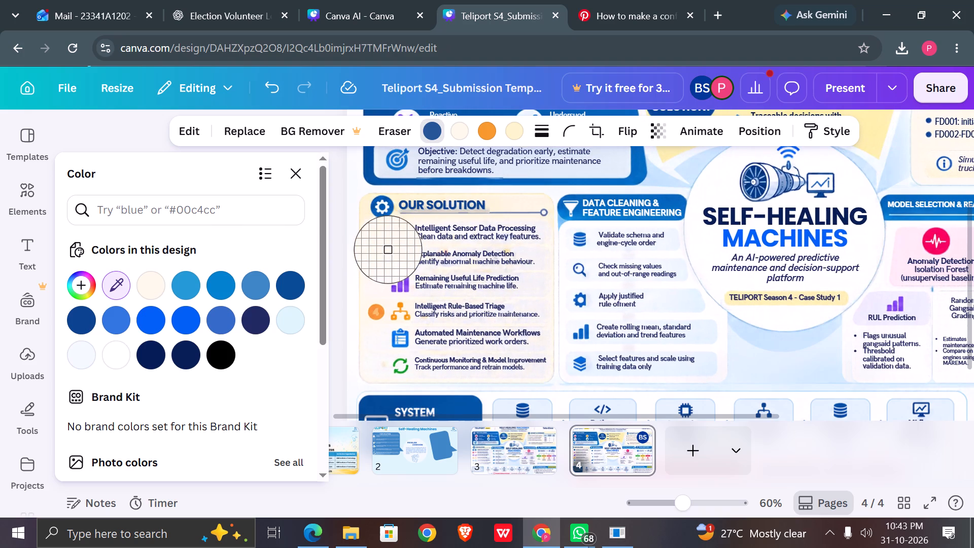
pyautogui.click(374, 255)
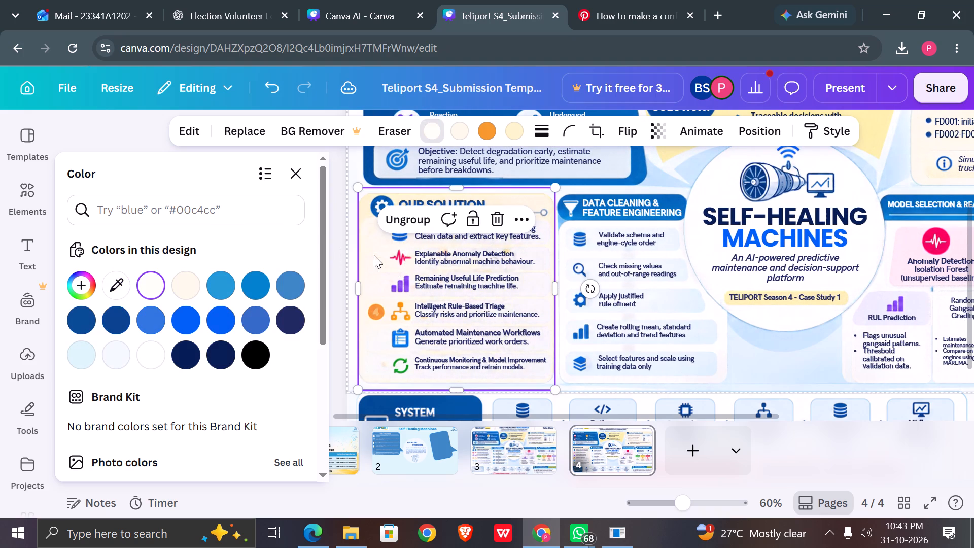
# Recolour the Our Solution panel graphic's orange and light orange colours with the pale yellow sampled from its fourth colour swatch.
pyautogui.click(369, 312)
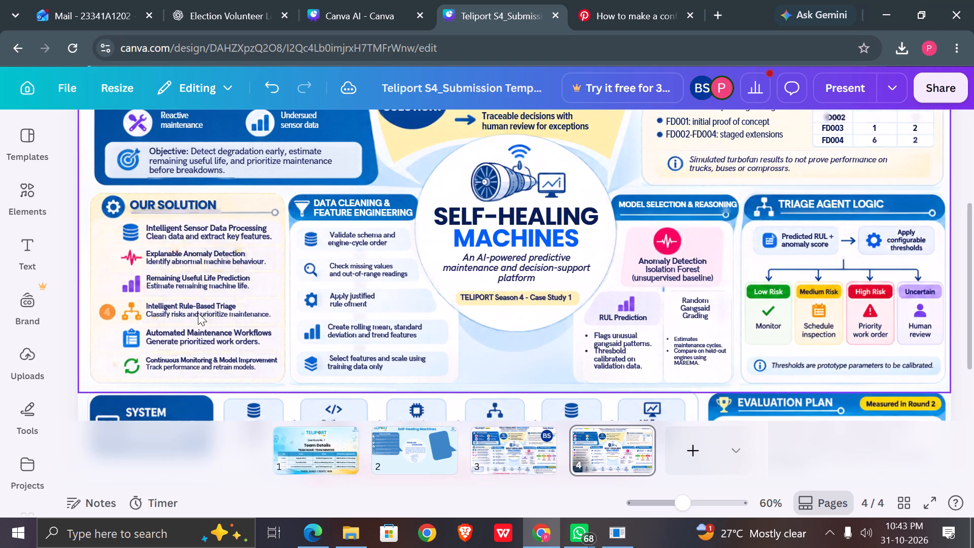
pyautogui.click(106, 247)
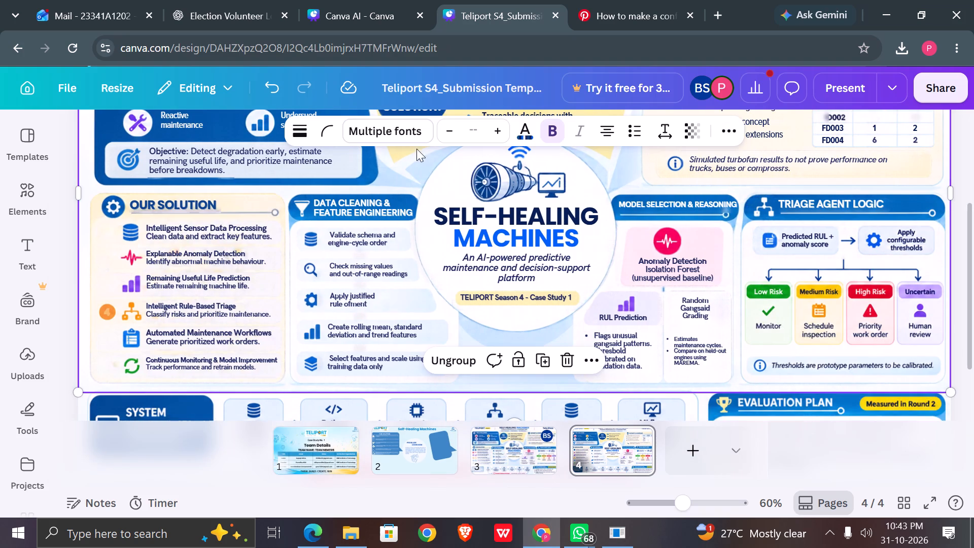
pyautogui.click(112, 246)
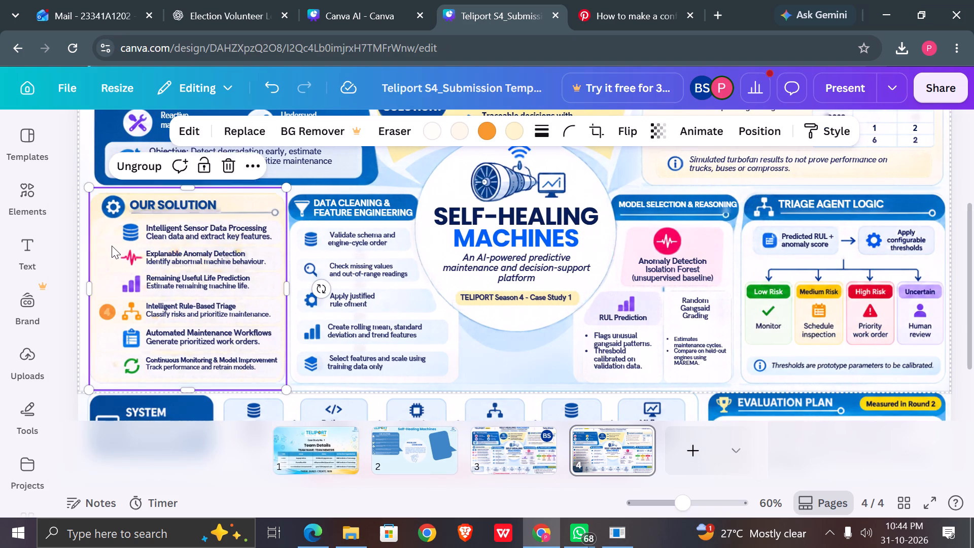
pyautogui.click(489, 128)
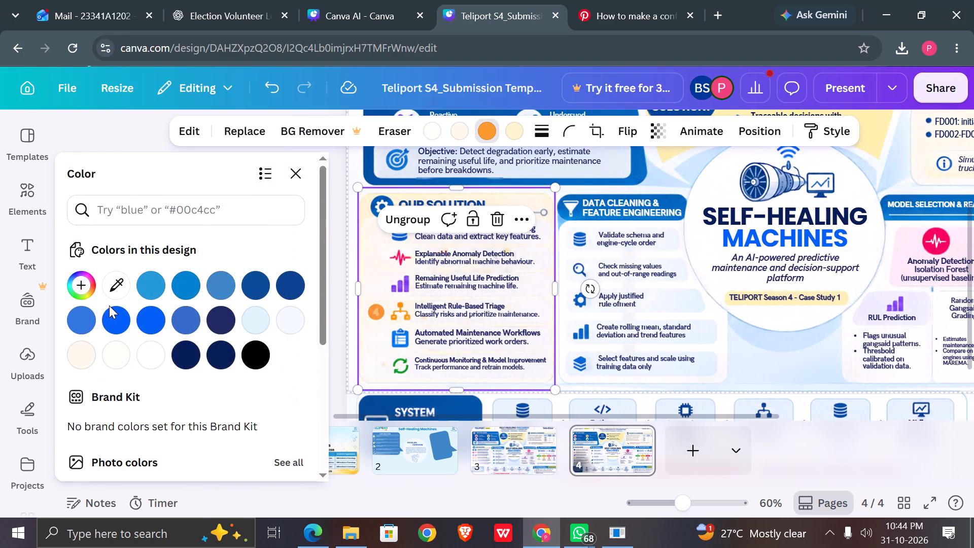
pyautogui.click(115, 290)
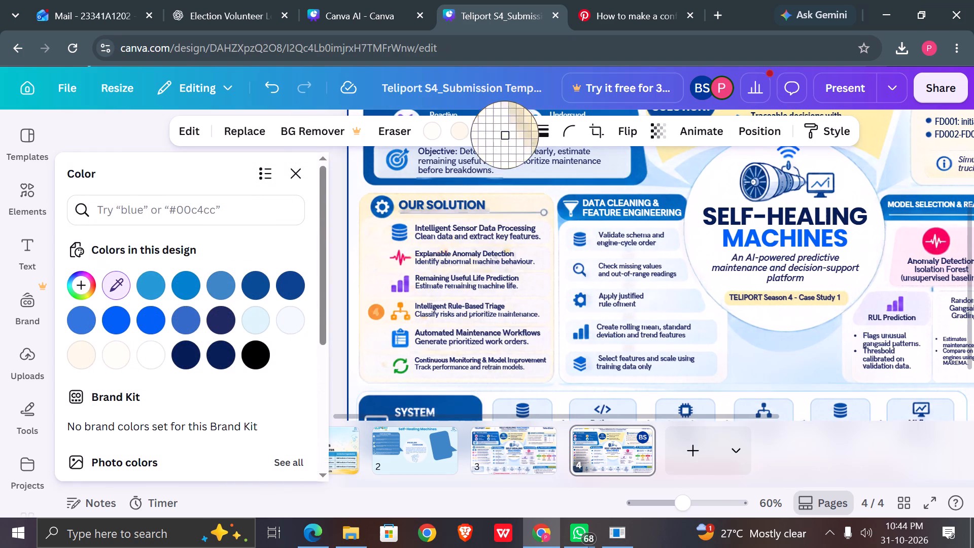
pyautogui.click(519, 132)
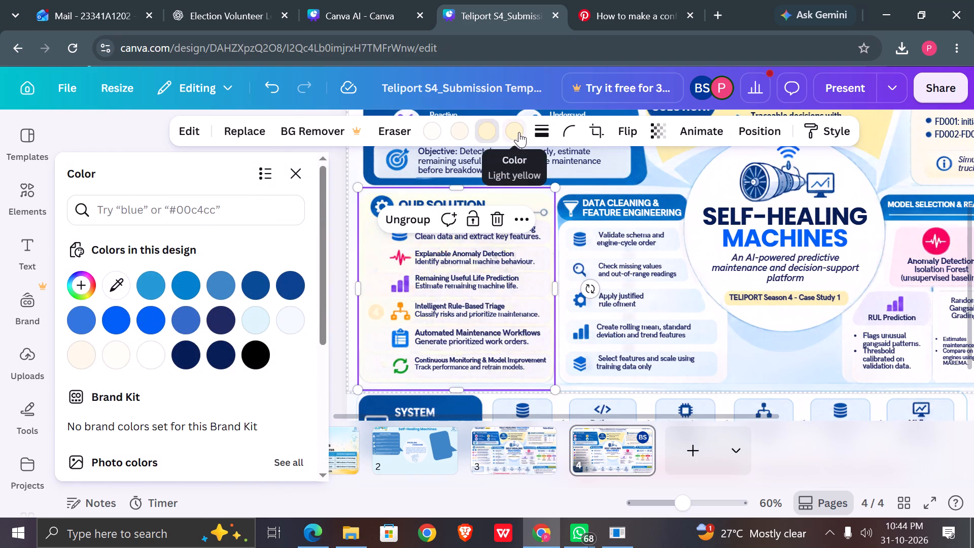
pyautogui.click(464, 136)
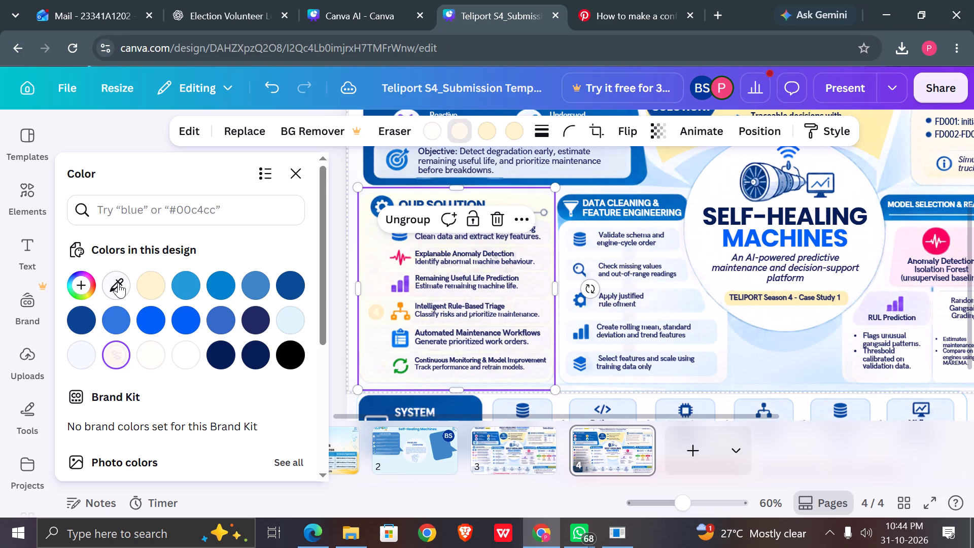
pyautogui.click(118, 283)
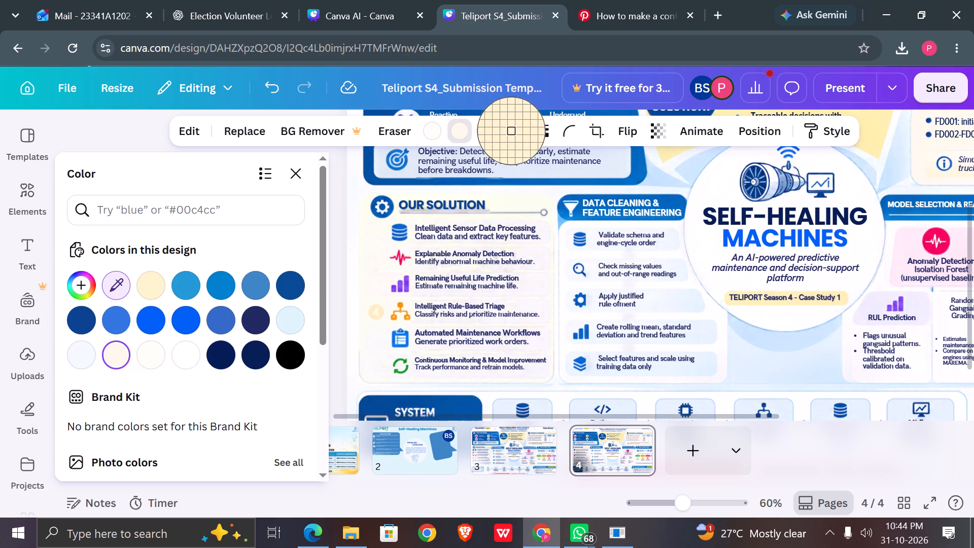
pyautogui.click(512, 132)
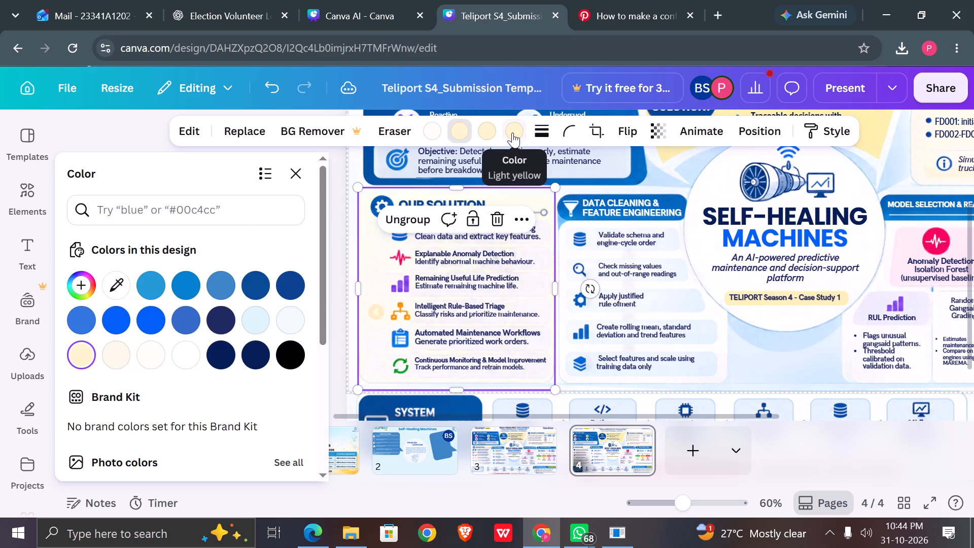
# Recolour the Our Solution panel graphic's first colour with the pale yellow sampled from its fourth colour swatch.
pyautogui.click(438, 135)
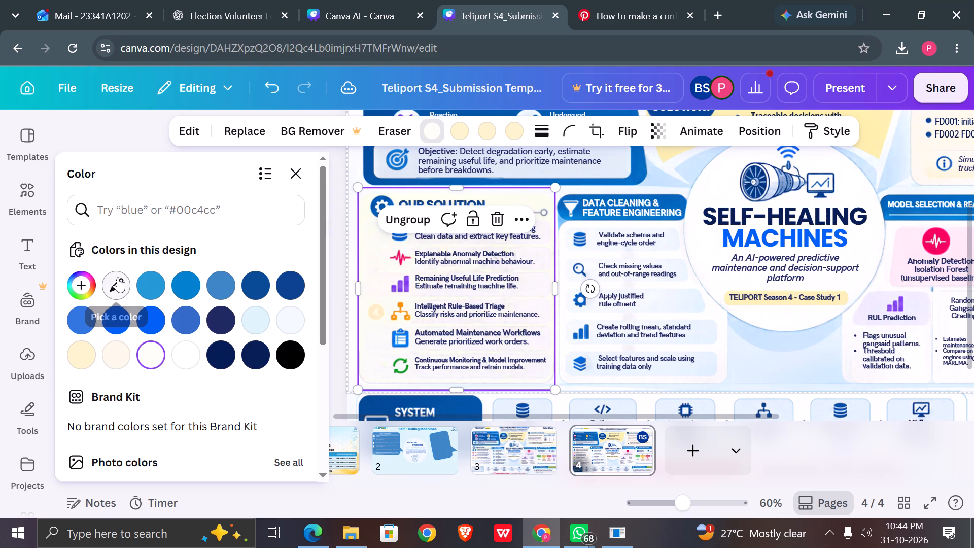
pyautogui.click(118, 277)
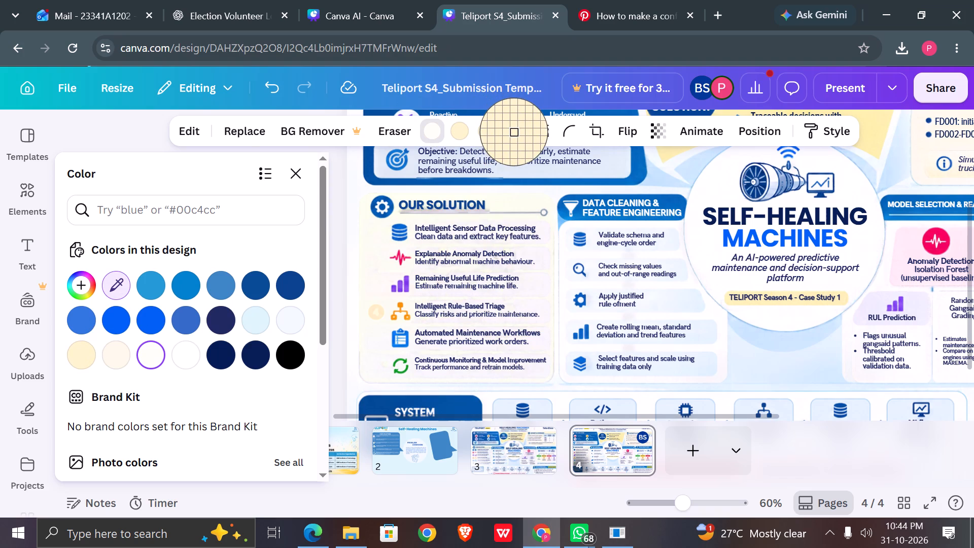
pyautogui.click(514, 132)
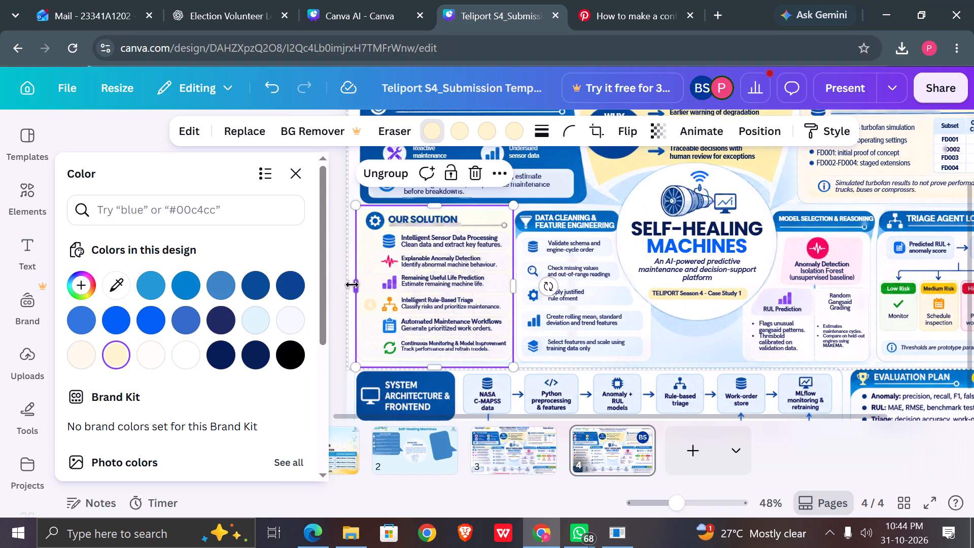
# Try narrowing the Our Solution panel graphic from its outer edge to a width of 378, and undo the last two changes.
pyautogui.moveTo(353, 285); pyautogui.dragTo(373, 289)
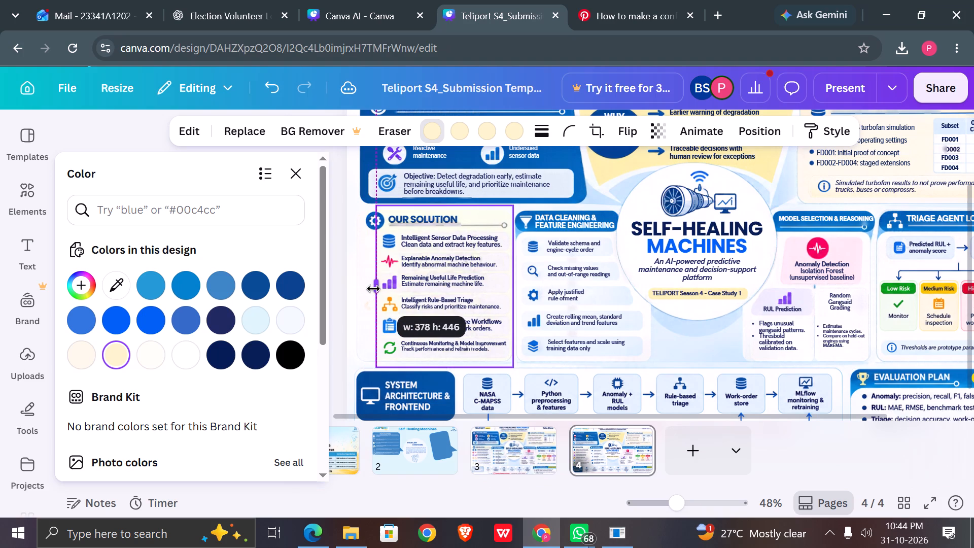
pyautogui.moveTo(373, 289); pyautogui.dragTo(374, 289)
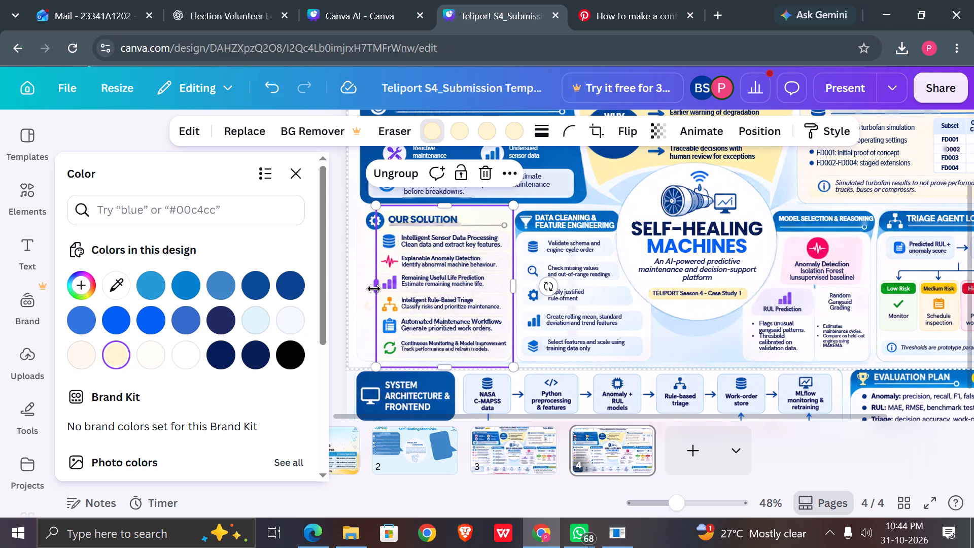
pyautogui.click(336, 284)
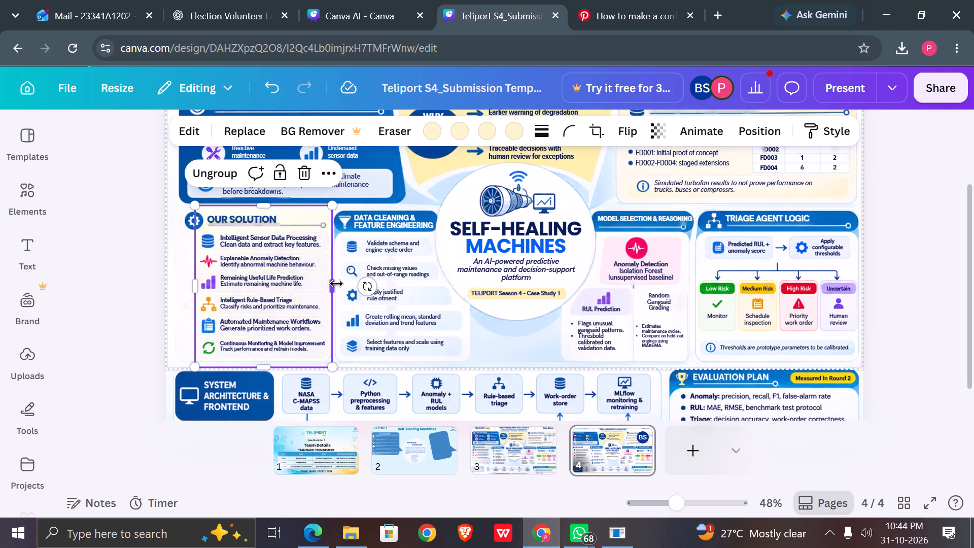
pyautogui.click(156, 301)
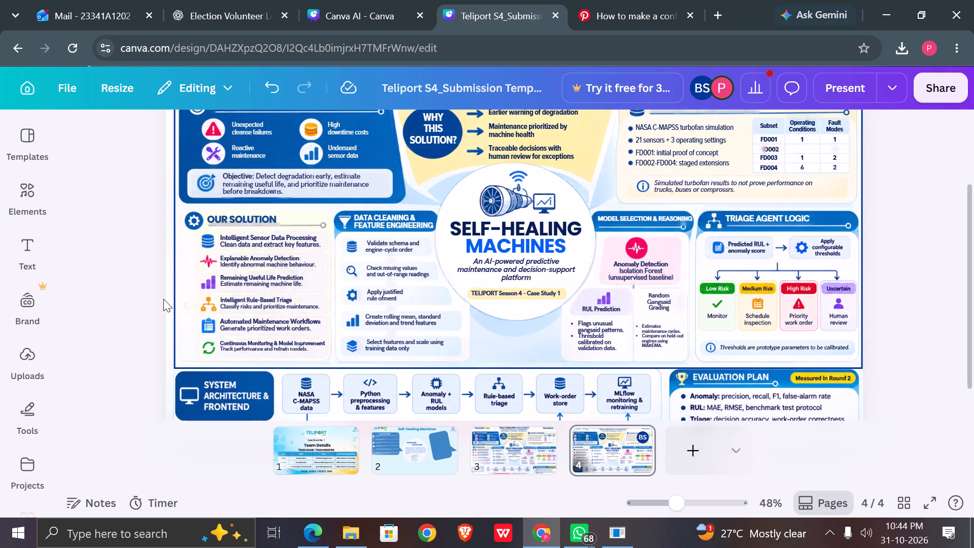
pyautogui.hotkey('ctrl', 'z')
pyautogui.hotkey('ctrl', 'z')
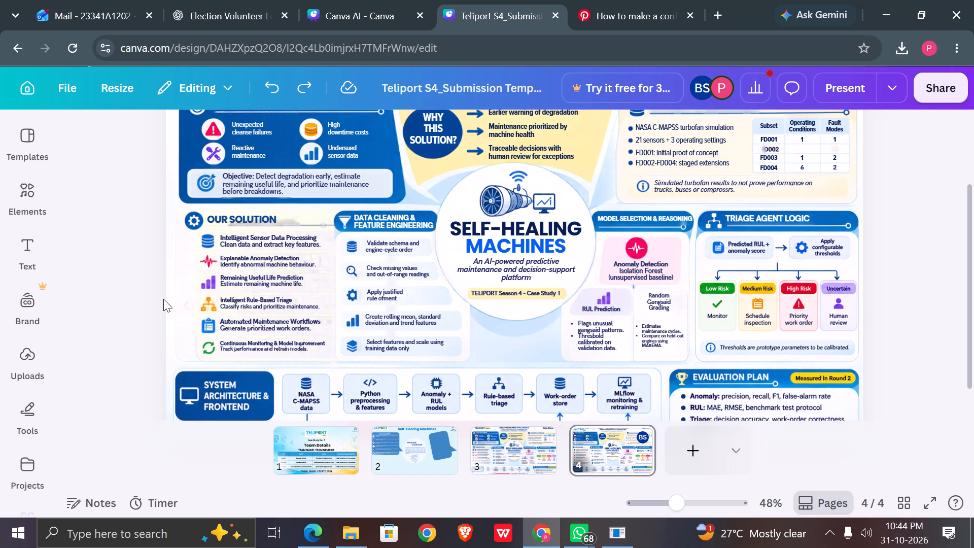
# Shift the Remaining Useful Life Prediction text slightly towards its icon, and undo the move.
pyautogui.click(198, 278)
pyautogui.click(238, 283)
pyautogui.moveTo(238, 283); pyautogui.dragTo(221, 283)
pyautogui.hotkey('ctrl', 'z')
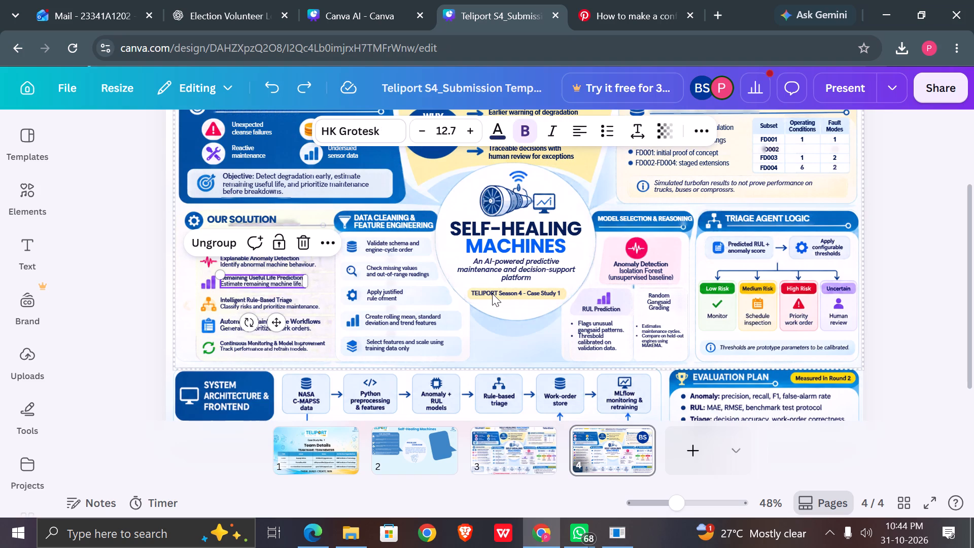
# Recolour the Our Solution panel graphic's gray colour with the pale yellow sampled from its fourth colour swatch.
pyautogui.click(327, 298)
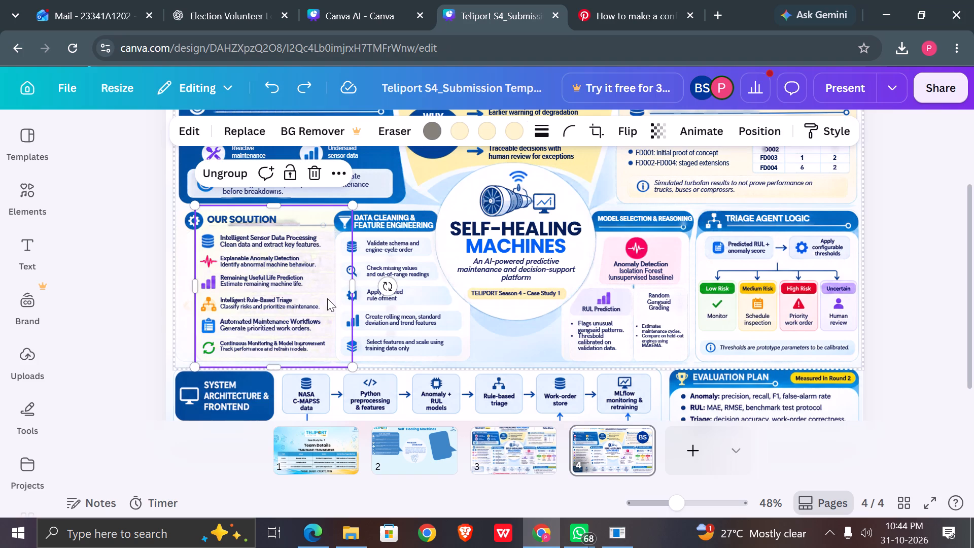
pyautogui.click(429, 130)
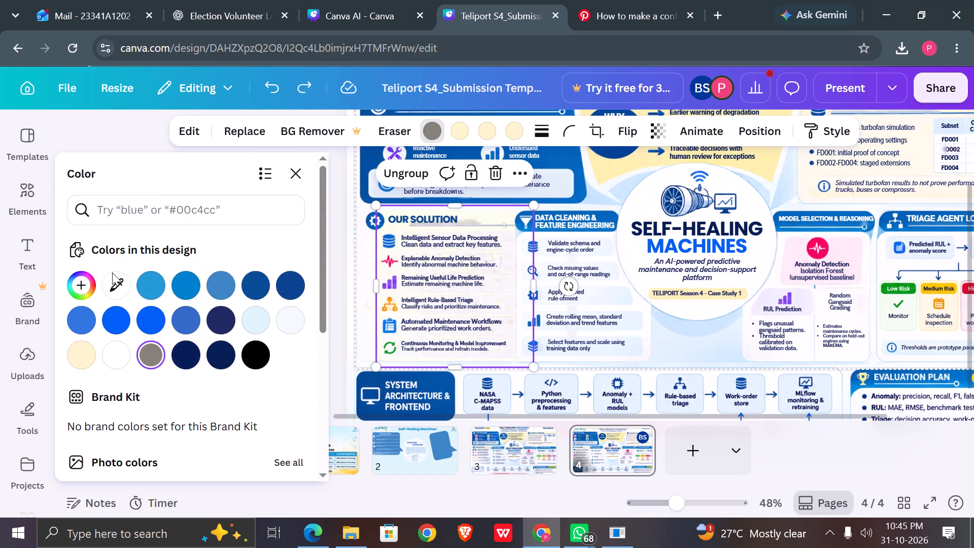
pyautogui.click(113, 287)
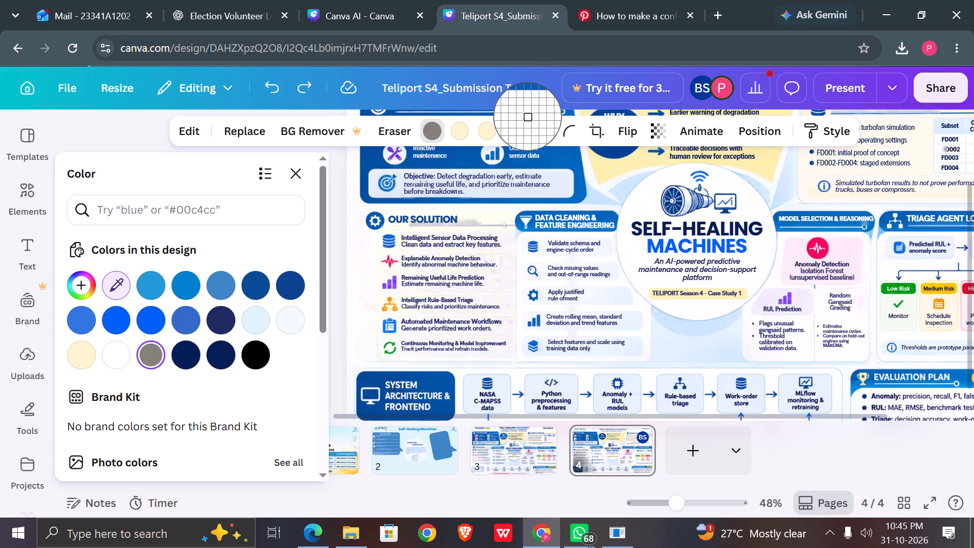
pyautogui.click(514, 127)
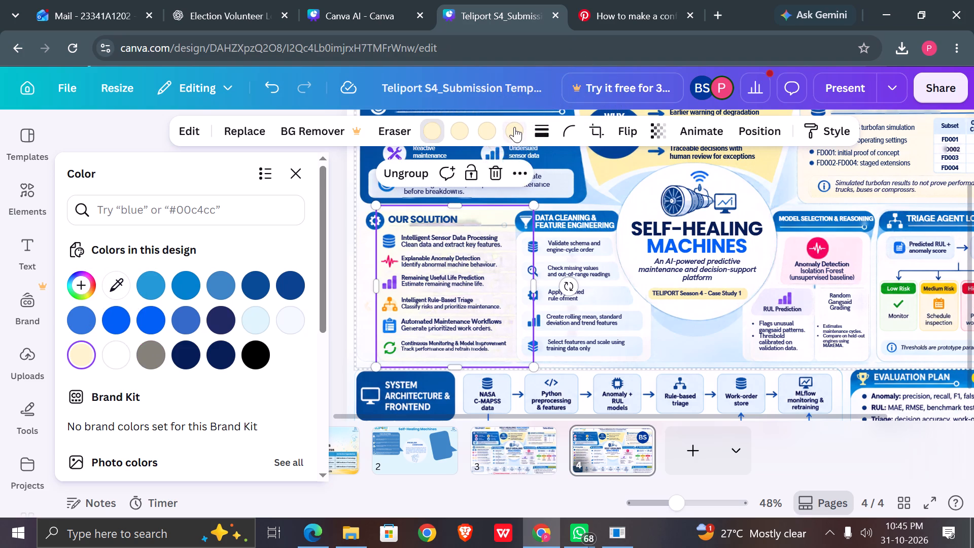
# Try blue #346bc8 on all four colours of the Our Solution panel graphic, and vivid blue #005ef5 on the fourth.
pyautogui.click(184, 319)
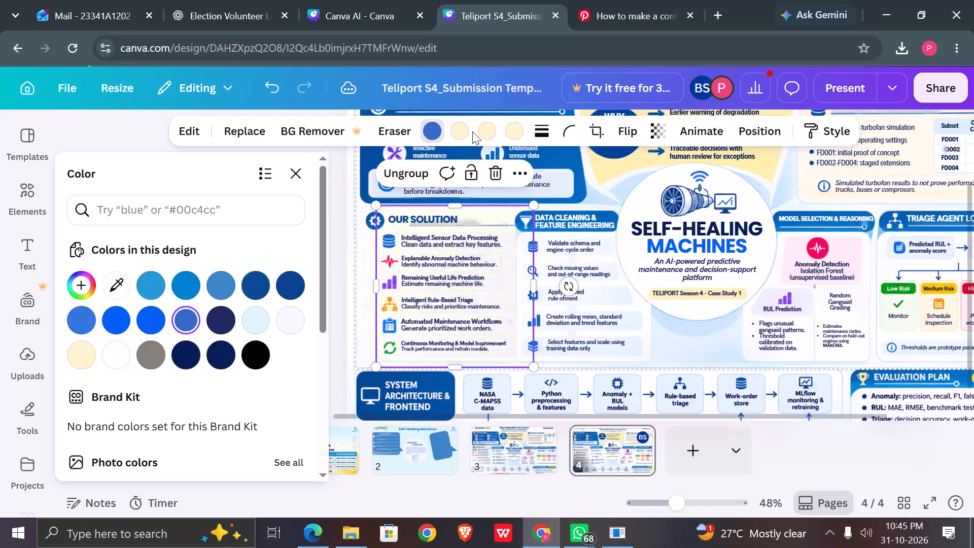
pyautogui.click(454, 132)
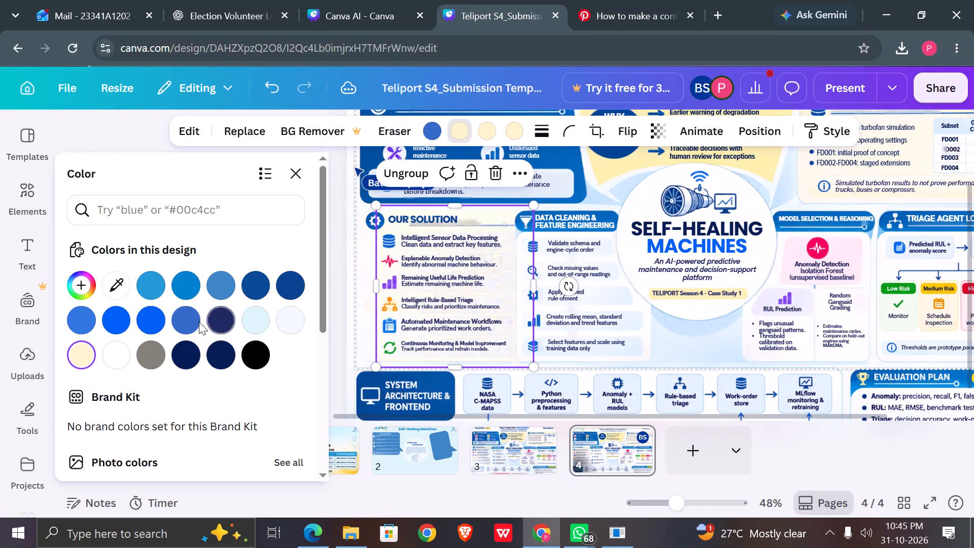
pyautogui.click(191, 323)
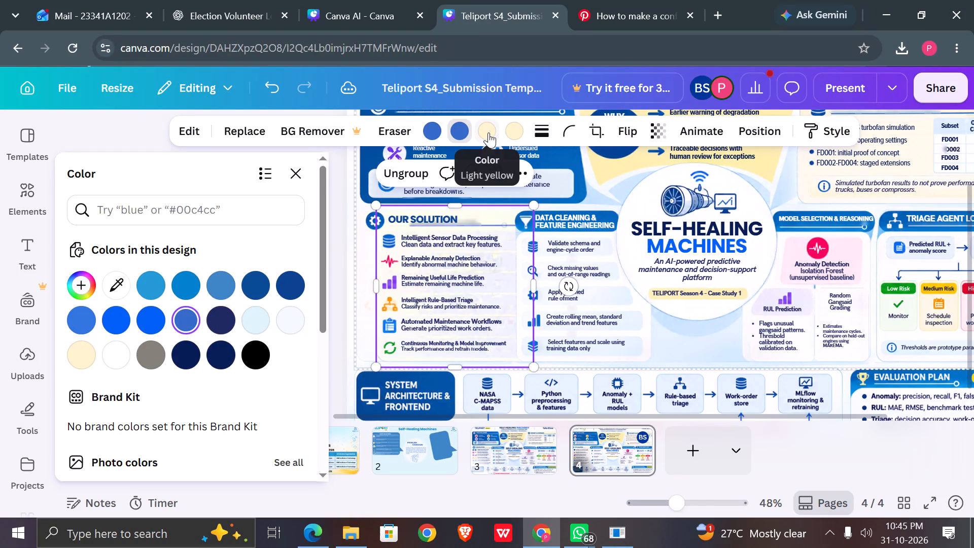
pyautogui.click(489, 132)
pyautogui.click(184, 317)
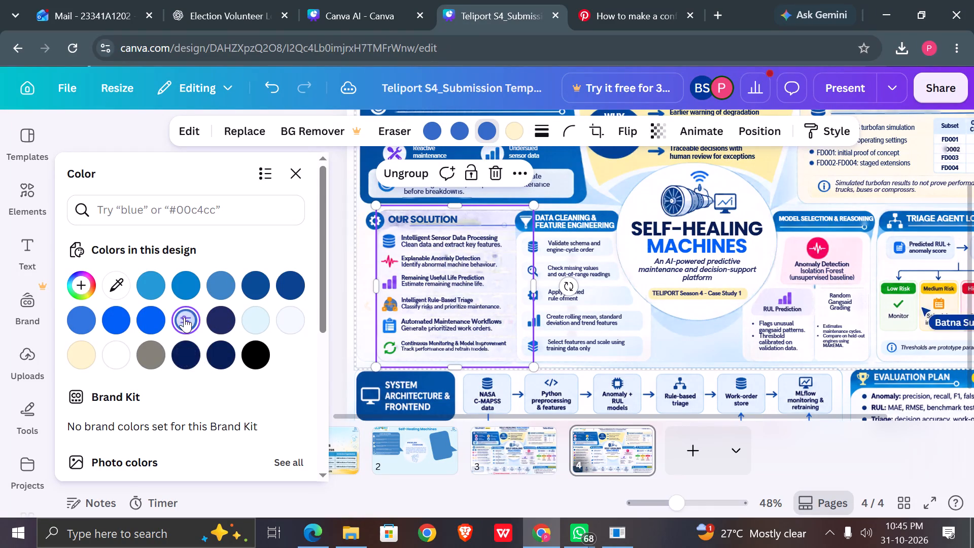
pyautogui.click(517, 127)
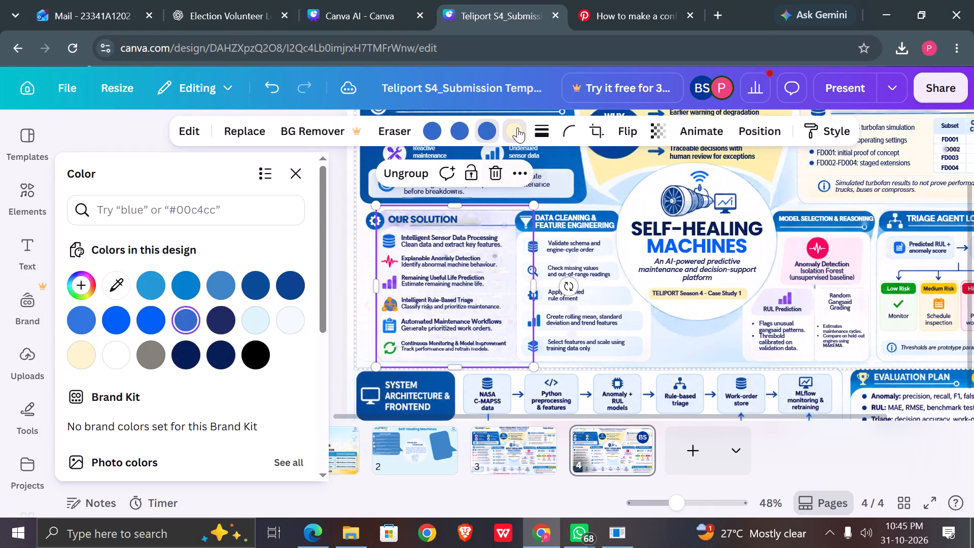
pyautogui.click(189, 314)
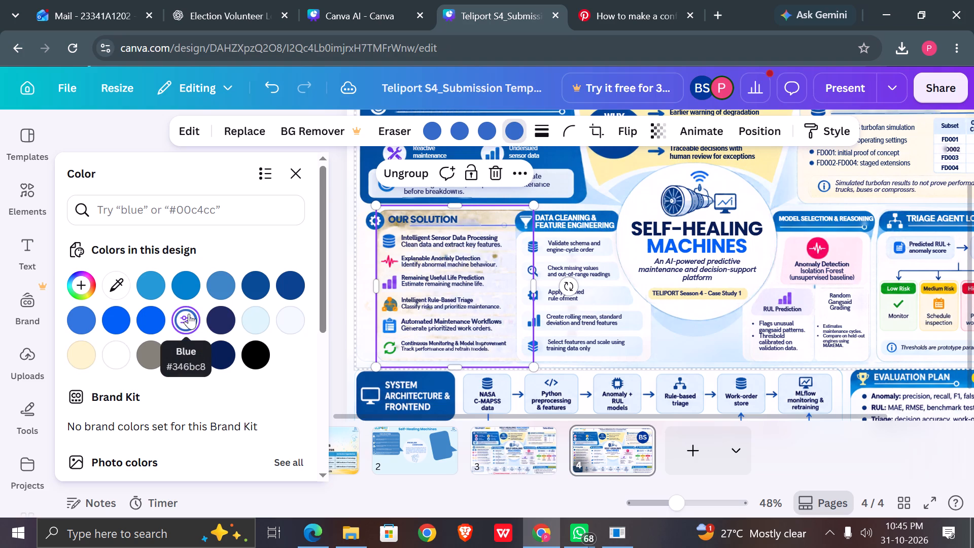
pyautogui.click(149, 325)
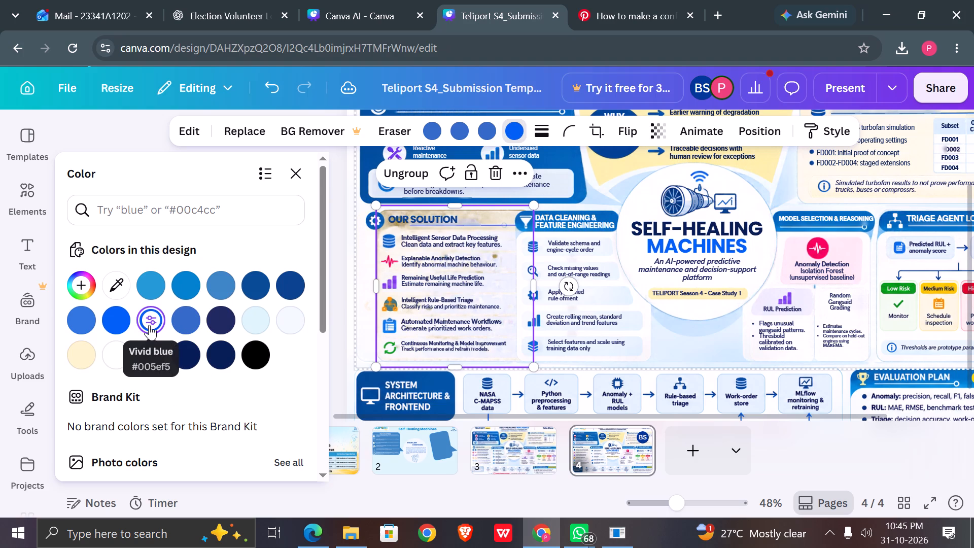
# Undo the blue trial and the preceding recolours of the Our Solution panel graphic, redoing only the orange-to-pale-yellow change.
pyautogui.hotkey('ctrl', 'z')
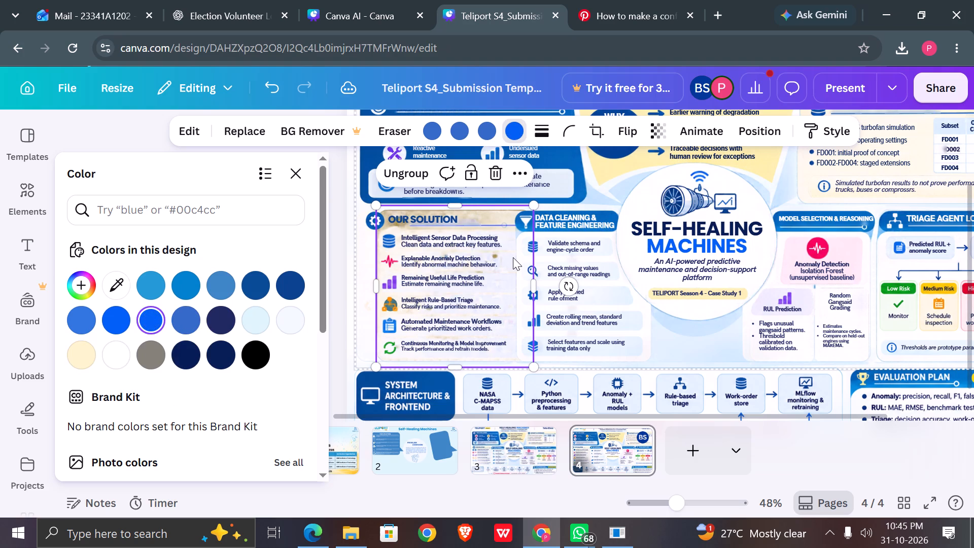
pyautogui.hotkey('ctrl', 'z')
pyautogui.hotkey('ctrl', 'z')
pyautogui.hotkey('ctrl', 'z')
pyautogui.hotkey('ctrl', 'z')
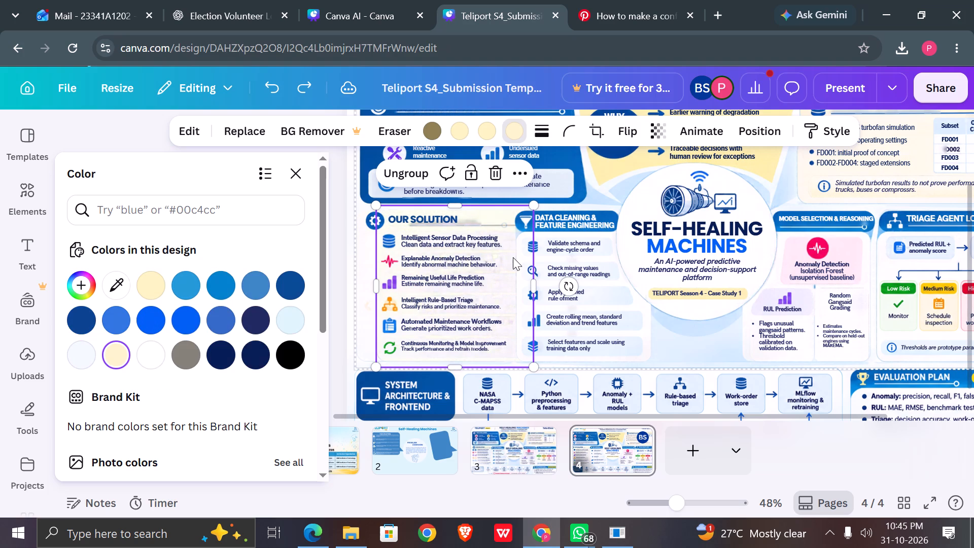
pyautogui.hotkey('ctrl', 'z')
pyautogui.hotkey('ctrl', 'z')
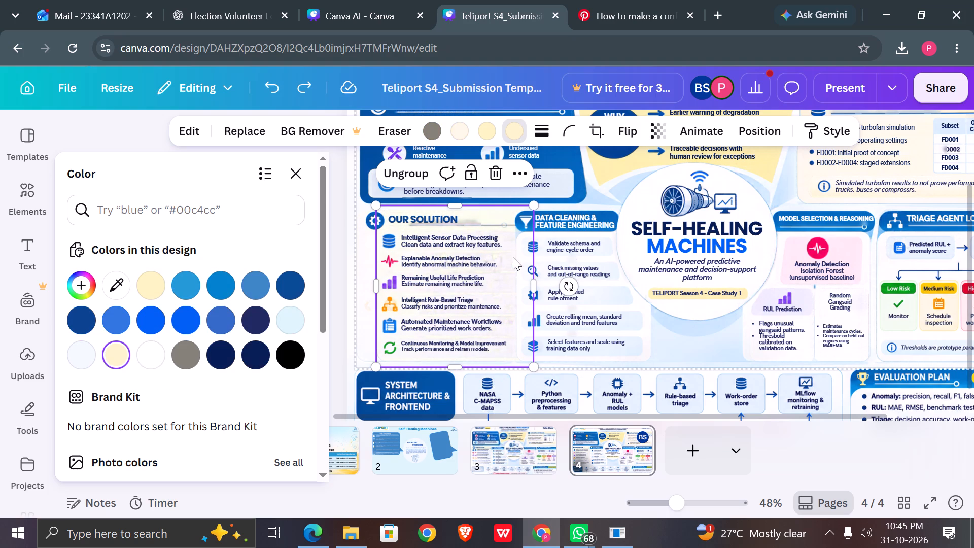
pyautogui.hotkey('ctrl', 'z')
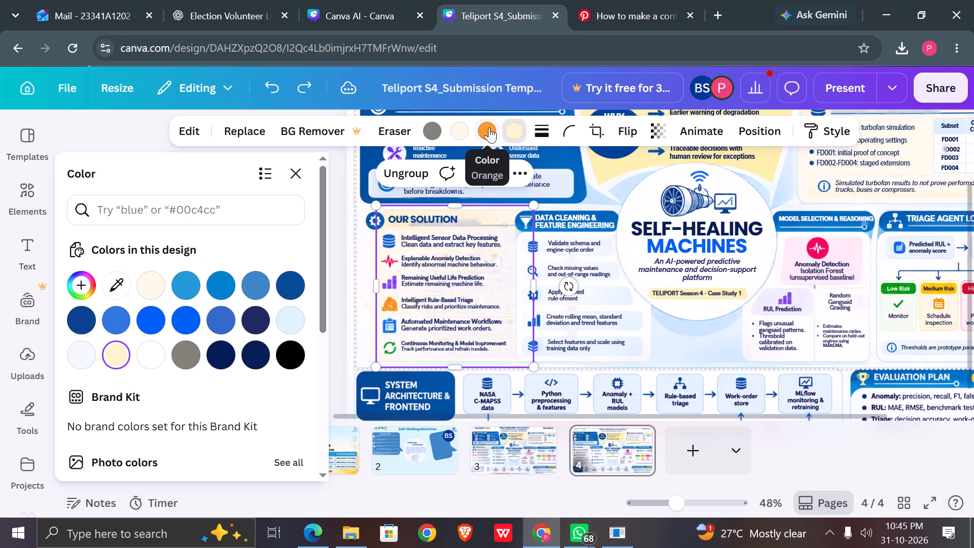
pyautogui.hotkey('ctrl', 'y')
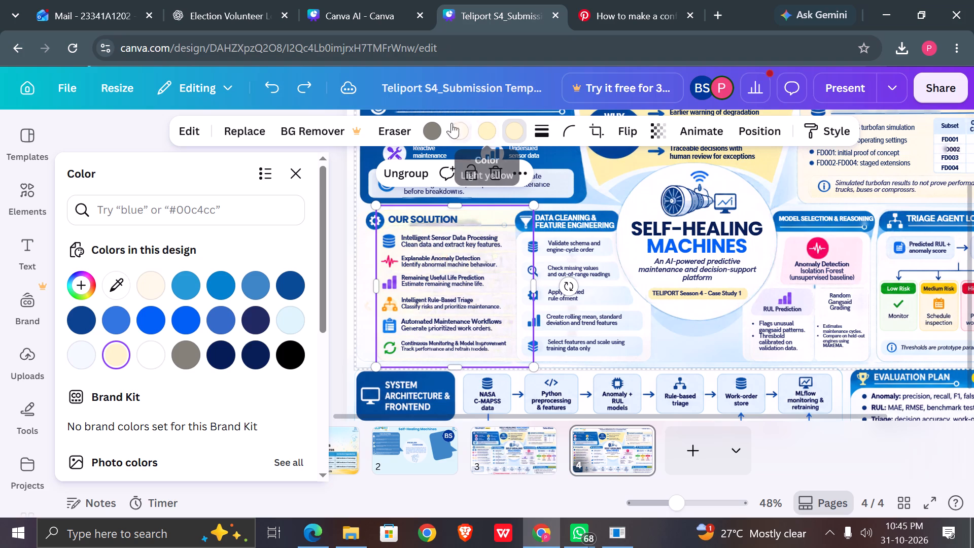
# Recolour the Our Solution panel graphic's gray colour with sampled light cream and its second colour with light yellow #fff3cd.
pyautogui.click(432, 122)
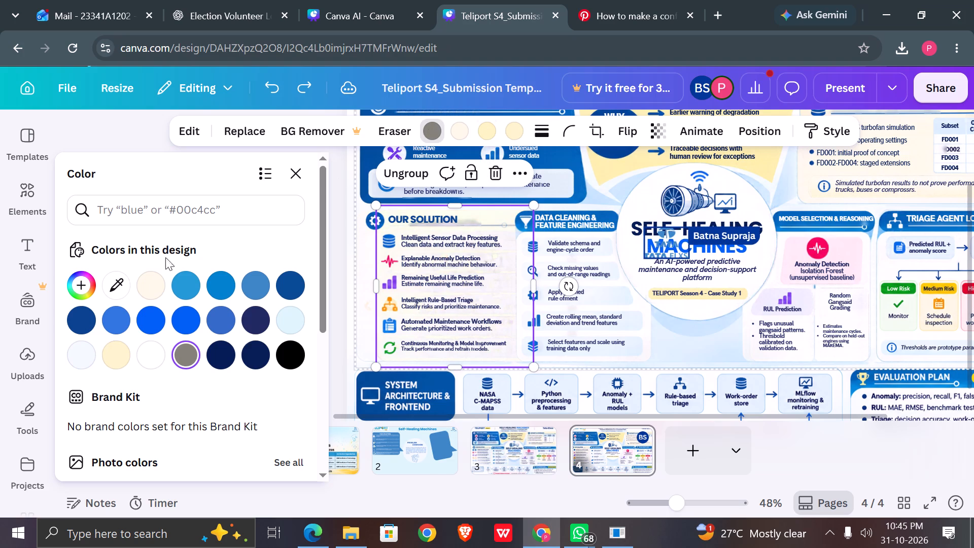
pyautogui.click(118, 287)
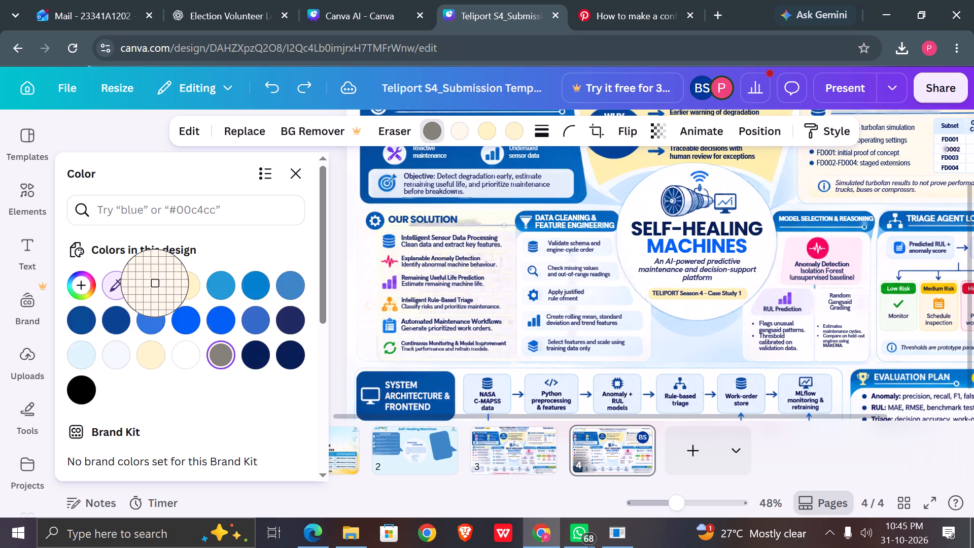
pyautogui.click(155, 283)
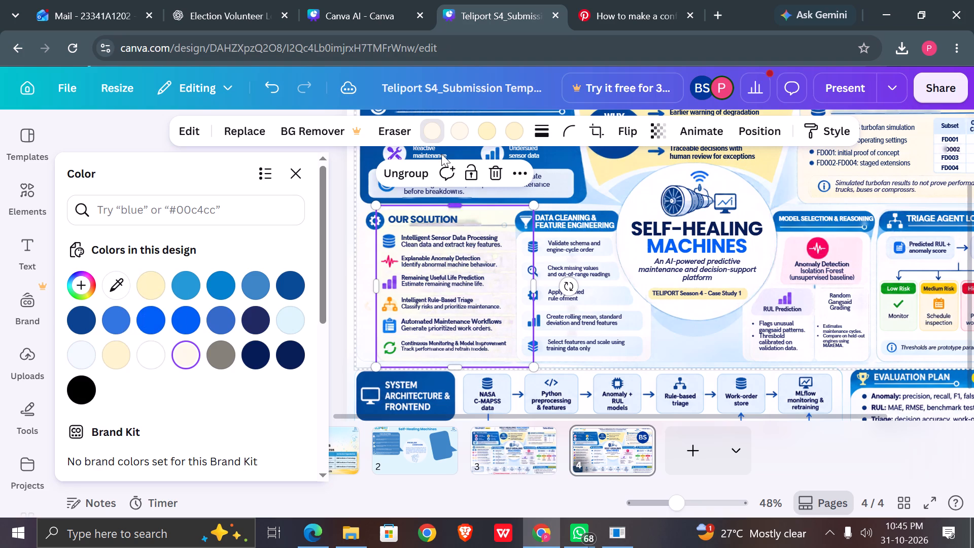
pyautogui.click(458, 125)
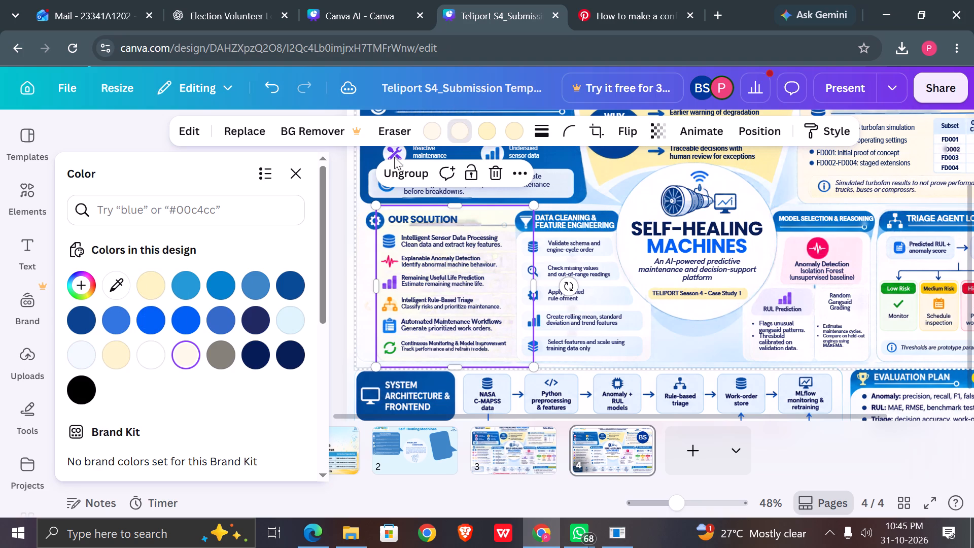
pyautogui.click(125, 283)
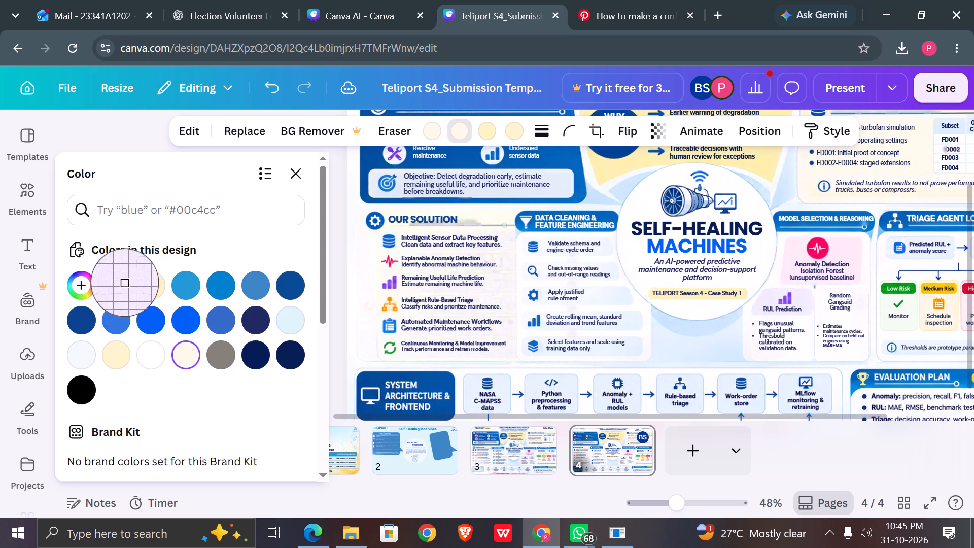
pyautogui.click(119, 366)
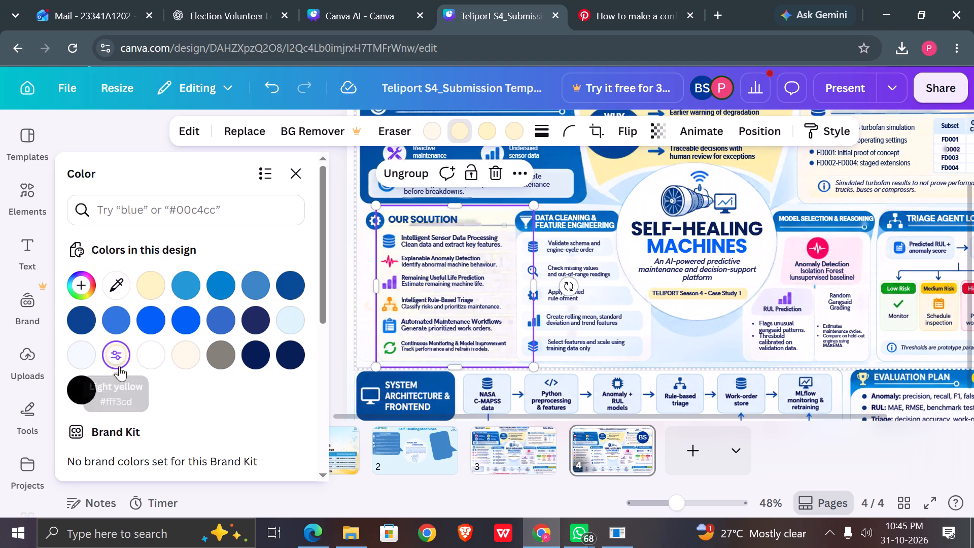
pyautogui.scroll(-2, 458, 273)
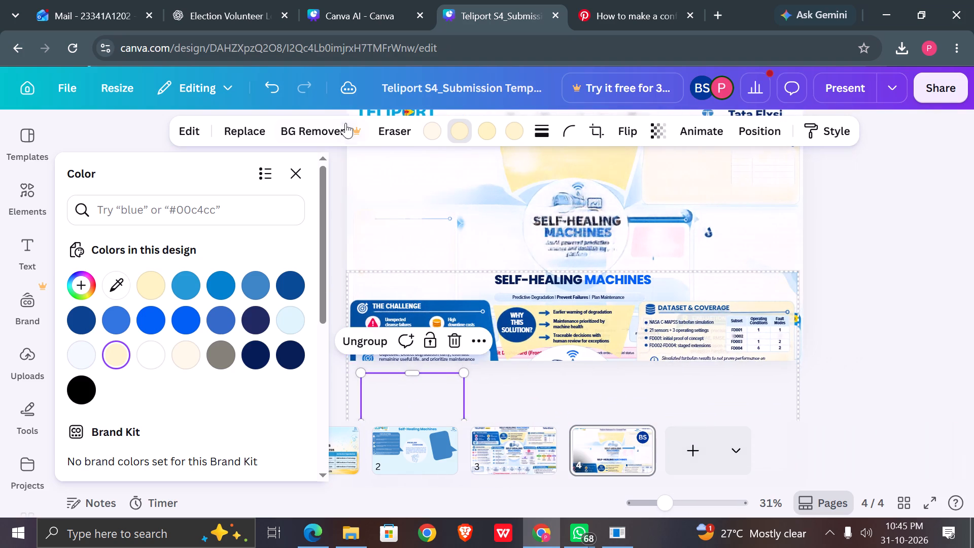
pyautogui.click(292, 179)
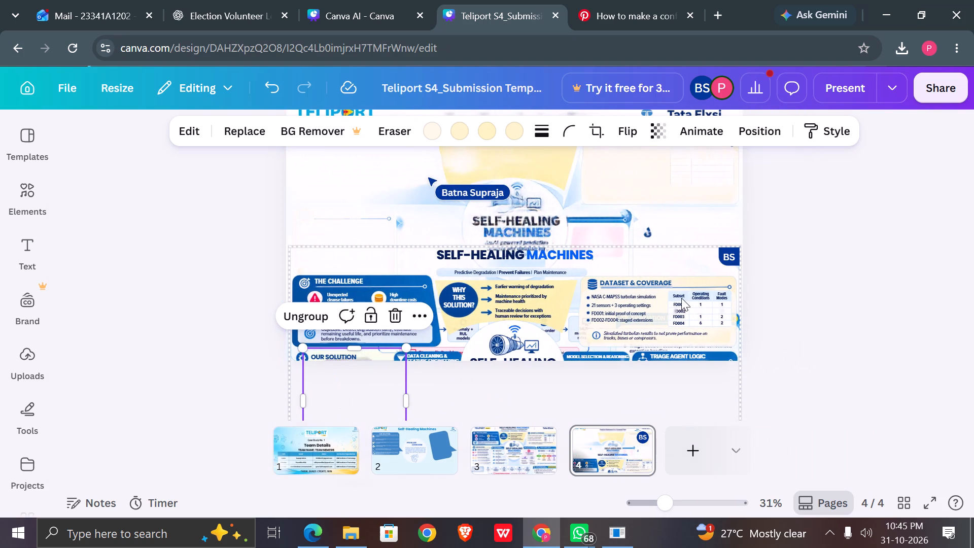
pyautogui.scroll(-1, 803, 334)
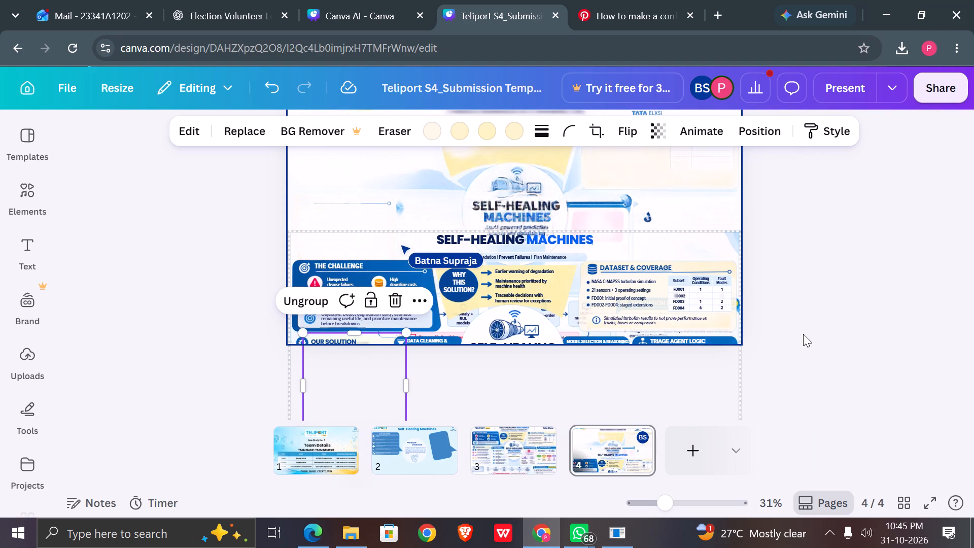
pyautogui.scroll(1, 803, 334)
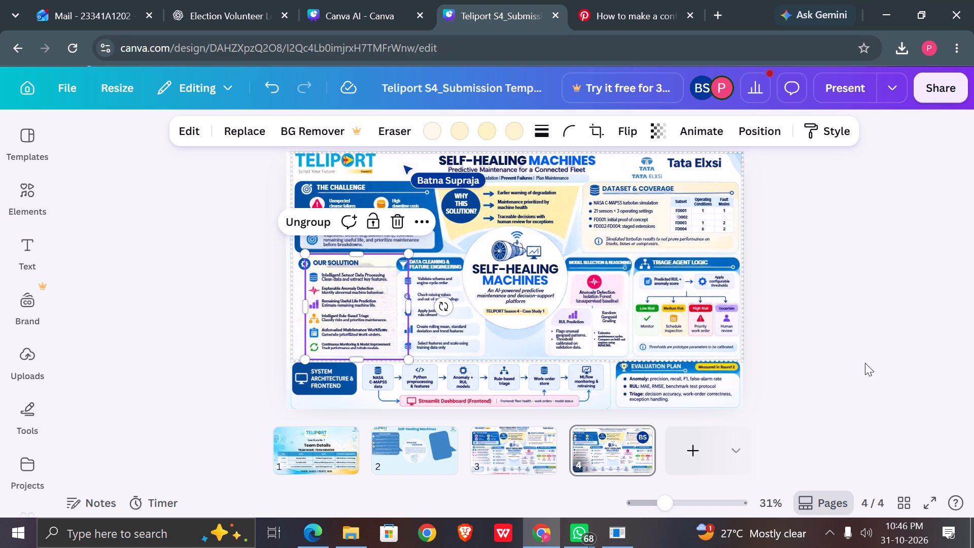
# Crop page 4's background poster image from its upper edge down to the System Architecture and Evaluation Plan strip.
pyautogui.click(672, 394)
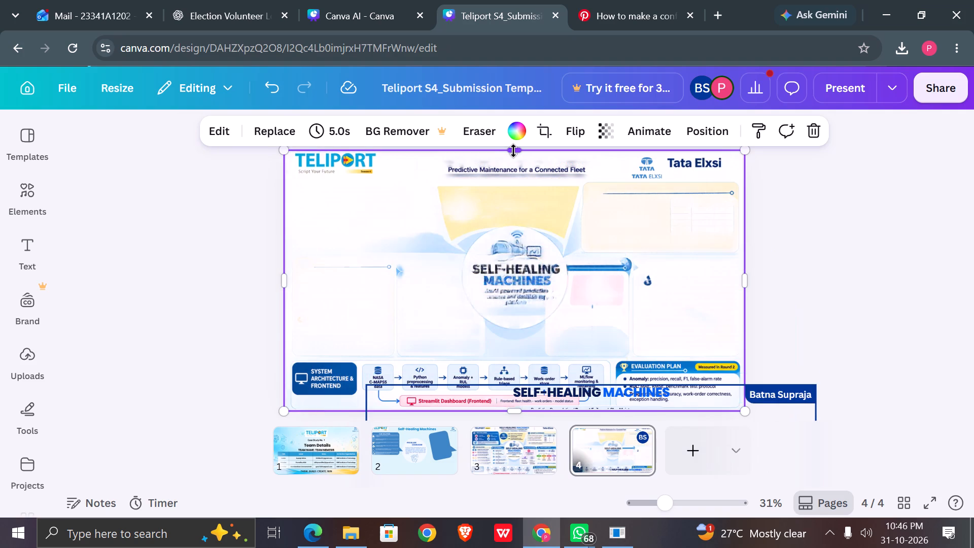
pyautogui.moveTo(513, 151); pyautogui.dragTo(524, 352)
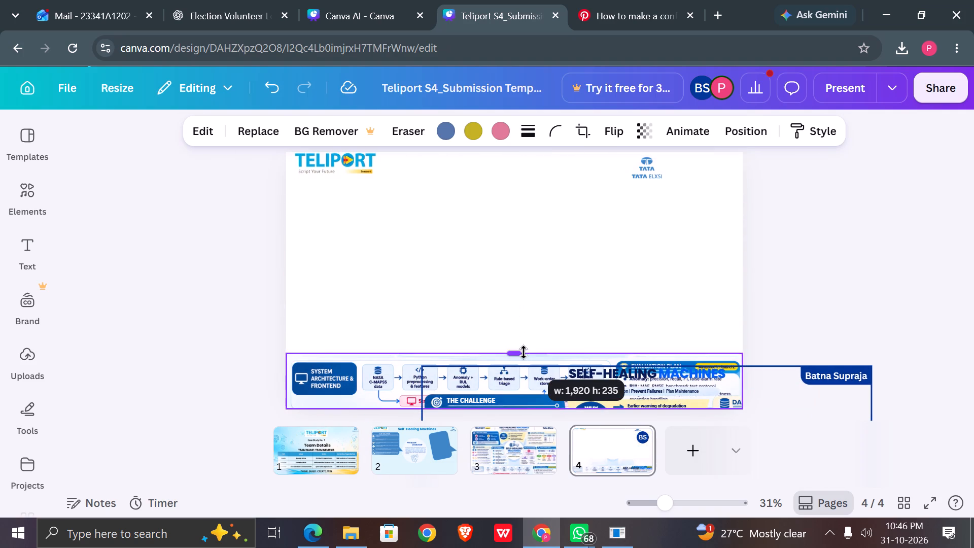
pyautogui.moveTo(524, 352); pyautogui.dragTo(524, 360)
pyautogui.click(814, 283)
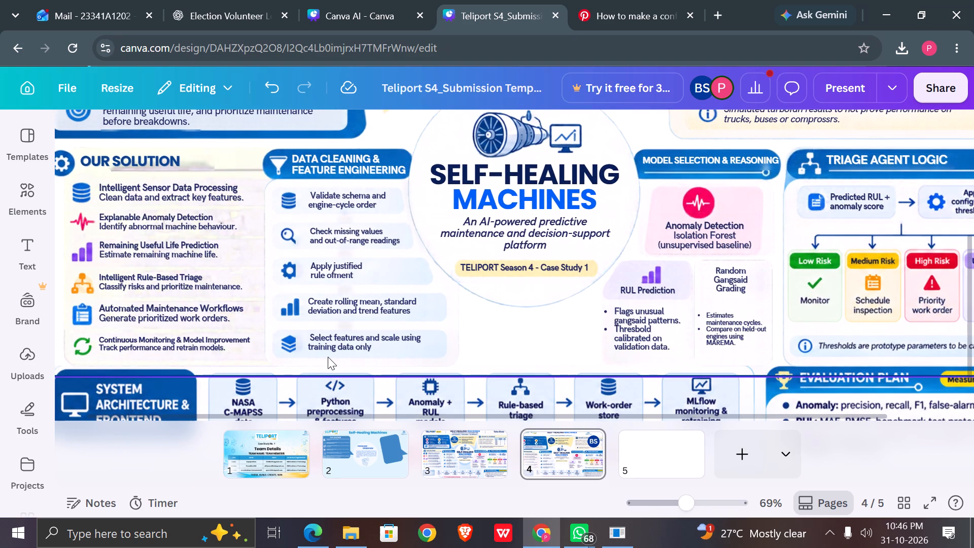
# Examine page 4's rebuilt panels from The Challenge to Evaluation Plan, including the Data Cleaning text and Dataset & Coverage table.
pyautogui.hscroll(2, 328, 357)
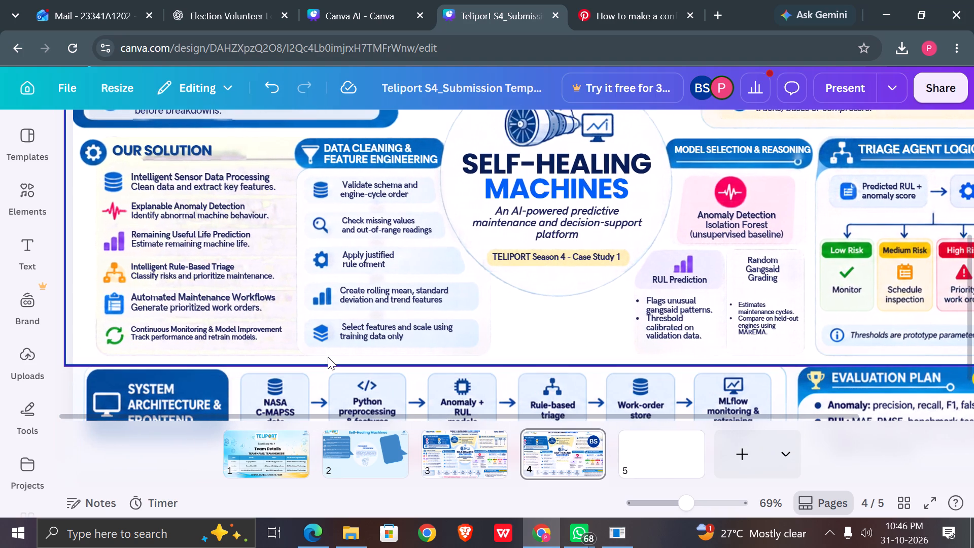
pyautogui.scroll(3, 328, 357)
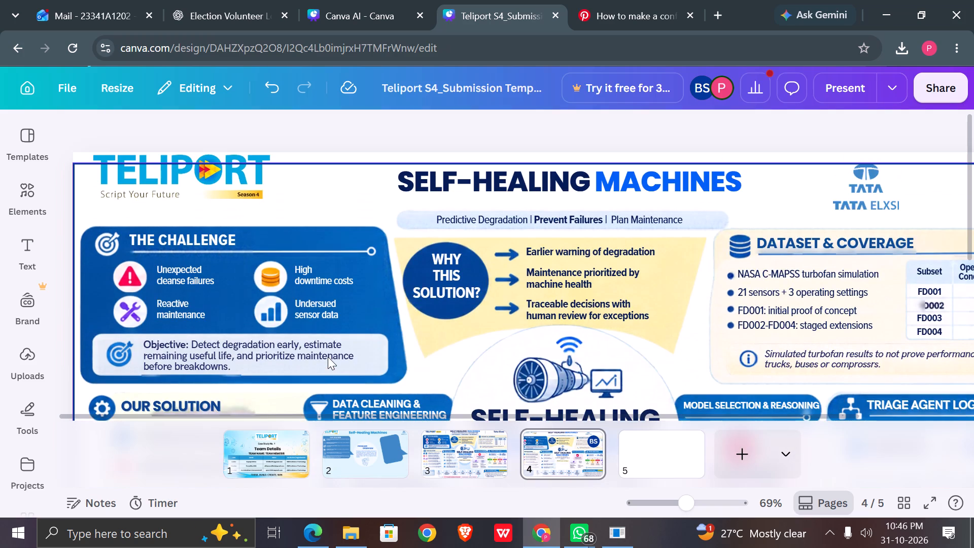
pyautogui.scroll(-2, 328, 357)
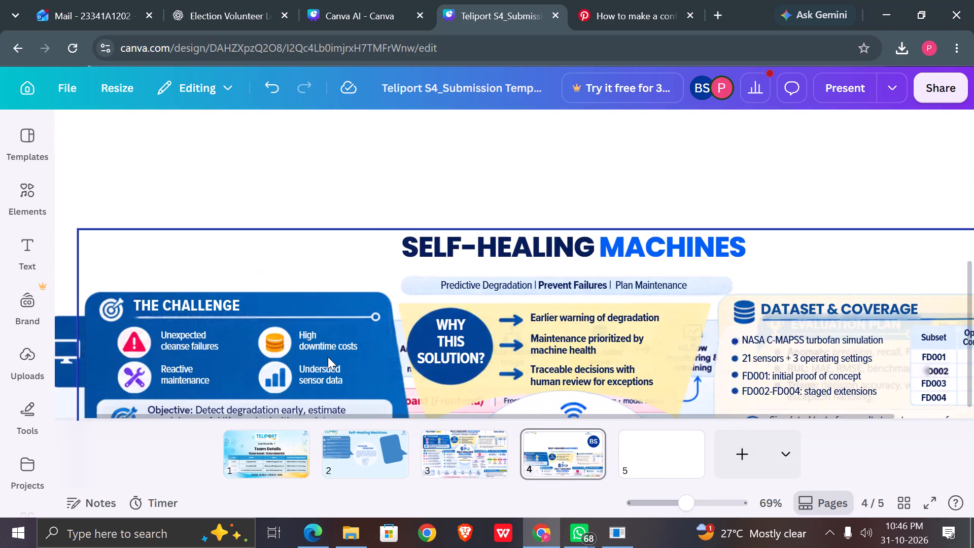
pyautogui.scroll(-1, 328, 357)
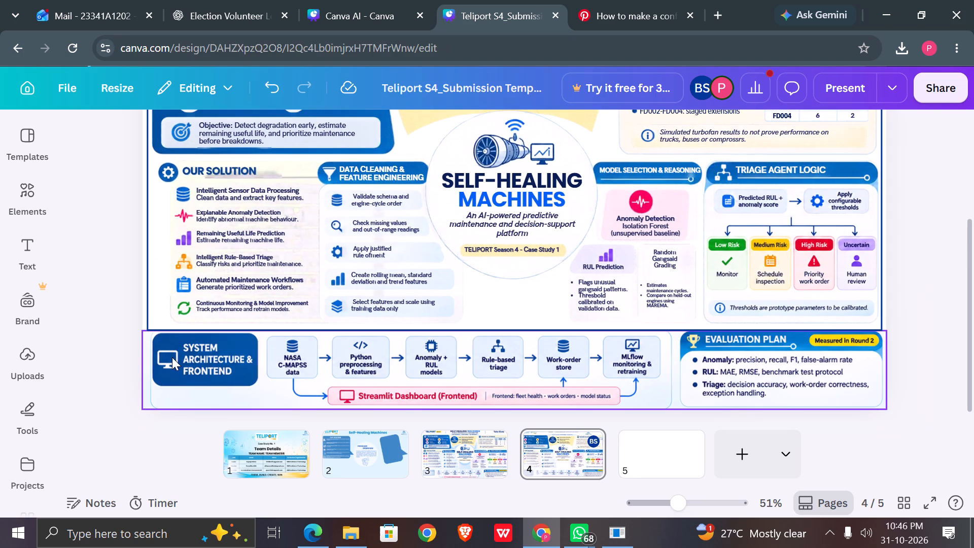
pyautogui.scroll(1, 333, 275)
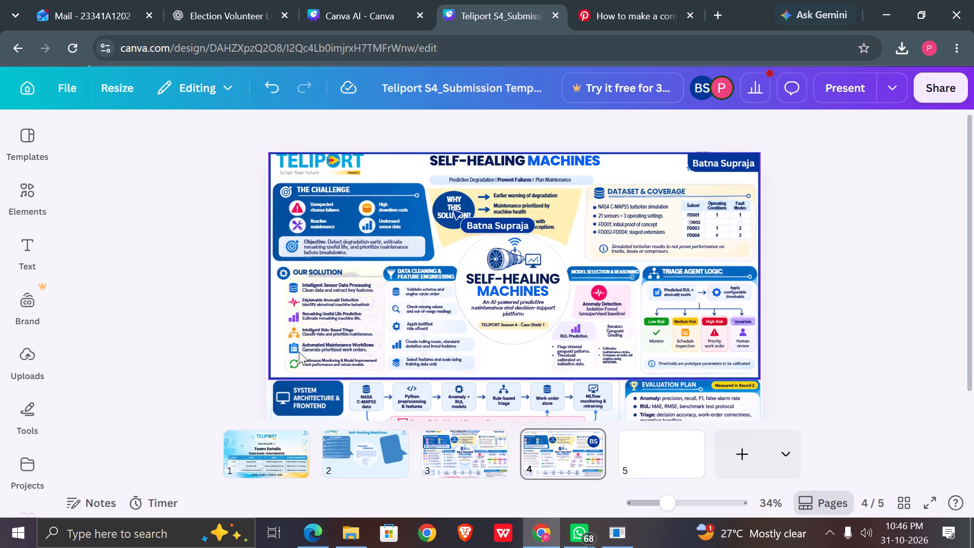
pyautogui.click(160, 320)
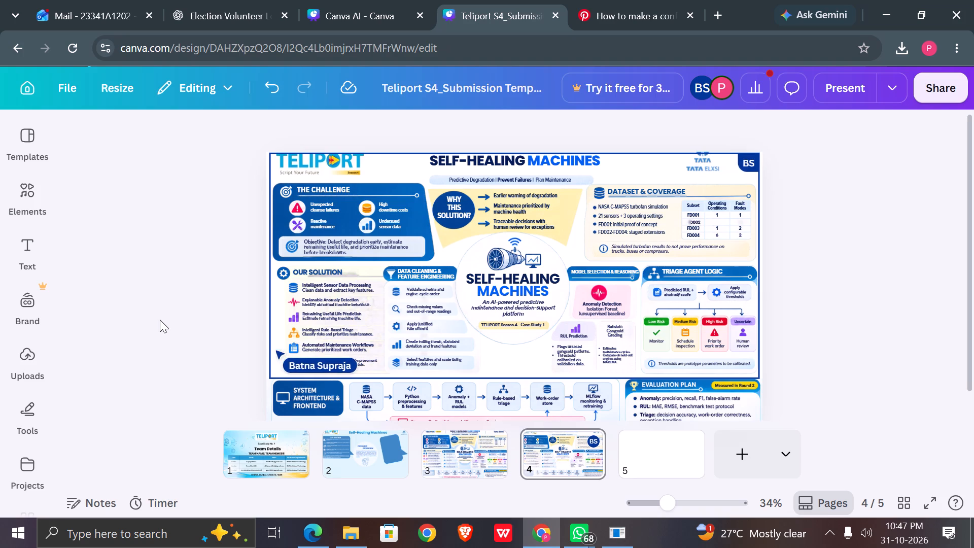
pyautogui.click(440, 304)
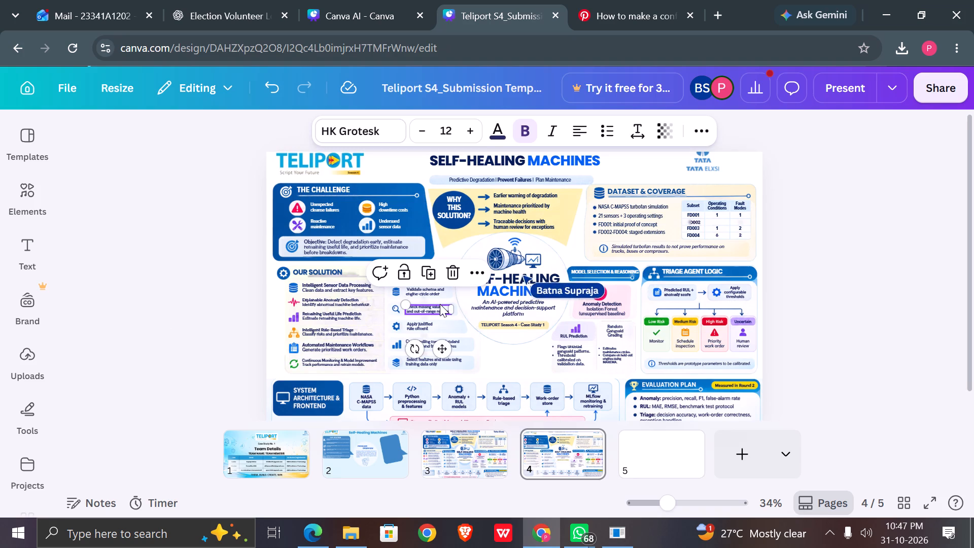
pyautogui.click(229, 310)
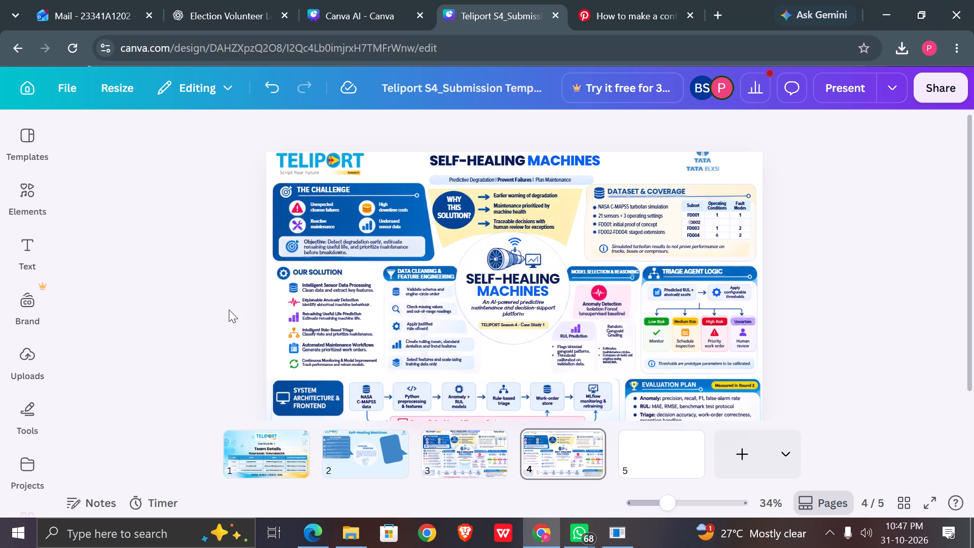
pyautogui.click(692, 224)
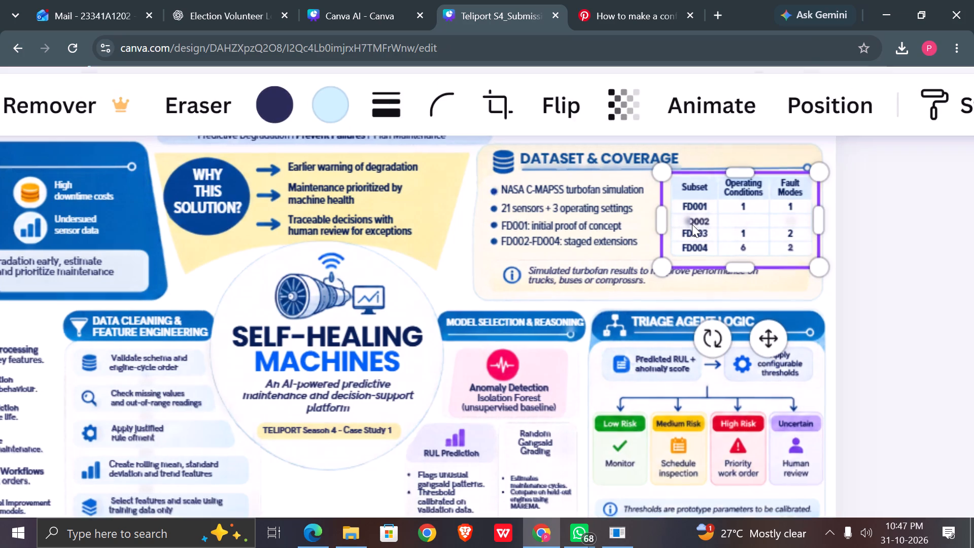
pyautogui.scroll(1, 692, 224)
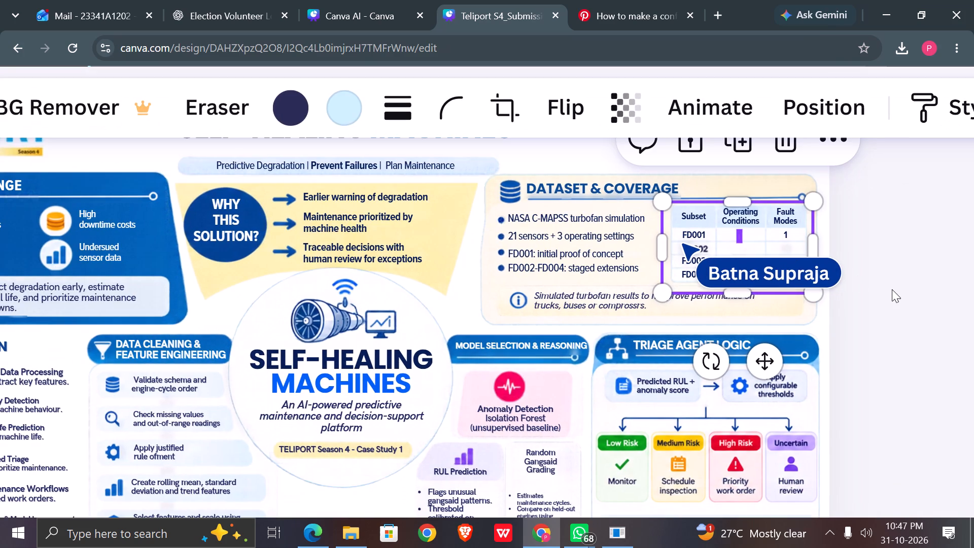
pyautogui.click(888, 289)
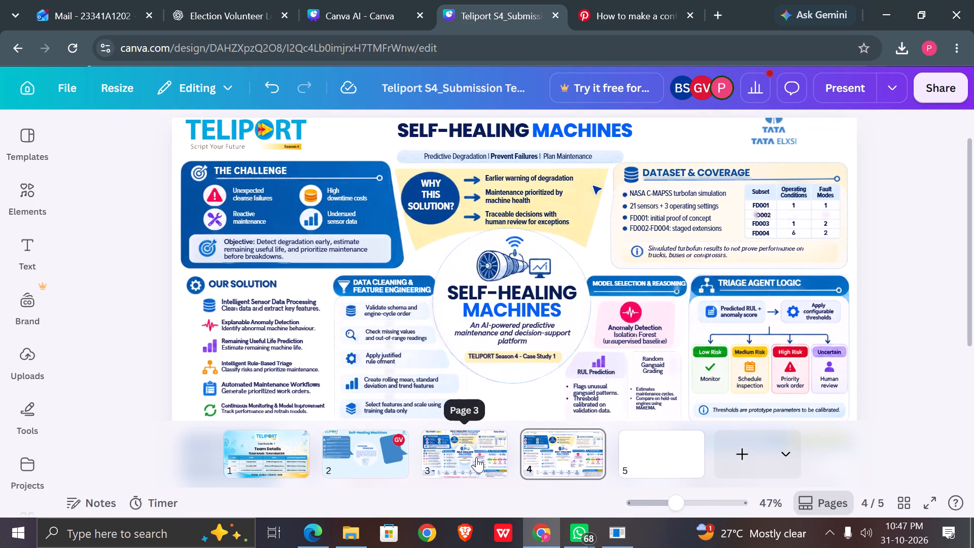
# Compare the original poster on page 3 with the editable version on page 4, checking its panels and wording.
pyautogui.click(476, 457)
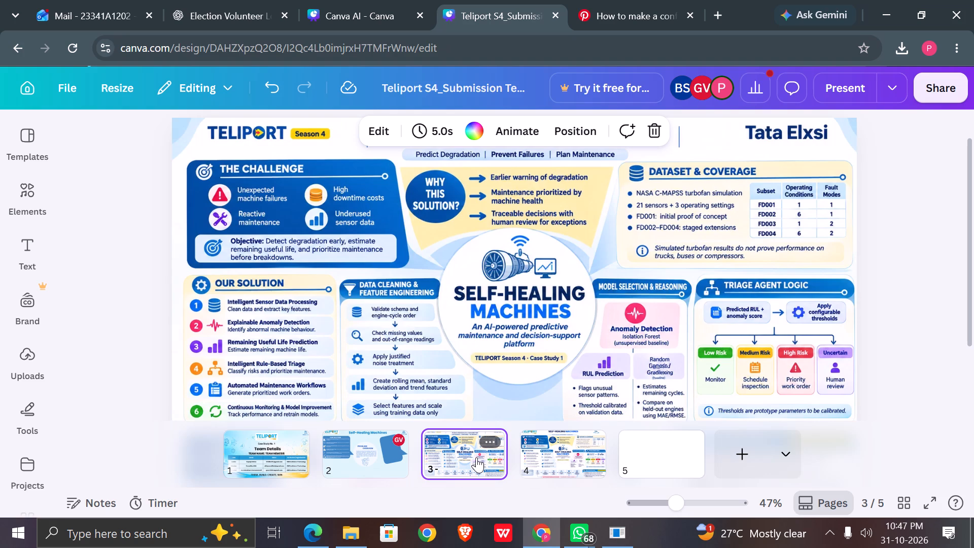
pyautogui.click(571, 439)
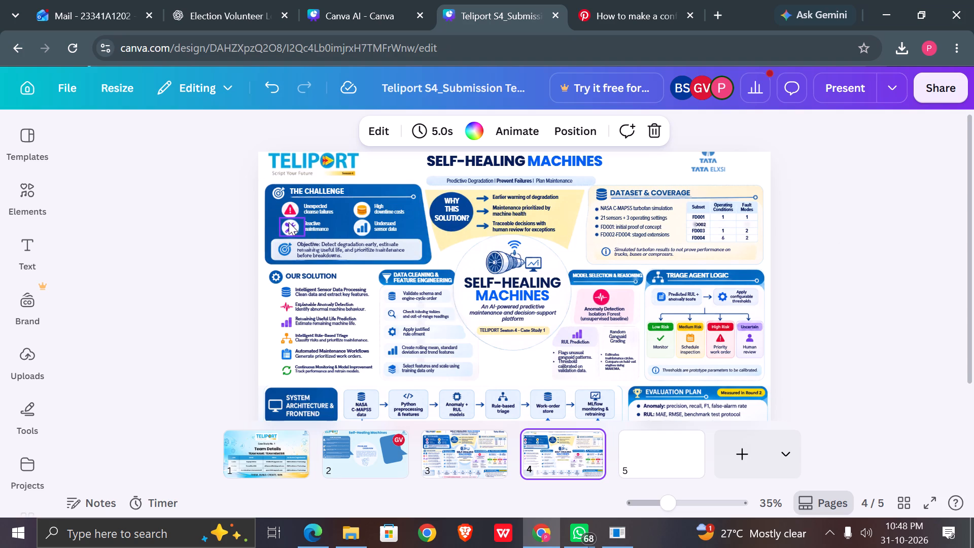
pyautogui.hscroll(1, 289, 222)
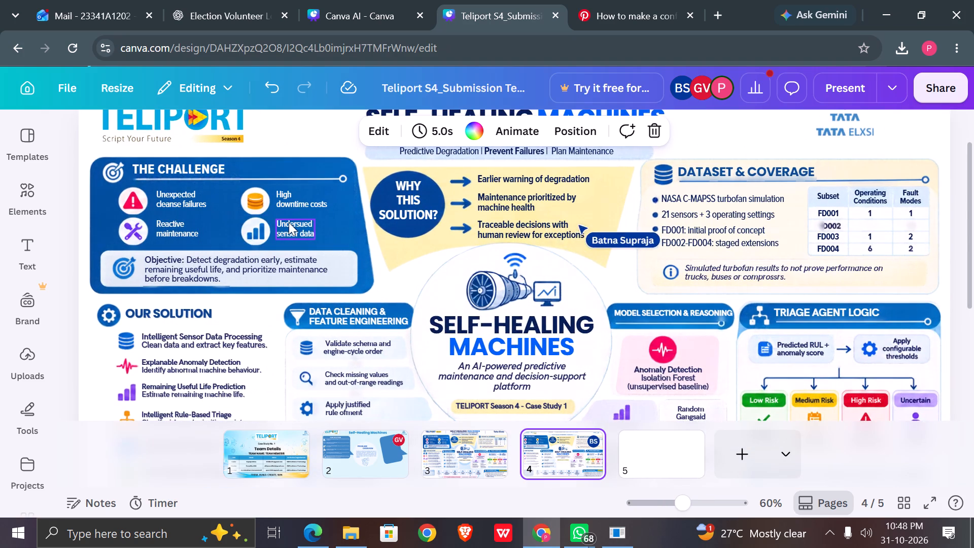
pyautogui.hscroll(1, 289, 222)
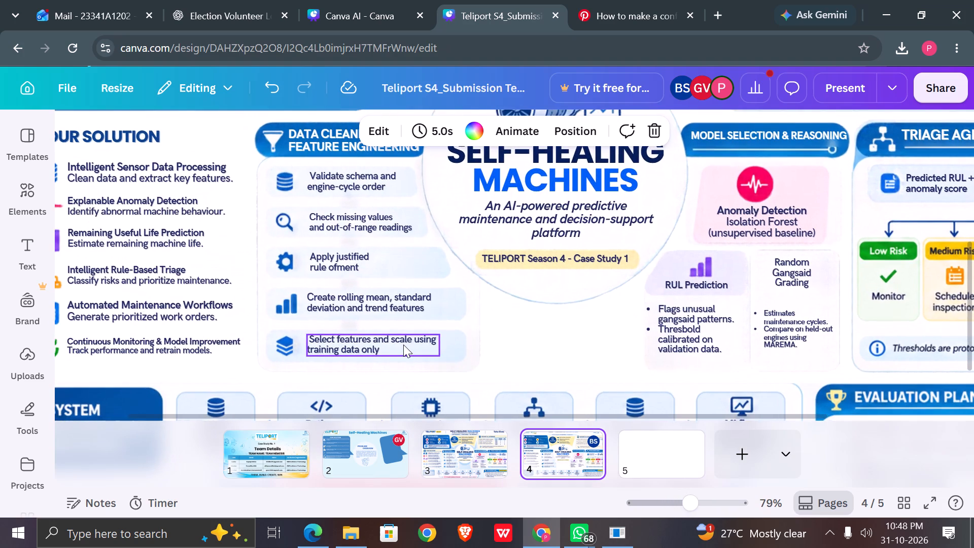
pyautogui.hscroll(-1, 403, 345)
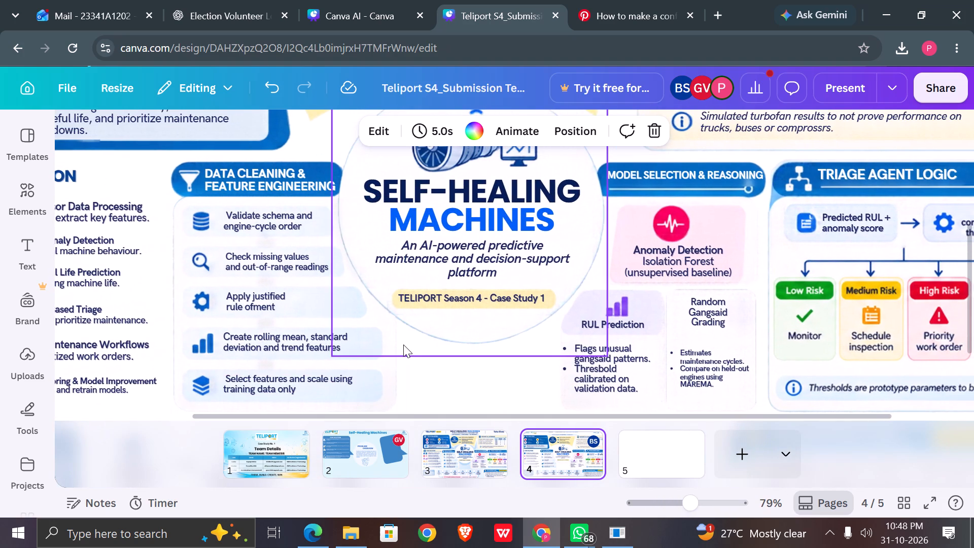
pyautogui.scroll(3, 403, 345)
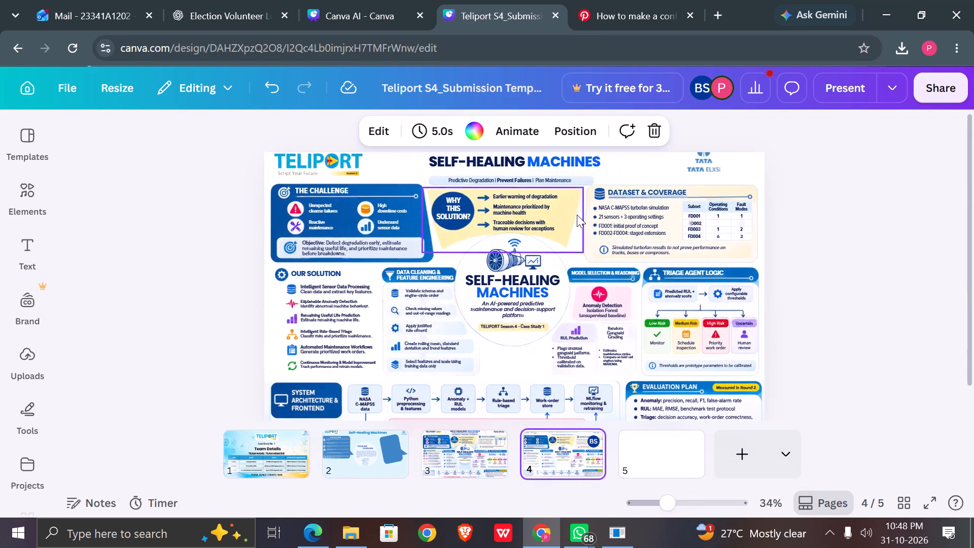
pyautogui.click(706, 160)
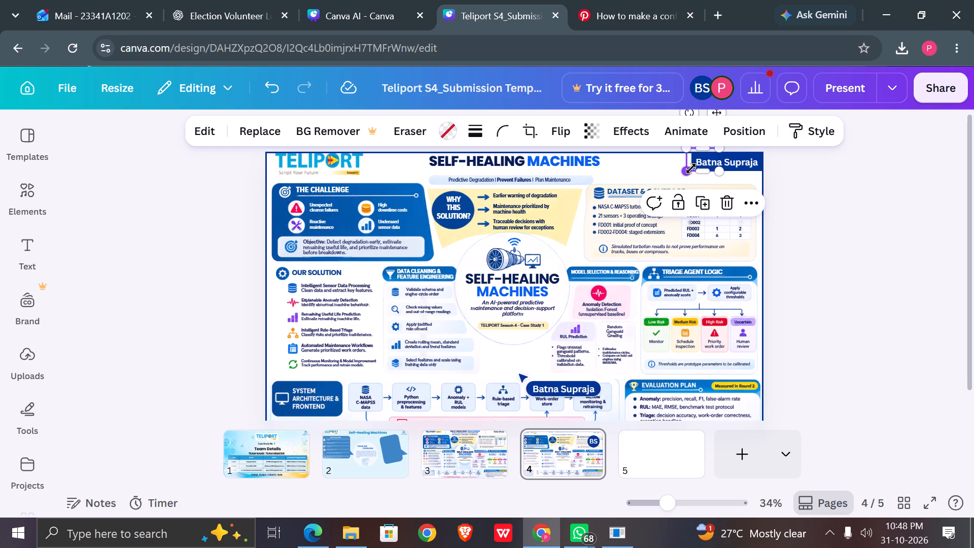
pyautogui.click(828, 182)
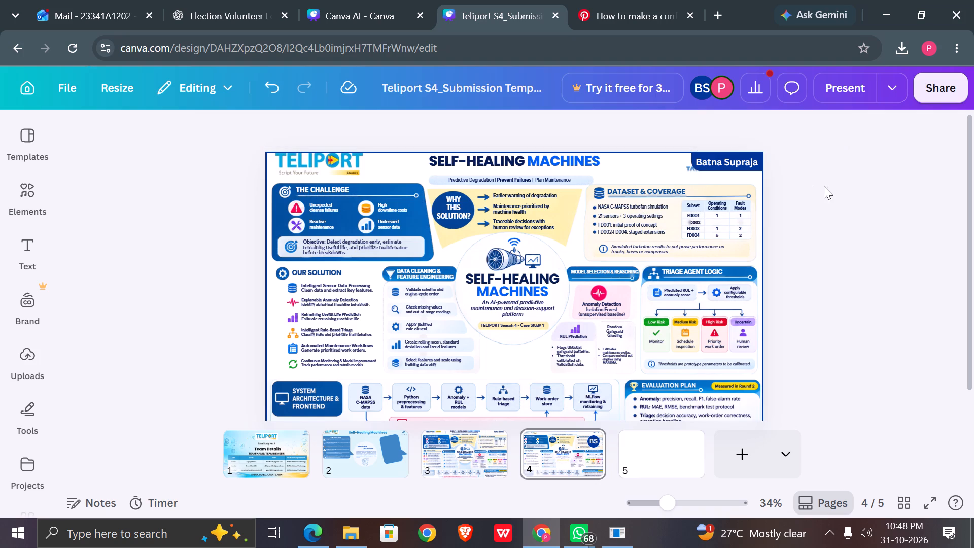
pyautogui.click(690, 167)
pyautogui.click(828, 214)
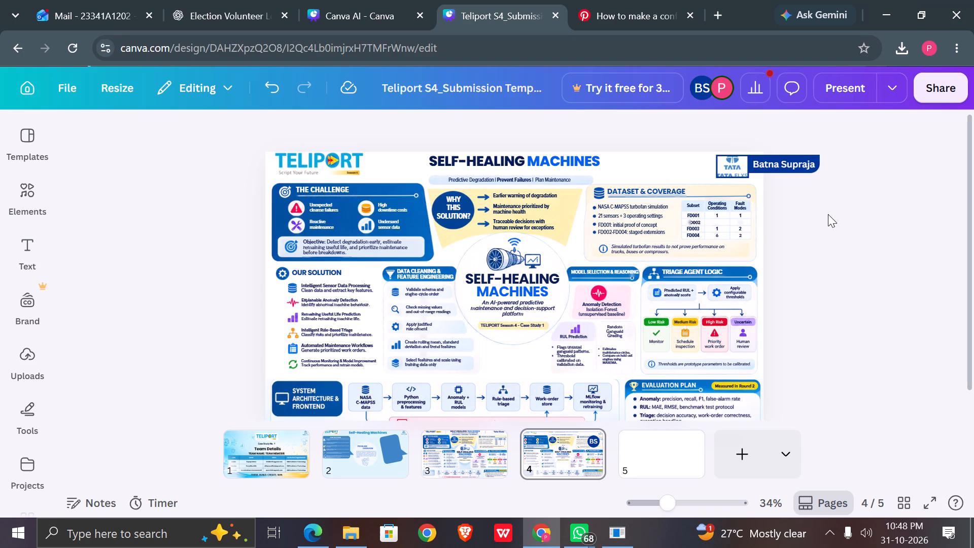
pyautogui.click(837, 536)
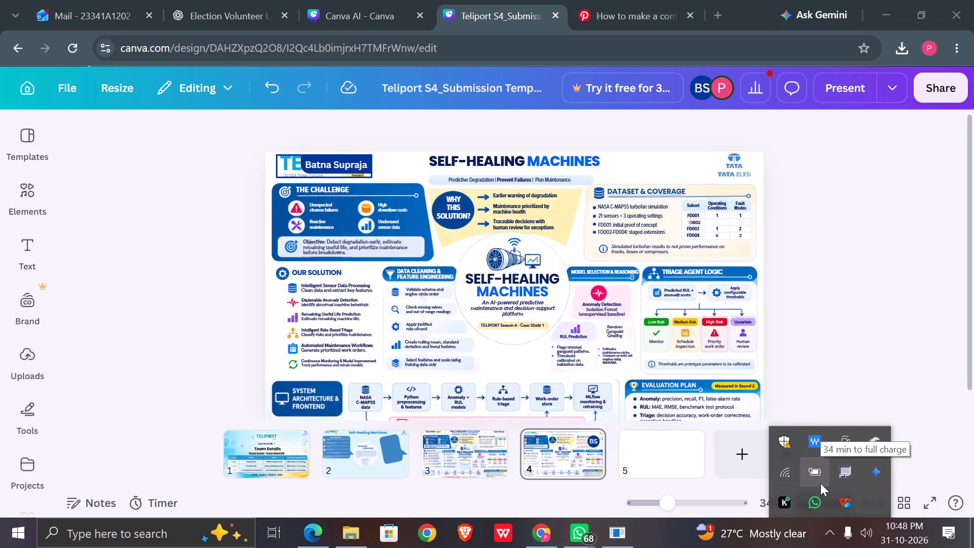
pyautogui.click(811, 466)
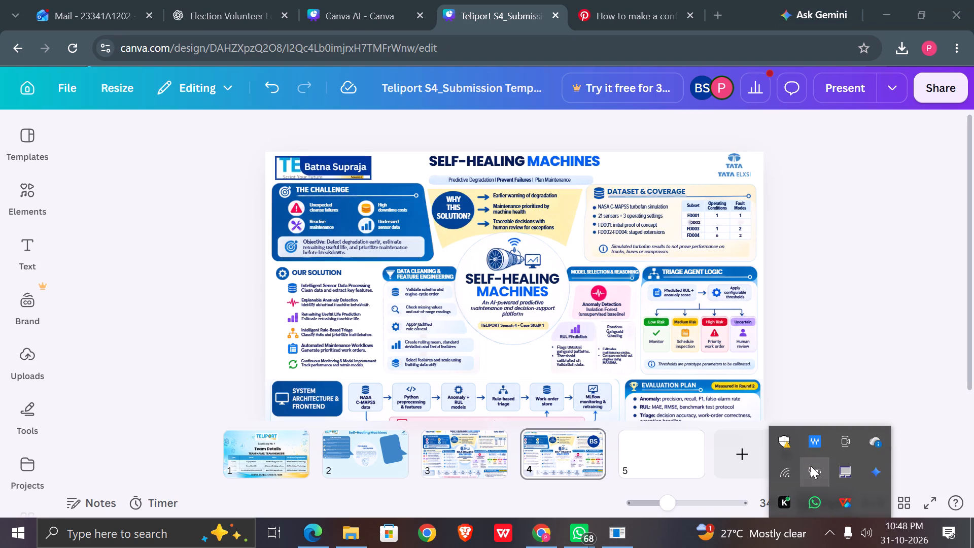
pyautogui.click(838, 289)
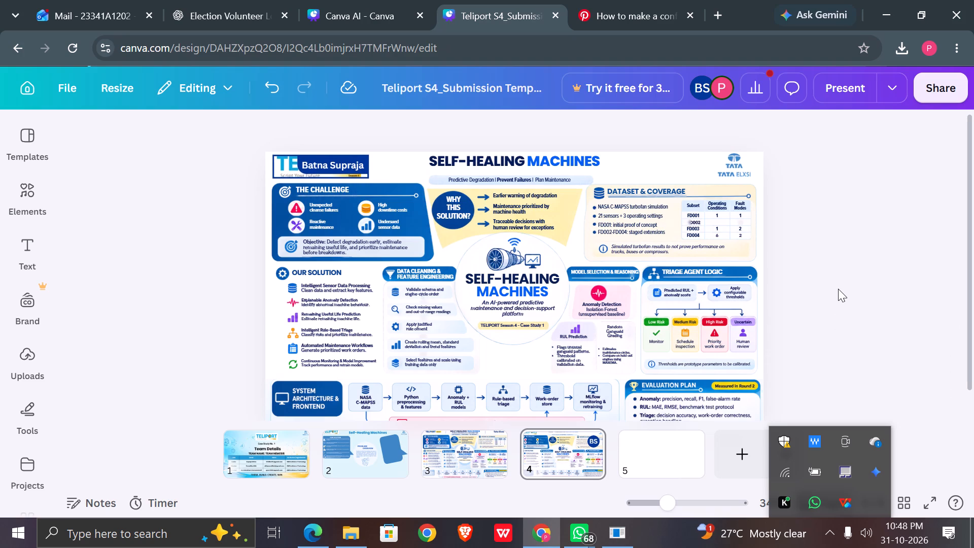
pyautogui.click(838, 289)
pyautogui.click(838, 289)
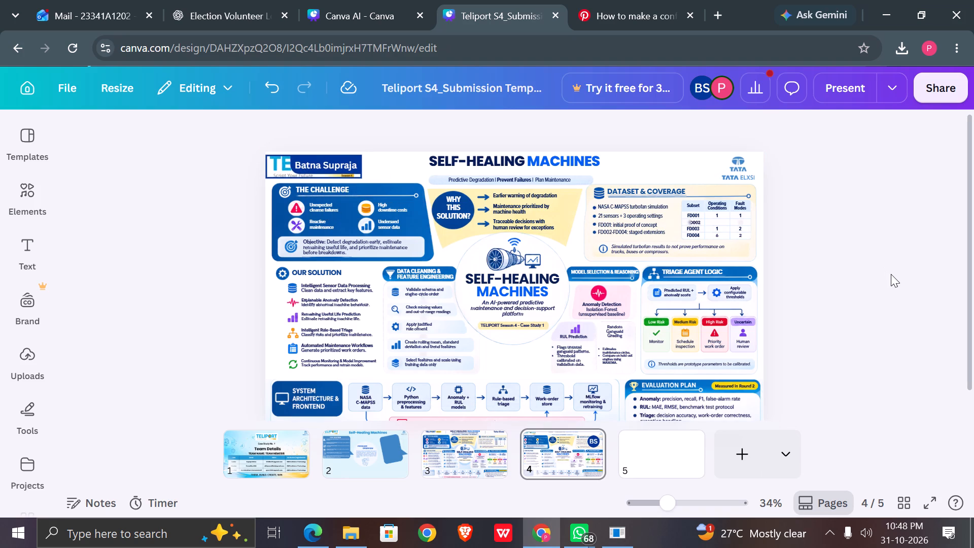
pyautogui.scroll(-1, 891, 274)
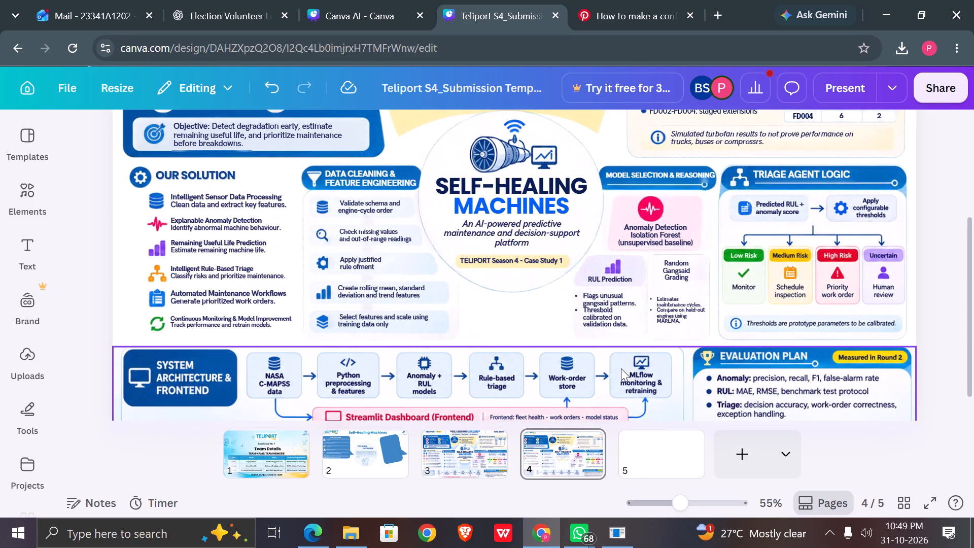